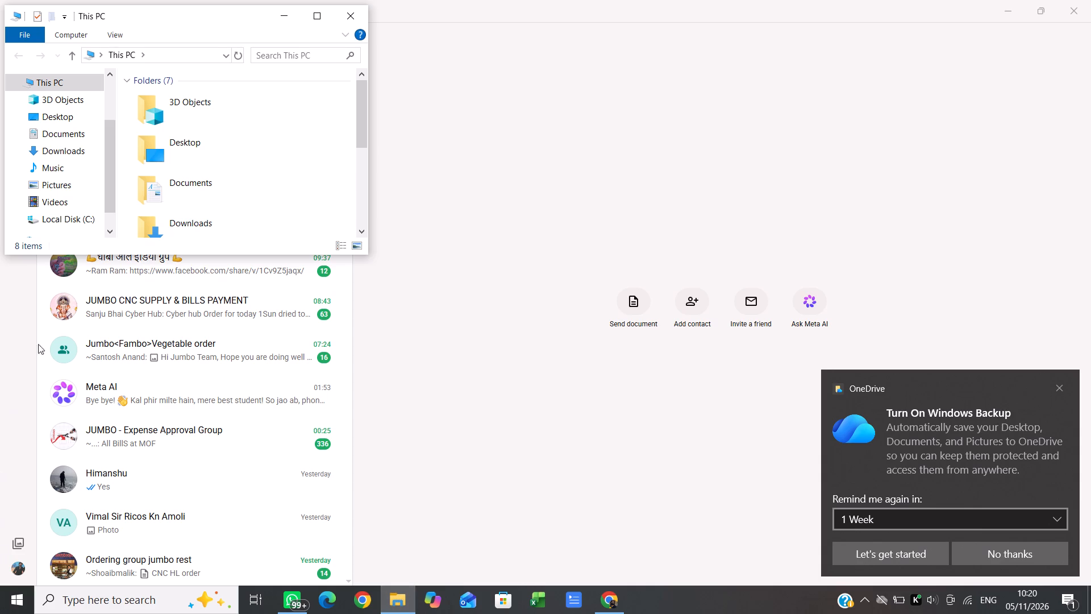
# Maximize the file window, dismiss the OneDrive backup notification and open the Downloads folder.
pyautogui.click(320, 17)
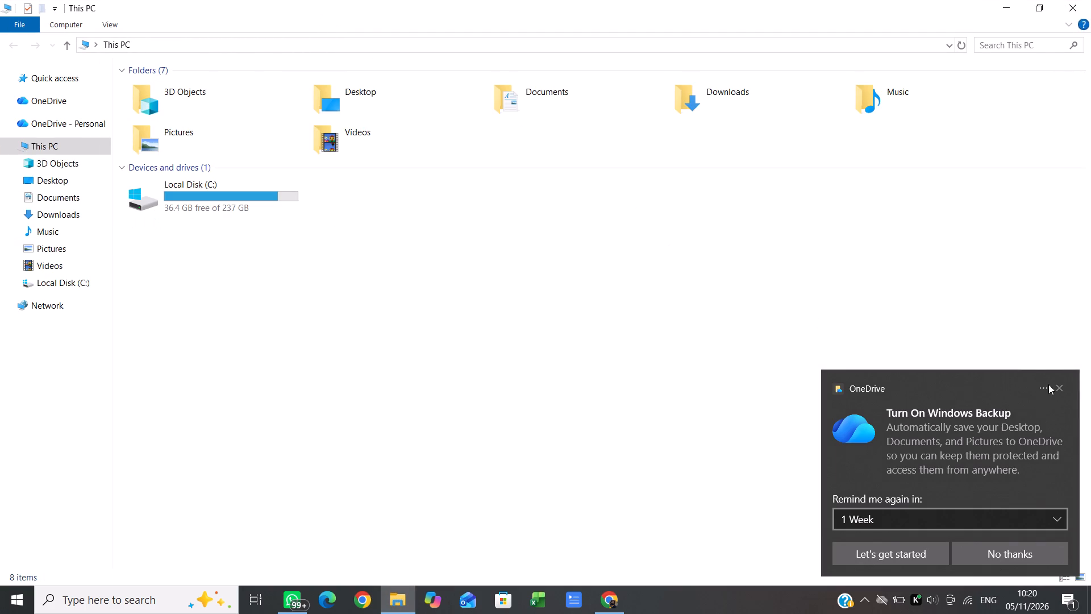
pyautogui.click(1059, 381)
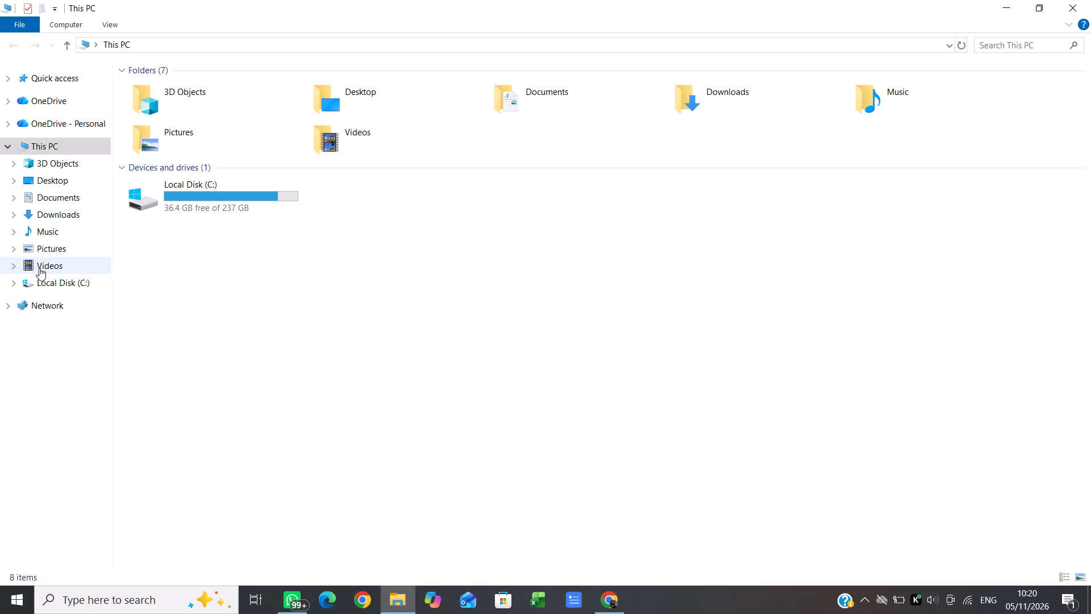
pyautogui.click(52, 210)
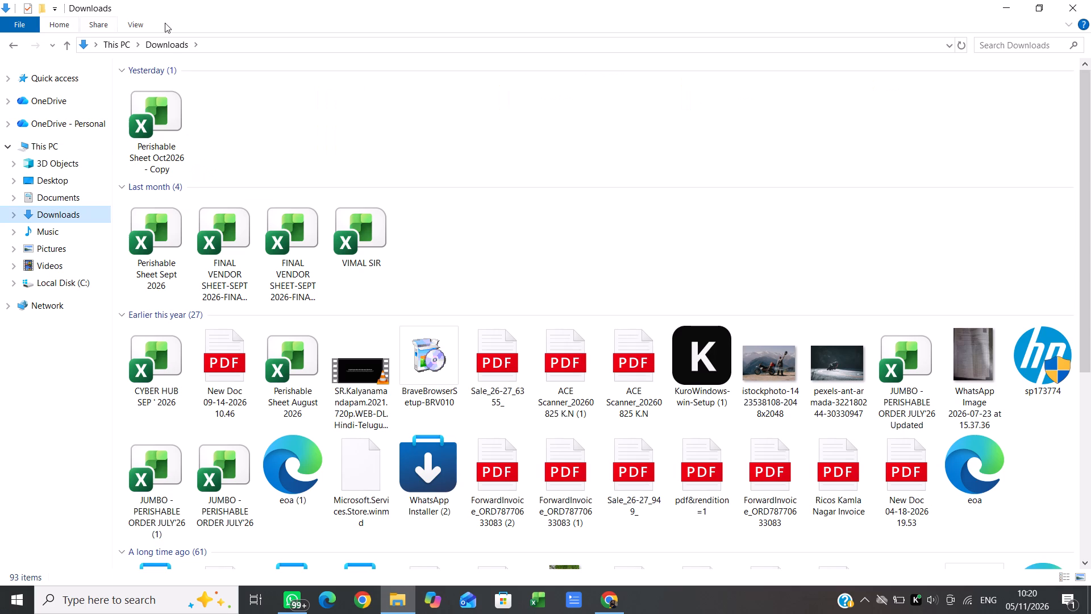
# Duplicate the workbook "Perishable Sheet Oct2026 - Copy" within the Downloads folder.
pyautogui.rightClick(140, 128)
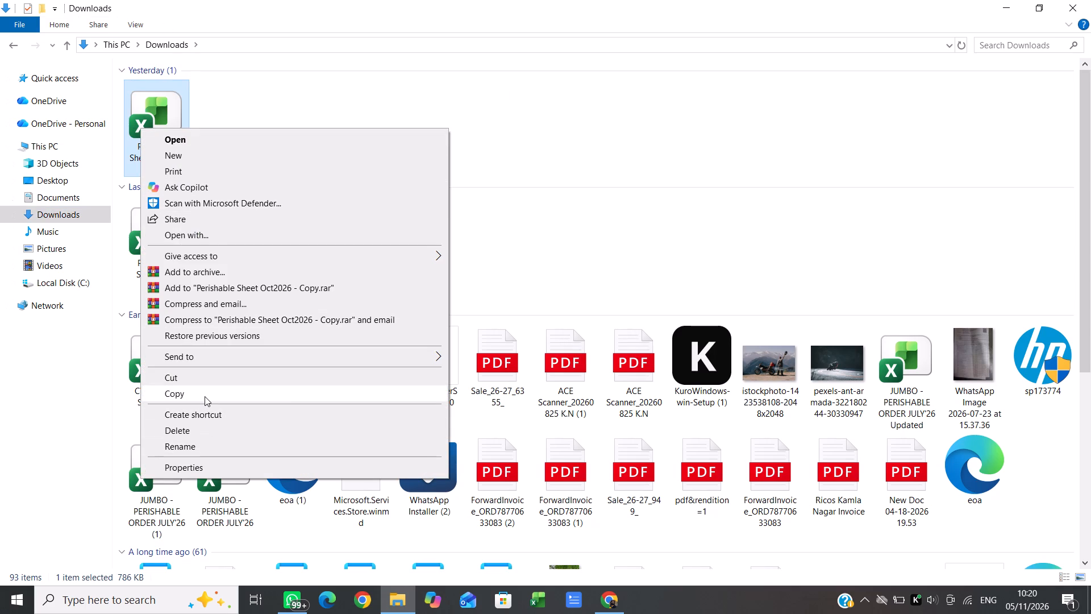
pyautogui.click(205, 396)
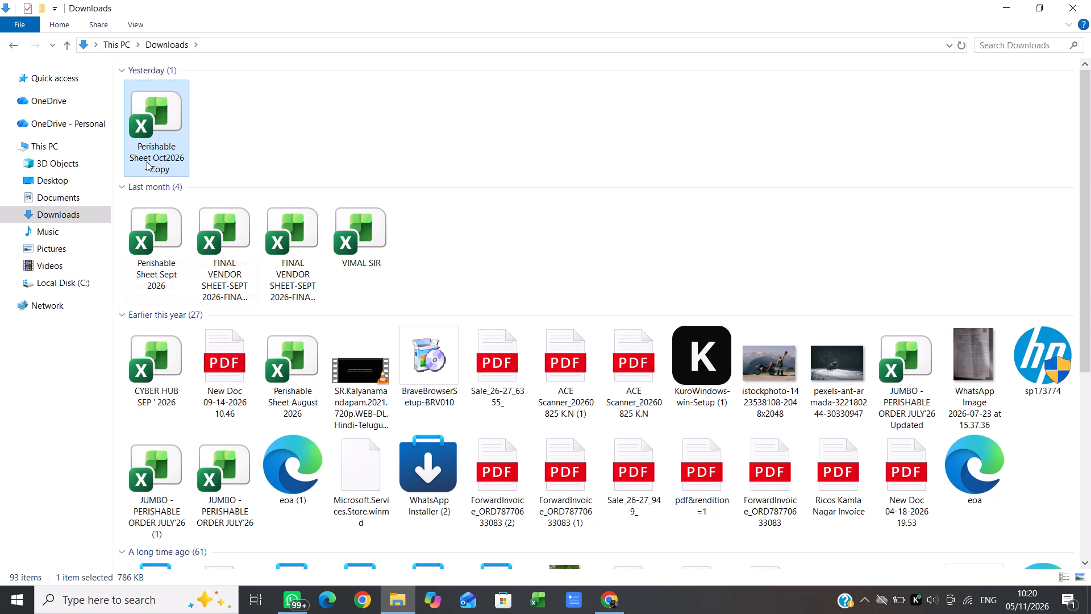
pyautogui.rightClick(162, 136)
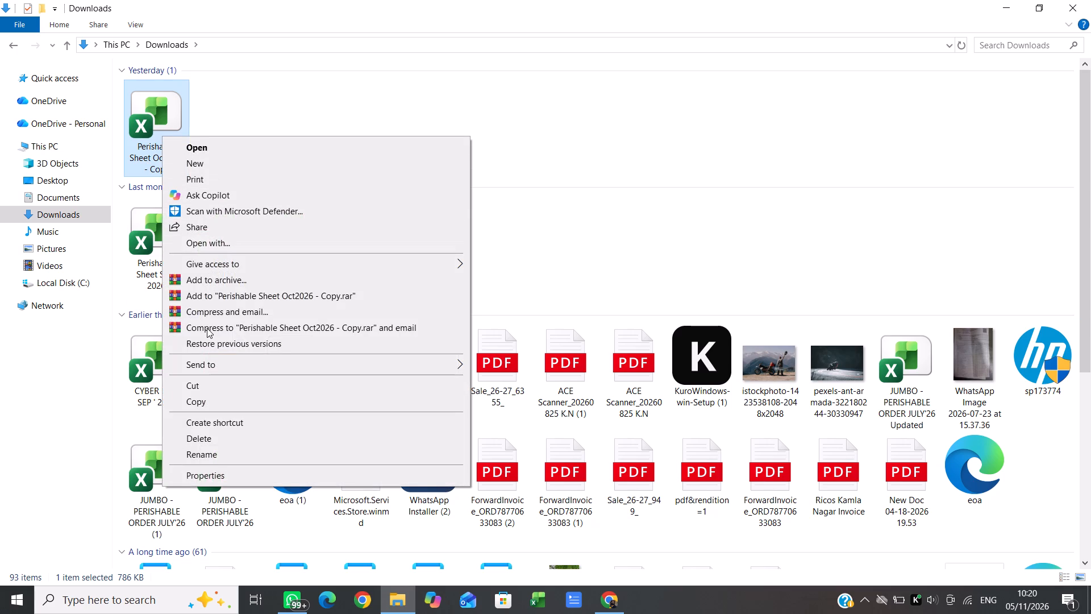
pyautogui.click(194, 397)
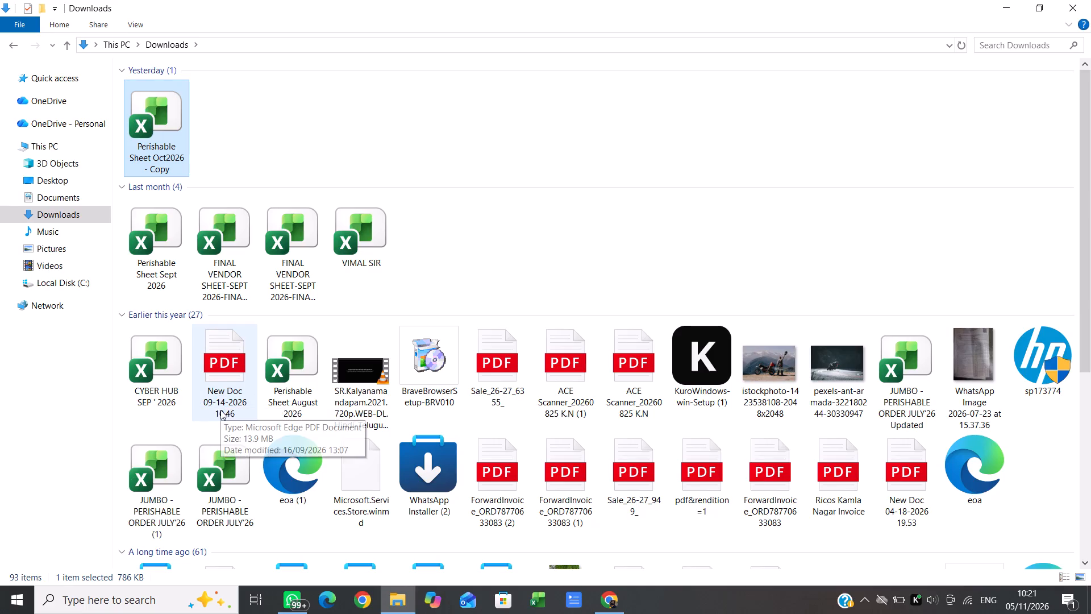
pyautogui.scroll(-1, 220, 410)
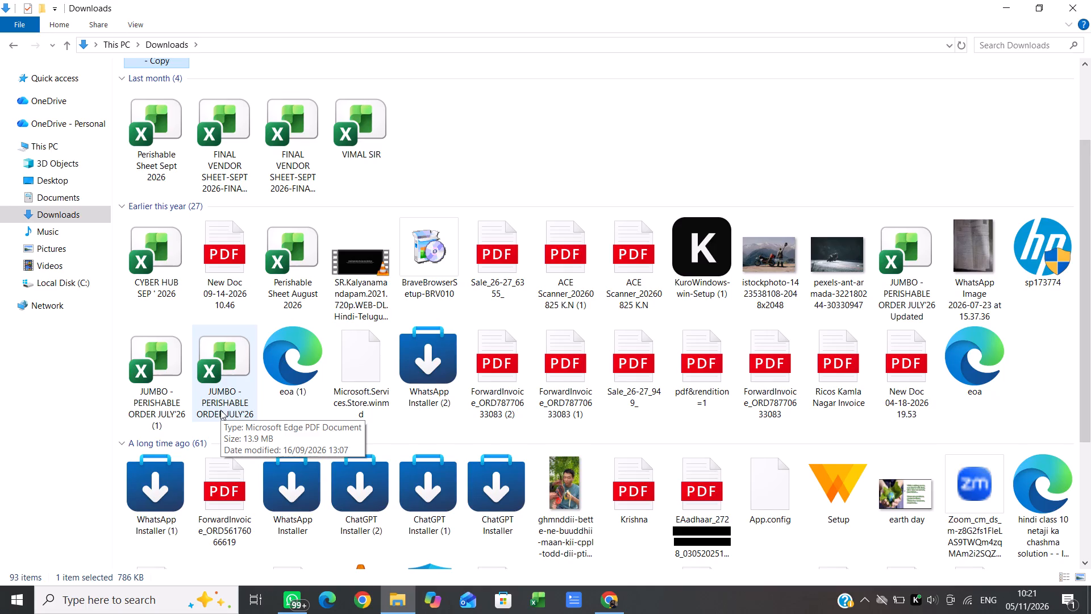
pyautogui.scroll(-1, 220, 410)
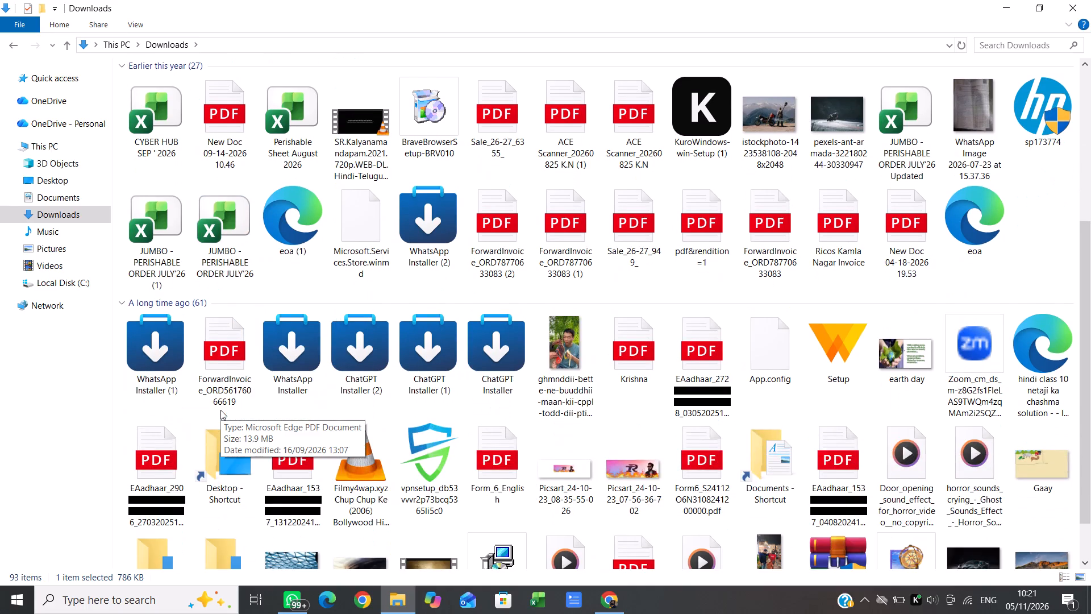
pyautogui.scroll(-3, 220, 410)
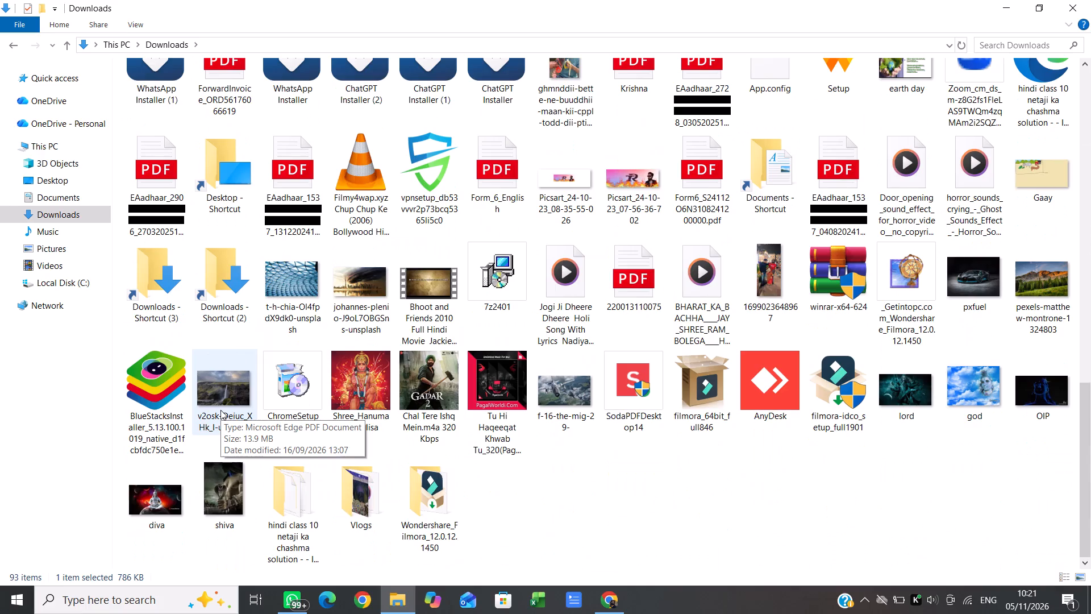
pyautogui.scroll(-4, 220, 410)
pyautogui.scroll(6, 220, 410)
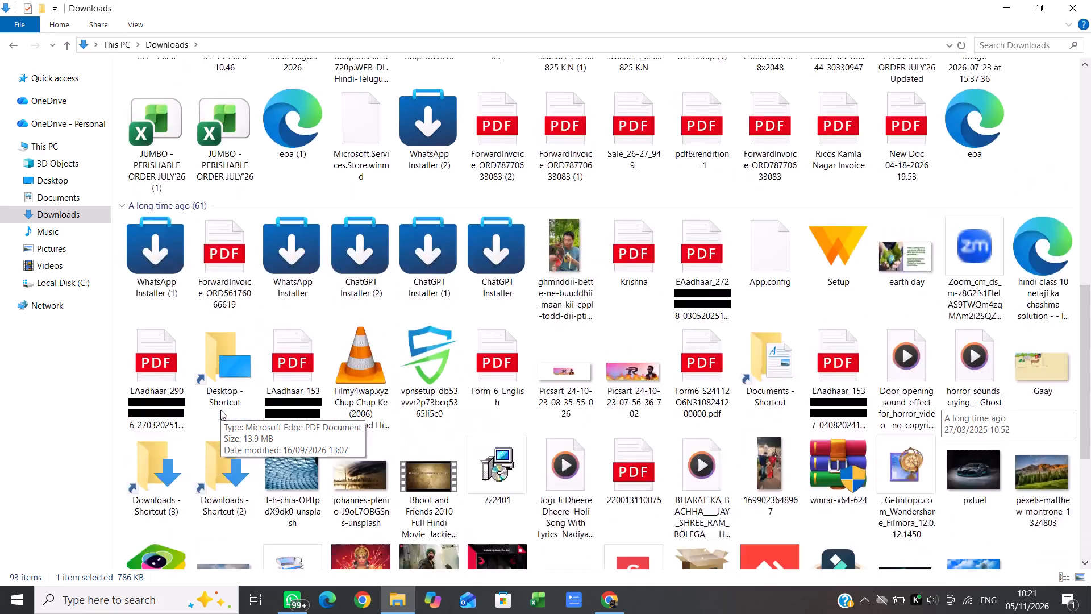
pyautogui.scroll(4, 220, 410)
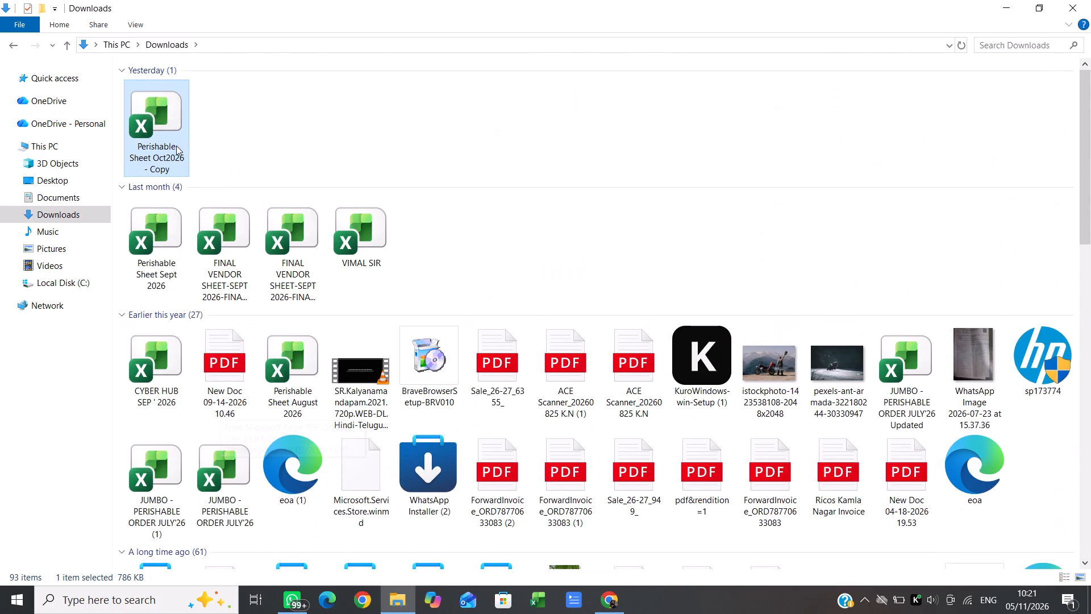
pyautogui.rightClick(145, 153)
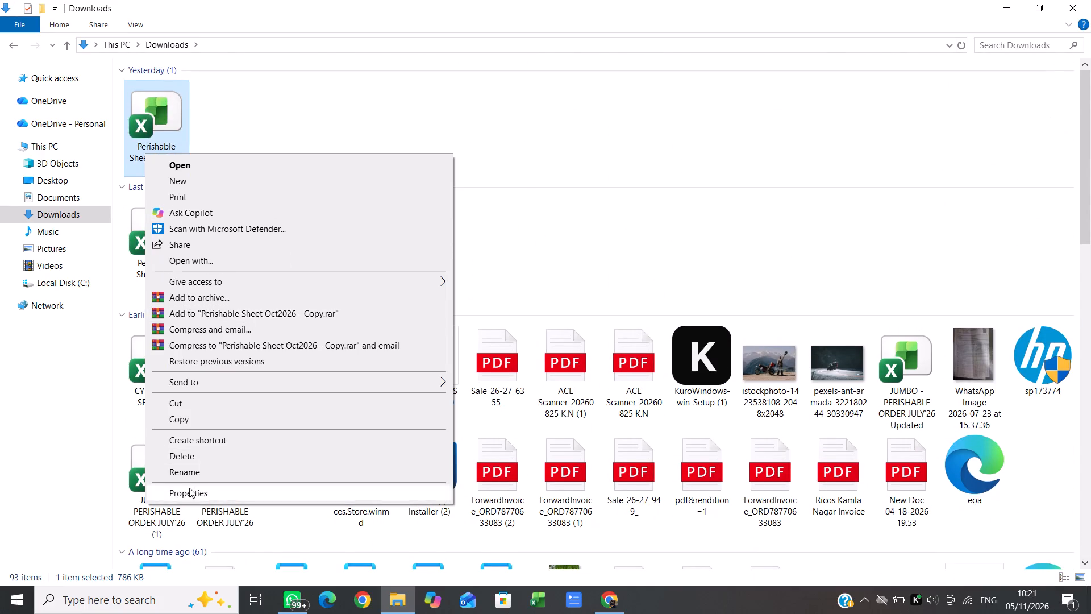
pyautogui.click(189, 421)
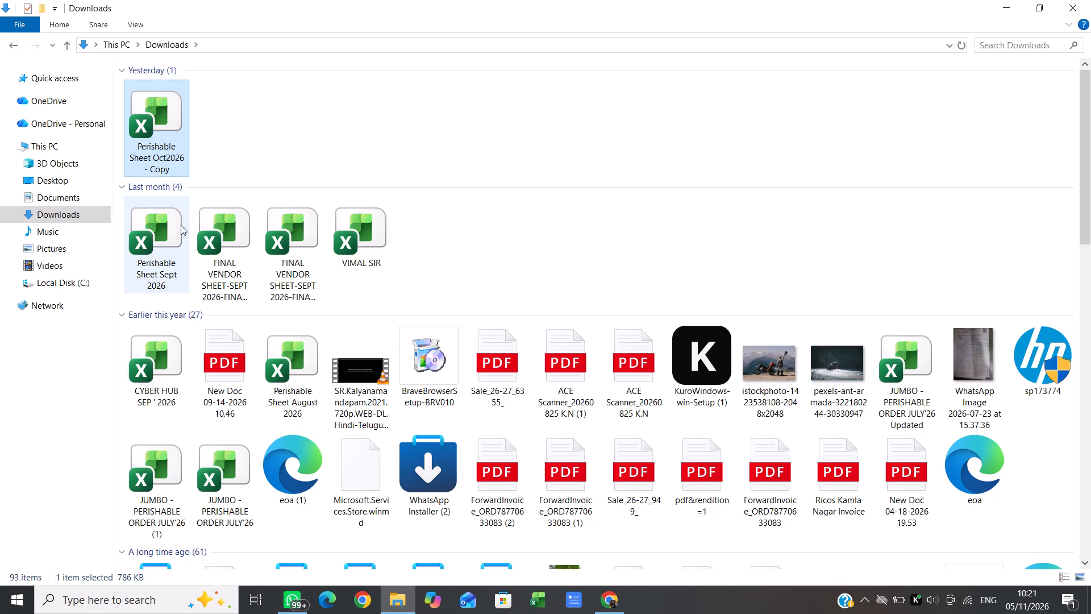
pyautogui.click(244, 155)
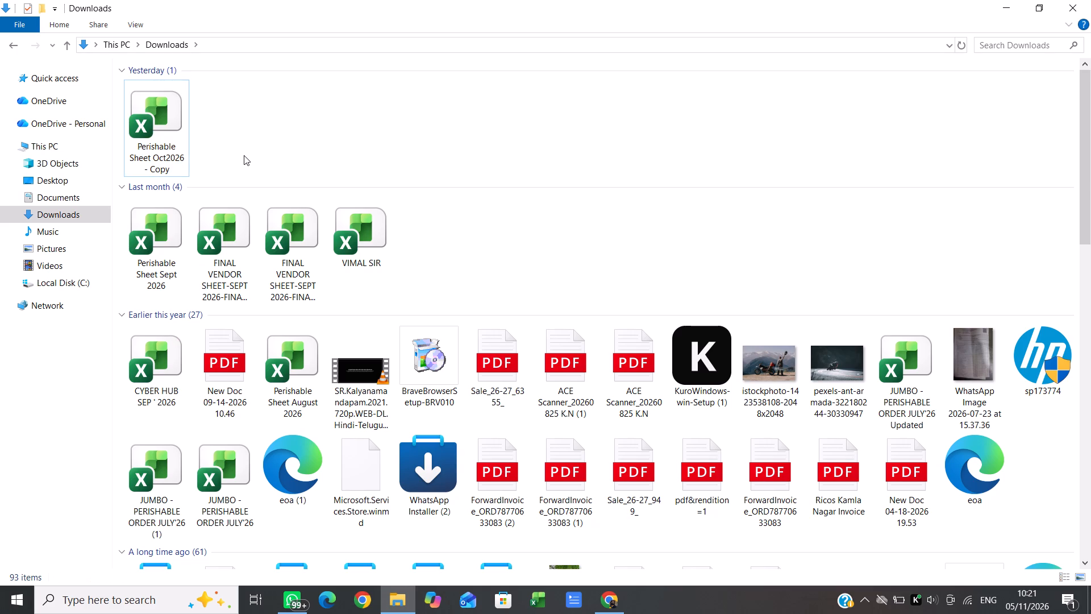
pyautogui.hotkey('ctrl', 'v')
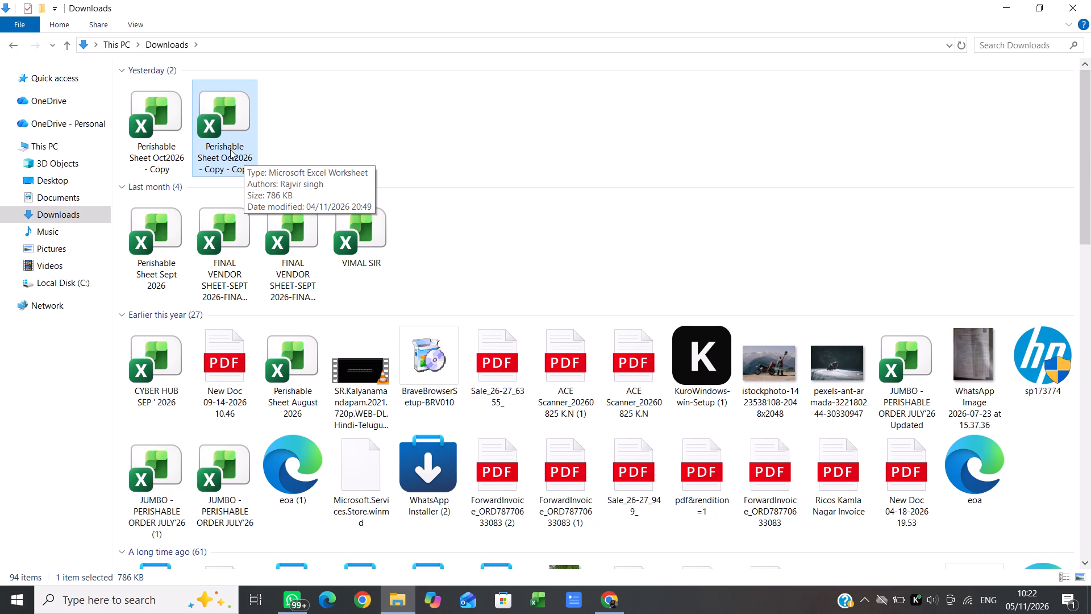
# Examine the CNC CYBER sheet's October date columns in both "Perishable Sheet Oct2026" copies, closing each workbook after viewing.
pyautogui.click(165, 148)
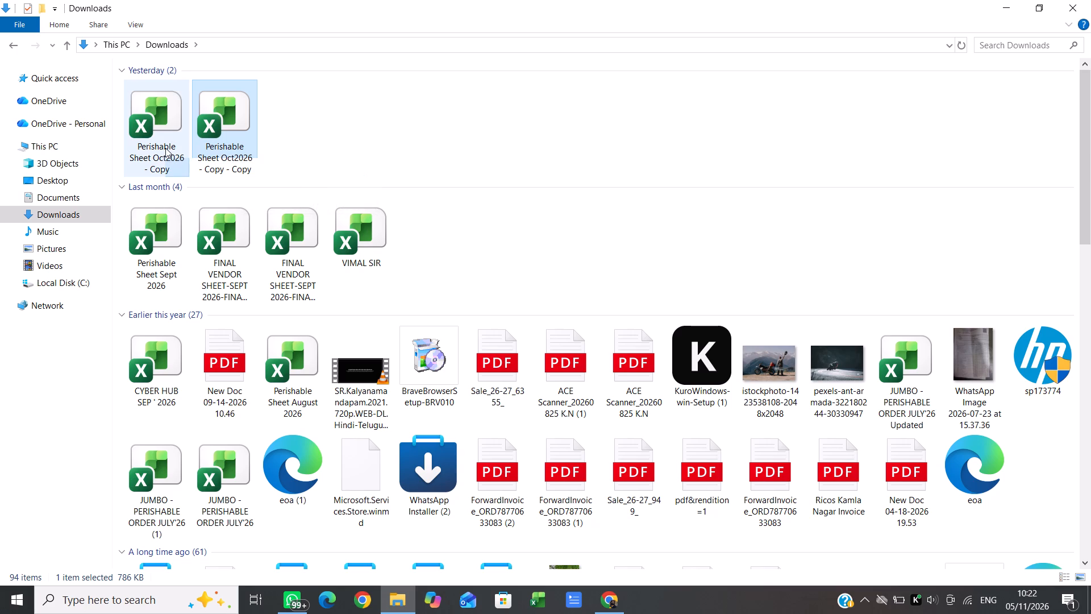
pyautogui.doubleClick(161, 161)
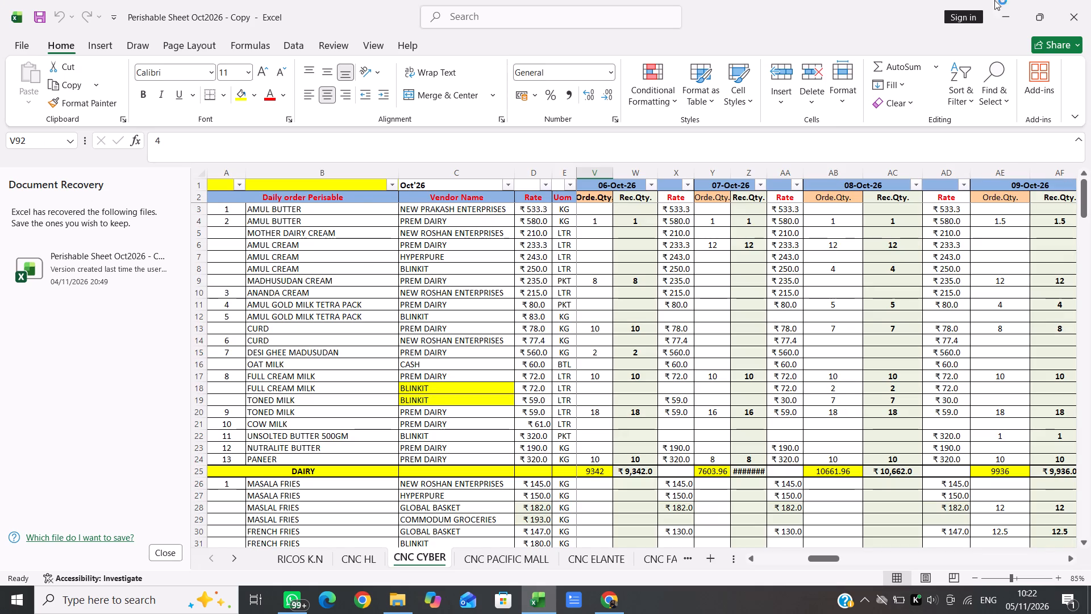
pyautogui.click(1075, 13)
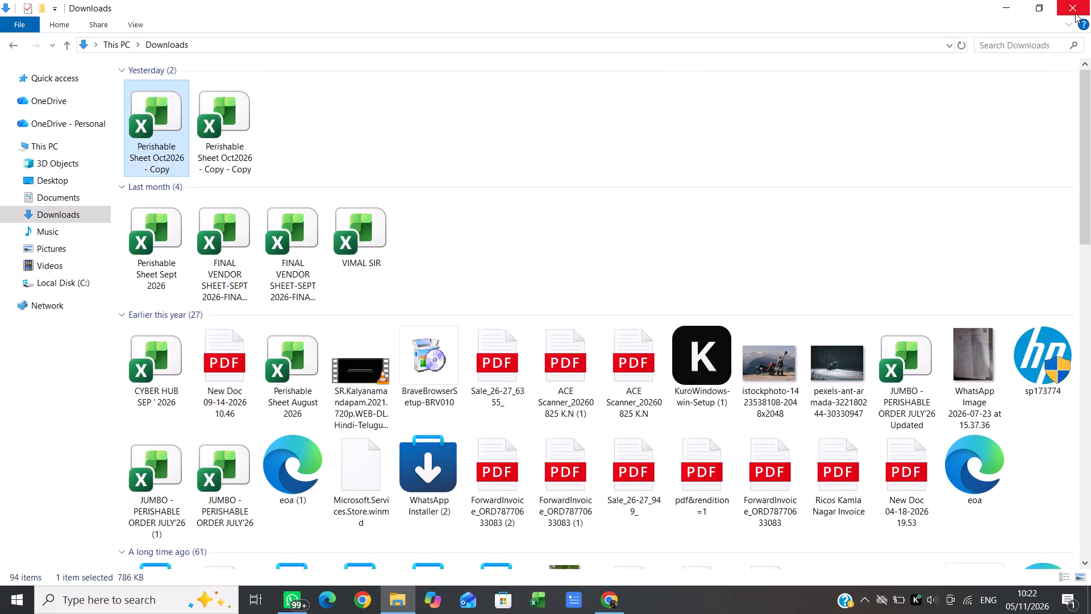
pyautogui.doubleClick(248, 139)
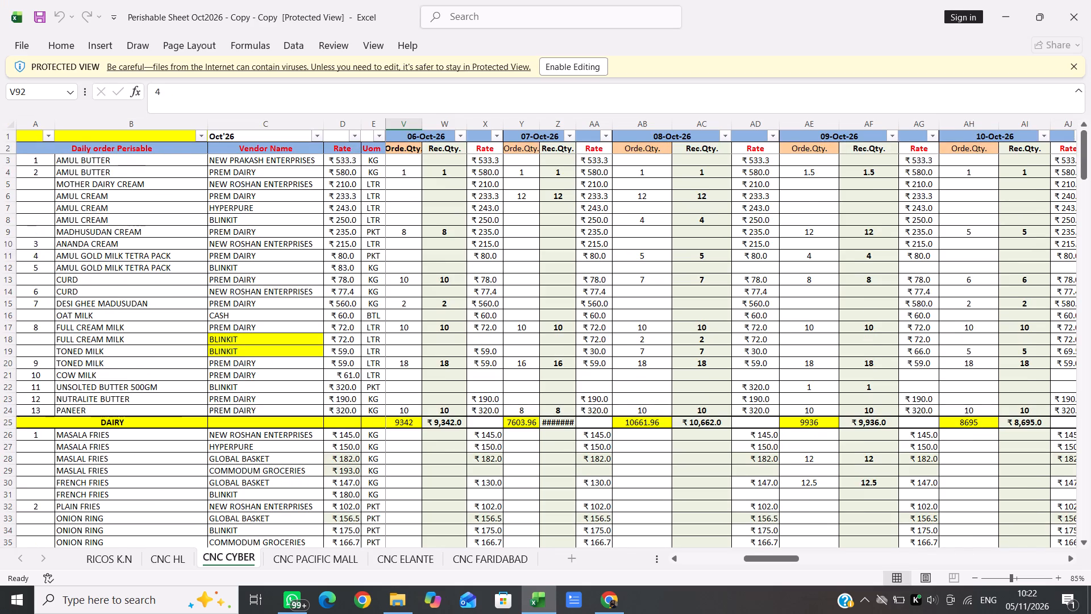
pyautogui.hscroll(3, 471, 282)
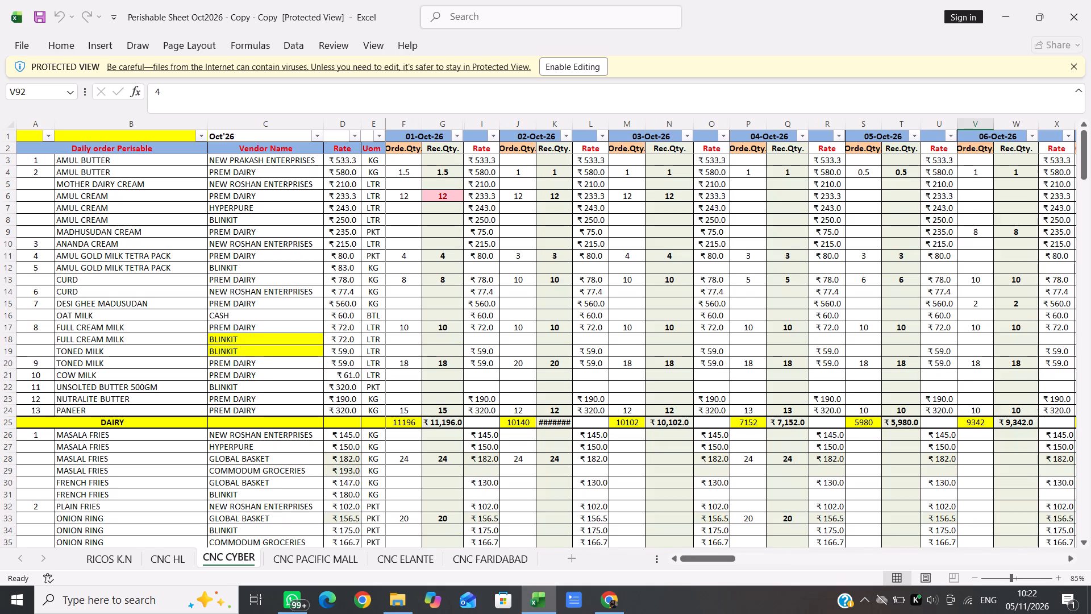
pyautogui.hscroll(3, 471, 282)
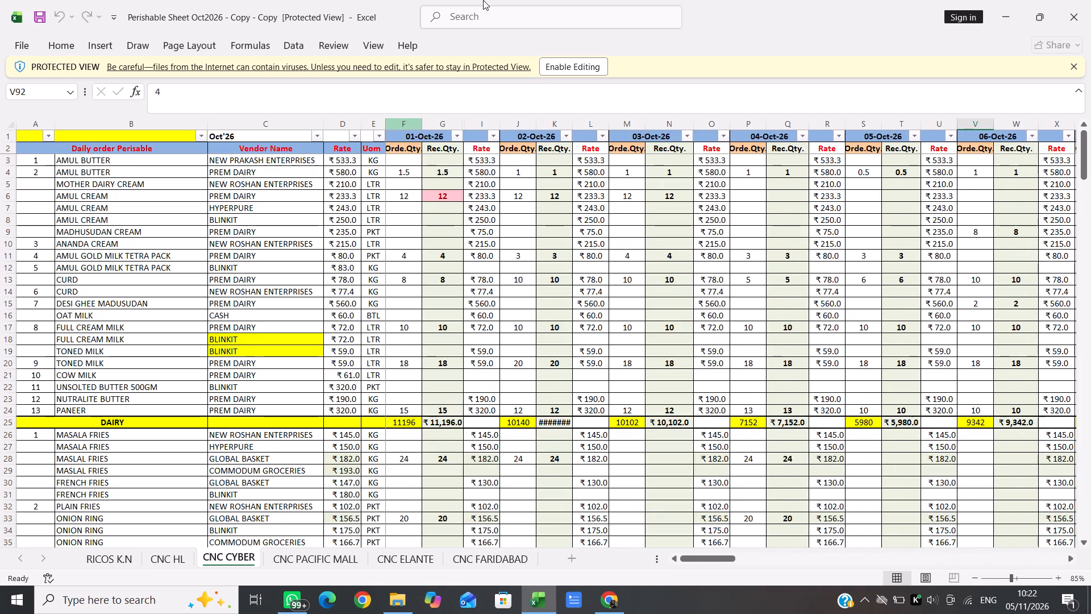
pyautogui.click(1065, 10)
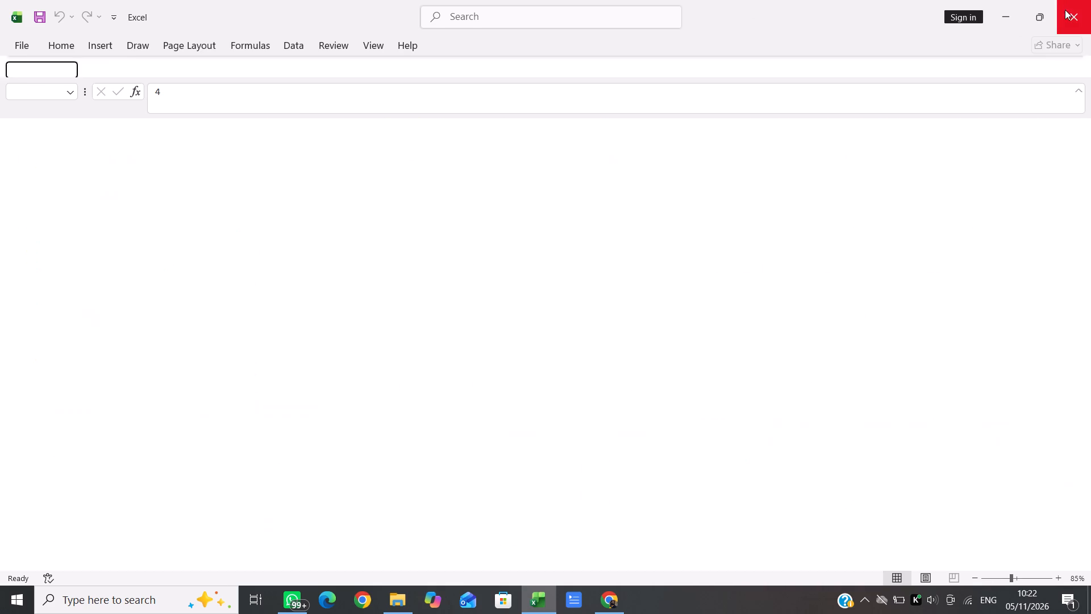
pyautogui.doubleClick(149, 102)
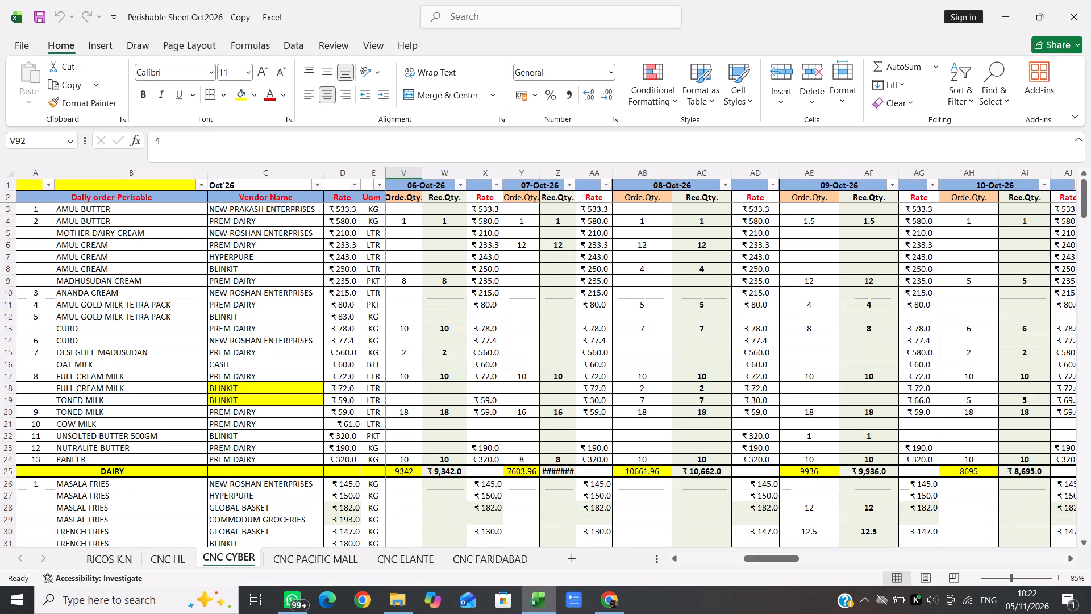
pyautogui.hscroll(4, 469, 297)
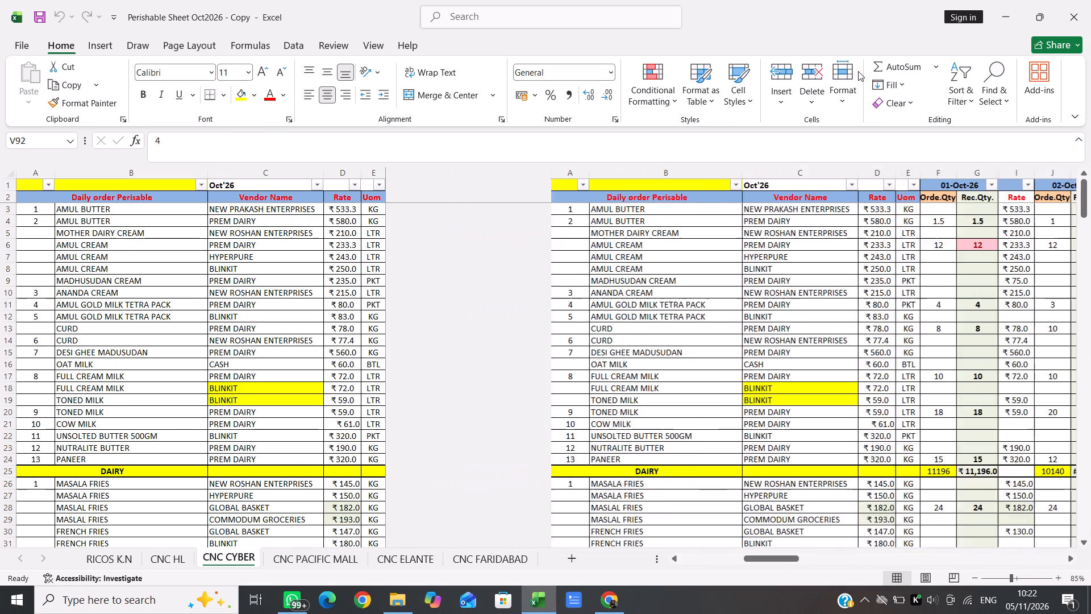
pyautogui.click(1073, 24)
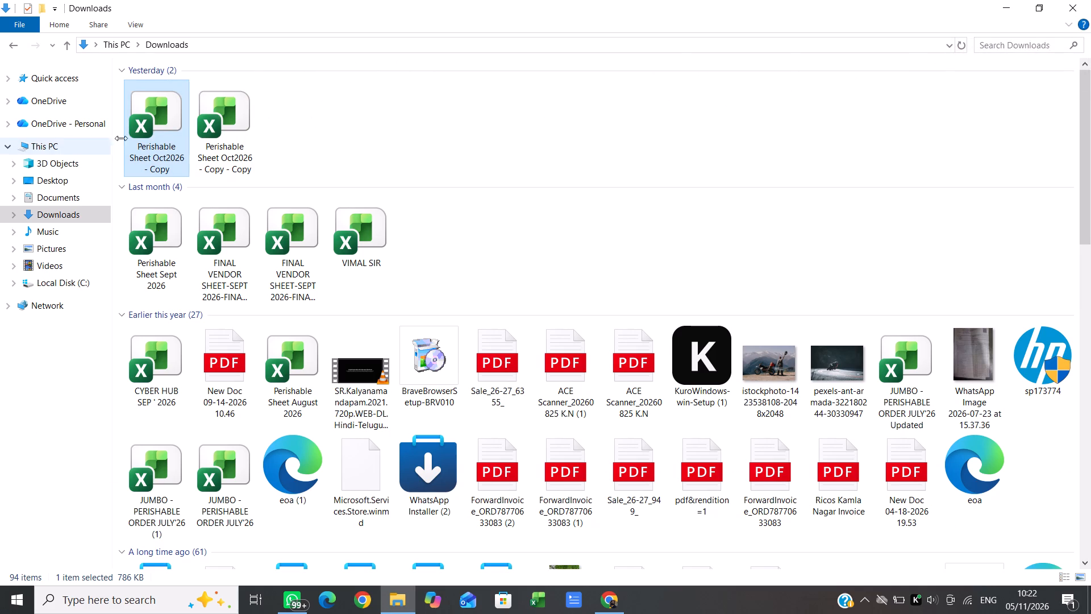
# Rename the workbook "Perishable Sheet Oct2026 - Copy" as "Perishable Sheet Nov.2026".
pyautogui.rightClick(163, 143)
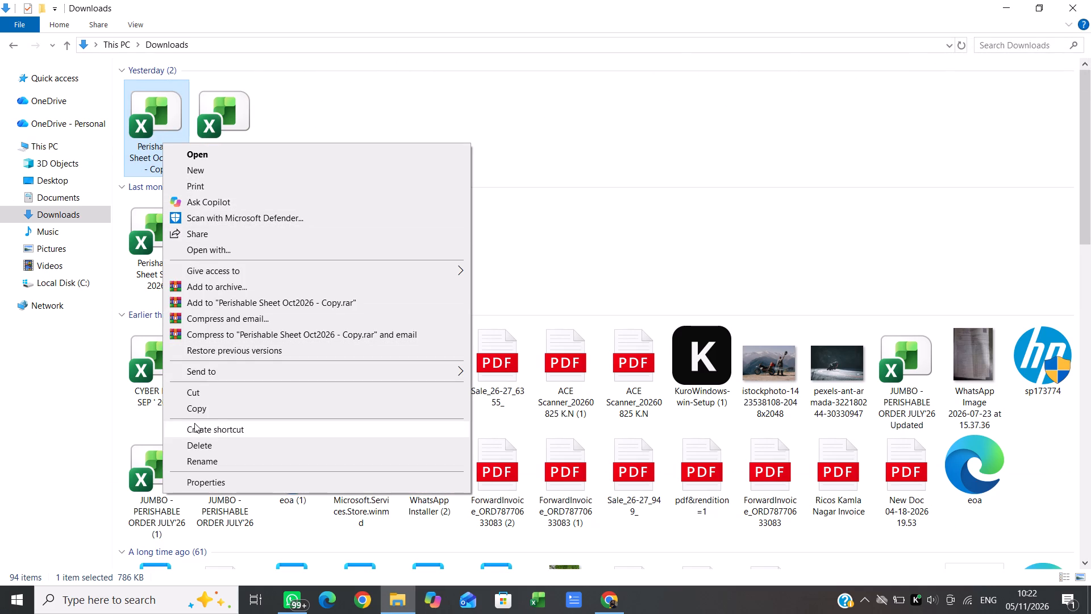
pyautogui.click(198, 463)
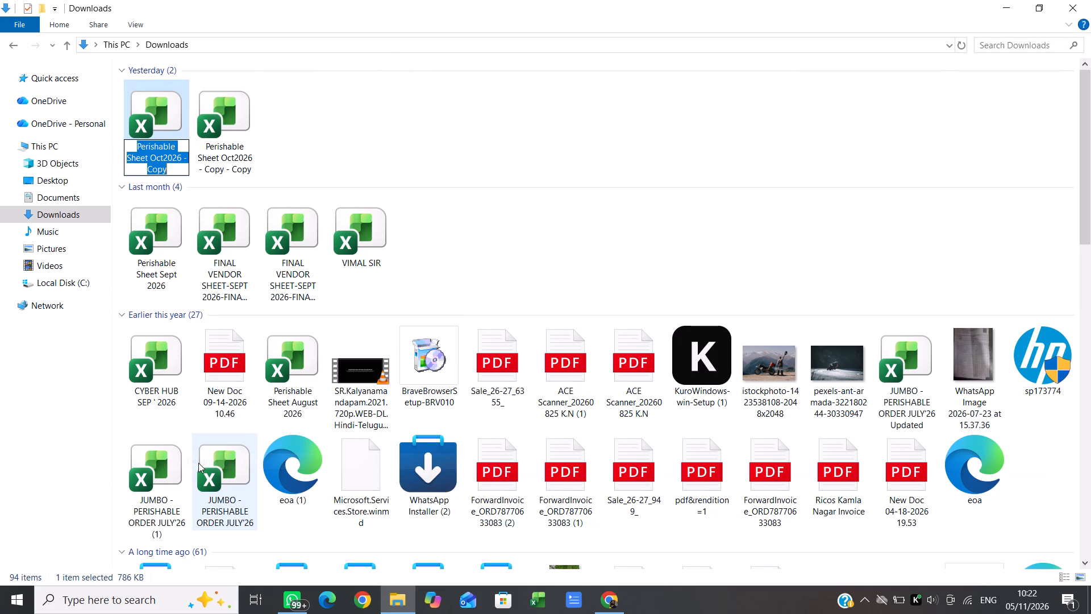
pyautogui.click(156, 160)
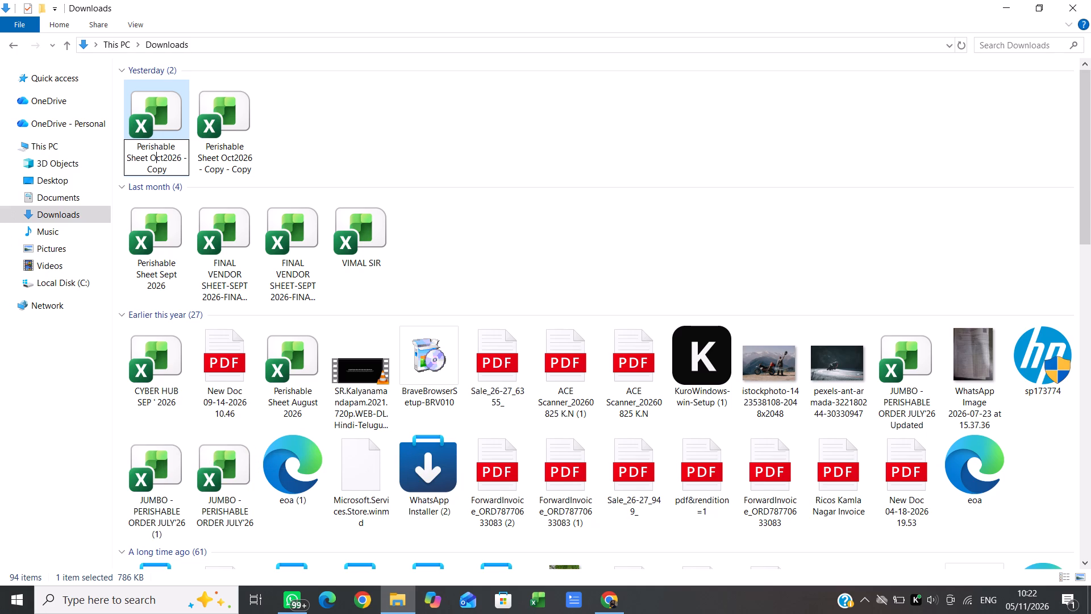
pyautogui.click(164, 157)
pyautogui.press('BackSpace')
pyautogui.press('BackSpace')
pyautogui.press('BackSpace')
pyautogui.press('n')
pyautogui.write('ov')
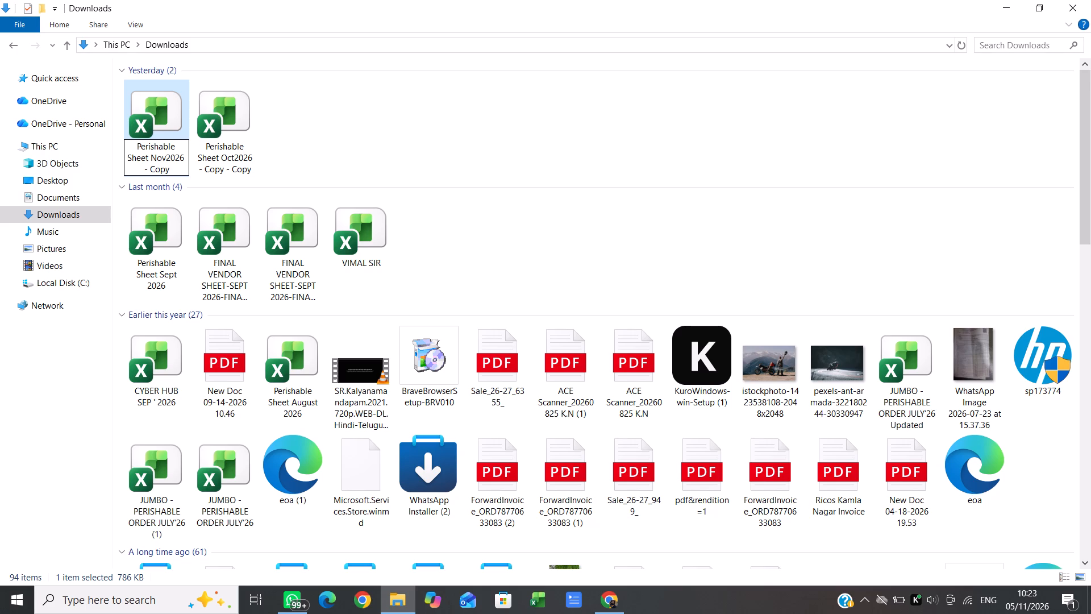
pyautogui.press('.')
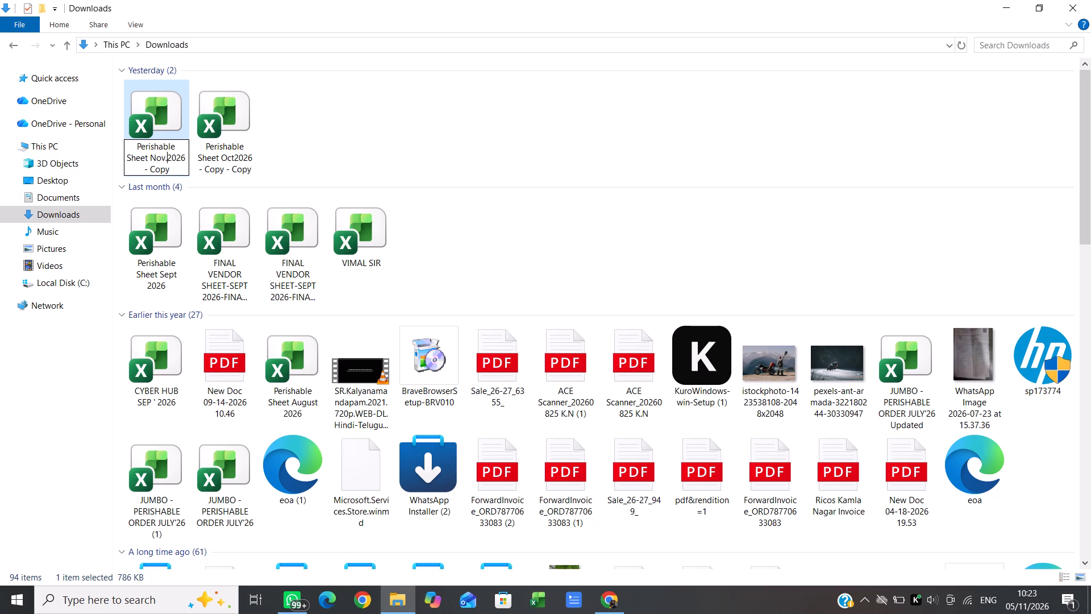
pyautogui.click(175, 168)
pyautogui.press('BackSpace')
pyautogui.press('BackSpace')
pyautogui.press('BackSpace')
pyautogui.press('BackSpace')
pyautogui.press('BackSpace')
pyautogui.press('BackSpace')
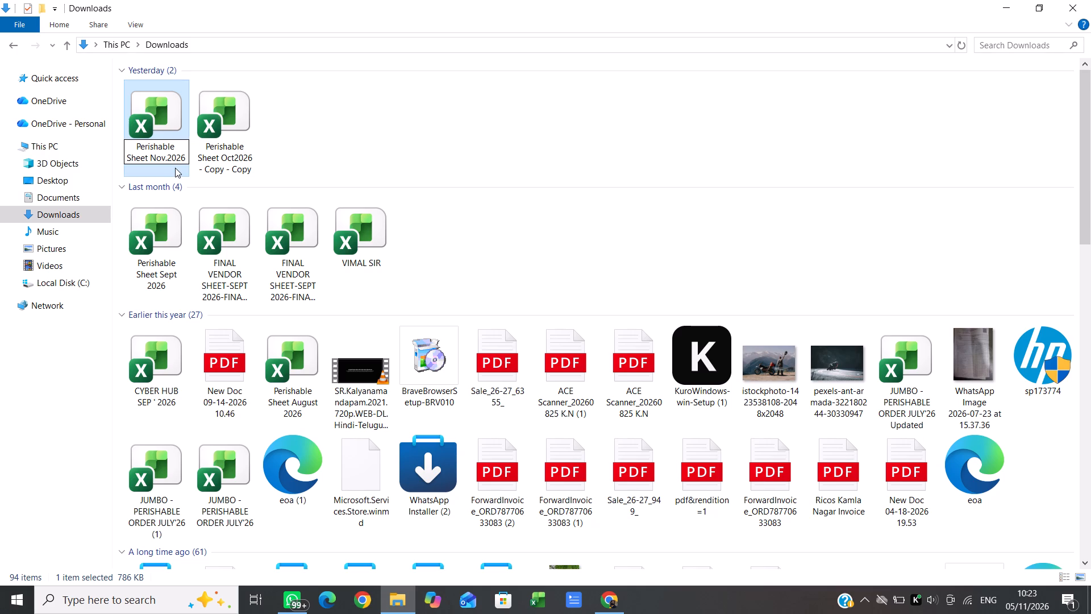
pyautogui.press('Return')
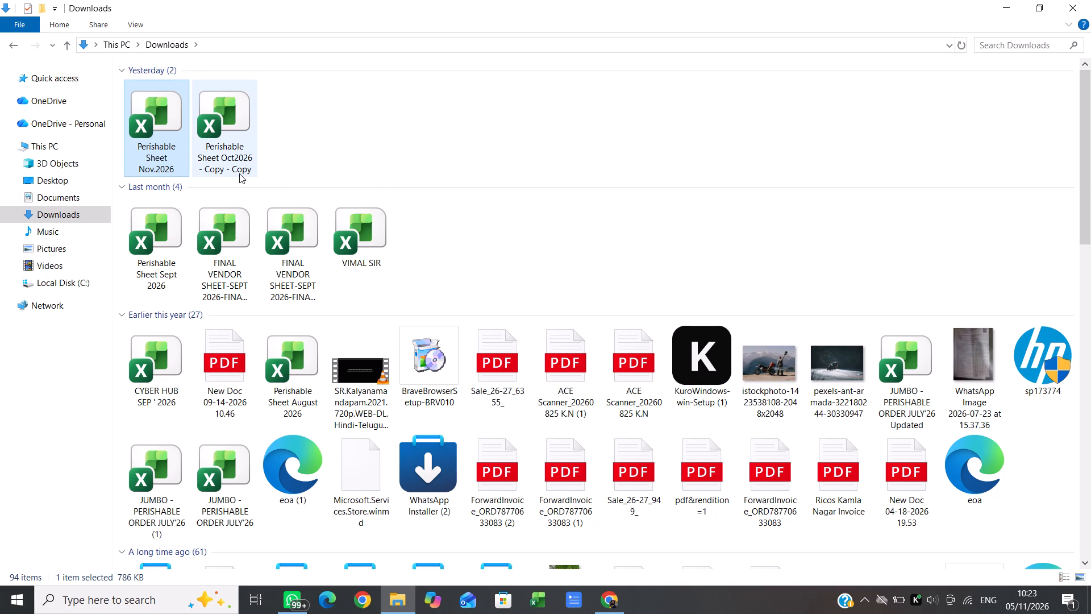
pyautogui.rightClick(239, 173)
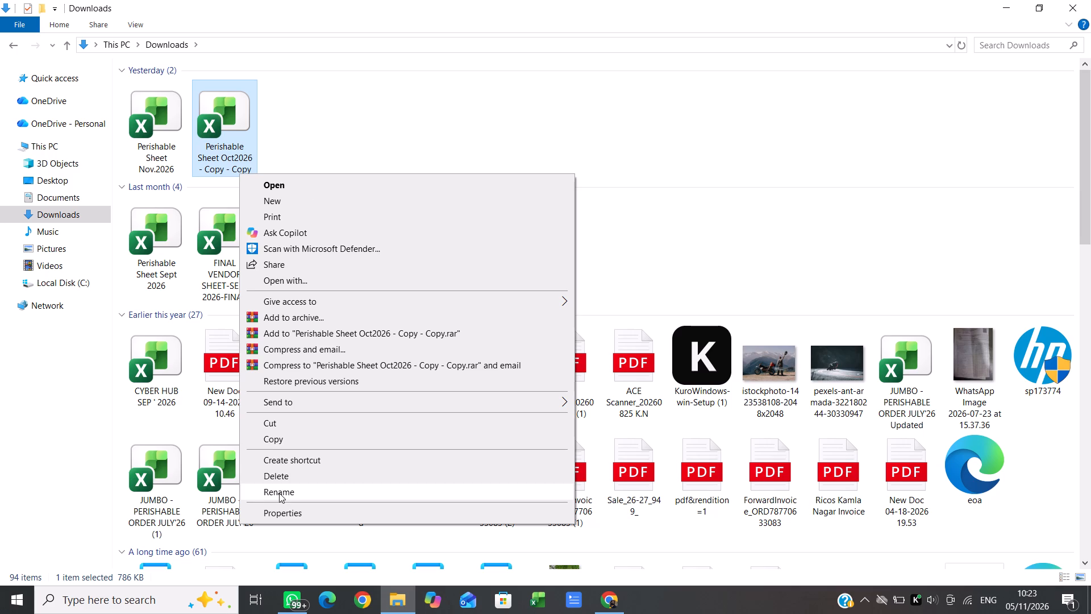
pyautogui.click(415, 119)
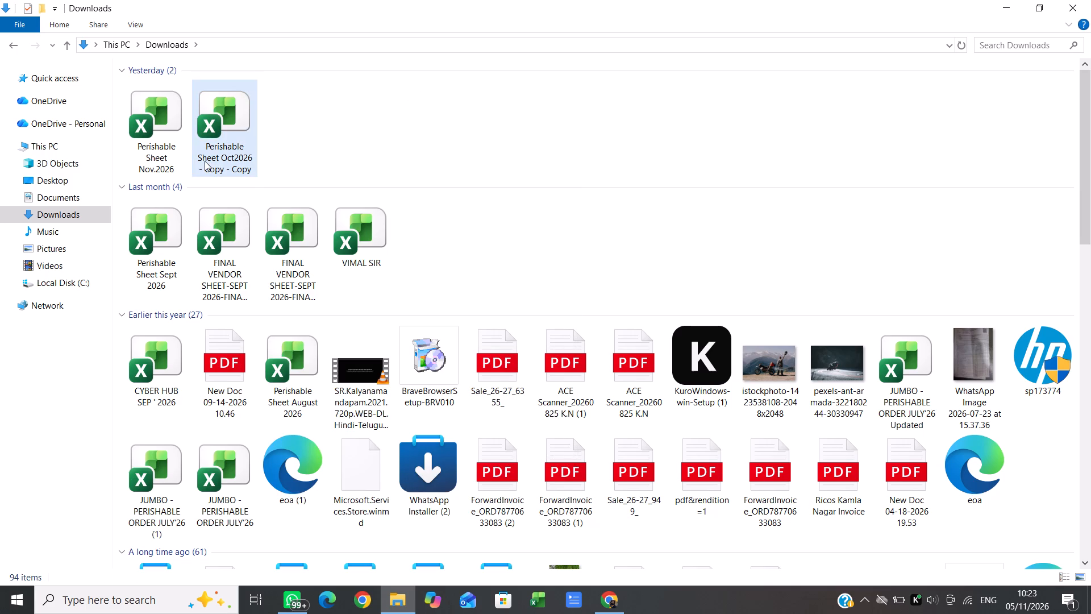
# Open the "Perishable Sheet Nov.2026" workbook in Excel, enable editing and bring the CNC CYBER sheet's 01-Oct-26 column into view.
pyautogui.doubleClick(168, 143)
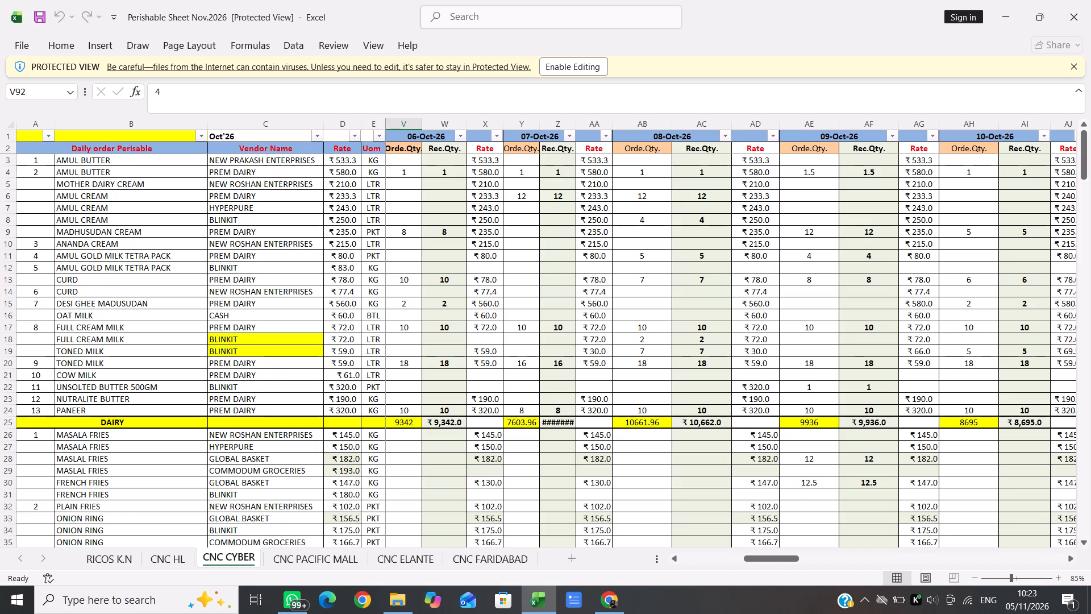
pyautogui.click(571, 73)
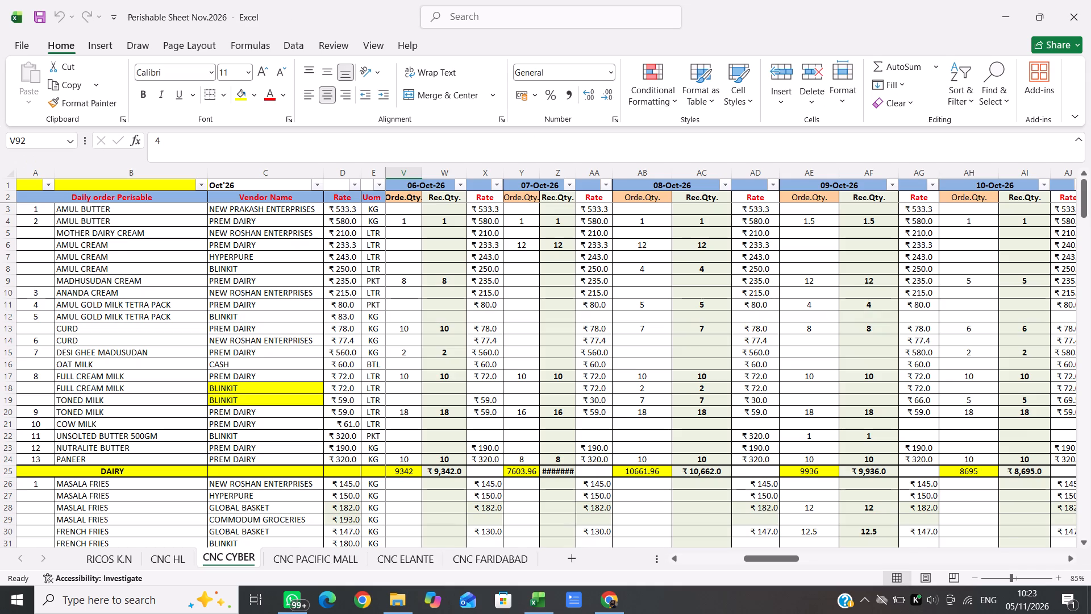
pyautogui.hscroll(6, 406, 314)
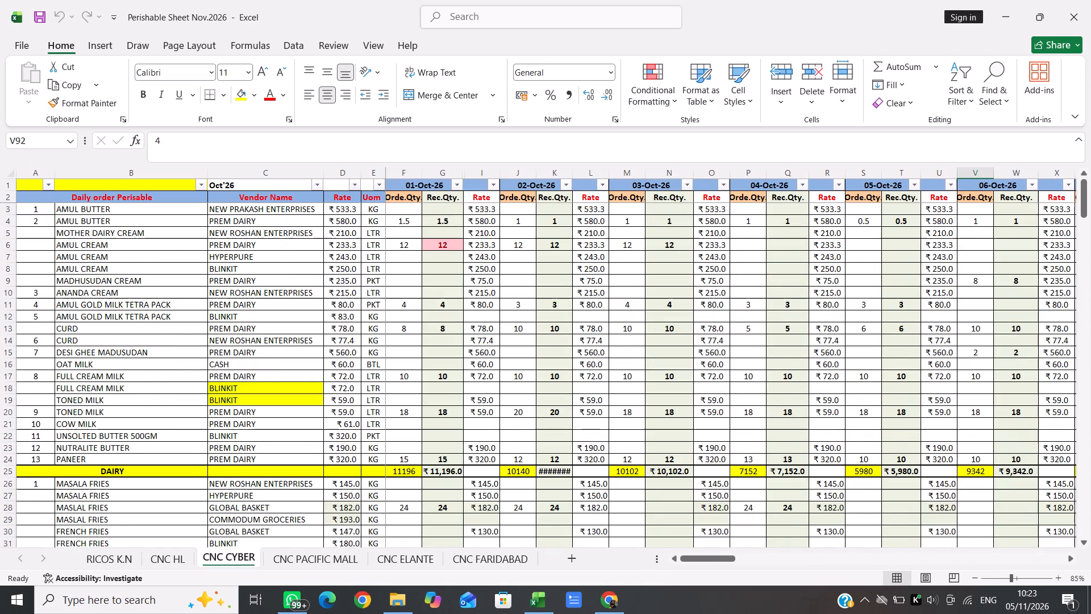
pyautogui.hotkey('alt', 'Tab')
pyautogui.hotkey('alt', 'Tab')
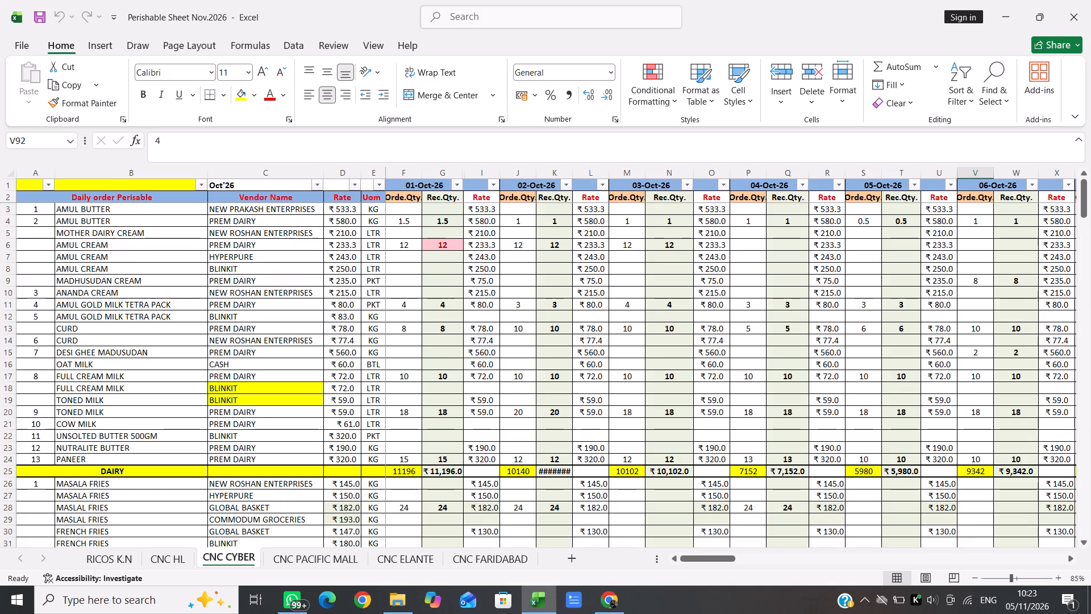
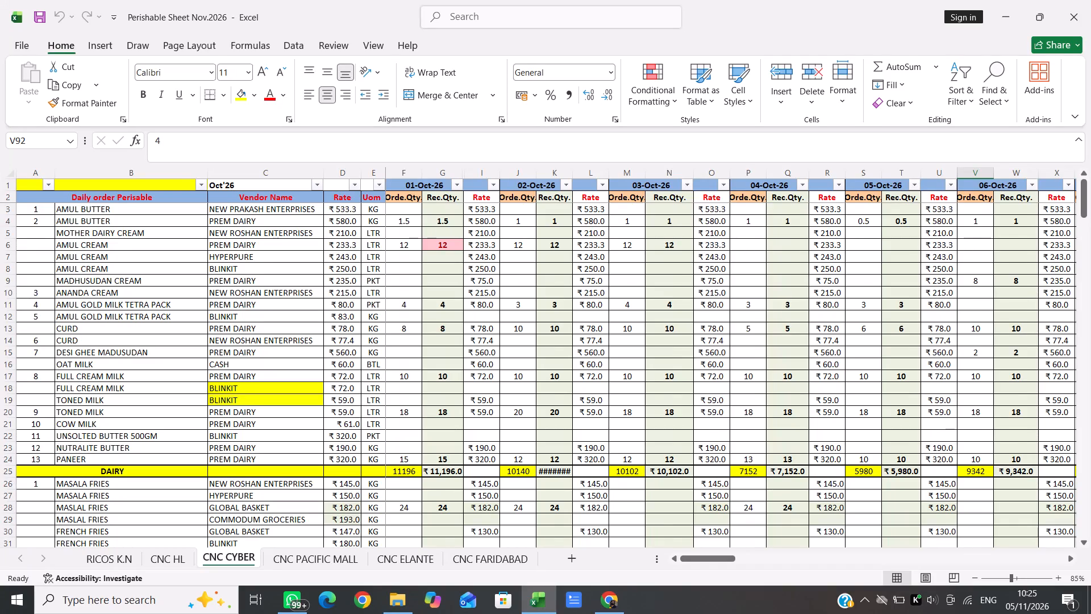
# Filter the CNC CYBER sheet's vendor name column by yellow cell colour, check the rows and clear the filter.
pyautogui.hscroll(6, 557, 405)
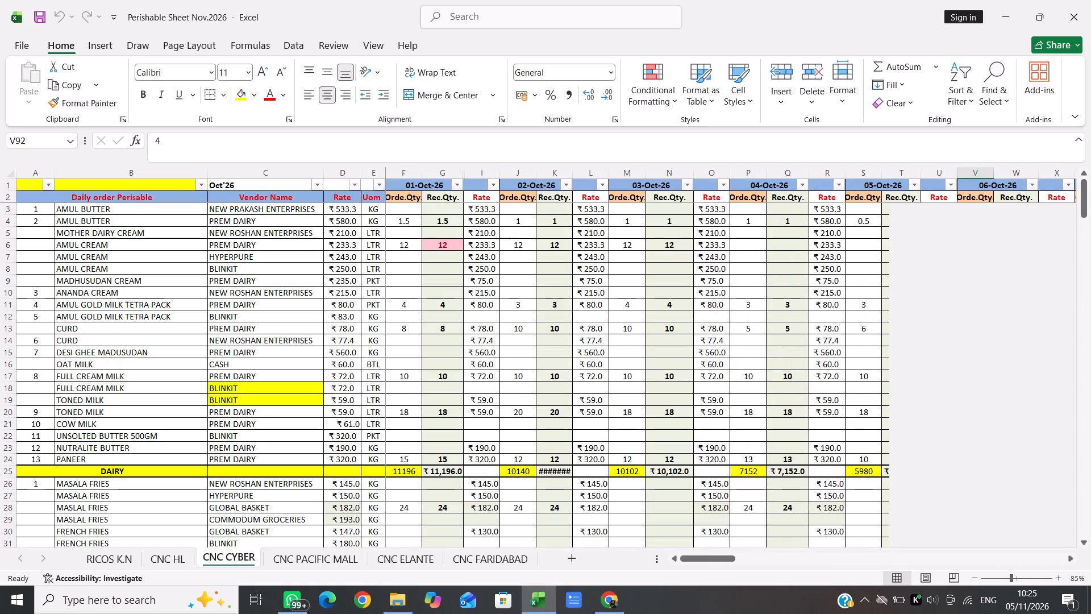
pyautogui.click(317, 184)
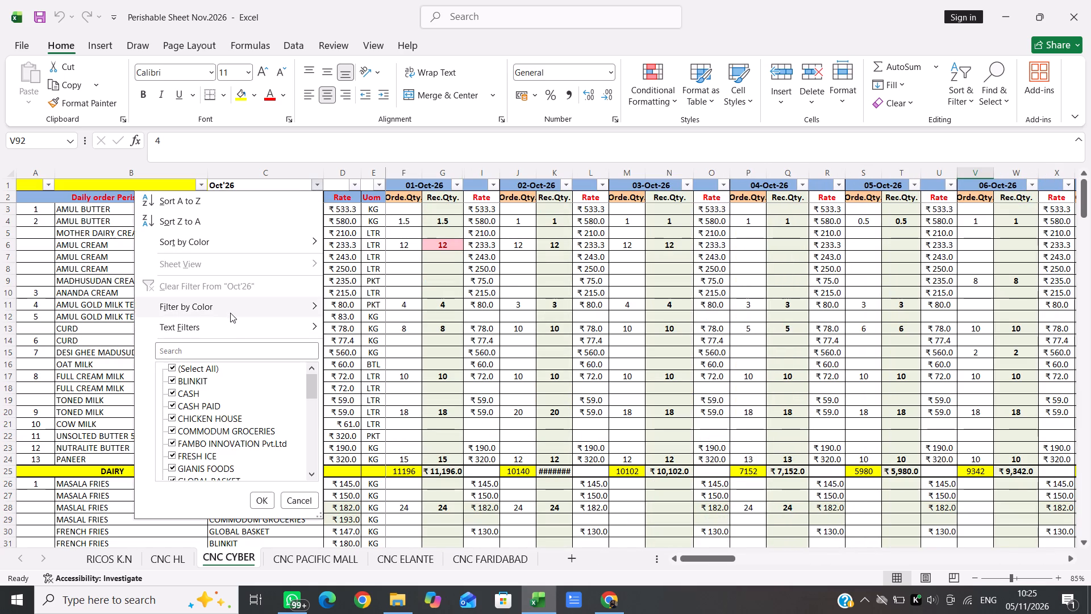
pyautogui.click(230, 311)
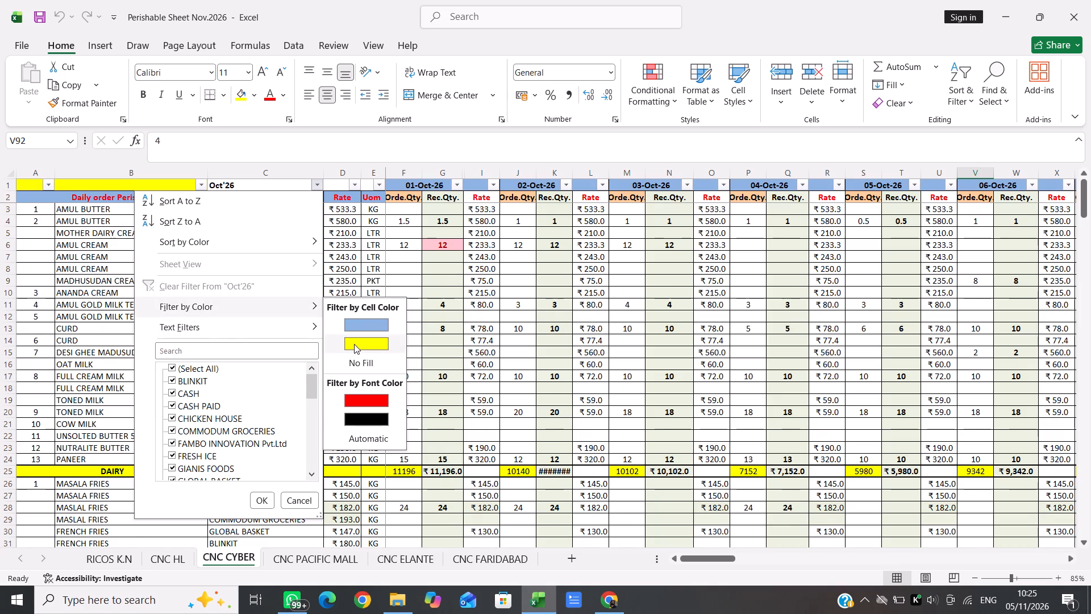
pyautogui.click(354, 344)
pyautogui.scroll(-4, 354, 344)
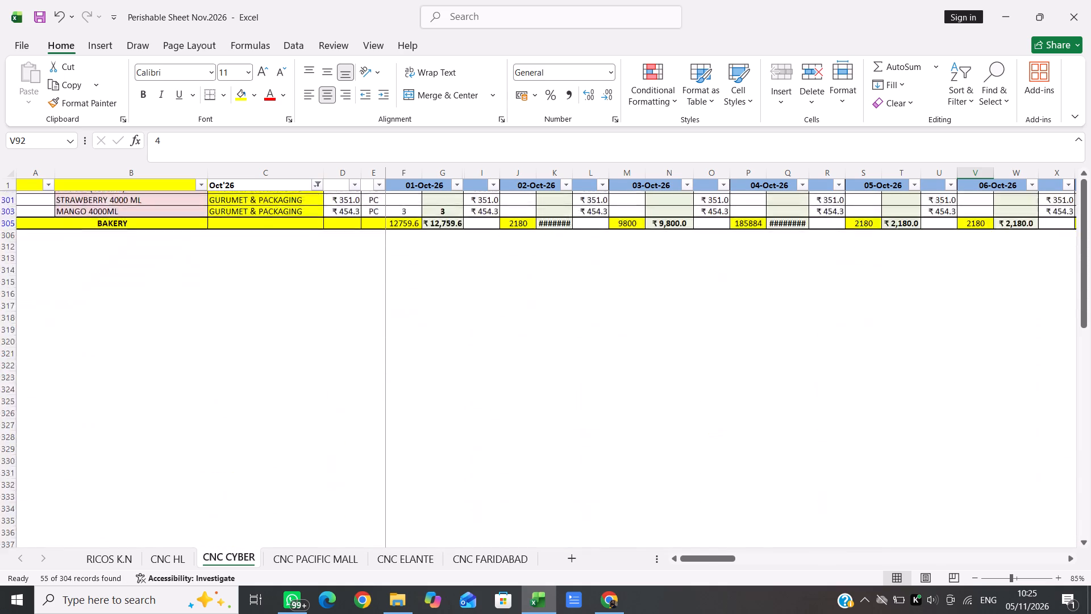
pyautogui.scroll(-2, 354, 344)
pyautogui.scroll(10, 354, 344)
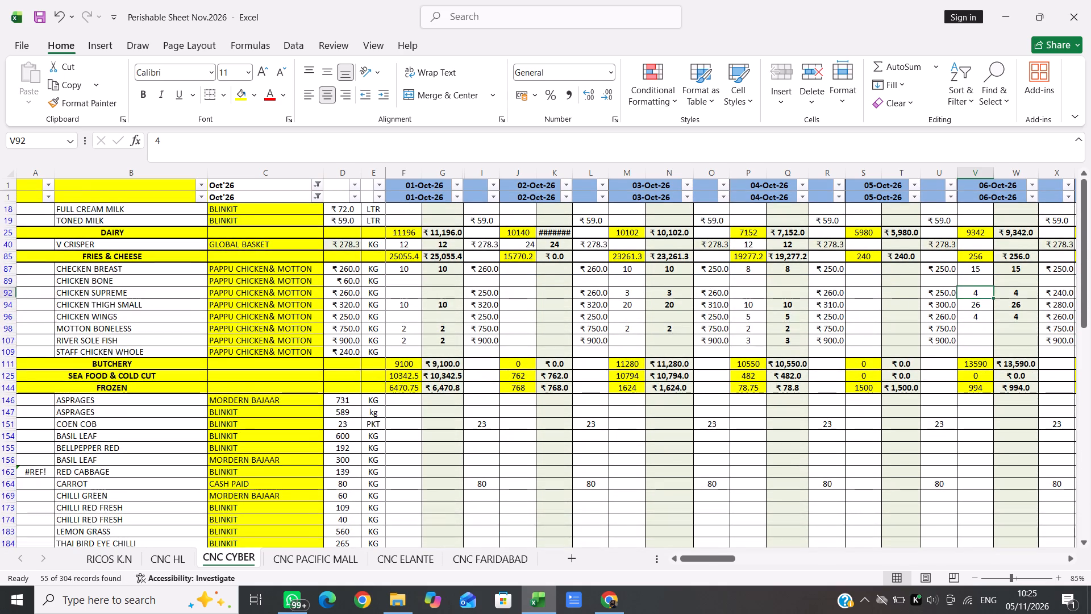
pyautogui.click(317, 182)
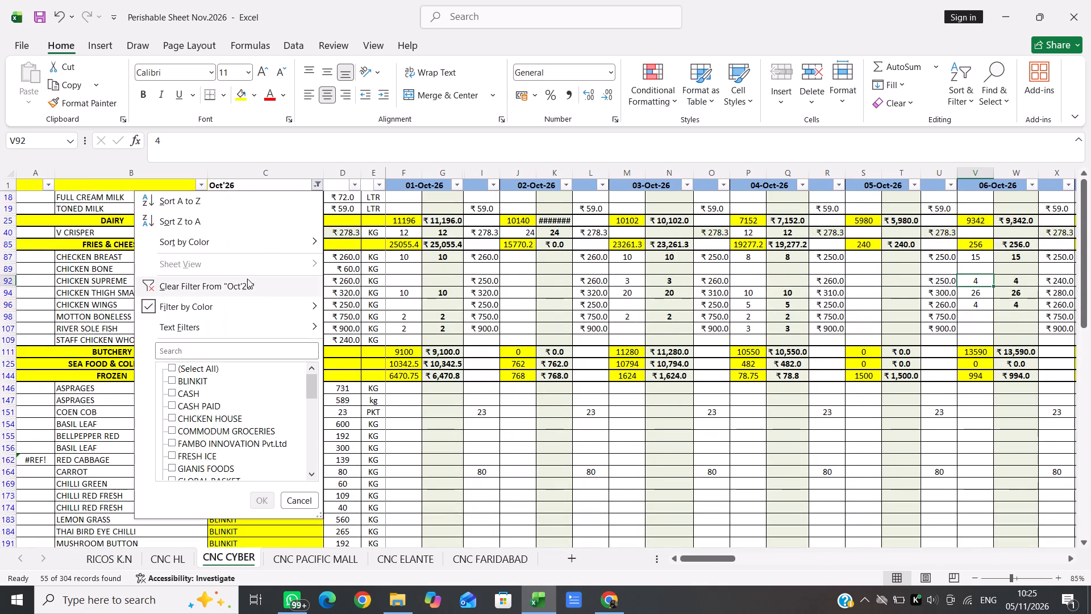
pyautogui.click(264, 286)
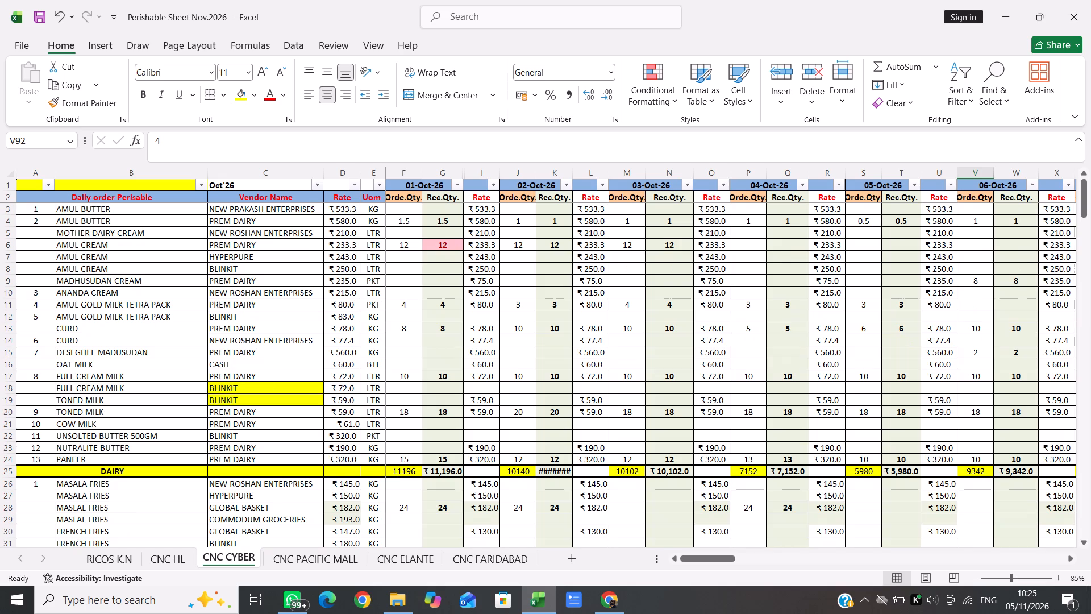
# Filter the vendor name column by colour to show only cells with no fill.
pyautogui.click(317, 188)
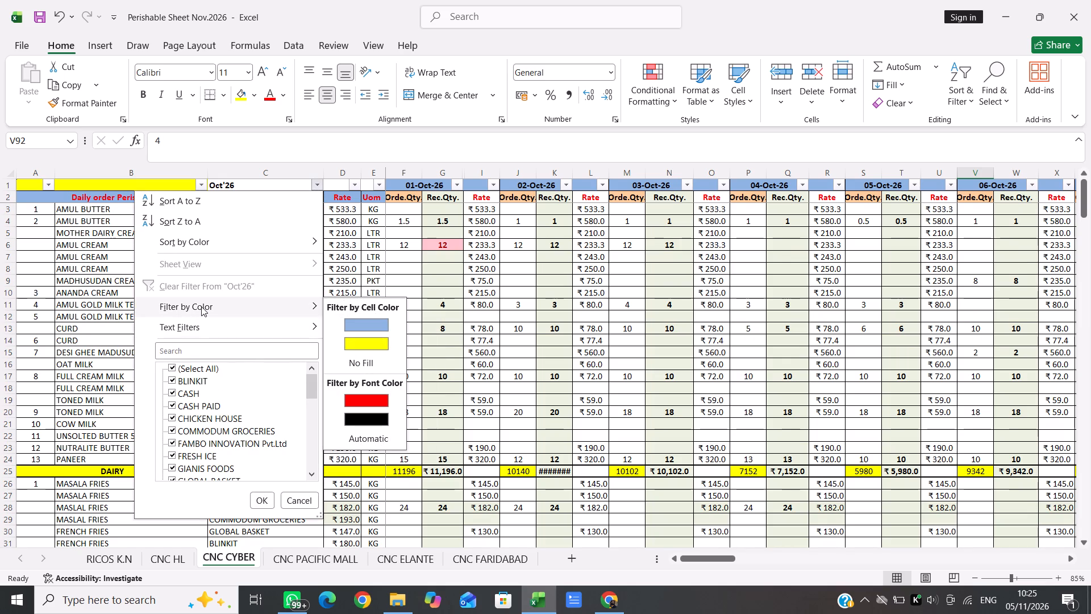
pyautogui.click(363, 360)
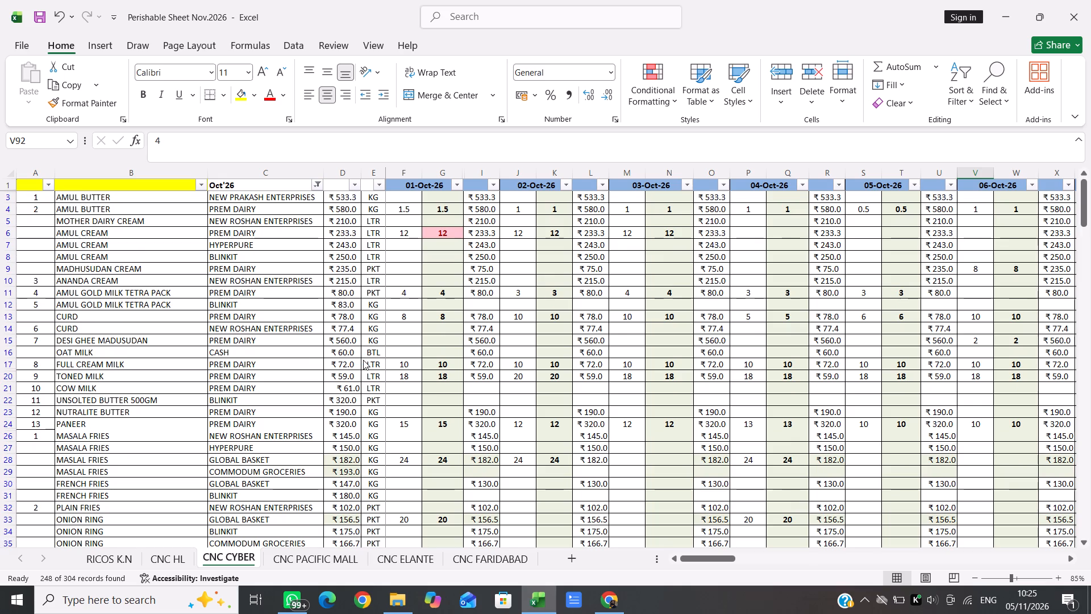
# Copy the formula in CV4 of the second MTD column down through the filtered item rows, from CV5 to CV304.
pyautogui.scroll(-10, 363, 360)
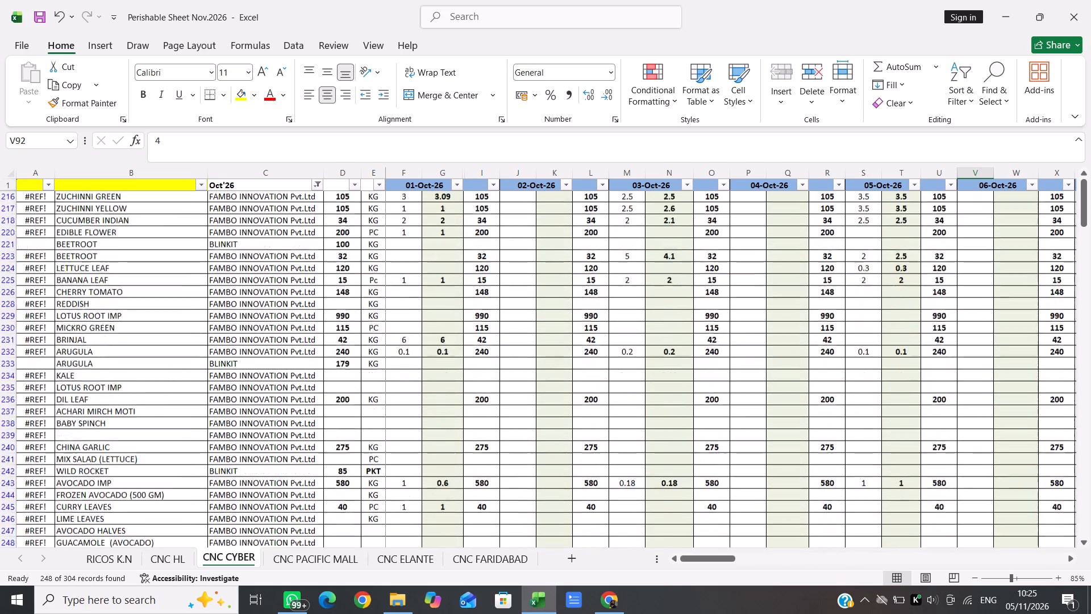
pyautogui.scroll(-2, 363, 360)
pyautogui.hscroll(-3, 363, 360)
pyautogui.hscroll(-3, 482, 371)
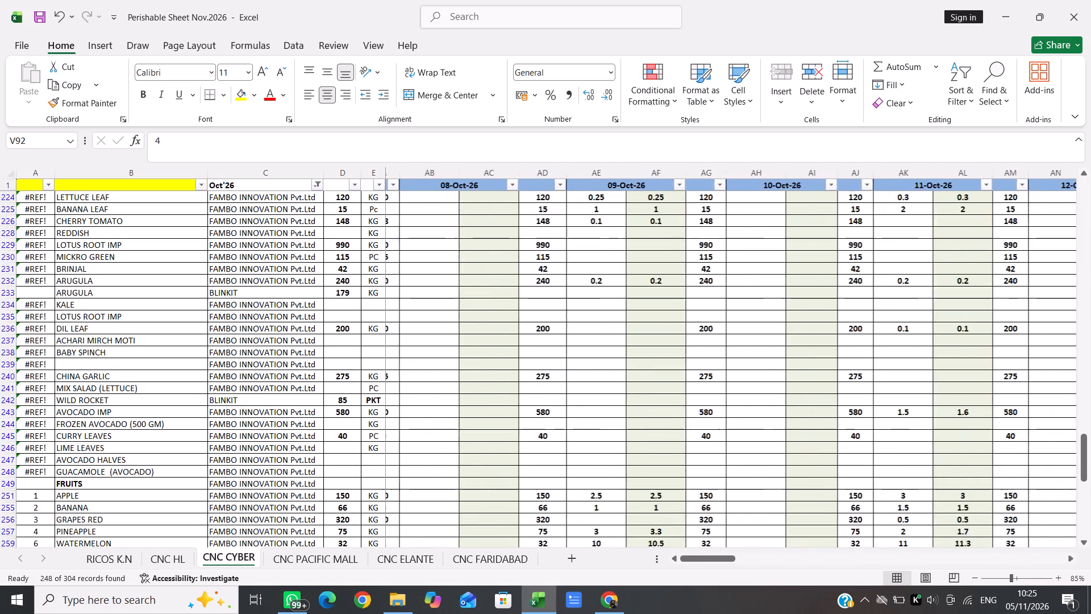
pyautogui.hscroll(-14, 482, 371)
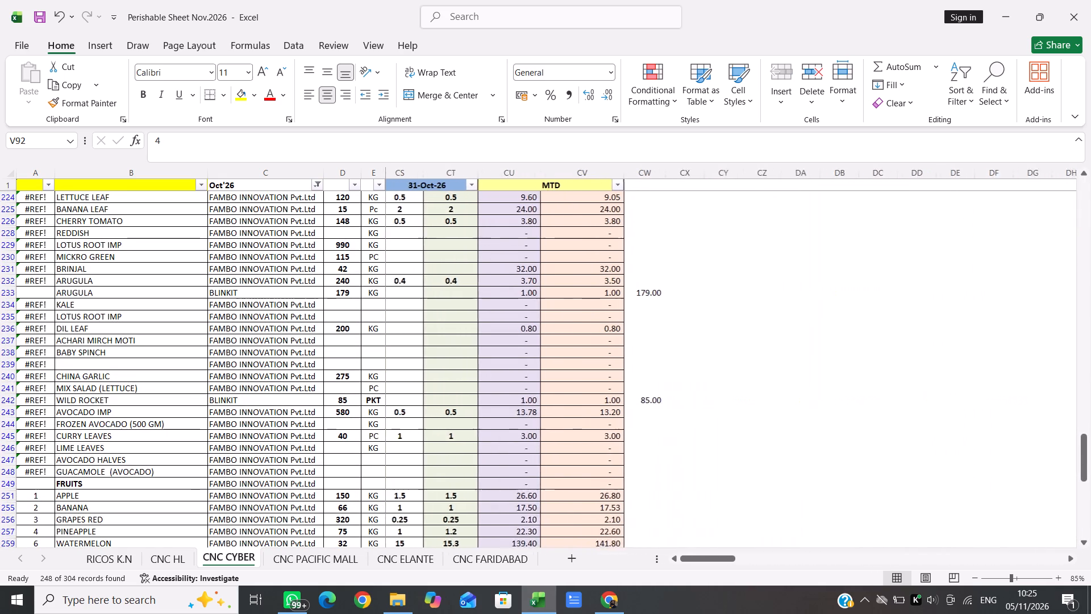
pyautogui.hscroll(1, 482, 371)
pyautogui.scroll(5, 482, 371)
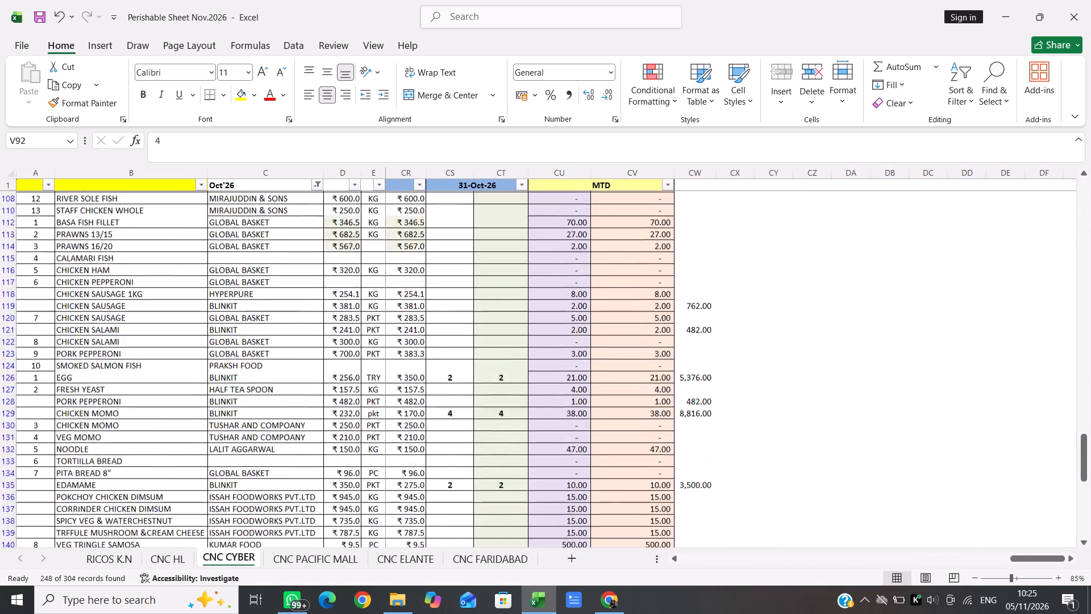
pyautogui.scroll(8, 482, 371)
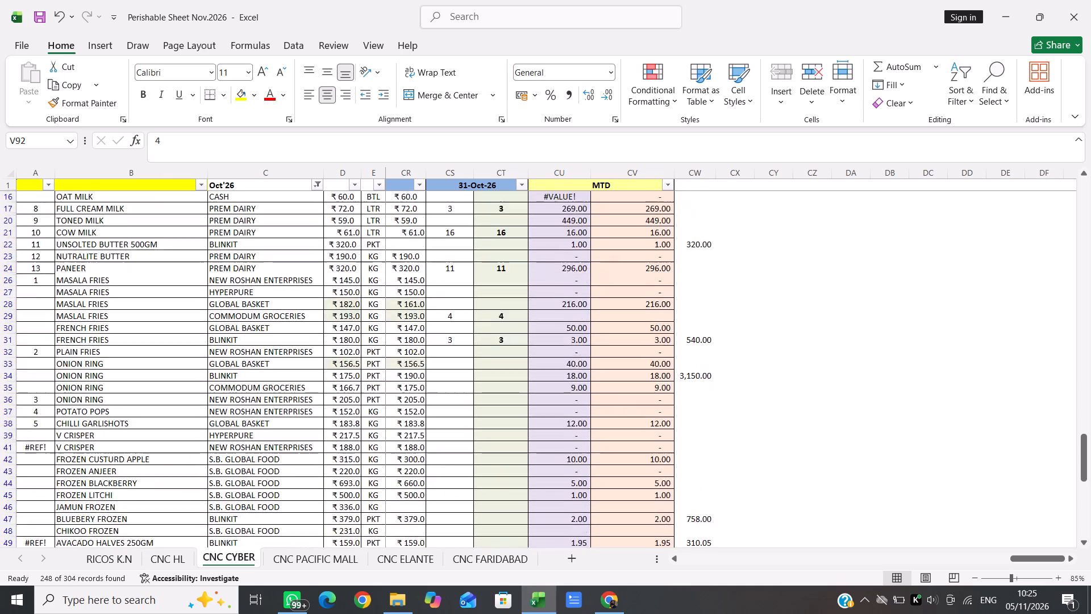
pyautogui.scroll(3, 482, 371)
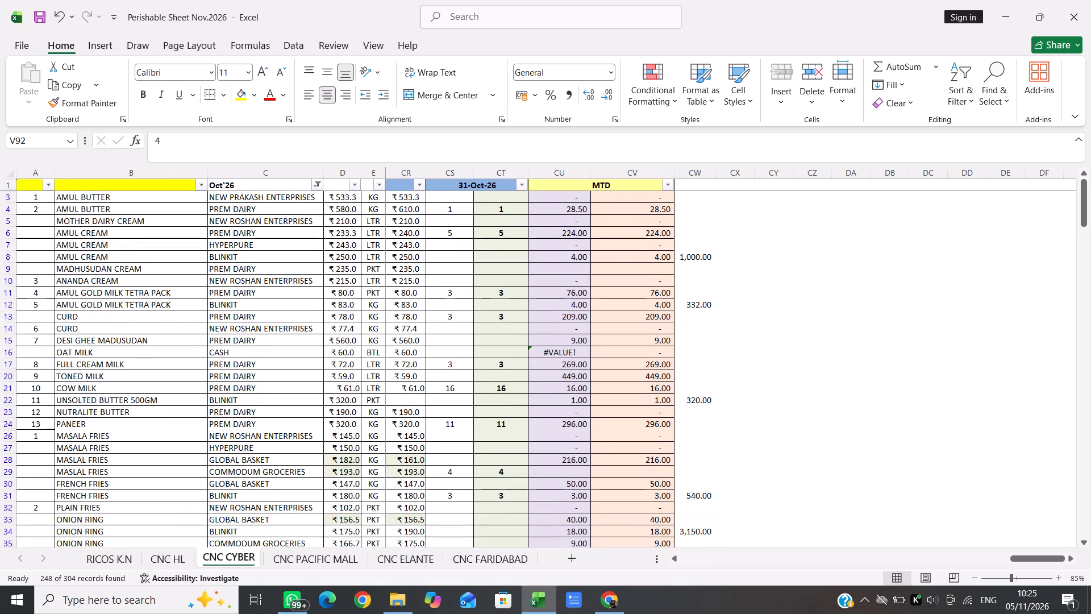
pyautogui.click(642, 211)
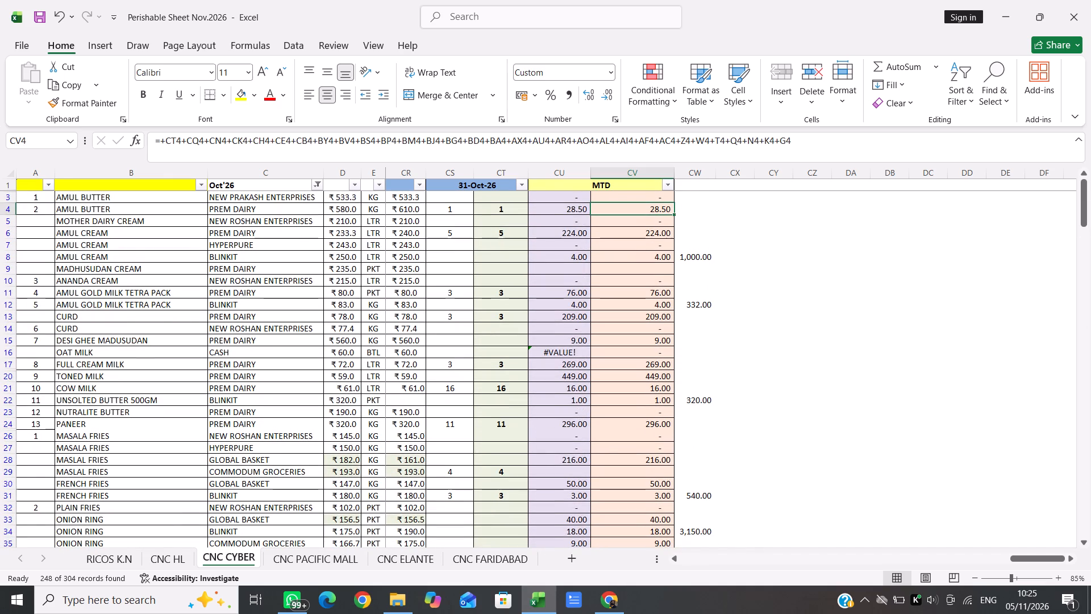
pyautogui.hotkey('ctrl', 'c')
pyautogui.press('Down')
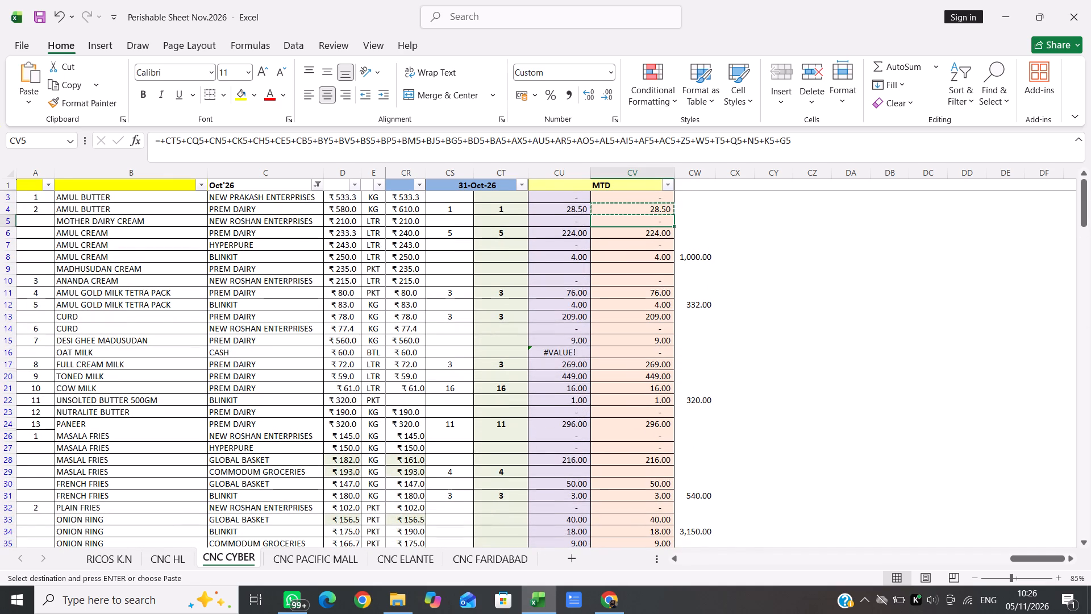
pyautogui.hotkey('shift', 'Down')
pyautogui.hotkey('shift', 'Down')
pyautogui.hotkey('shift', 'Down')
pyautogui.hotkey('shift', 'Down')
pyautogui.hotkey('shift', 'Down')
pyautogui.hotkey('shift', 'Down')
pyautogui.hotkey('shift', 'Down')
pyautogui.hotkey('shift', 'Down')
pyautogui.hotkey('shift', 'Down')
pyautogui.hotkey('shift', 'Down')
pyautogui.hotkey('shift', 'Down')
pyautogui.hotkey('shift', 'Down')
pyautogui.hotkey('shift', 'Down')
pyautogui.hotkey('shift', 'Down')
pyautogui.hotkey('shift', 'Down')
pyautogui.hotkey('shift', 'Down')
pyautogui.hotkey('shift', 'Down')
pyautogui.hotkey('shift', 'Down')
pyautogui.hotkey('shift', 'Down')
pyautogui.hotkey('shift', 'Down')
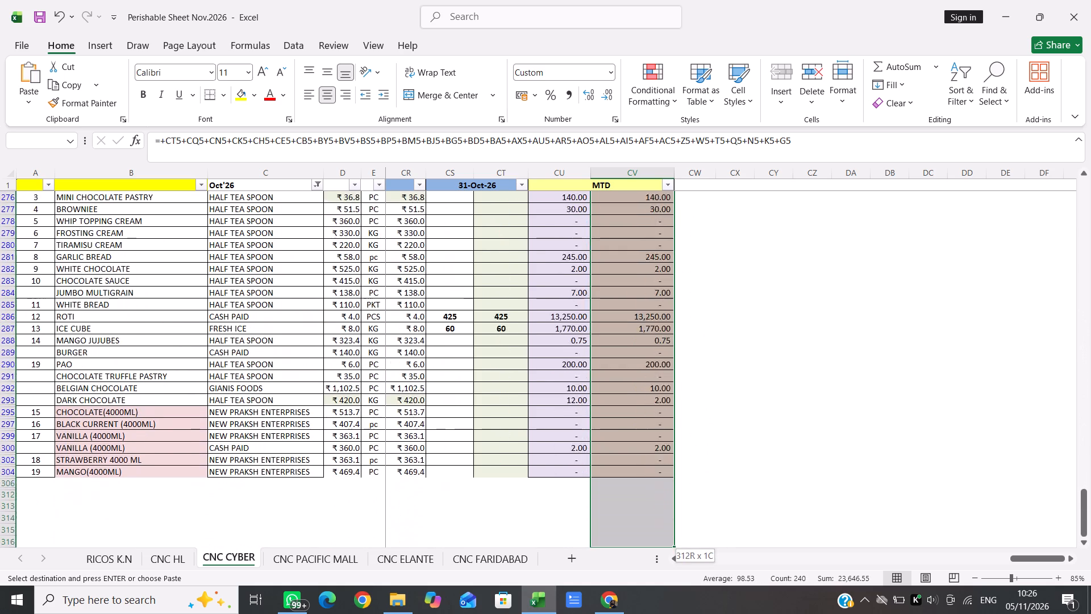
pyautogui.hotkey('shift', 'Up')
pyautogui.hotkey('shift', 'Up')
pyautogui.hotkey('shift', 'Up')
pyautogui.hotkey('shift', 'Up')
pyautogui.hotkey('shift', 'Up')
pyautogui.hotkey('shift', 'Up')
pyautogui.hotkey('shift', 'Up')
pyautogui.hotkey('shift', 'Up')
pyautogui.hotkey('shift', 'Up')
pyautogui.hotkey('shift', 'Up')
pyautogui.hotkey('shift', 'Up')
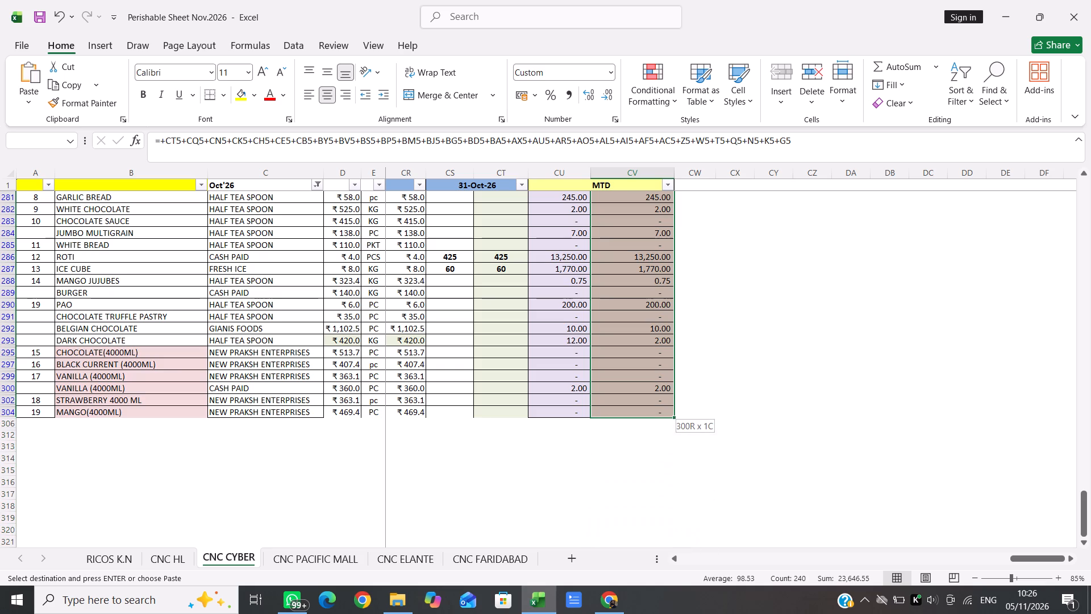
pyautogui.press('Return')
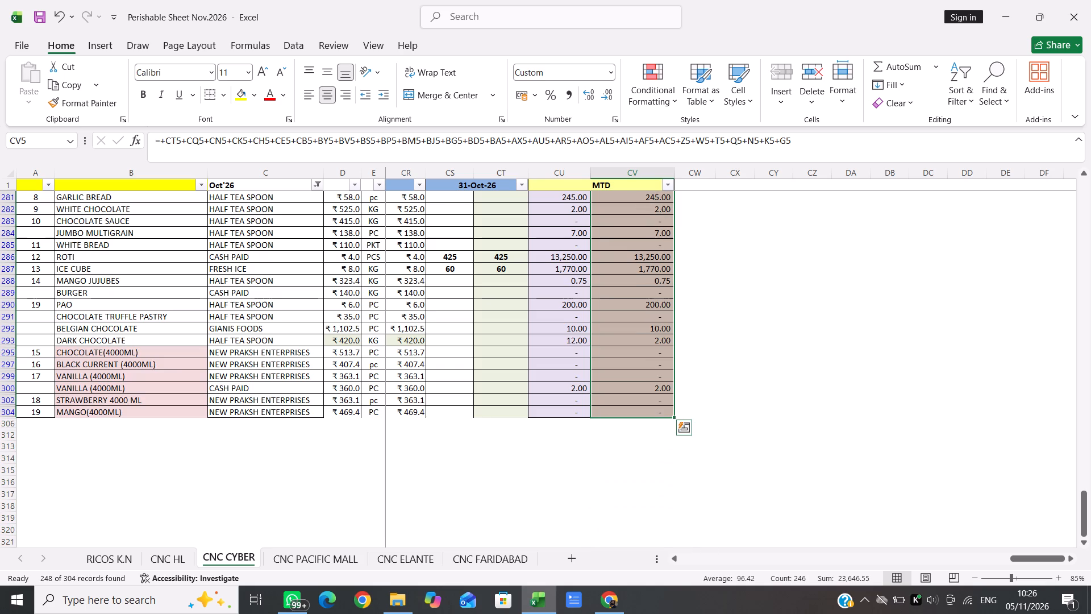
# Delete the amount formulas beside the MTD columns in column CW, from row 8 down to row 104.
pyautogui.scroll(2, 642, 211)
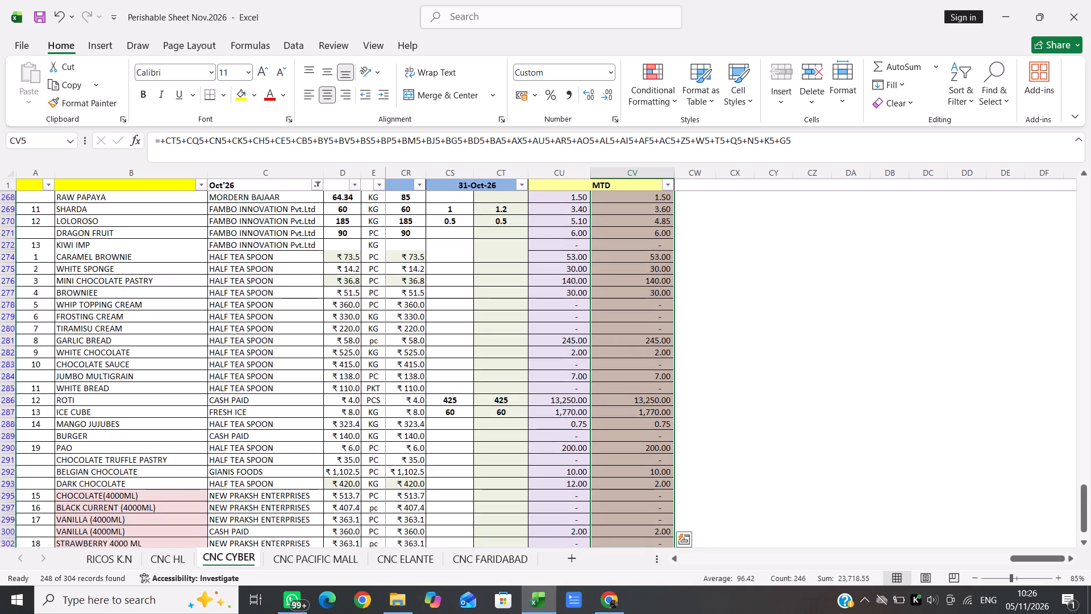
pyautogui.scroll(8, 642, 211)
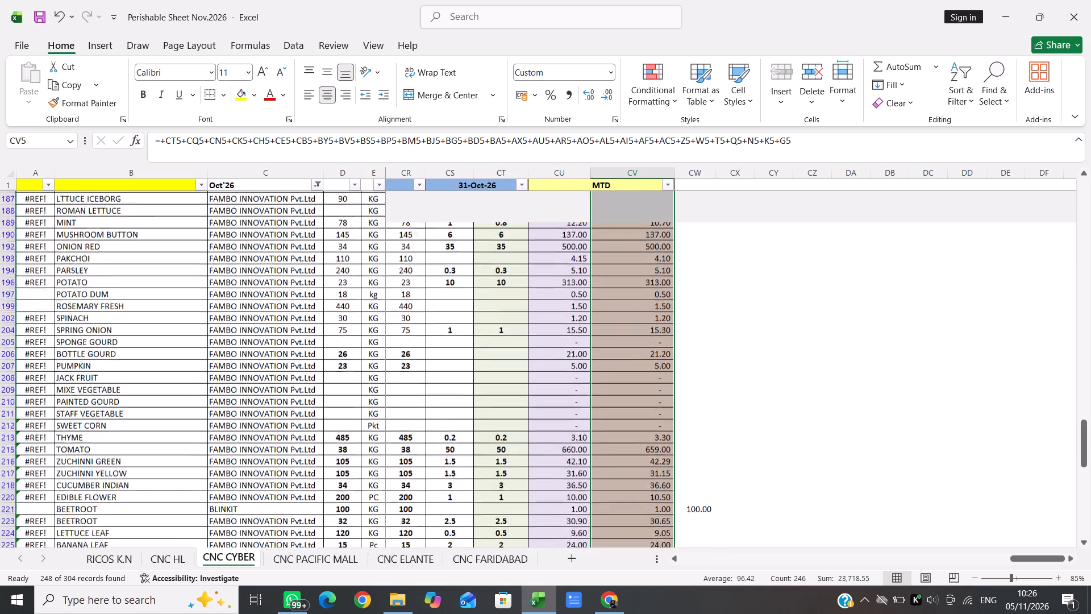
pyautogui.scroll(12, 642, 211)
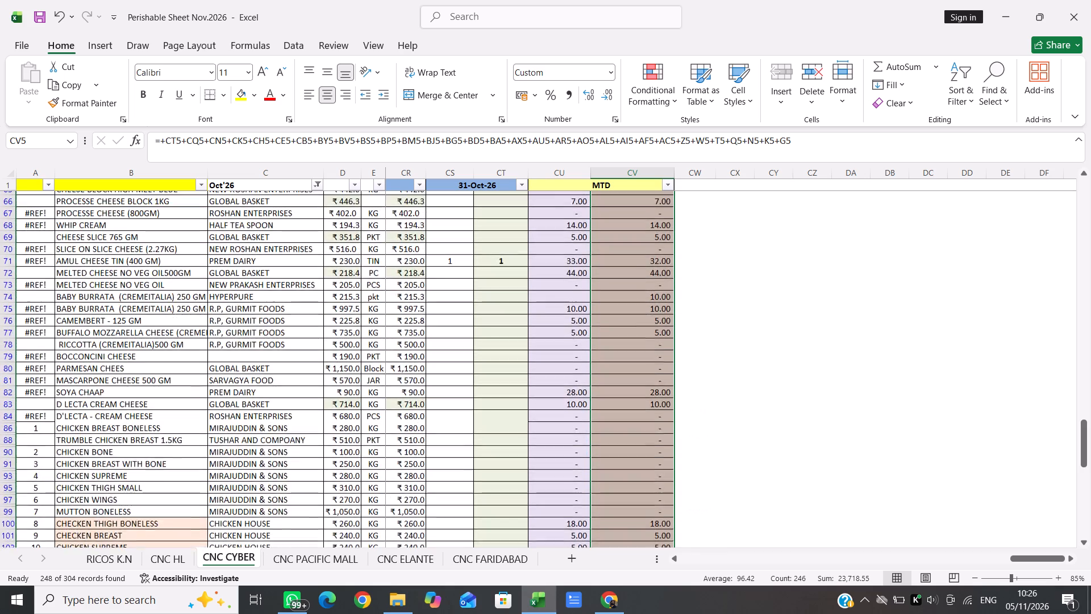
pyautogui.scroll(5, 642, 211)
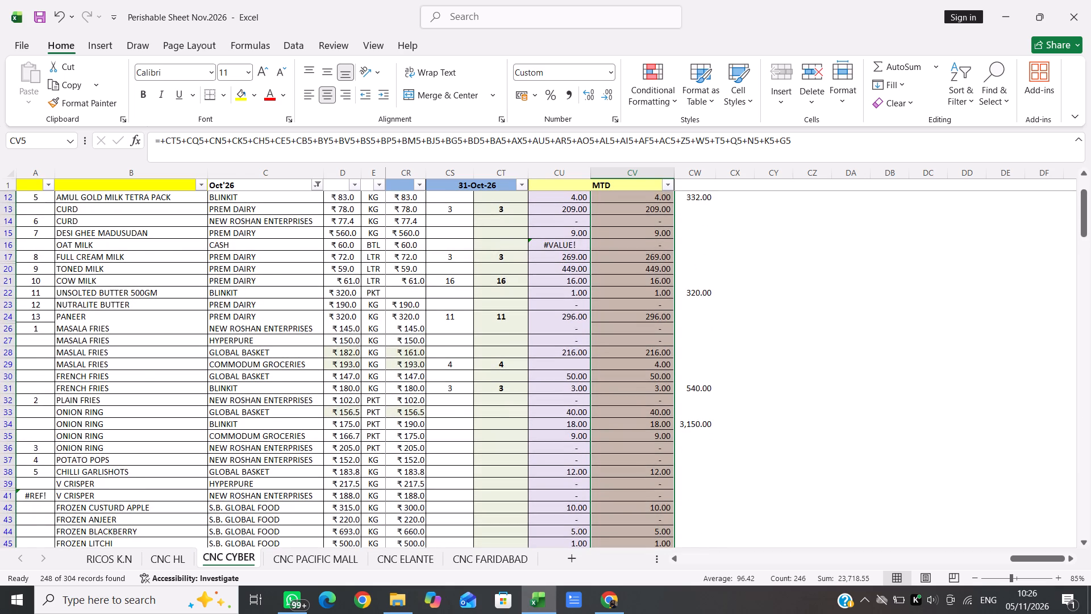
pyautogui.scroll(4, 642, 211)
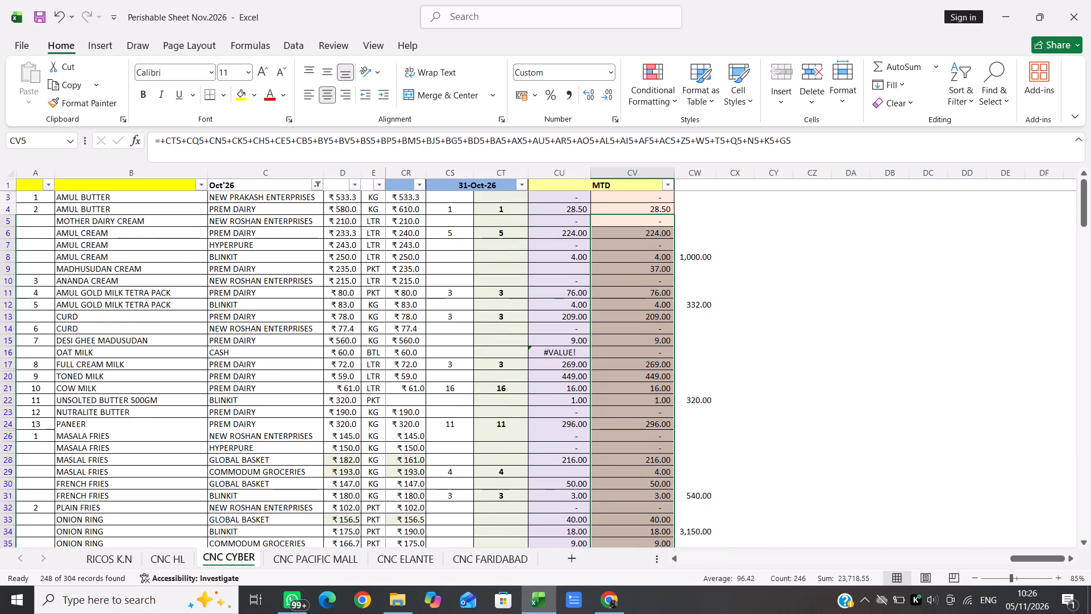
pyautogui.click(703, 254)
pyautogui.hotkey('shift', 'Down')
pyautogui.hotkey('shift', 'Down')
pyautogui.hotkey('shift', 'Down')
pyautogui.hotkey('shift', 'Down')
pyautogui.hotkey('shift', 'Down')
pyautogui.hotkey('shift', 'Down')
pyautogui.hotkey('shift', 'Down')
pyautogui.hotkey('shift', 'Down')
pyautogui.hotkey('shift', 'Down')
pyautogui.hotkey('shift', 'Down')
pyautogui.hotkey('shift', 'Down')
pyautogui.hotkey('shift', 'Down')
pyautogui.hotkey('shift', 'Down')
pyautogui.hotkey('shift', 'Down')
pyautogui.hotkey('shift', 'Down')
pyautogui.hotkey('shift', 'Down')
pyautogui.hotkey('shift', 'Down')
pyautogui.hotkey('shift', 'Down')
pyautogui.hotkey('shift', 'Down')
pyautogui.hotkey('shift', 'Down')
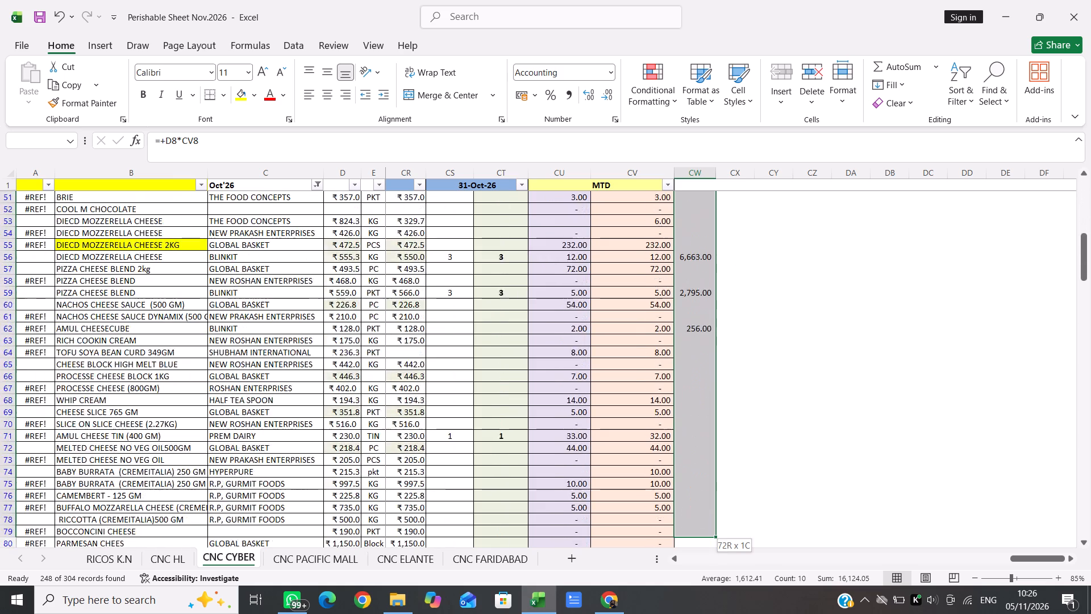
pyautogui.press('Delete')
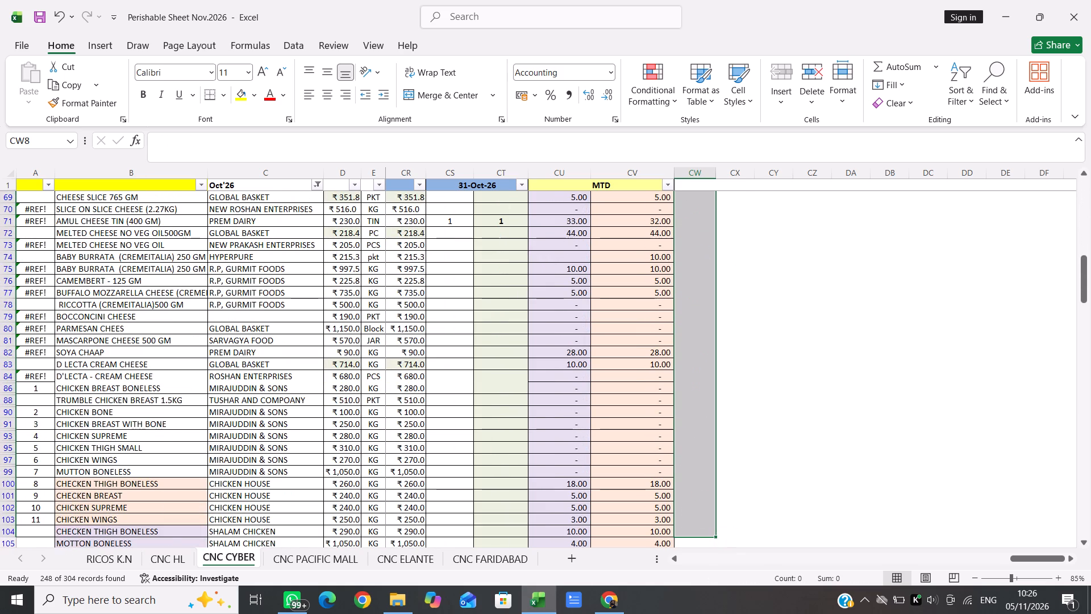
# Change the month label in cell C1 above the vendor names to Nov'26.
pyautogui.click(503, 294)
pyautogui.hscroll(3, 503, 294)
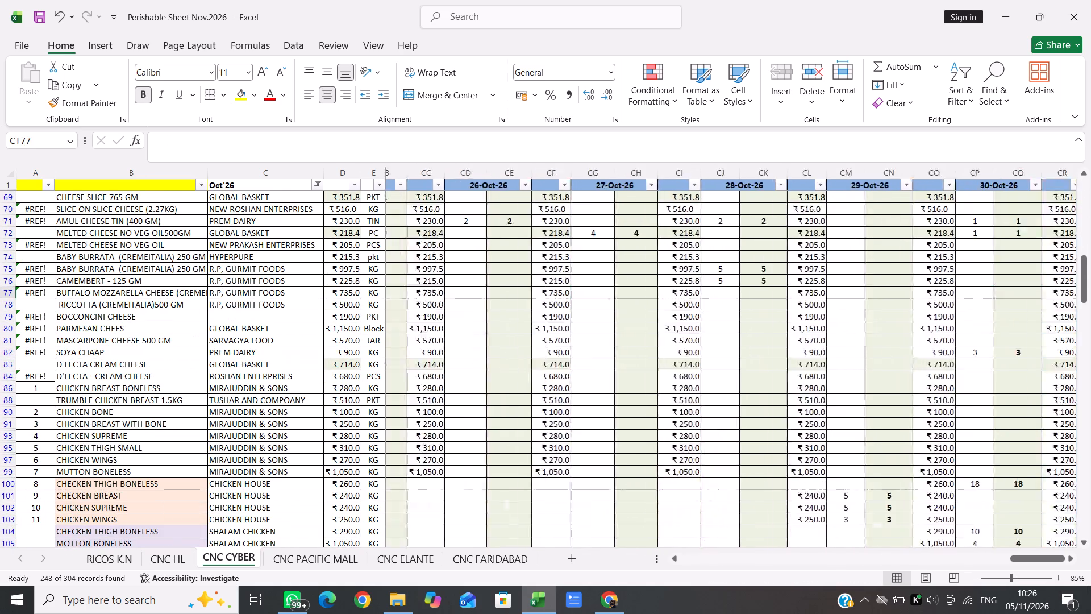
pyautogui.hscroll(8, 503, 294)
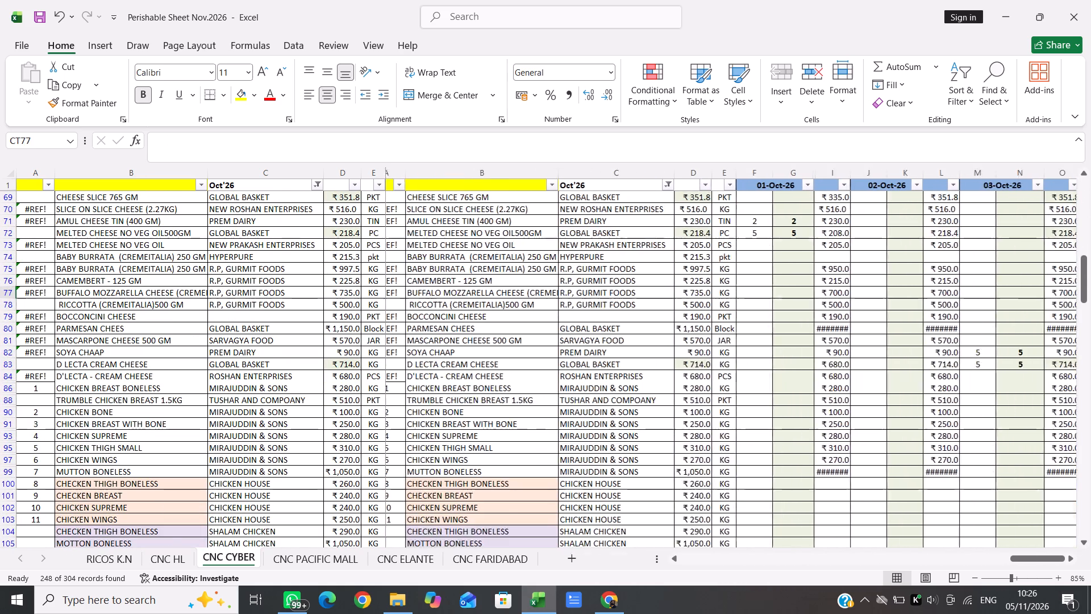
pyautogui.scroll(7, 503, 294)
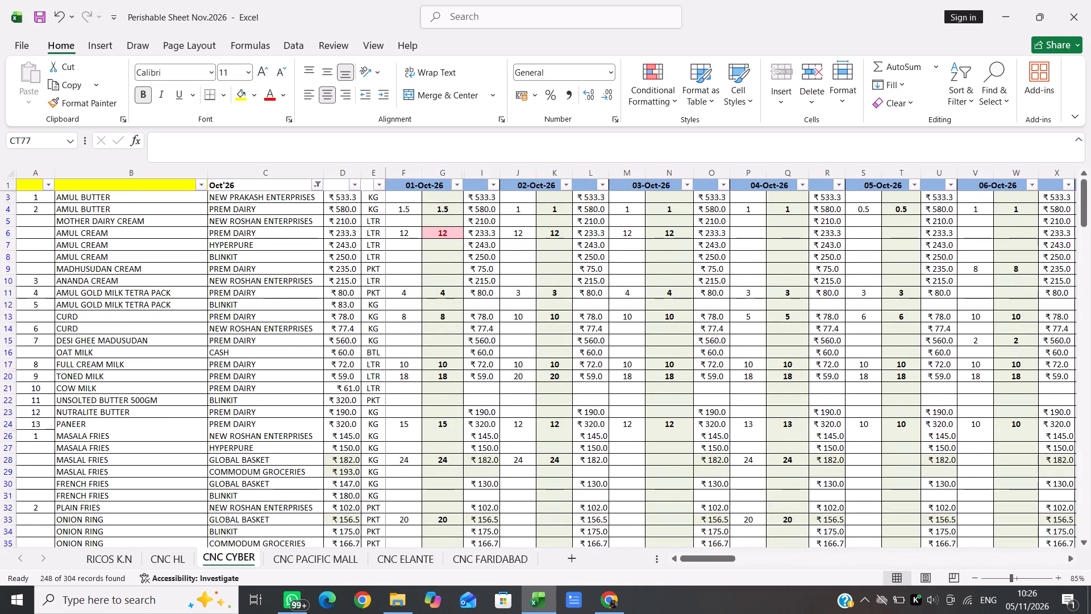
pyautogui.doubleClick(222, 187)
pyautogui.press('BackSpace')
pyautogui.press('BackSpace')
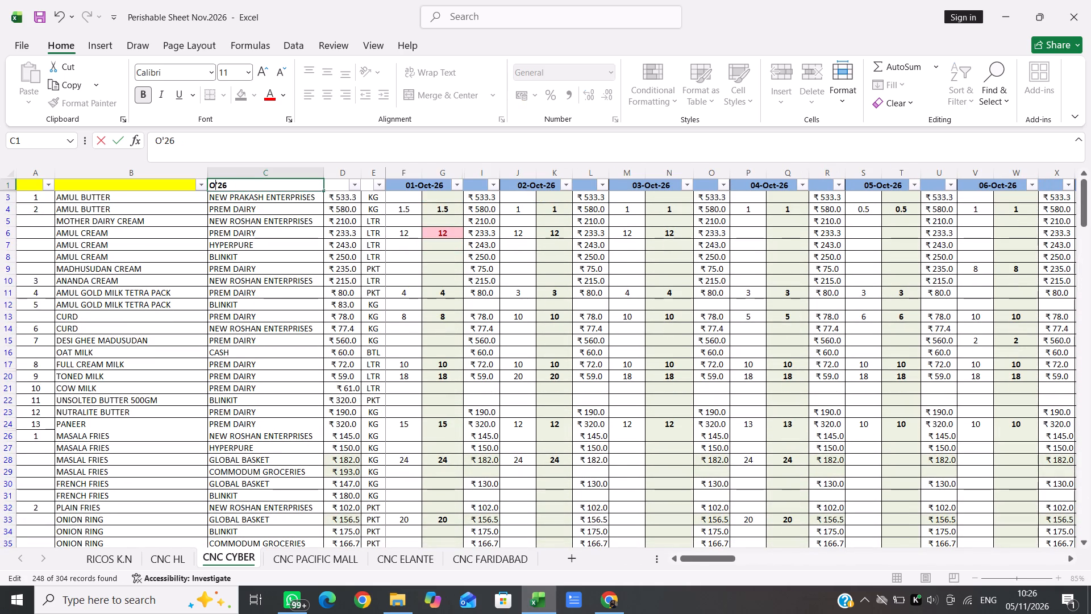
pyautogui.press('BackSpace')
pyautogui.press('n')
pyautogui.write('ov')
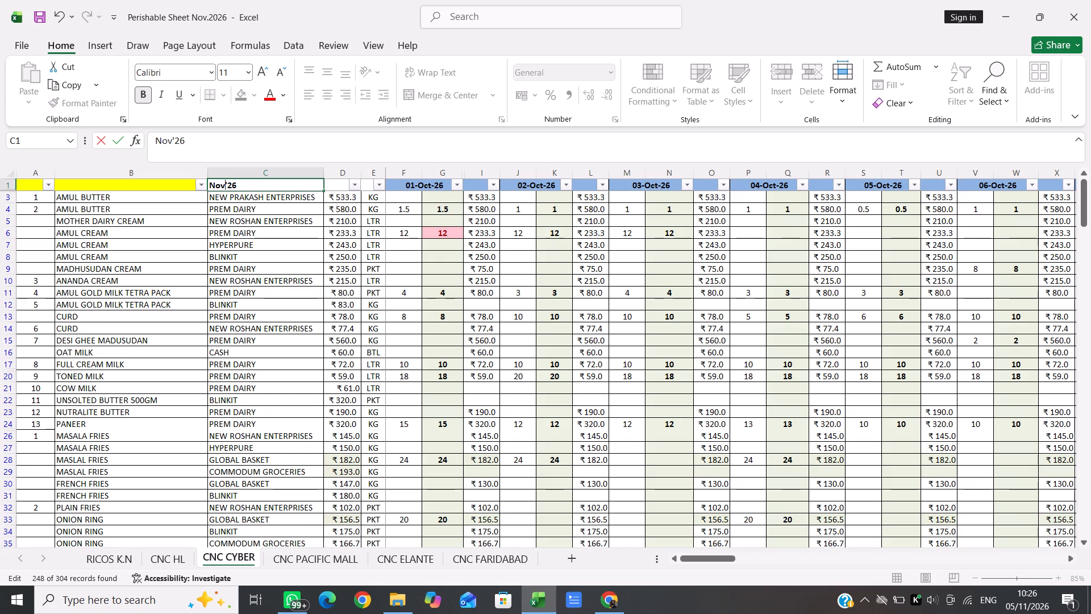
pyautogui.click(406, 223)
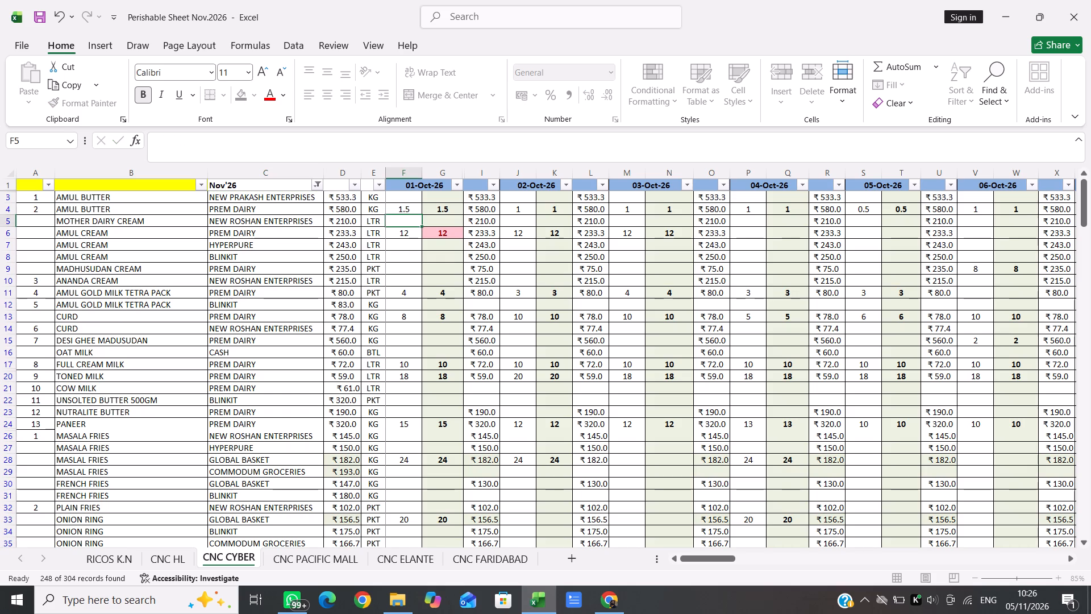
# Change the first date header in cell F1 to 01/11/2026.
pyautogui.doubleClick(425, 186)
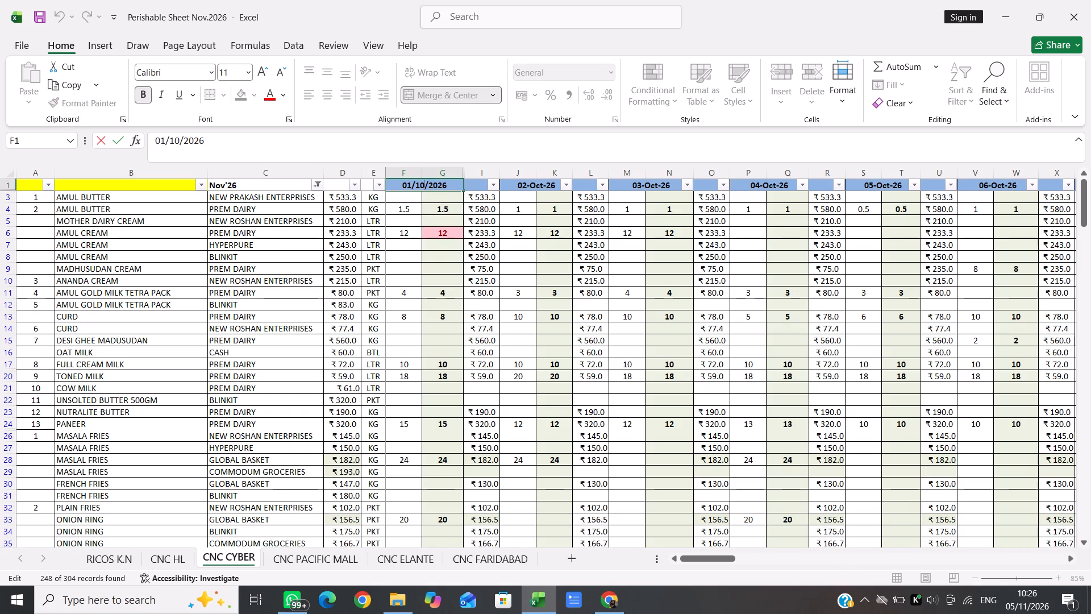
pyautogui.press('BackSpace')
pyautogui.press('1')
pyautogui.press('Return')
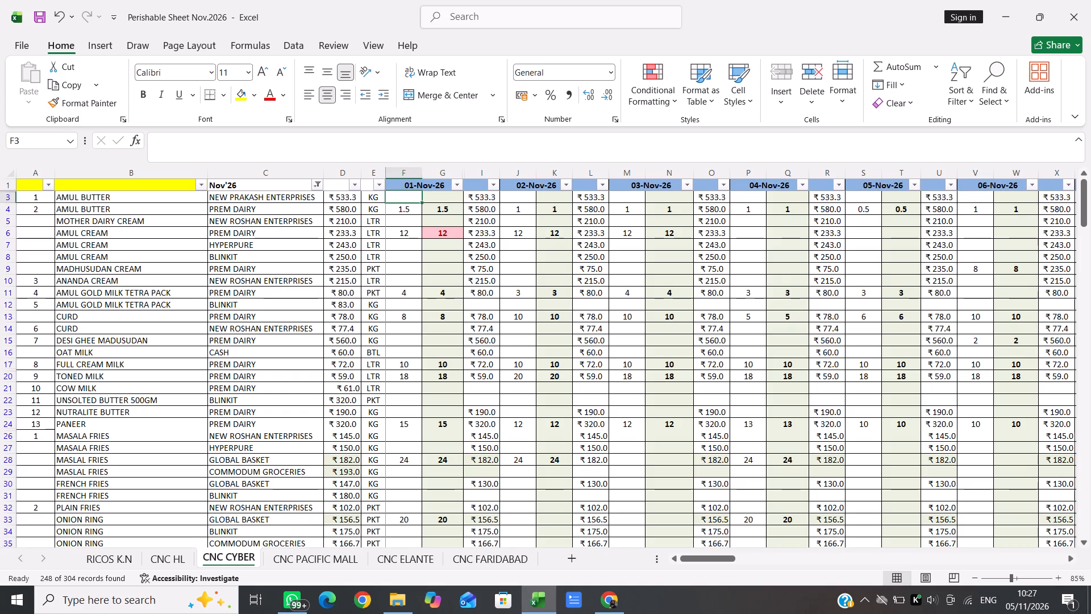
# Clear the daily order quantities, received quantities and rates in the filtered item rows, from F3 across to CT304.
pyautogui.hotkey('shift', 'Down')
pyautogui.hotkey('shift', 'Down')
pyautogui.hotkey('shift', 'Down')
pyautogui.hotkey('shift', 'Down')
pyautogui.hotkey('shift', 'Down')
pyautogui.hotkey('shift', 'Down')
pyautogui.hotkey('shift', 'Down')
pyautogui.hotkey('shift', 'Down')
pyautogui.hotkey('shift', 'Down')
pyautogui.hotkey('shift', 'Down')
pyautogui.hotkey('shift', 'Down')
pyautogui.hotkey('shift', 'Down')
pyautogui.hotkey('shift', 'Down')
pyautogui.hotkey('shift', 'Down')
pyautogui.hotkey('shift', 'Down')
pyautogui.hotkey('shift', 'Down')
pyautogui.hotkey('shift', 'Down')
pyautogui.hotkey('shift', 'Down')
pyautogui.hotkey('shift', 'Down')
pyautogui.hotkey('shift', 'Down')
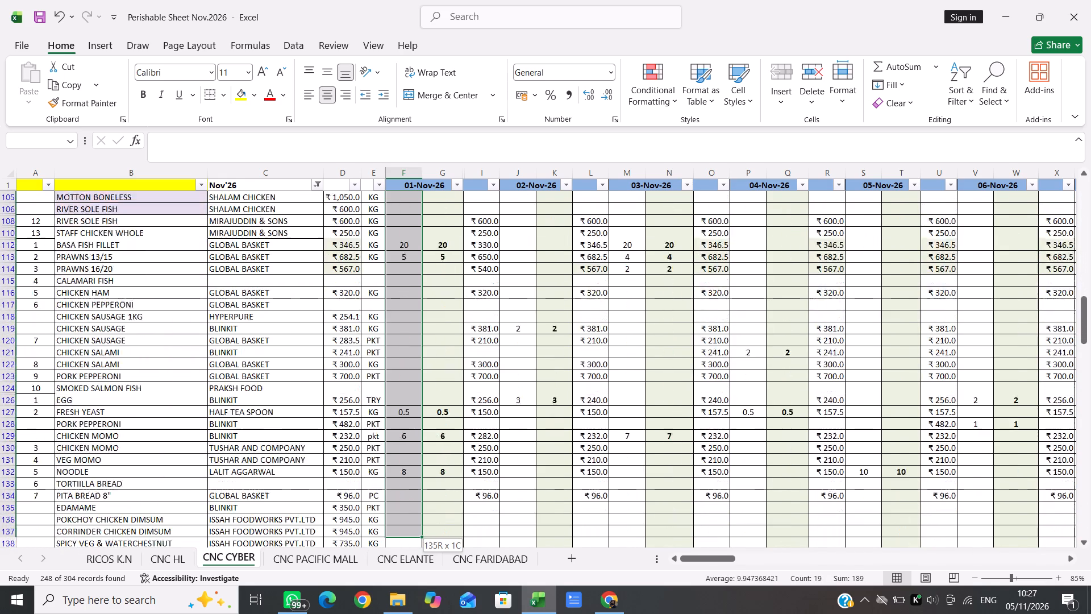
pyautogui.hotkey('shift', 'Down')
pyautogui.hotkey('shift', 'Down')
pyautogui.hotkey('shift', 'Down')
pyautogui.hotkey('shift', 'Down')
pyautogui.hotkey('shift', 'Down')
pyautogui.hotkey('shift', 'Down')
pyautogui.hotkey('shift', 'Down')
pyautogui.hotkey('shift', 'Down')
pyautogui.hotkey('shift', 'Down')
pyautogui.hotkey('shift', 'Down')
pyautogui.hotkey('shift', 'Down')
pyautogui.hotkey('shift', 'Down')
pyautogui.hotkey('shift', 'Down')
pyautogui.hotkey('shift', 'Down')
pyautogui.hotkey('shift', 'Down')
pyautogui.hotkey('shift', 'Down')
pyautogui.hotkey('shift', 'Down')
pyautogui.hotkey('shift', 'Down')
pyautogui.hotkey('shift', 'Down')
pyautogui.hotkey('shift', 'Down')
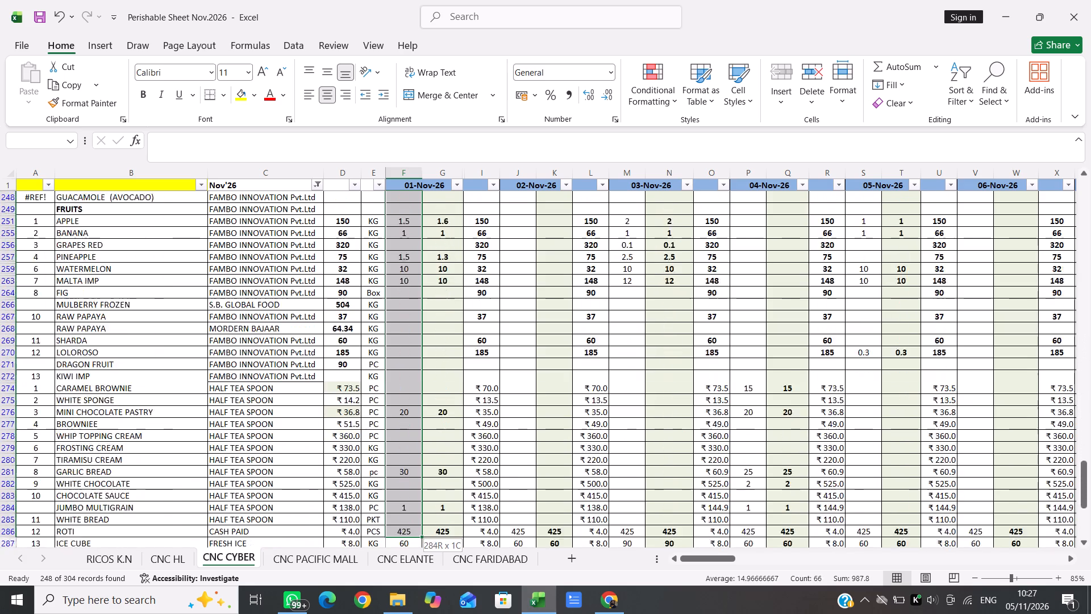
pyautogui.hotkey('shift', 'Up')
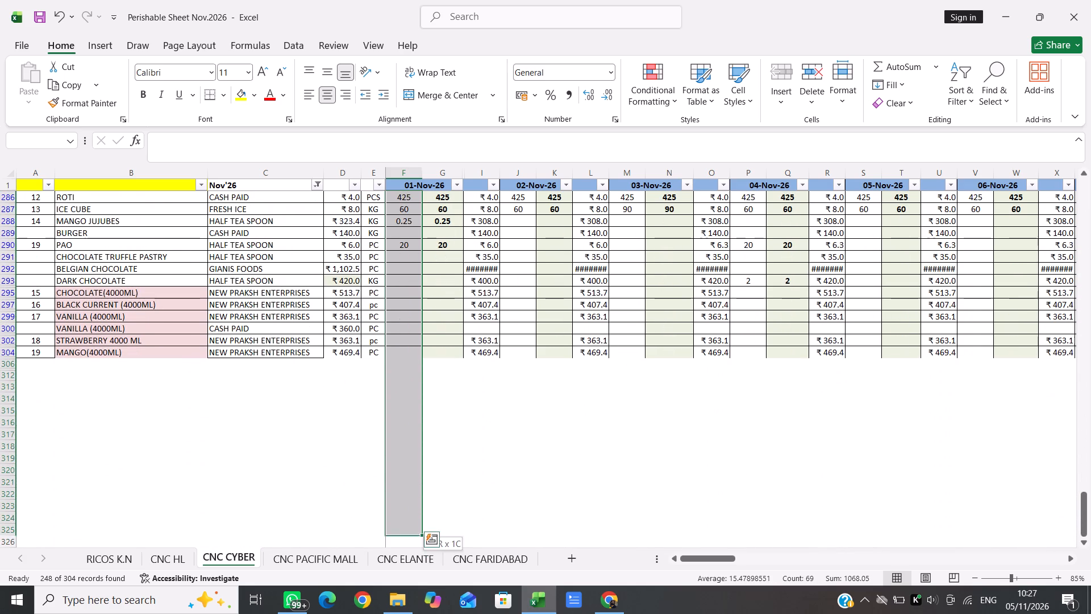
pyautogui.hotkey('shift', 'Up')
pyautogui.hotkey('shift', 'Up')
pyautogui.hotkey('shift', 'Up')
pyautogui.hotkey('shift', 'Up')
pyautogui.hotkey('shift', 'Up')
pyautogui.hotkey('shift', 'Up')
pyautogui.hotkey('shift', 'Up')
pyautogui.hotkey('shift', 'Up')
pyautogui.hotkey('shift', 'Up')
pyautogui.hotkey('shift', 'Up')
pyautogui.hotkey('shift', 'Up')
pyautogui.hotkey('shift', 'Up')
pyautogui.hotkey('shift', 'Up')
pyautogui.hotkey('shift', 'Up')
pyautogui.hotkey('shift', 'Up')
pyautogui.hotkey('shift', 'Up')
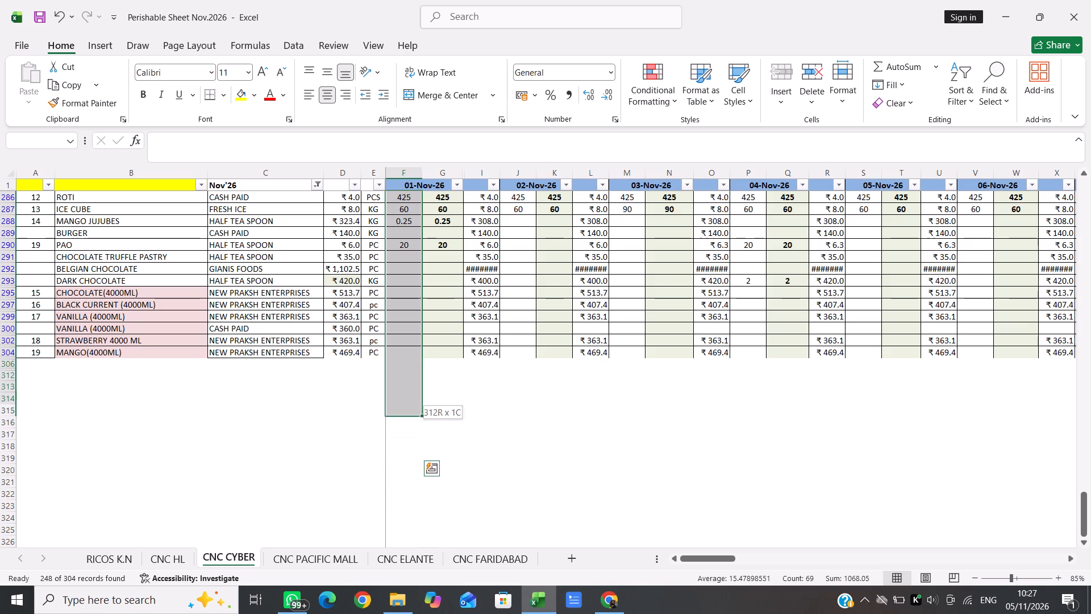
pyautogui.hotkey('shift', 'Down')
pyautogui.hotkey('shift', 'Right')
pyautogui.hotkey('shift', 'Right')
pyautogui.hotkey('shift', 'Right')
pyautogui.hotkey('shift', 'Right')
pyautogui.hotkey('shift', 'Right')
pyautogui.hotkey('shift', 'Right')
pyautogui.hotkey('shift', 'Right')
pyautogui.hotkey('shift', 'Right')
pyautogui.hotkey('shift', 'Right')
pyautogui.hotkey('shift', 'Right')
pyautogui.hotkey('shift', 'Right')
pyautogui.hotkey('shift', 'Right')
pyautogui.hotkey('shift', 'Right')
pyautogui.hotkey('shift', 'Right')
pyautogui.hotkey('shift', 'Right')
pyautogui.hotkey('shift', 'Right')
pyautogui.hotkey('shift', 'Right')
pyautogui.hotkey('shift', 'Right')
pyautogui.hotkey('shift', 'Right')
pyautogui.hotkey('shift', 'Right')
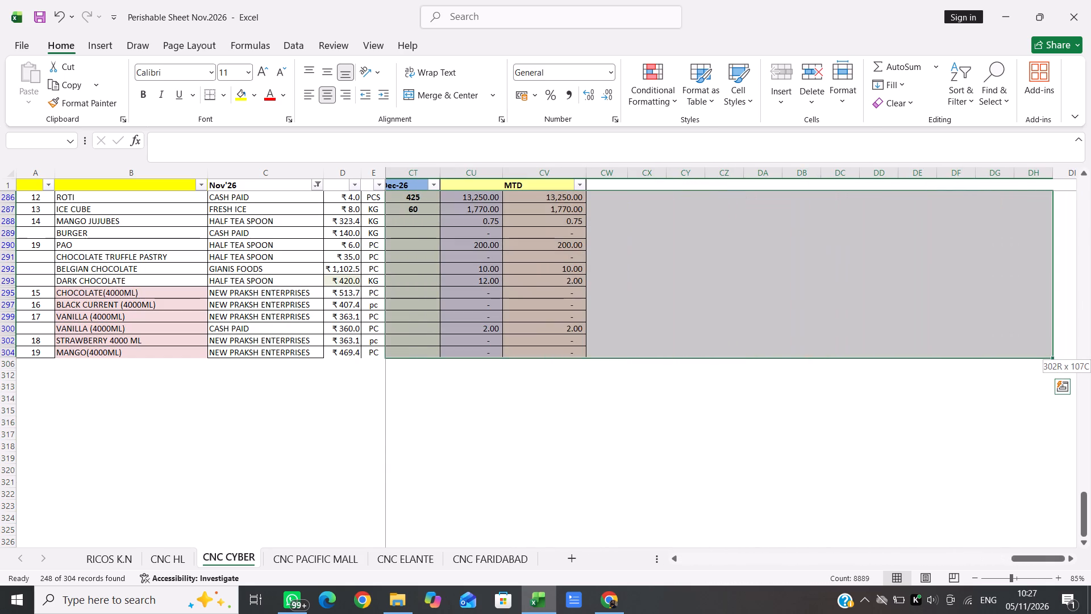
pyautogui.hotkey('shift', 'Left')
pyautogui.hotkey('shift', 'Left')
pyautogui.hotkey('shift', 'Left')
pyautogui.hotkey('shift', 'Left')
pyautogui.hotkey('shift', 'Left')
pyautogui.hotkey('shift', 'Left')
pyautogui.hotkey('shift', 'Left')
pyautogui.hotkey('shift', 'Left')
pyautogui.hotkey('shift', 'Left')
pyautogui.hotkey('shift', 'Left')
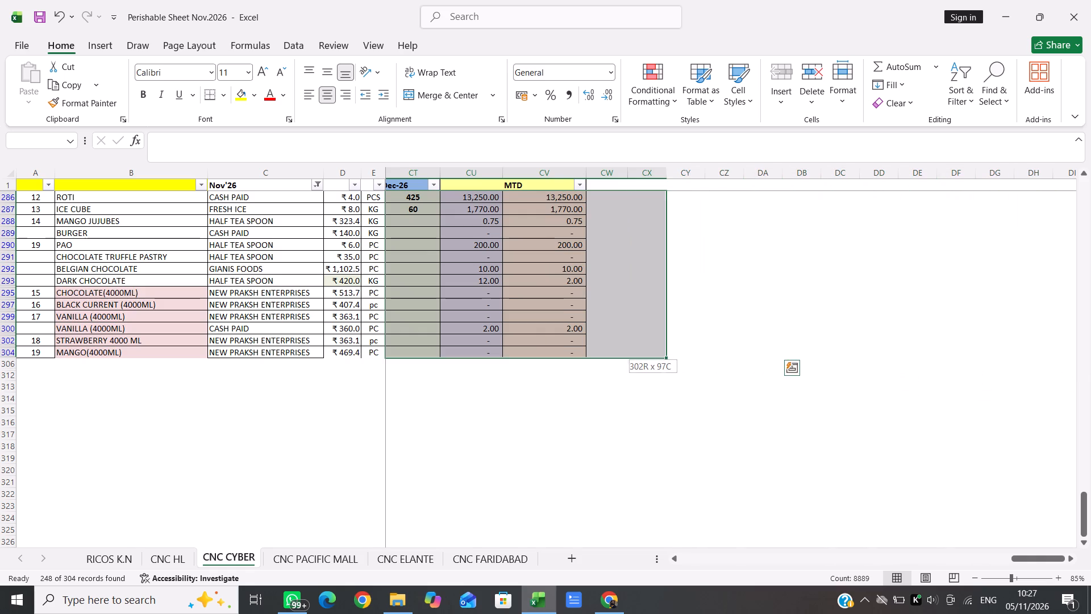
pyautogui.hotkey('shift', 'Left')
pyautogui.hotkey('shift', 'Left')
pyautogui.hotkey('shift', 'Left')
pyautogui.hotkey('shift', 'Left')
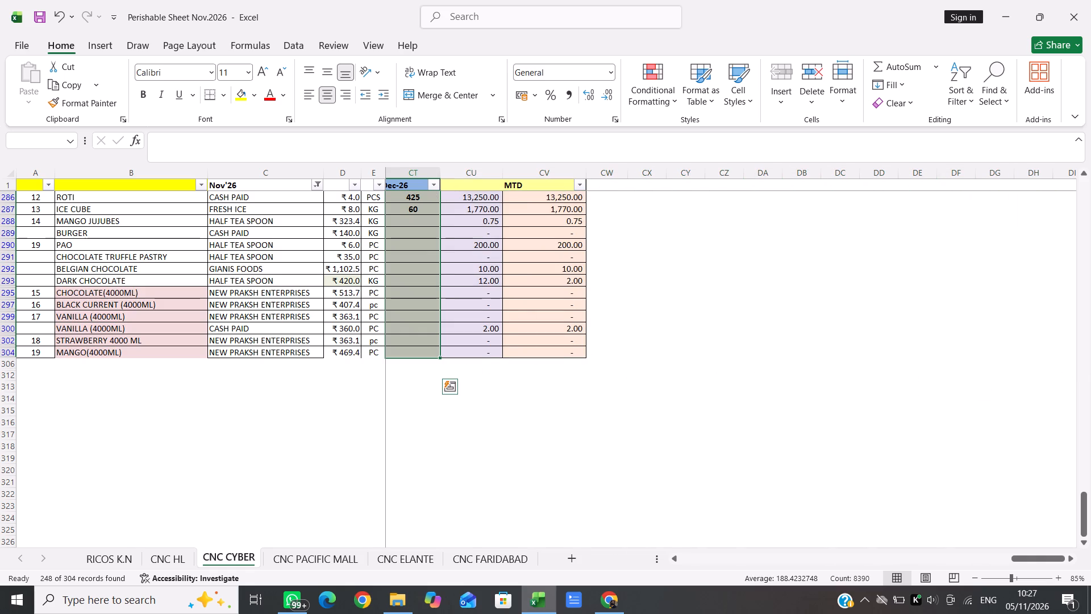
pyautogui.press('Delete')
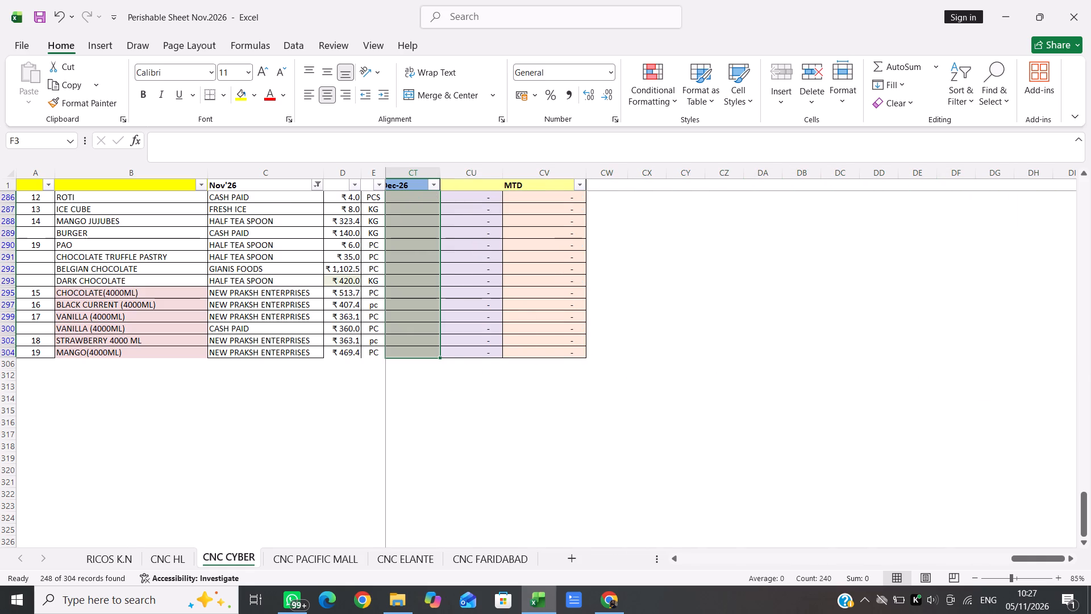
# Check the filtered item rows across the daily columns from 01-Nov-26 to 01-Dec-26 for leftover entries.
pyautogui.scroll(6, 494, 231)
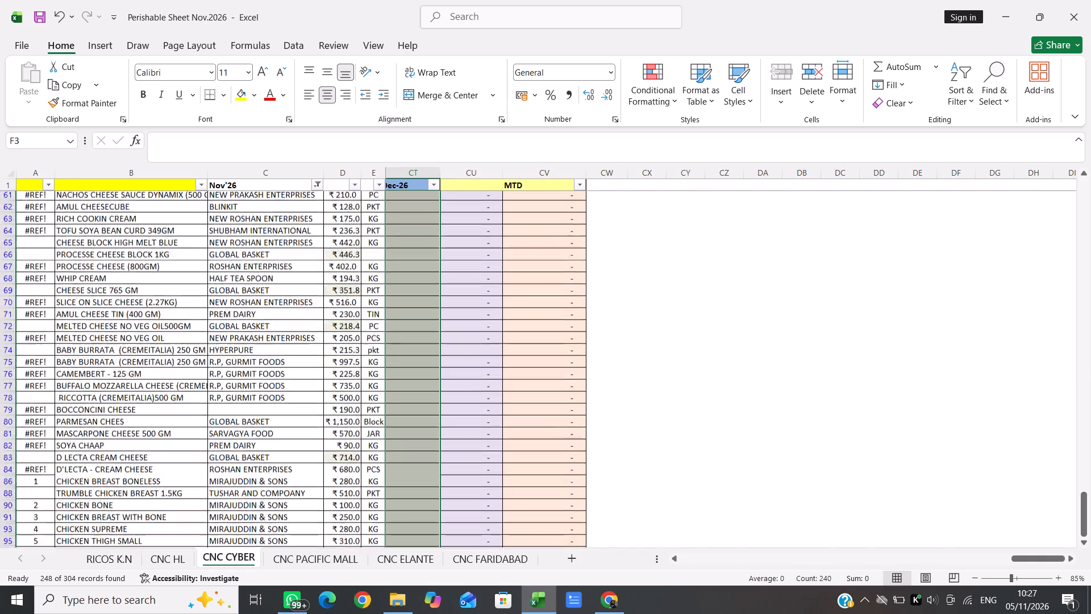
pyautogui.scroll(4, 494, 231)
pyautogui.hscroll(1, 494, 231)
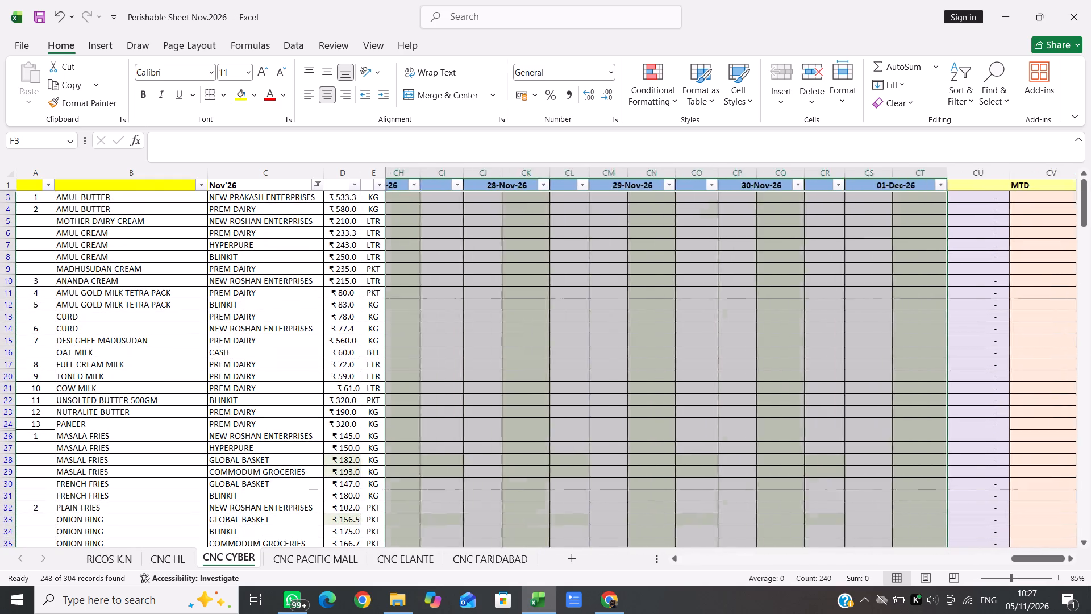
pyautogui.hscroll(2, 494, 231)
pyautogui.scroll(-3, 494, 231)
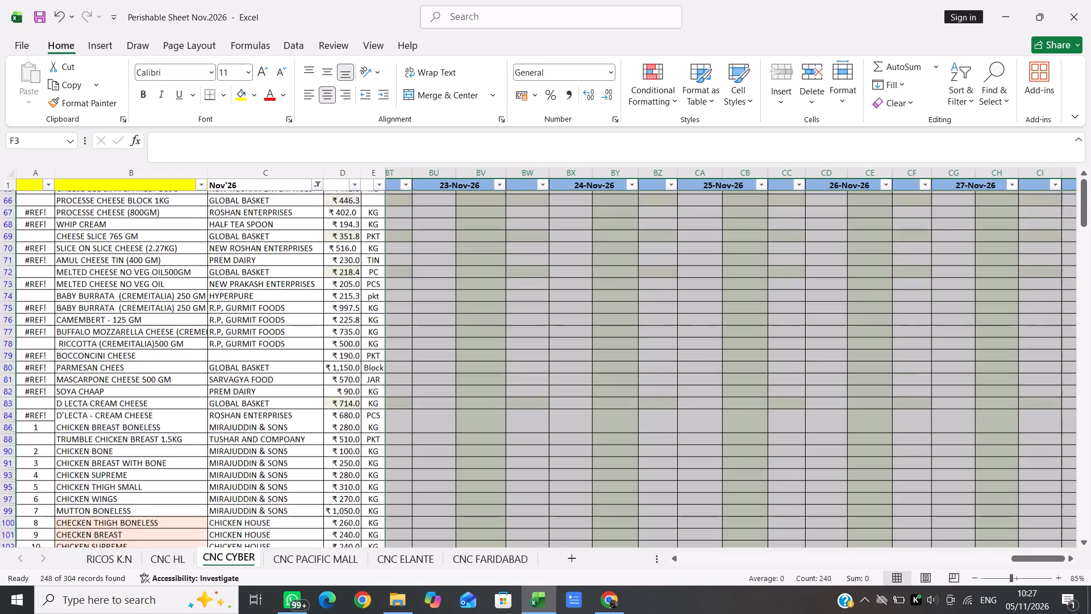
pyautogui.scroll(-2, 494, 231)
pyautogui.hscroll(2, 494, 231)
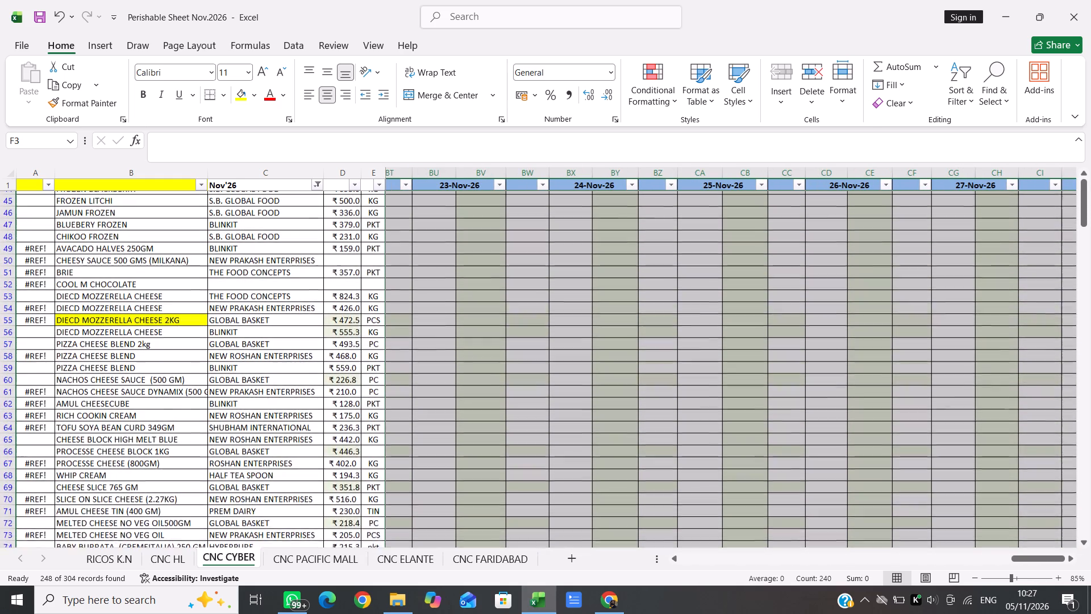
pyautogui.hscroll(4, 494, 231)
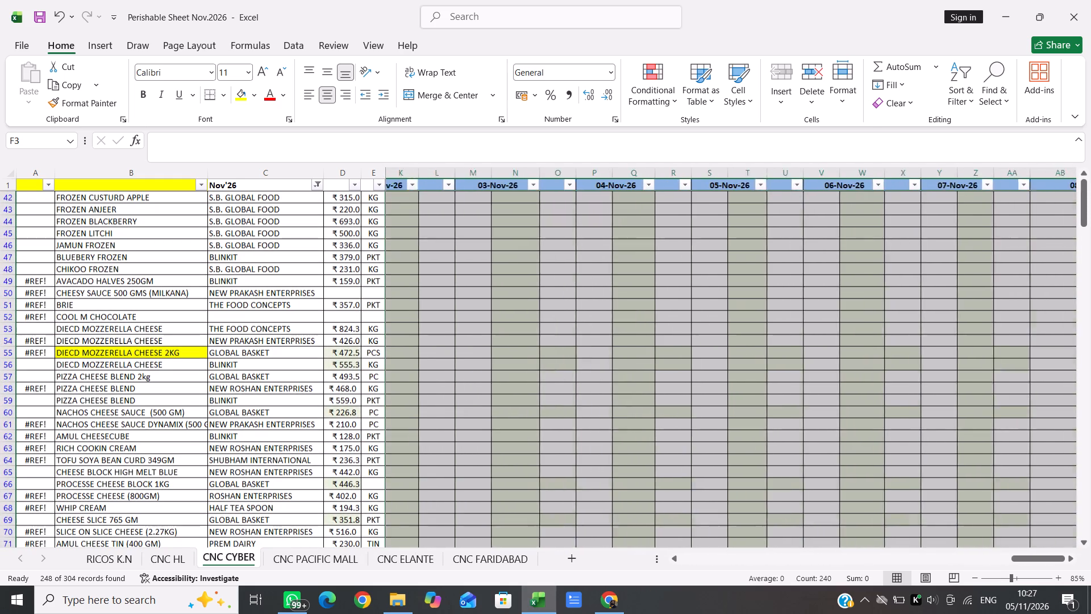
pyautogui.hscroll(2, 494, 231)
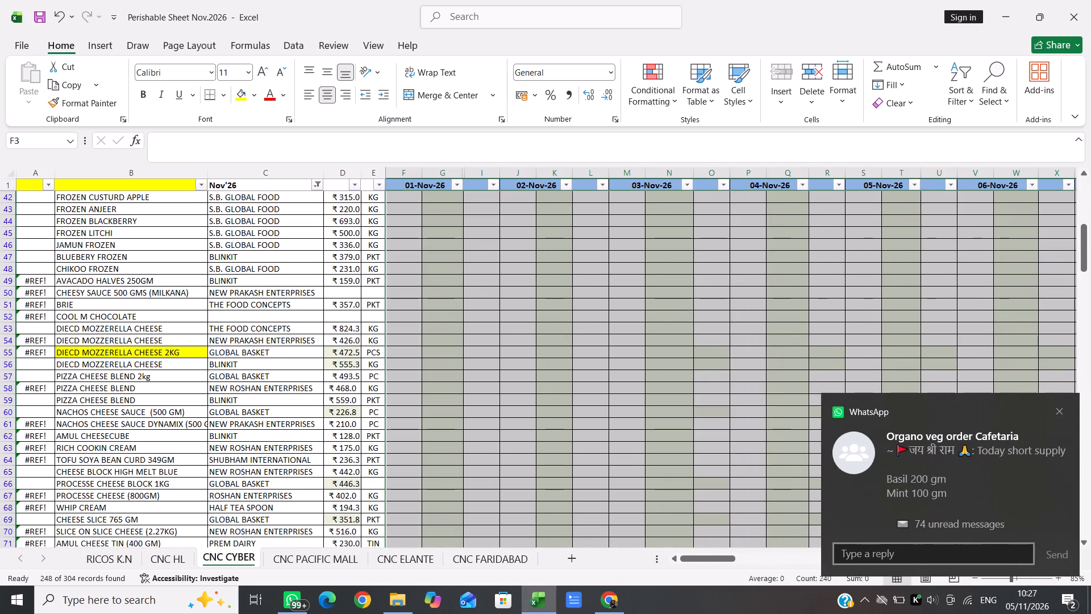
pyautogui.click(486, 301)
pyautogui.scroll(-7, 486, 301)
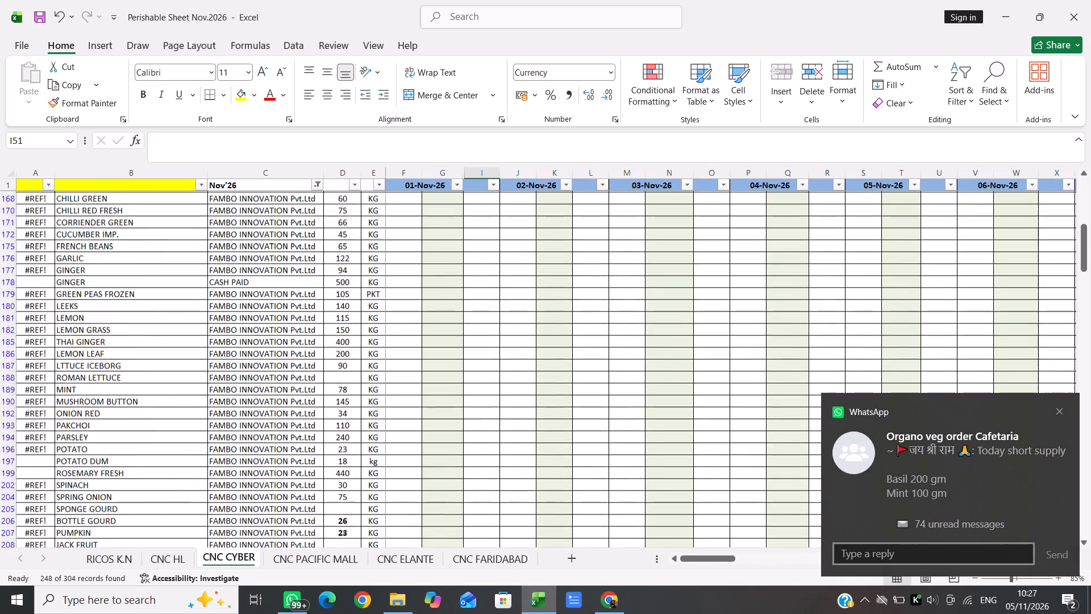
pyautogui.scroll(-6, 486, 301)
pyautogui.scroll(4, 486, 301)
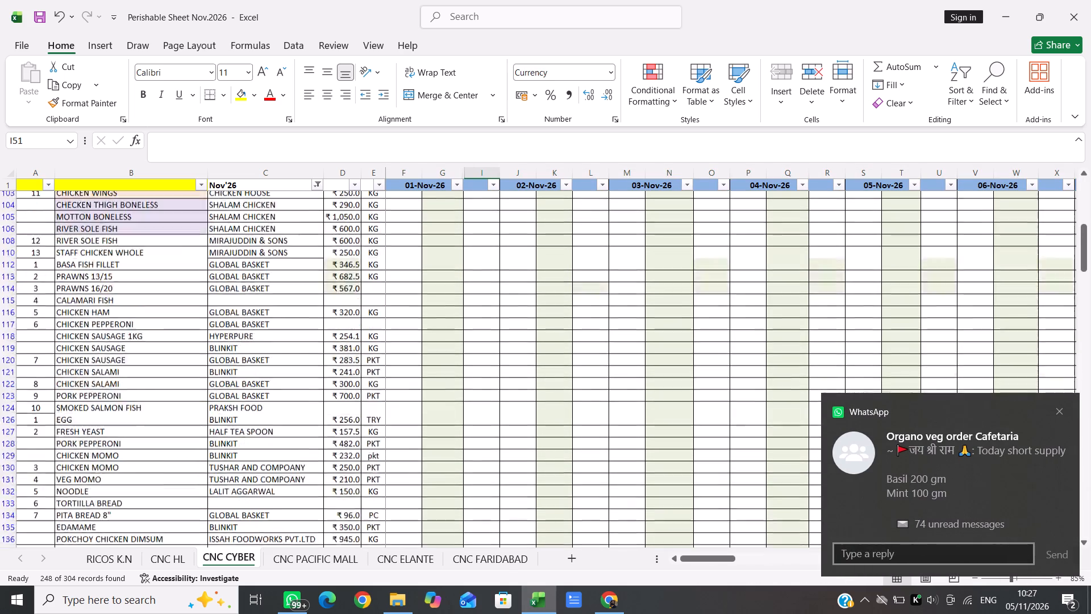
pyautogui.scroll(2, 486, 301)
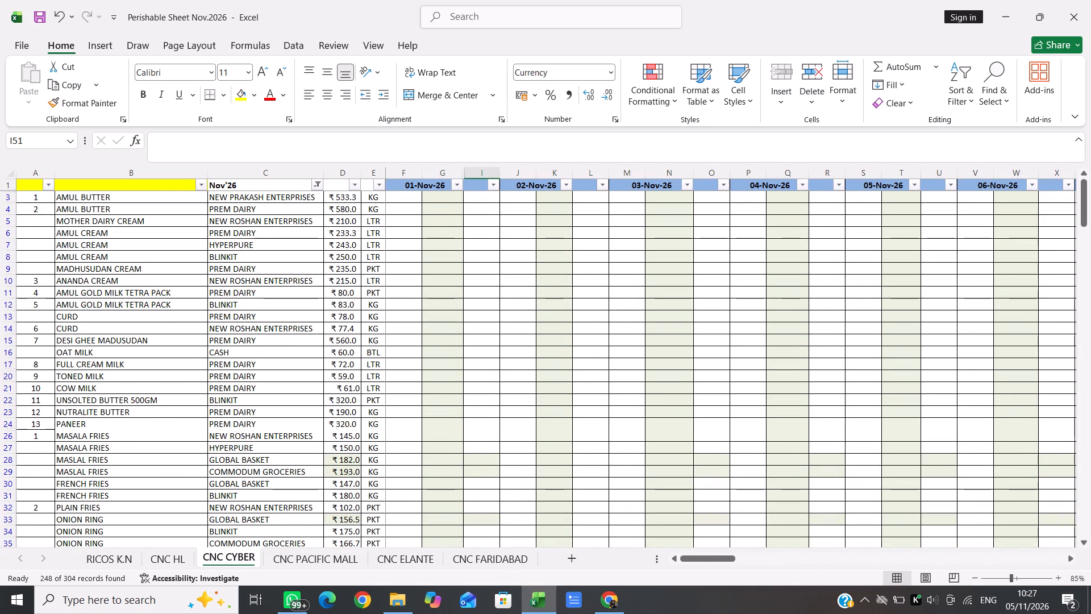
# Clear the colour filter from the vendor name column headed Nov'26 on the CNC CYBER sheet.
pyautogui.click(318, 184)
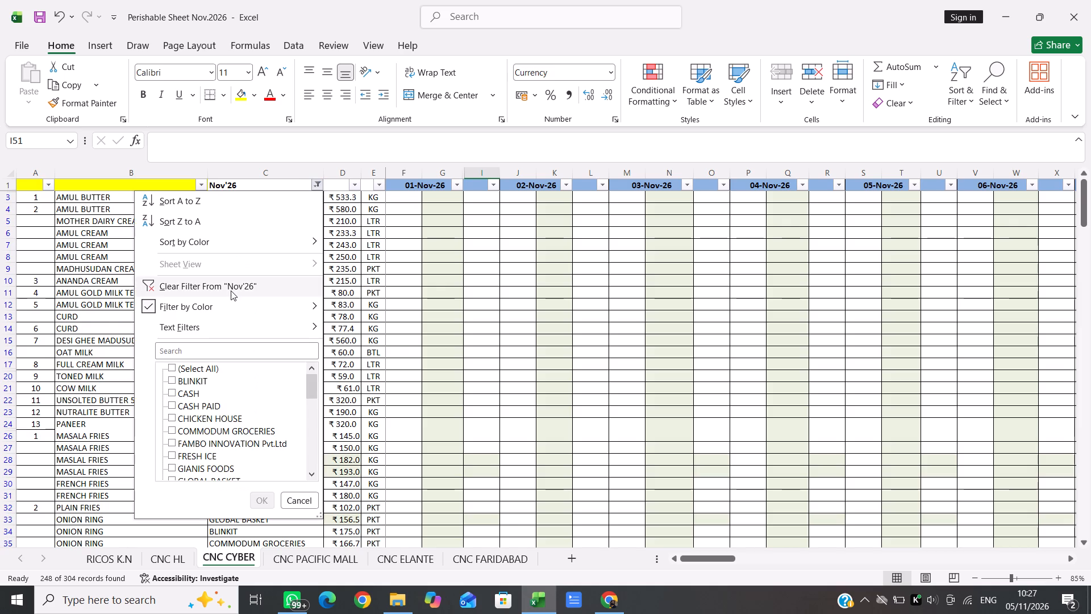
pyautogui.click(236, 291)
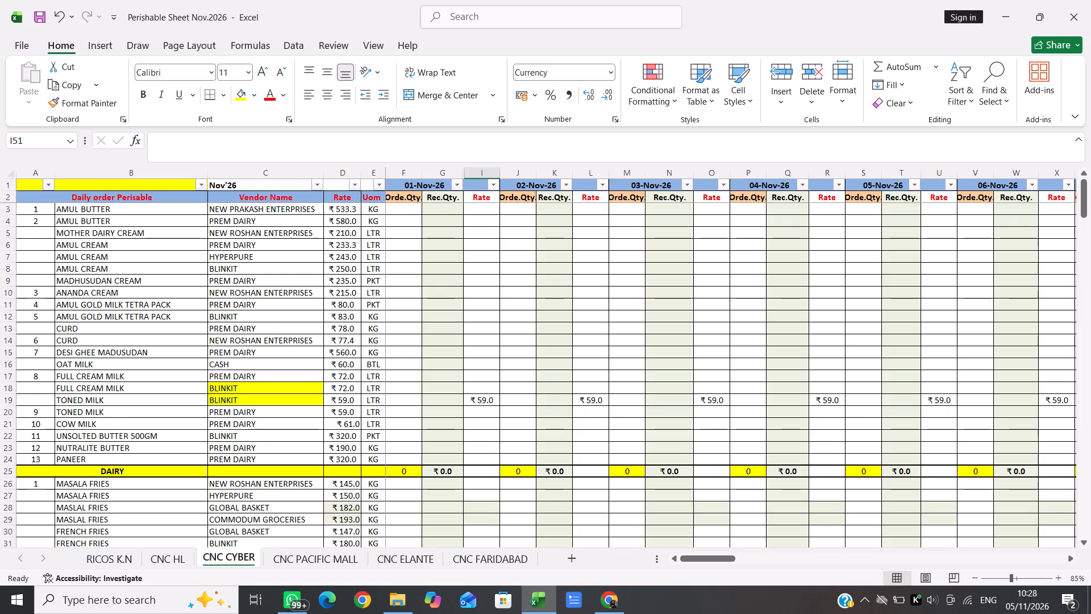
# Open the filter options of the vendor name column headed Nov'26 again.
pyautogui.click(318, 182)
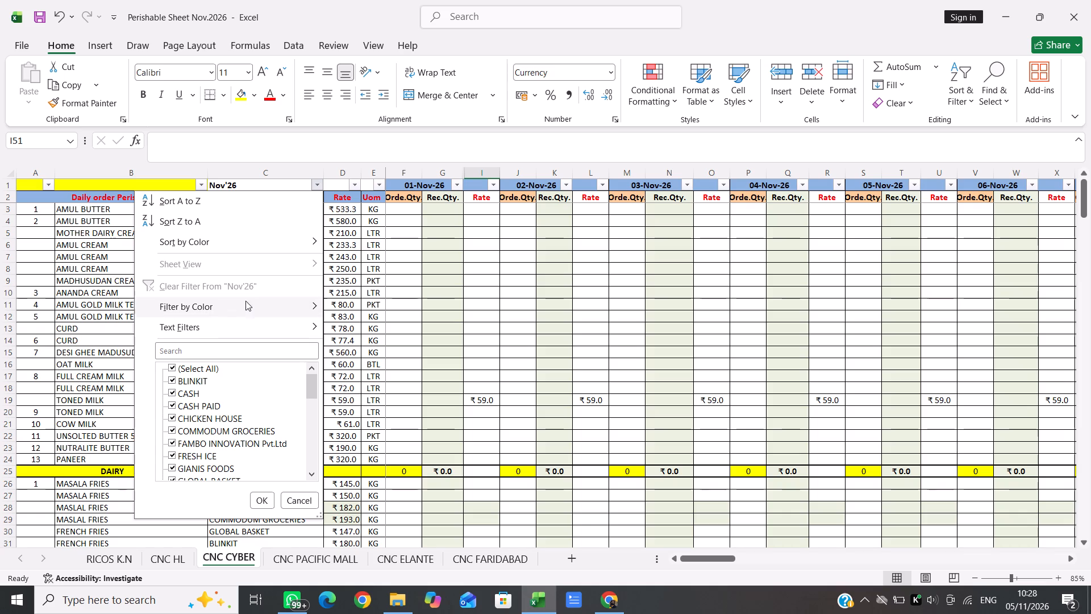
# Filter the vendor name column by colour to show only the yellow-filled cells.
pyautogui.click(374, 339)
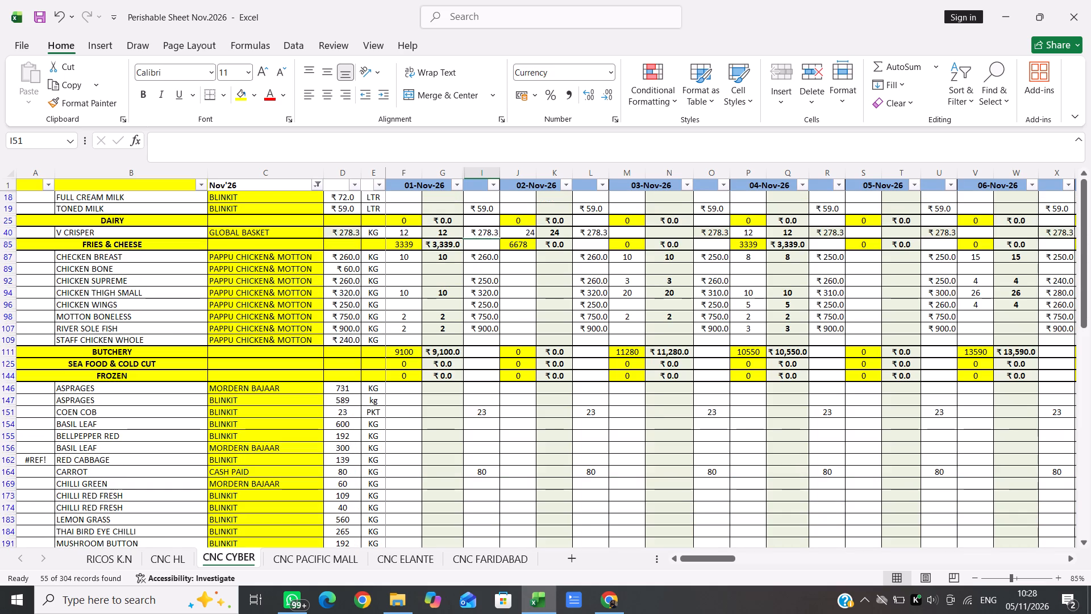
# Clear the daily quantities and rates in the PAPPU CHICKEN& MOTTON butchery rows, from F87 across to CT109.
pyautogui.click(409, 258)
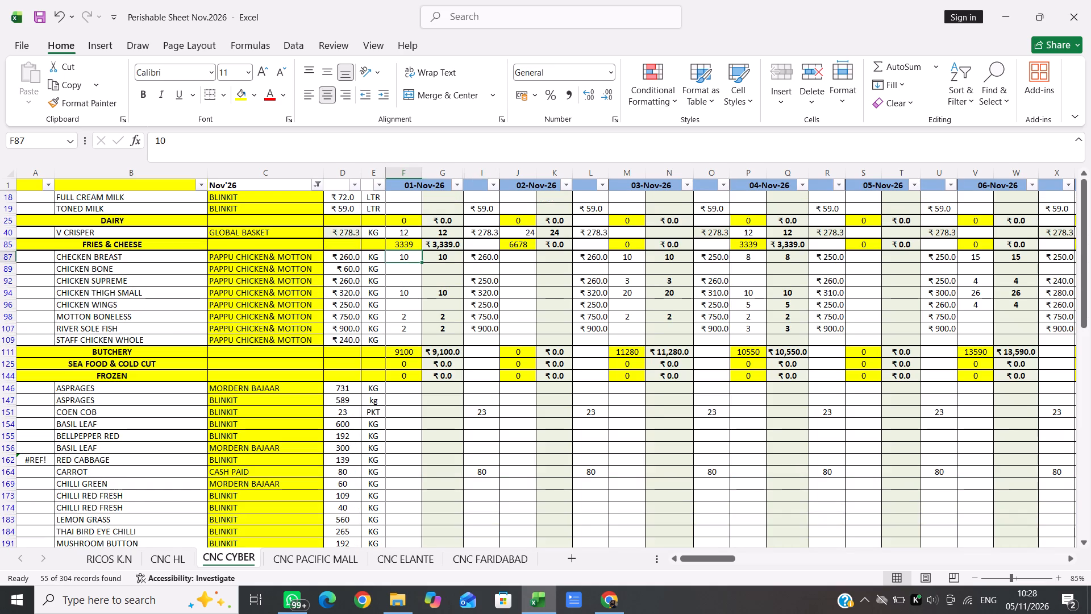
pyautogui.hotkey('shift', 'Down')
pyautogui.hotkey('shift', 'Down')
pyautogui.hotkey('shift', 'Down')
pyautogui.hotkey('shift', 'Down')
pyautogui.hotkey('shift', 'Down')
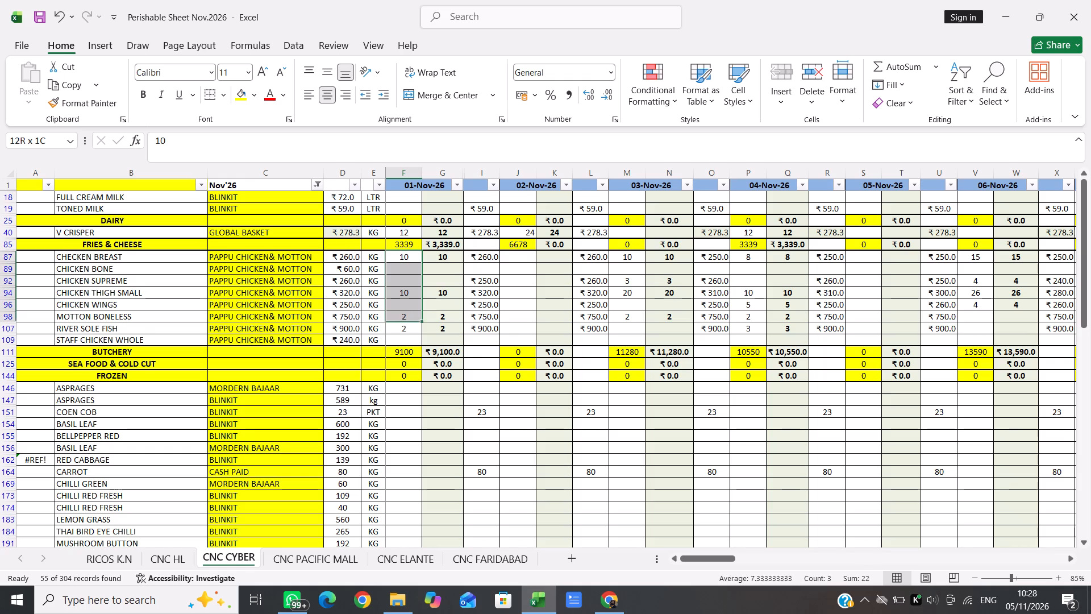
pyautogui.hotkey('shift', 'Down')
pyautogui.hotkey('shift', 'Down')
pyautogui.hotkey('shift', 'Right')
pyautogui.hotkey('shift', 'Right')
pyautogui.hotkey('shift', 'Right')
pyautogui.hotkey('shift', 'Right')
pyautogui.hotkey('shift', 'Right')
pyautogui.hotkey('shift', 'Right')
pyautogui.hotkey('shift', 'Right')
pyautogui.hotkey('shift', 'Right')
pyautogui.hotkey('shift', 'Right')
pyautogui.hotkey('shift', 'Right')
pyautogui.hotkey('shift', 'Right')
pyautogui.hotkey('shift', 'Right')
pyautogui.hotkey('shift', 'Right')
pyautogui.hotkey('shift', 'Right')
pyautogui.hotkey('shift', 'Right')
pyautogui.hotkey('shift', 'Right')
pyautogui.hotkey('shift', 'Right')
pyautogui.hotkey('shift', 'Right')
pyautogui.hotkey('shift', 'Right')
pyautogui.hotkey('shift', 'Right')
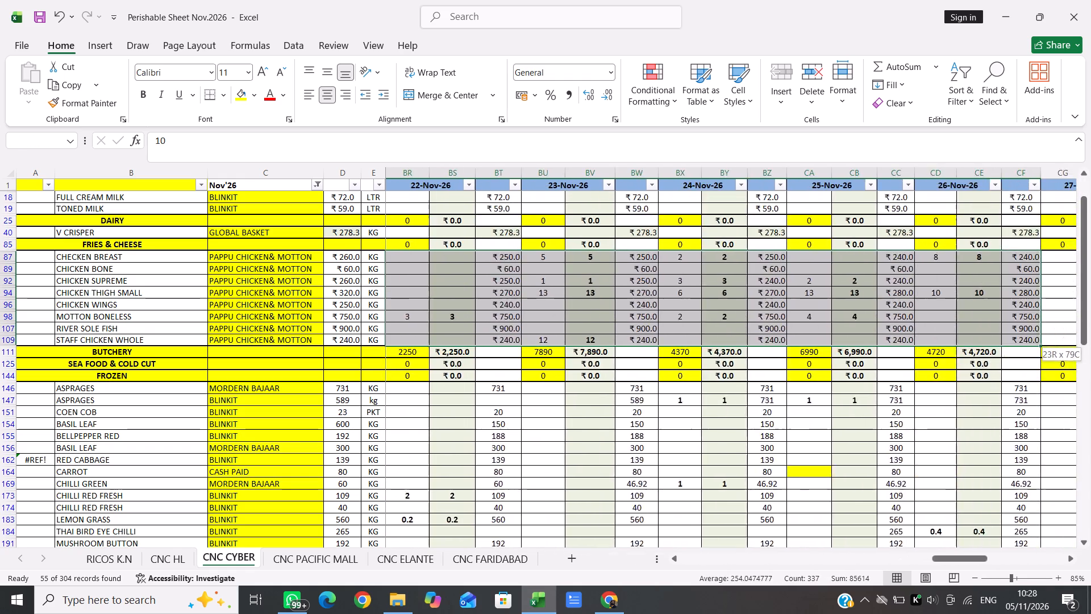
pyautogui.hotkey('shift', 'Left')
pyautogui.hotkey('shift', 'Left')
pyautogui.hotkey('shift', 'Left')
pyautogui.hotkey('shift', 'Left')
pyautogui.hotkey('shift', 'Left')
pyautogui.hotkey('shift', 'Left')
pyautogui.hotkey('shift', 'Left')
pyautogui.hotkey('shift', 'Left')
pyautogui.hotkey('shift', 'Left')
pyautogui.hotkey('shift', 'Left')
pyautogui.hotkey('shift', 'Left')
pyautogui.hotkey('shift', 'Left')
pyautogui.hotkey('shift', 'Left')
pyautogui.hotkey('shift', 'Left')
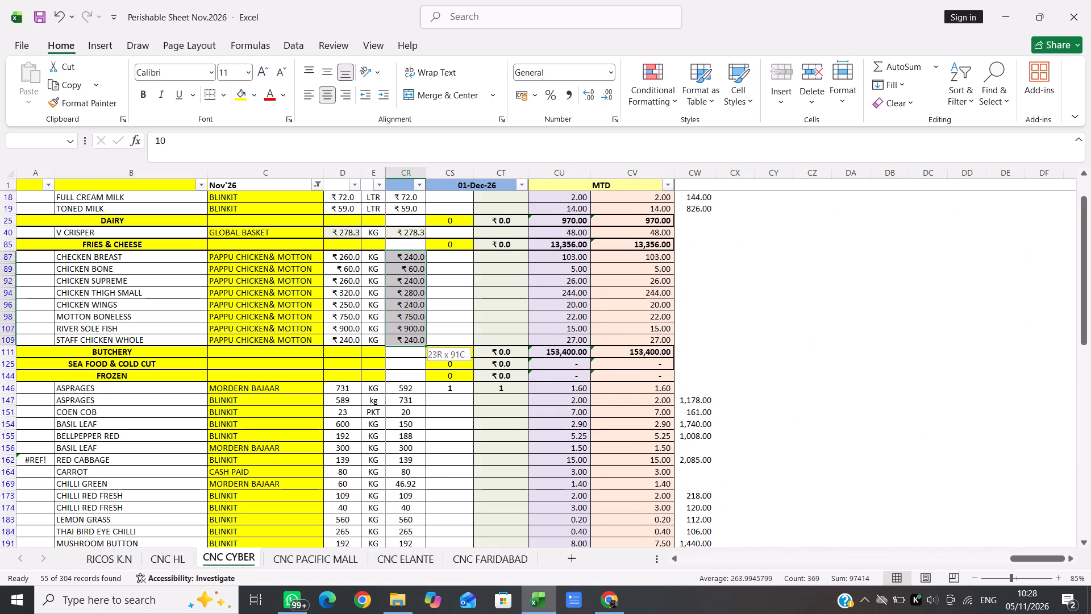
pyautogui.hotkey('shift', 'Right')
pyautogui.hotkey('shift', 'Right')
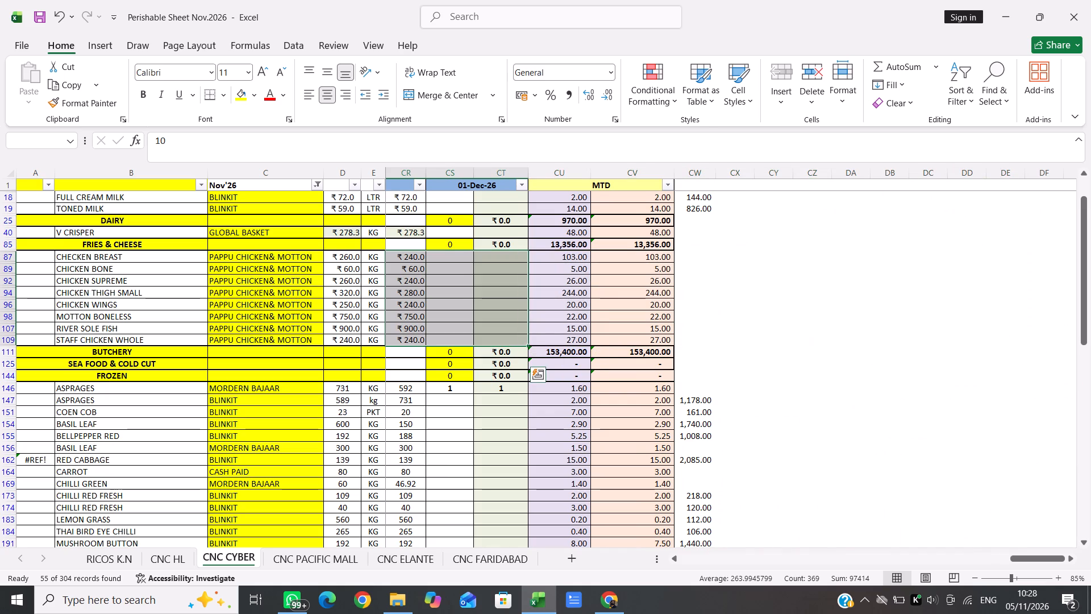
pyautogui.press('Delete')
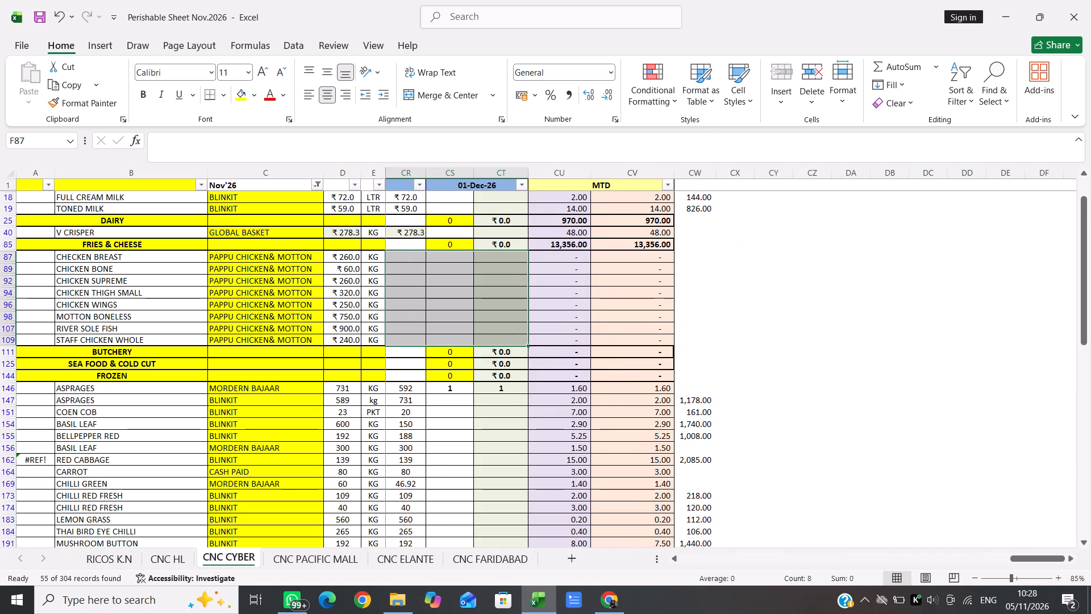
# Clear the daily quantities and rates in the filtered vegetable and fruit rows, from F146 across to CT265.
pyautogui.scroll(-2, 502, 364)
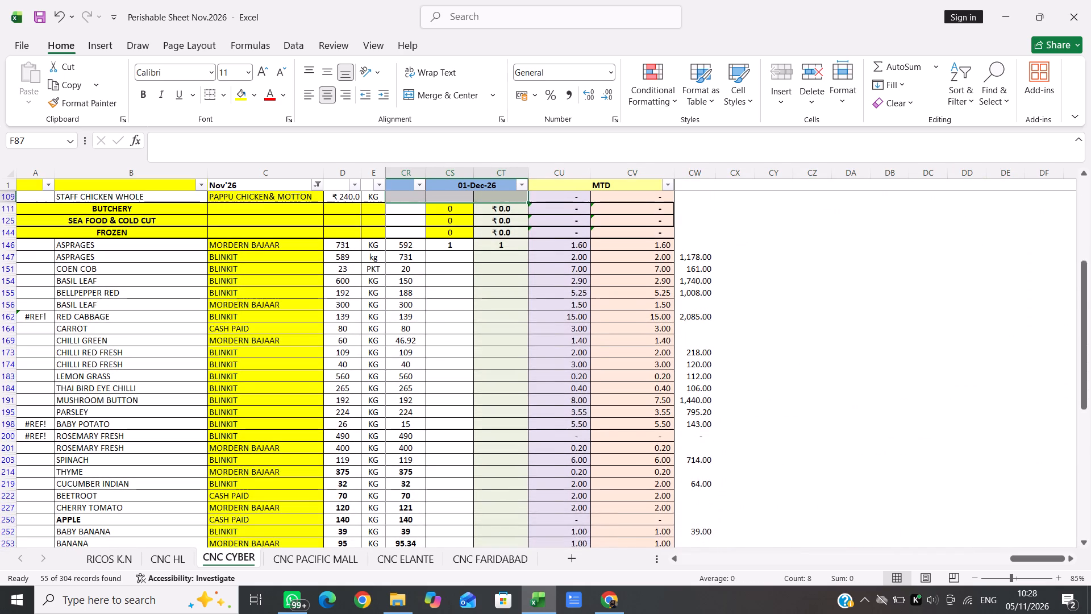
pyautogui.hscroll(4, 502, 364)
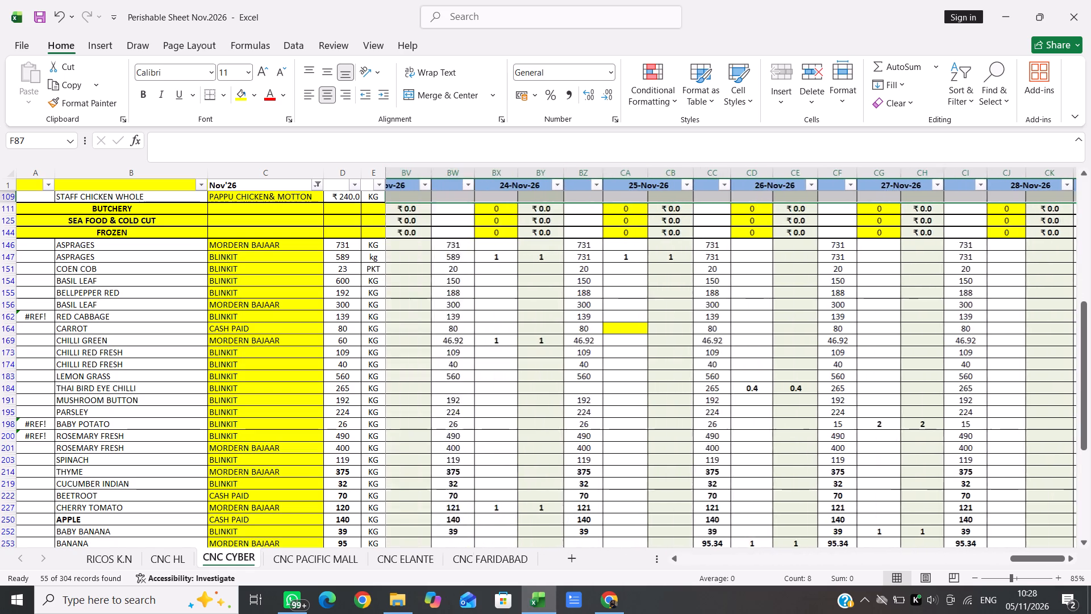
pyautogui.hscroll(5, 502, 364)
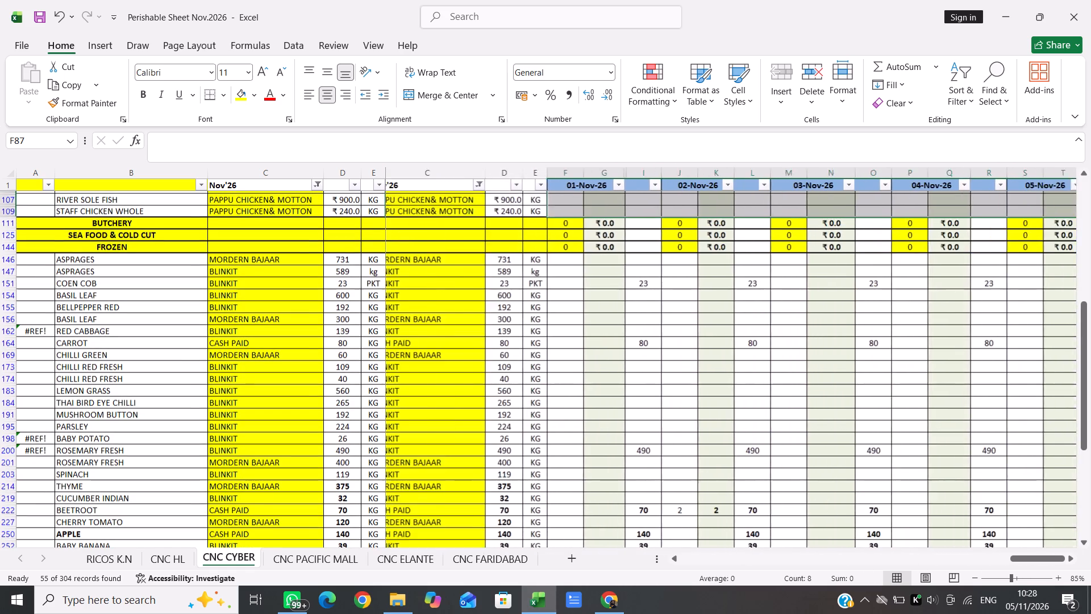
pyautogui.hscroll(2, 502, 364)
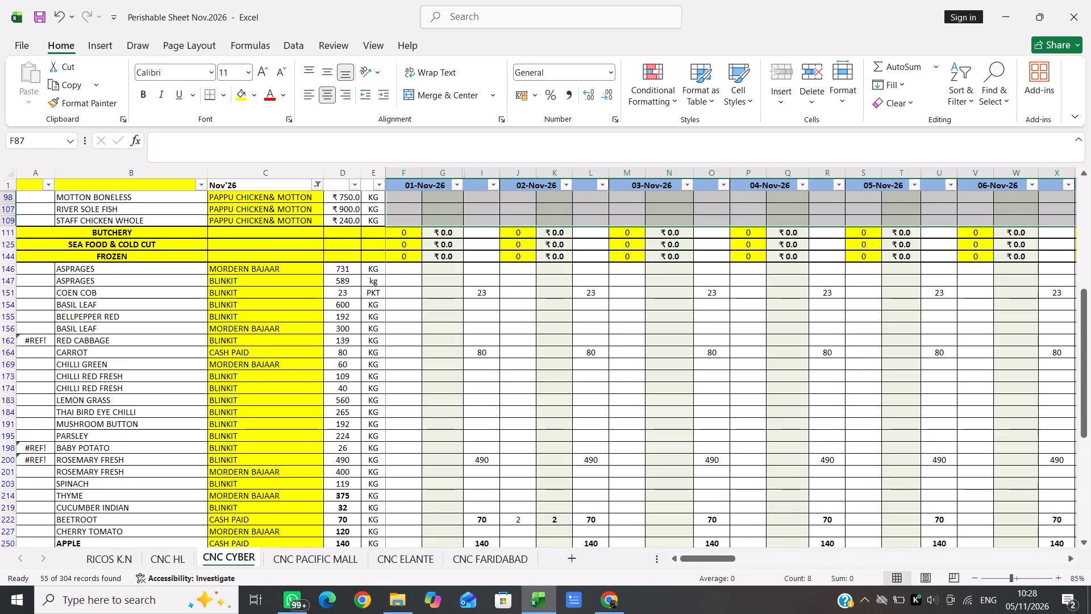
pyautogui.click(407, 272)
pyautogui.hotkey('shift', 'Down')
pyautogui.hotkey('shift', 'Down')
pyautogui.hotkey('shift', 'Down')
pyautogui.hotkey('shift', 'Down')
pyautogui.hotkey('shift', 'Down')
pyautogui.hotkey('shift', 'Down')
pyautogui.hotkey('shift', 'Down')
pyautogui.hotkey('shift', 'Down')
pyautogui.hotkey('shift', 'Down')
pyautogui.hotkey('shift', 'Down')
pyautogui.hotkey('shift', 'Down')
pyautogui.hotkey('shift', 'Down')
pyautogui.hotkey('shift', 'Down')
pyautogui.hotkey('shift', 'Down')
pyautogui.hotkey('shift', 'Down')
pyautogui.hotkey('shift', 'Down')
pyautogui.hotkey('shift', 'Down')
pyautogui.hotkey('shift', 'Down')
pyautogui.hotkey('shift', 'Down')
pyautogui.hotkey('shift', 'Down')
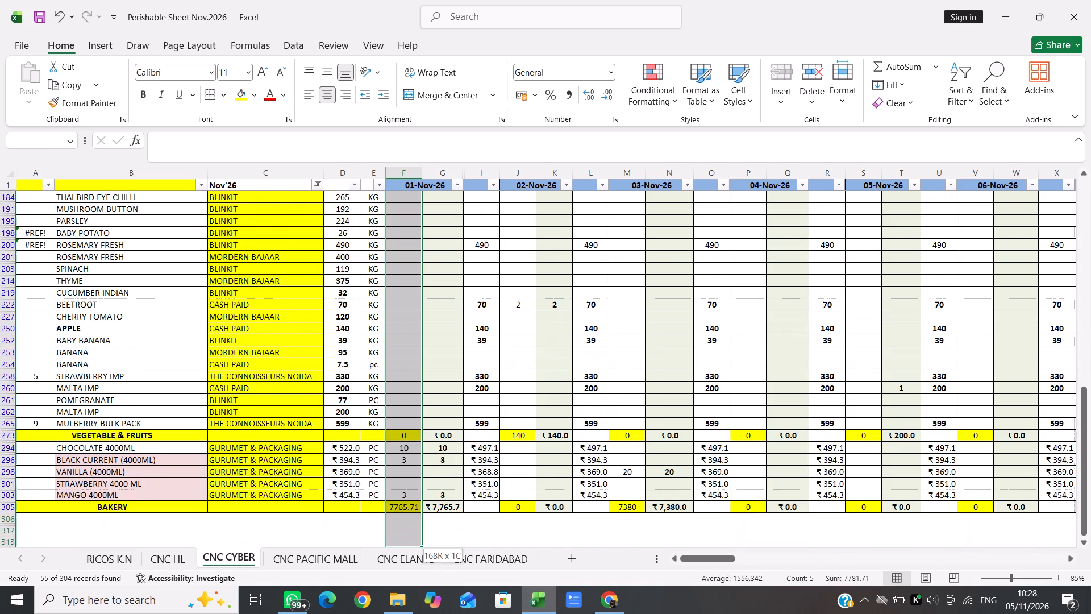
pyautogui.hotkey('shift', 'Up')
pyautogui.hotkey('shift', 'Up')
pyautogui.hotkey('shift', 'Up')
pyautogui.hotkey('shift', 'Up')
pyautogui.hotkey('shift', 'Up')
pyautogui.hotkey('shift', 'Up')
pyautogui.hotkey('shift', 'Up')
pyautogui.hotkey('shift', 'Up')
pyautogui.hotkey('shift', 'Up')
pyautogui.hotkey('shift', 'Up')
pyautogui.hotkey('shift', 'Up')
pyautogui.hotkey('shift', 'Up')
pyautogui.hotkey('shift', 'Down')
pyautogui.hotkey('shift', 'Down')
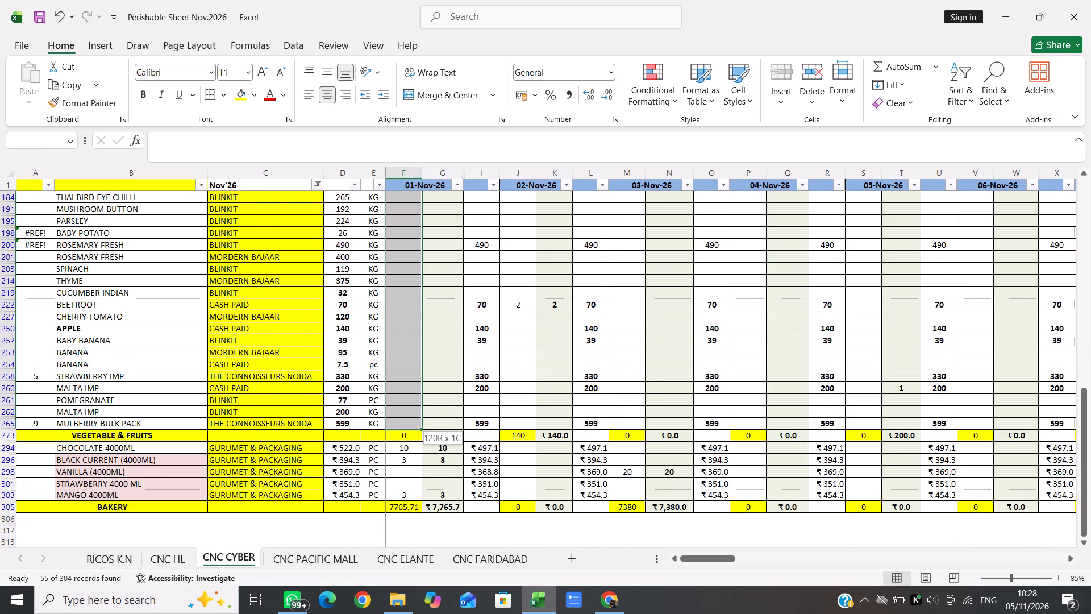
pyautogui.hotkey('shift', 'Right')
pyautogui.hotkey('shift', 'Right')
pyautogui.hotkey('shift', 'Right')
pyautogui.hotkey('shift', 'Right')
pyautogui.hotkey('shift', 'Right')
pyautogui.hotkey('shift', 'Right')
pyautogui.hotkey('shift', 'Right')
pyautogui.hotkey('shift', 'Right')
pyautogui.hotkey('shift', 'Right')
pyautogui.hotkey('shift', 'Right')
pyautogui.hotkey('shift', 'Right')
pyautogui.hotkey('shift', 'Right')
pyautogui.hotkey('shift', 'Right')
pyautogui.hotkey('shift', 'Right')
pyautogui.hotkey('shift', 'Right')
pyautogui.hotkey('shift', 'Right')
pyautogui.hotkey('shift', 'Right')
pyautogui.hotkey('shift', 'Right')
pyautogui.hotkey('shift', 'Right')
pyautogui.hotkey('shift', 'Right')
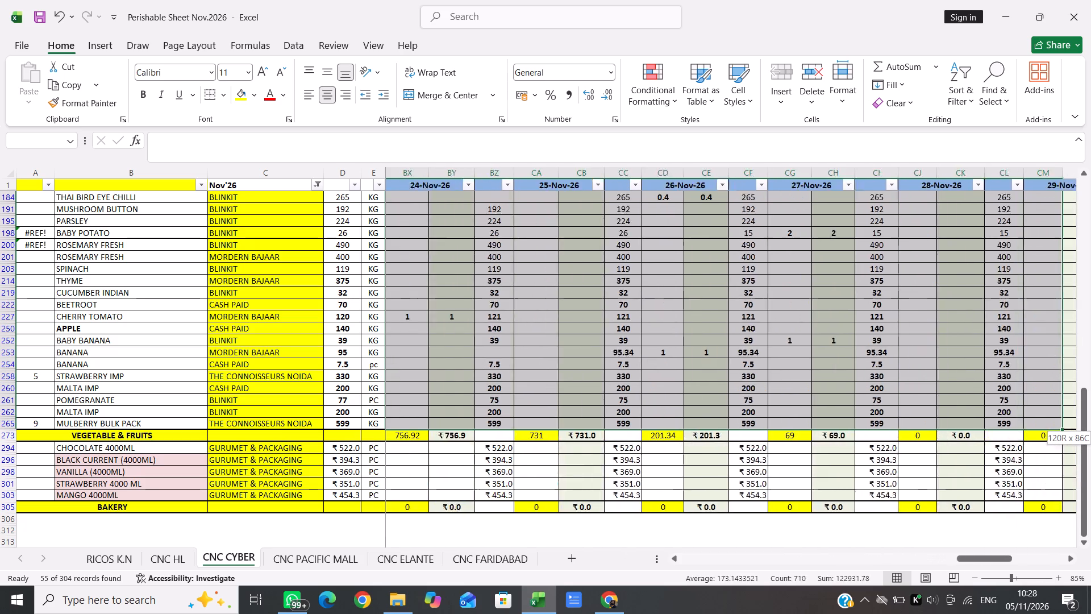
pyautogui.hotkey('shift', 'Left')
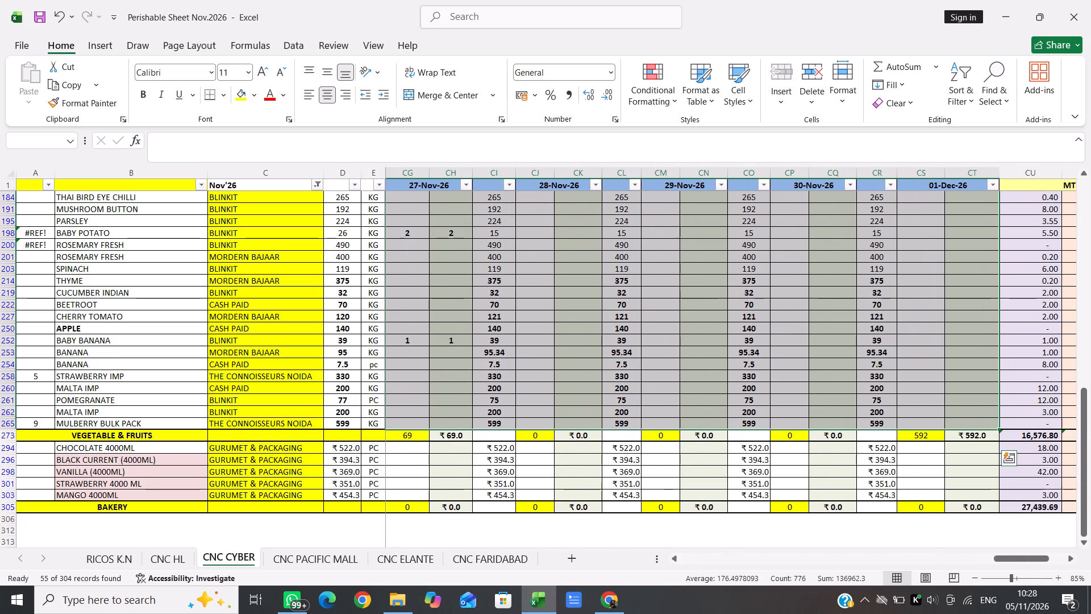
pyautogui.press('Delete')
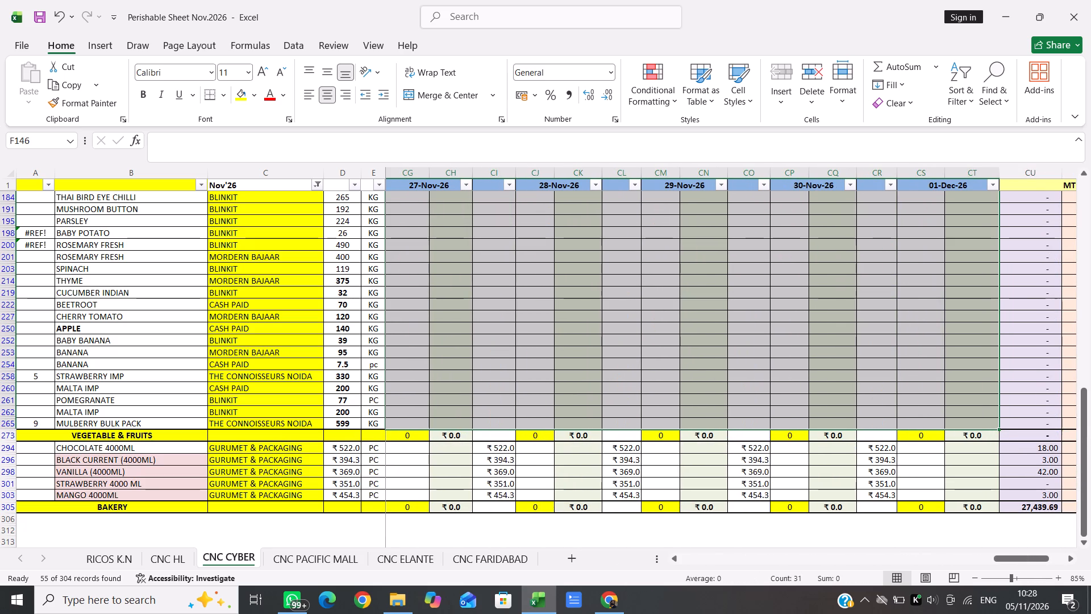
# Clear the 27-Nov to 30-Nov quantities and rates in the GURUMET & PACKAGING bakery rows, from CG294 to CR303.
pyautogui.scroll(-1, 407, 272)
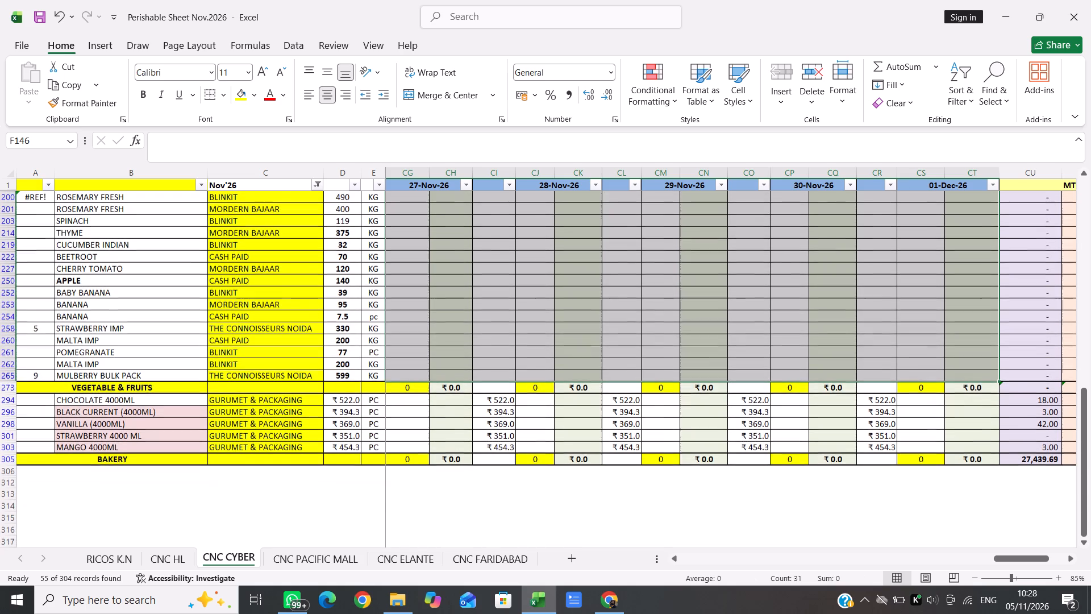
pyautogui.click(413, 396)
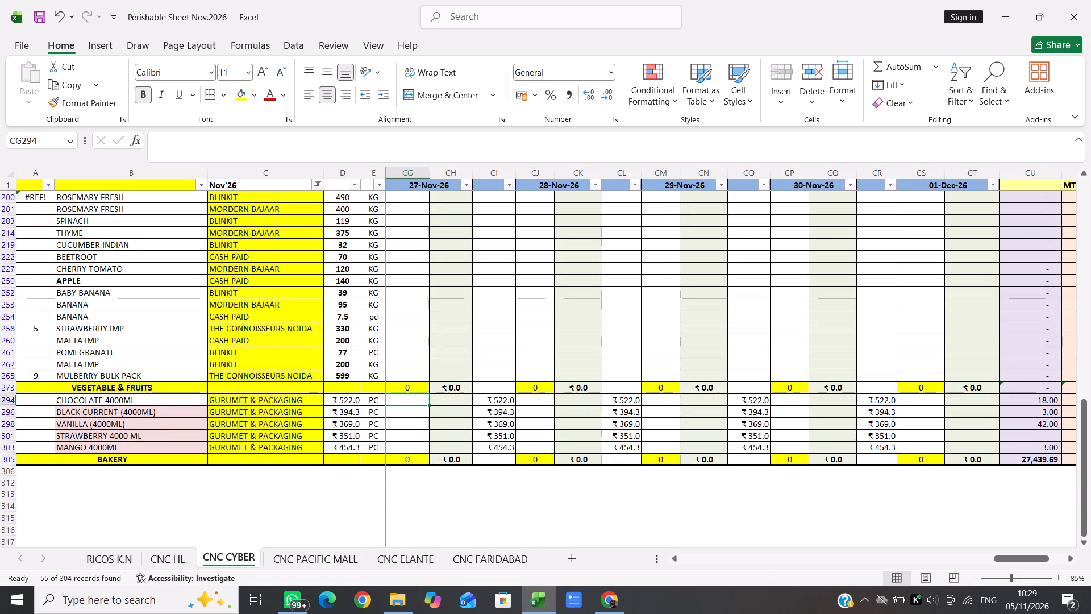
pyautogui.hotkey('shift', 'Down')
pyautogui.hotkey('shift', 'Down')
pyautogui.hotkey('shift', 'Down')
pyautogui.hotkey('shift', 'Down')
pyautogui.hotkey('shift', 'Down')
pyautogui.hotkey('shift', 'Right')
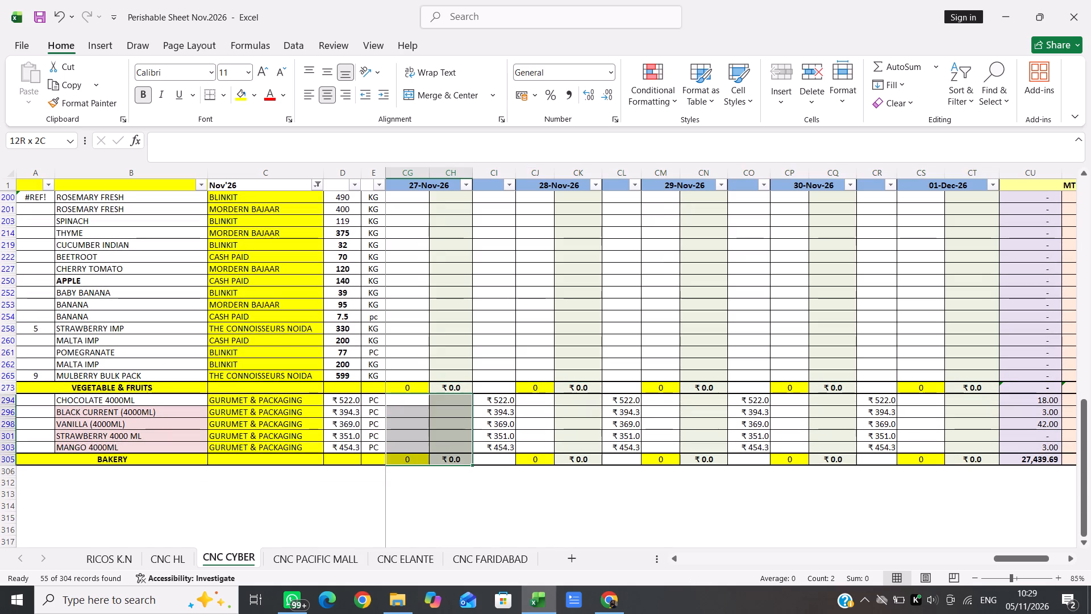
pyautogui.hotkey('shift', 'Up')
pyautogui.hotkey('shift', 'Right')
pyautogui.hotkey('shift', 'Right')
pyautogui.hotkey('shift', 'Right')
pyautogui.hotkey('shift', 'Right')
pyautogui.hotkey('shift', 'Right')
pyautogui.hotkey('shift', 'Right')
pyautogui.hotkey('shift', 'Right')
pyautogui.hotkey('shift', 'Right')
pyautogui.hotkey('shift', 'Right')
pyautogui.hotkey('shift', 'Right')
pyautogui.hotkey('shift', 'Right')
pyautogui.hotkey('shift', 'Right')
pyautogui.hotkey('shift', 'Right')
pyautogui.hotkey('shift', 'Right')
pyautogui.hotkey('shift', 'Right')
pyautogui.hotkey('shift', 'Right')
pyautogui.hotkey('shift', 'Right')
pyautogui.hotkey('shift', 'Right')
pyautogui.hotkey('shift', 'Right')
pyautogui.hotkey('shift', 'Right')
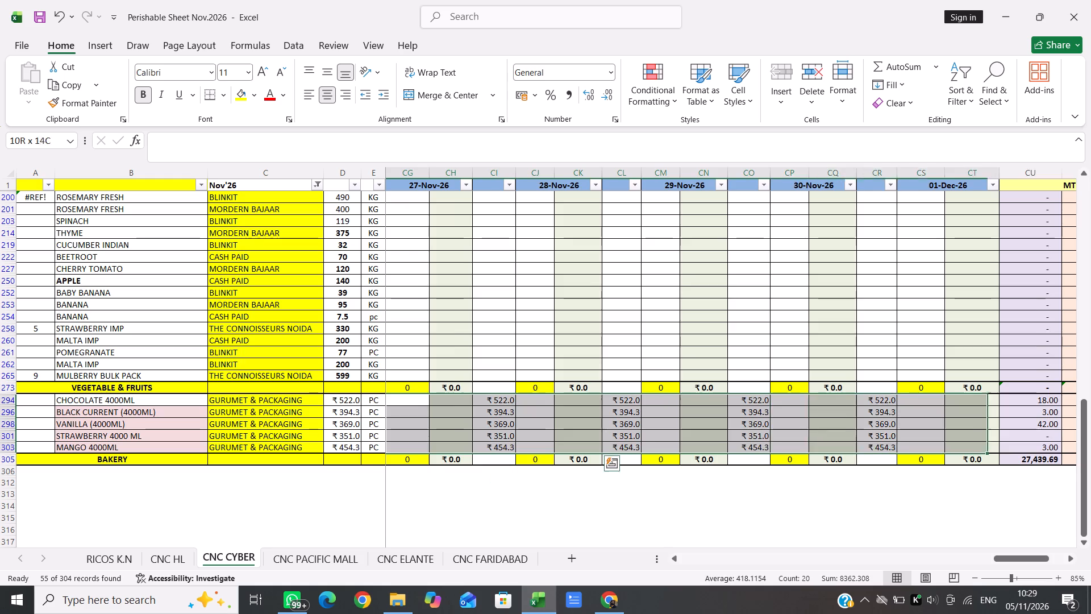
pyautogui.hotkey('shift', 'Left')
pyautogui.hotkey('shift', 'Left')
pyautogui.hotkey('shift', 'Left')
pyautogui.hotkey('shift', 'Left')
pyautogui.hotkey('shift', 'Left')
pyautogui.hotkey('shift', 'Left')
pyautogui.hotkey('shift', 'Left')
pyautogui.hotkey('shift', 'Left')
pyautogui.hotkey('shift', 'Left')
pyautogui.hotkey('shift', 'Left')
pyautogui.hotkey('shift', 'Left')
pyautogui.hotkey('shift', 'Left')
pyautogui.hotkey('shift', 'Left')
pyautogui.hotkey('shift', 'Left')
pyautogui.hotkey('shift', 'Left')
pyautogui.hotkey('shift', 'Left')
pyautogui.hotkey('shift', 'Left')
pyautogui.hotkey('shift', 'Left')
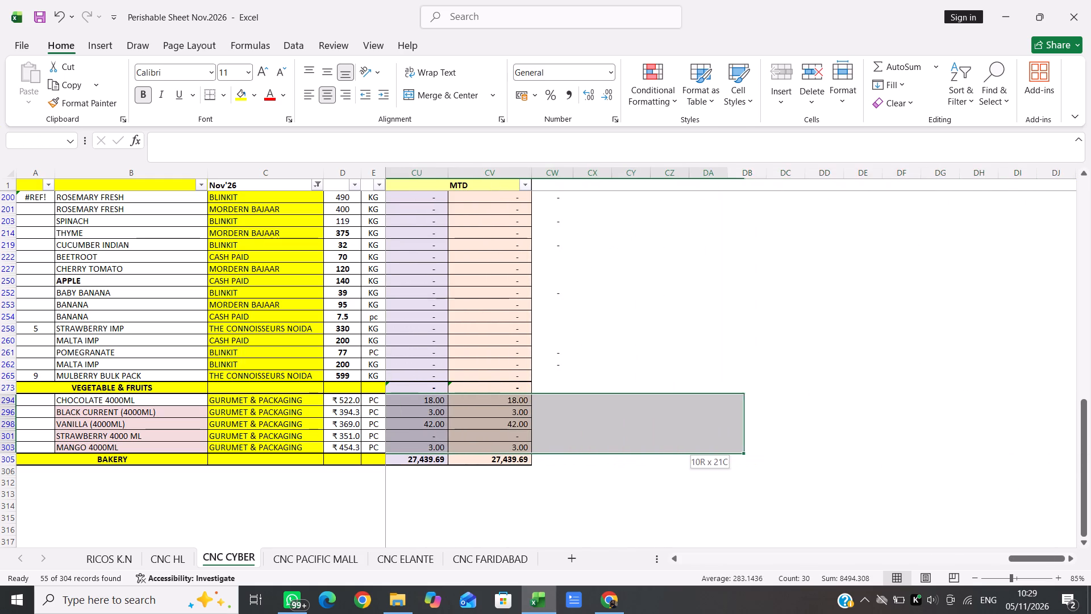
pyautogui.hotkey('shift', 'Right')
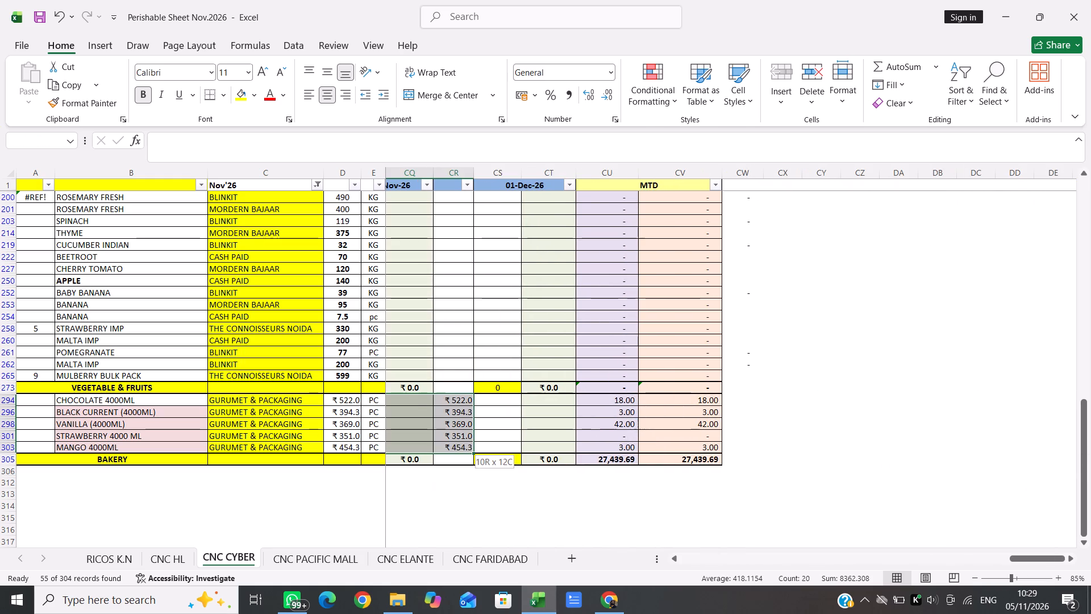
pyautogui.press('Delete')
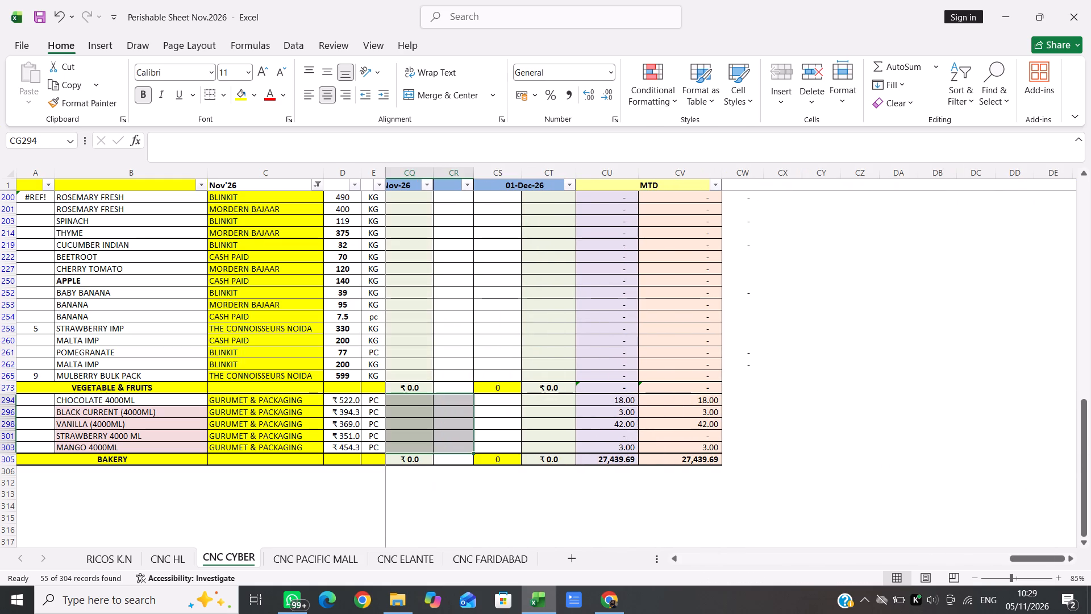
# Clear the remaining earlier daily quantities and rates in the GURUMET & PACKAGING bakery rows, from CG303 back to F294.
pyautogui.click(489, 430)
pyautogui.hscroll(2, 489, 430)
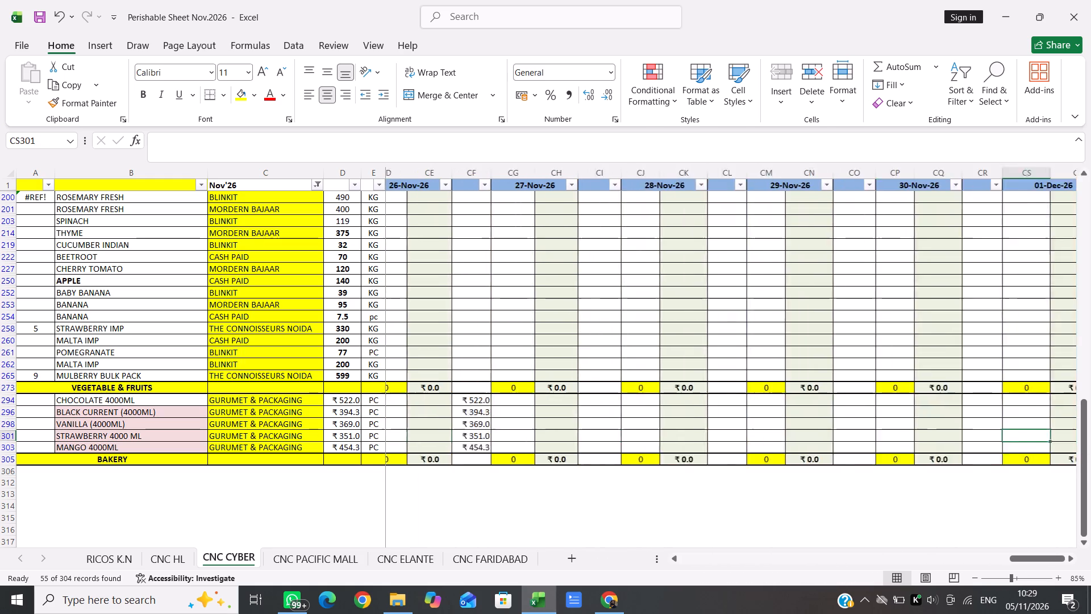
pyautogui.hscroll(1, 489, 430)
pyautogui.hscroll(-1, 489, 430)
pyautogui.click(658, 411)
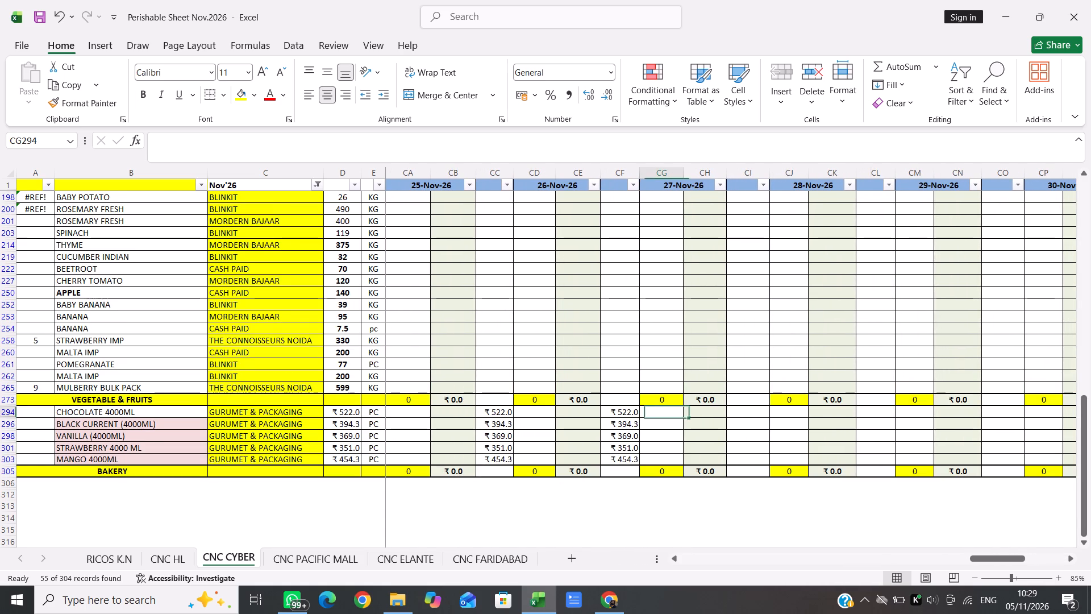
pyautogui.hotkey('shift', 'Down')
pyautogui.hotkey('shift', 'Down')
pyautogui.hotkey('shift', 'Down')
pyautogui.hotkey('shift', 'Down')
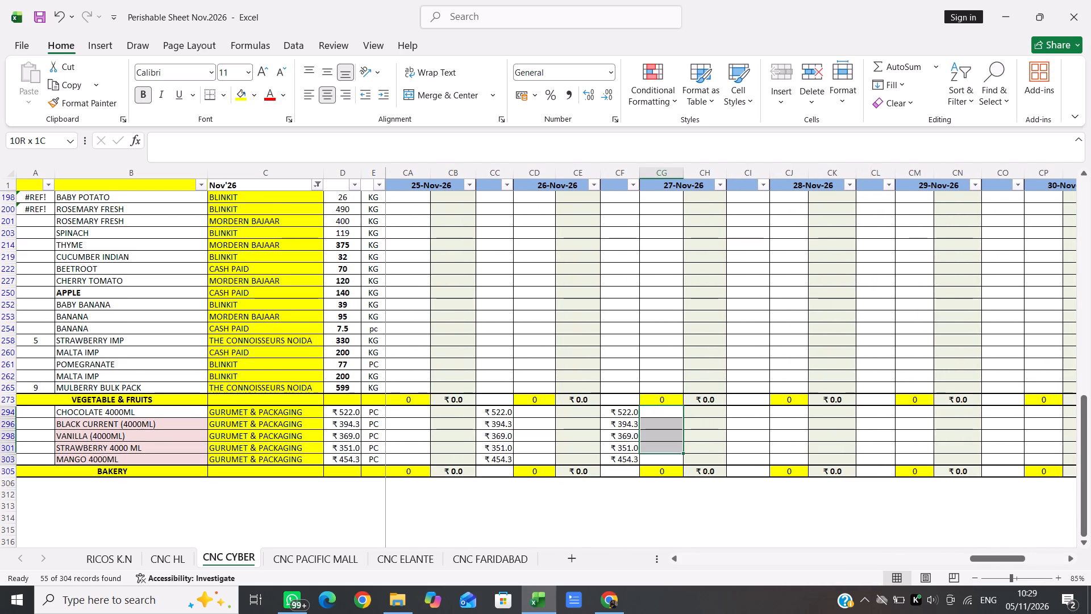
pyautogui.hotkey('shift', 'Left')
pyautogui.hotkey('shift', 'Left')
pyautogui.hotkey('shift', 'Left')
pyautogui.hotkey('shift', 'Left')
pyautogui.hotkey('shift', 'Left')
pyautogui.hotkey('shift', 'Left')
pyautogui.hotkey('shift', 'Left')
pyautogui.hotkey('shift', 'Left')
pyautogui.hotkey('shift', 'Left')
pyautogui.hotkey('shift', 'Left')
pyautogui.hotkey('shift', 'Left')
pyautogui.hotkey('shift', 'Left')
pyautogui.hotkey('shift', 'Left')
pyautogui.hotkey('shift', 'Left')
pyautogui.hotkey('shift', 'Left')
pyautogui.hotkey('shift', 'Left')
pyautogui.hotkey('shift', 'Left')
pyautogui.hotkey('shift', 'Left')
pyautogui.hotkey('shift', 'Left')
pyautogui.hotkey('shift', 'Left')
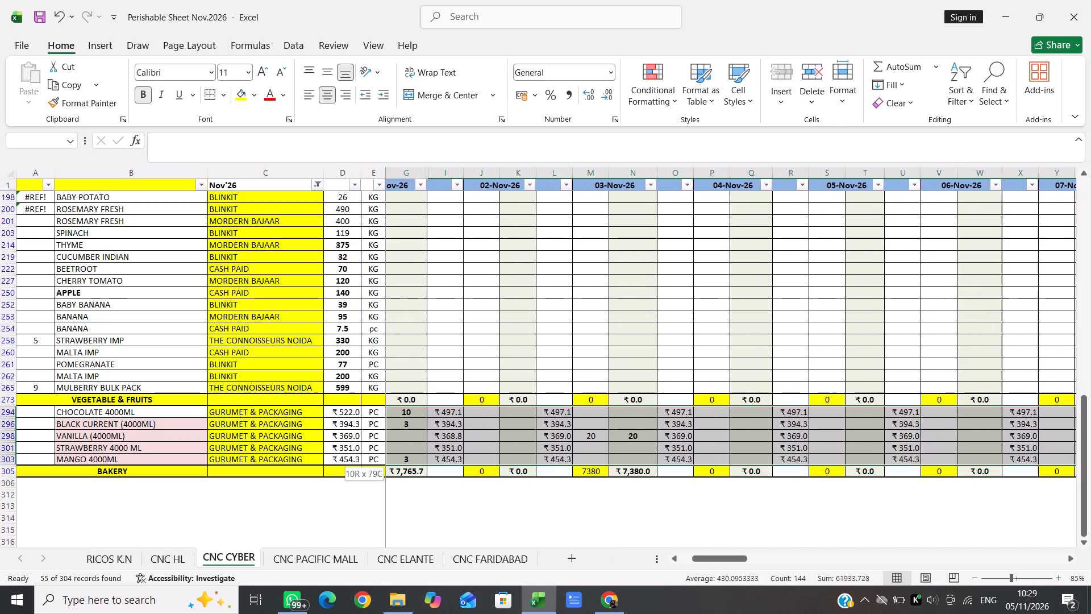
pyautogui.hotkey('shift', 'Right')
pyautogui.hotkey('shift', 'Right')
pyautogui.hotkey('shift', 'Right')
pyautogui.hotkey('shift', 'Right')
pyautogui.hotkey('shift', 'Right')
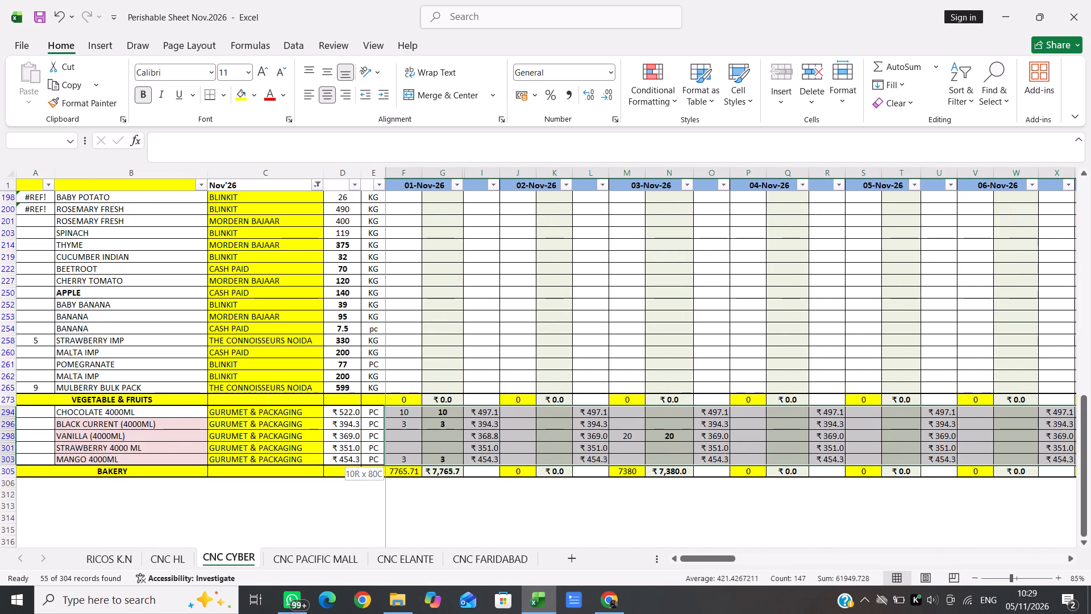
pyautogui.press('Delete')
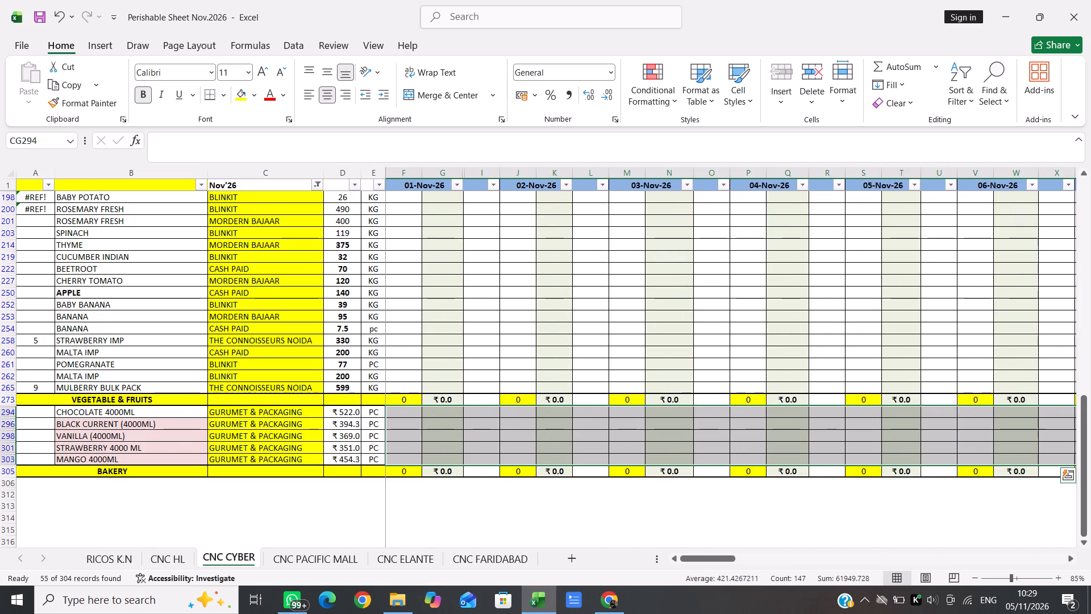
# Clear the daily quantities and rates in the BLINKIT full cream and toned milk rows, from F18 across to CT19.
pyautogui.scroll(4, 629, 316)
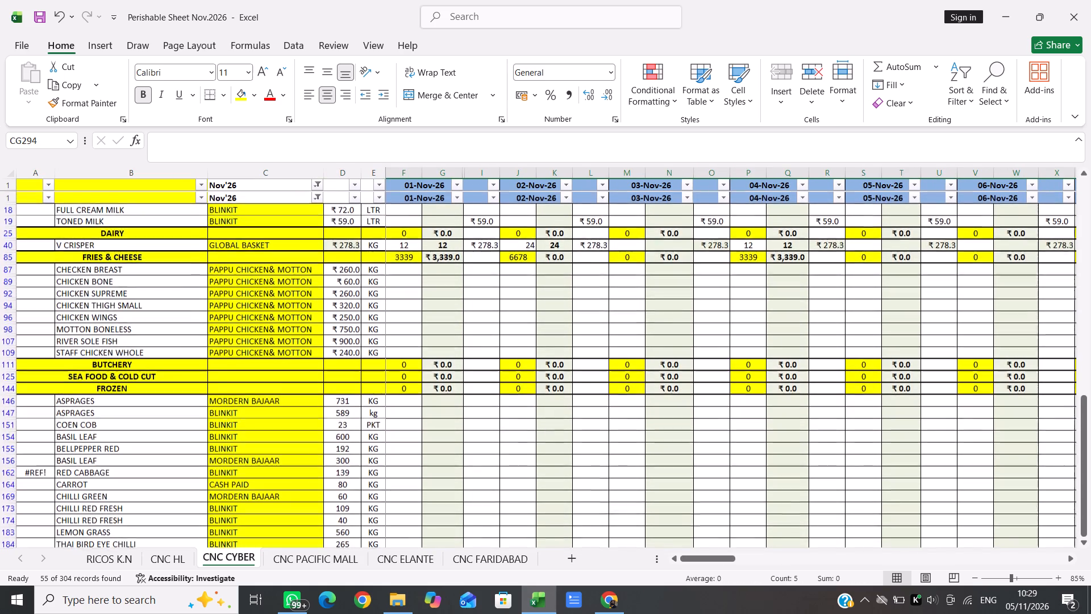
pyautogui.click(398, 204)
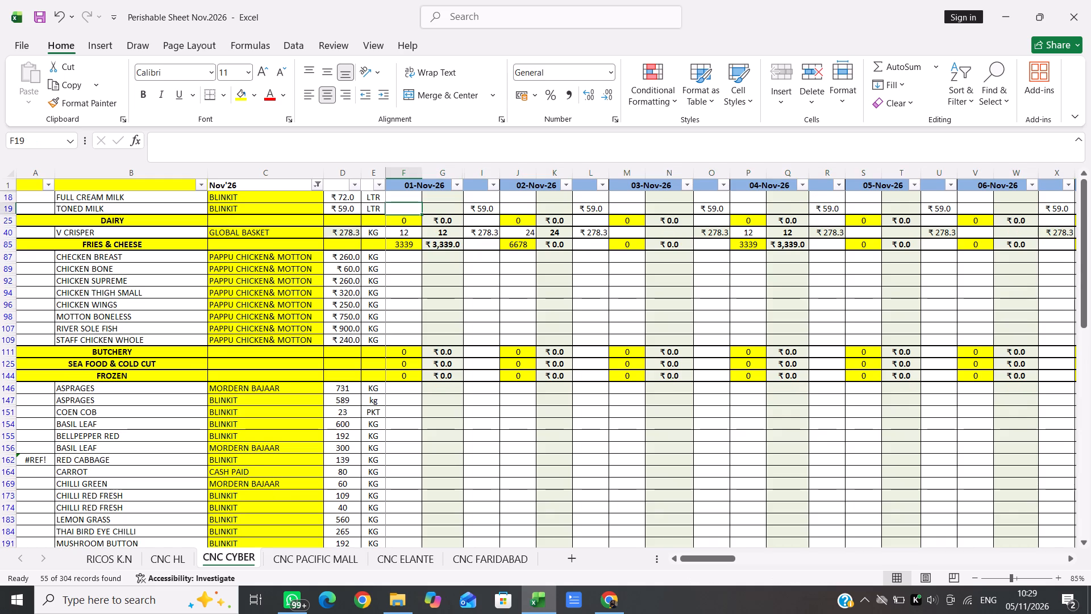
pyautogui.press('Up')
pyautogui.hotkey('shift', 'Down')
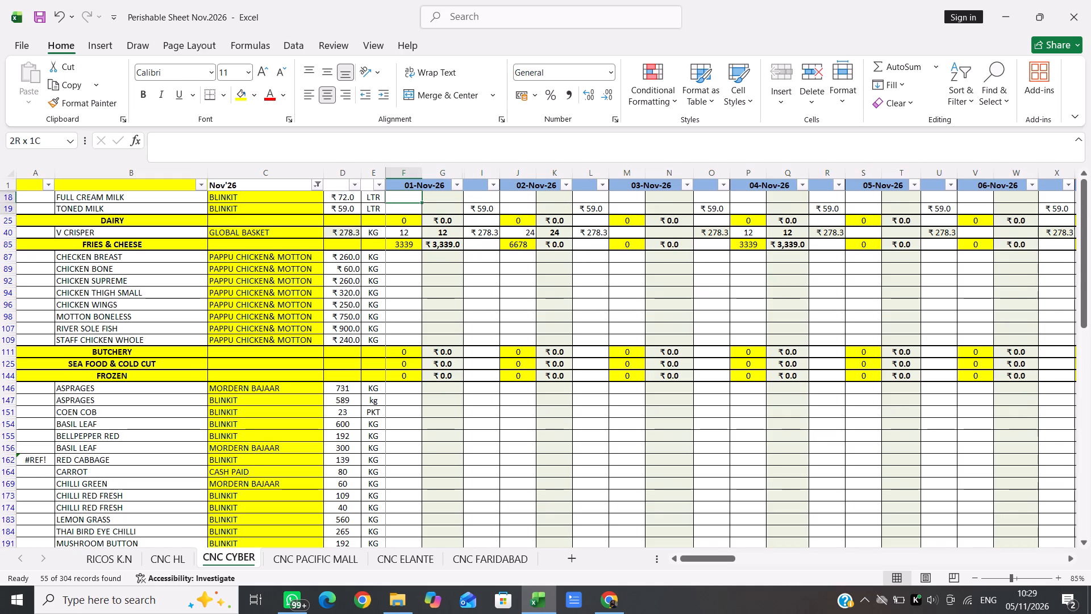
pyautogui.hotkey('shift', 'Right')
pyautogui.hotkey('shift', 'Right')
pyautogui.hotkey('shift', 'Right')
pyautogui.hotkey('shift', 'Right')
pyautogui.hotkey('shift', 'Right')
pyautogui.hotkey('shift', 'Right')
pyautogui.hotkey('shift', 'Right')
pyautogui.hotkey('shift', 'Right')
pyautogui.hotkey('shift', 'Right')
pyautogui.hotkey('shift', 'Right')
pyautogui.hotkey('shift', 'Right')
pyautogui.hotkey('shift', 'Right')
pyautogui.hotkey('shift', 'Right')
pyautogui.hotkey('shift', 'Right')
pyautogui.hotkey('shift', 'Right')
pyautogui.hotkey('shift', 'Right')
pyautogui.hotkey('shift', 'Right')
pyautogui.hotkey('shift', 'Right')
pyautogui.hotkey('shift', 'Right')
pyautogui.hotkey('shift', 'Right')
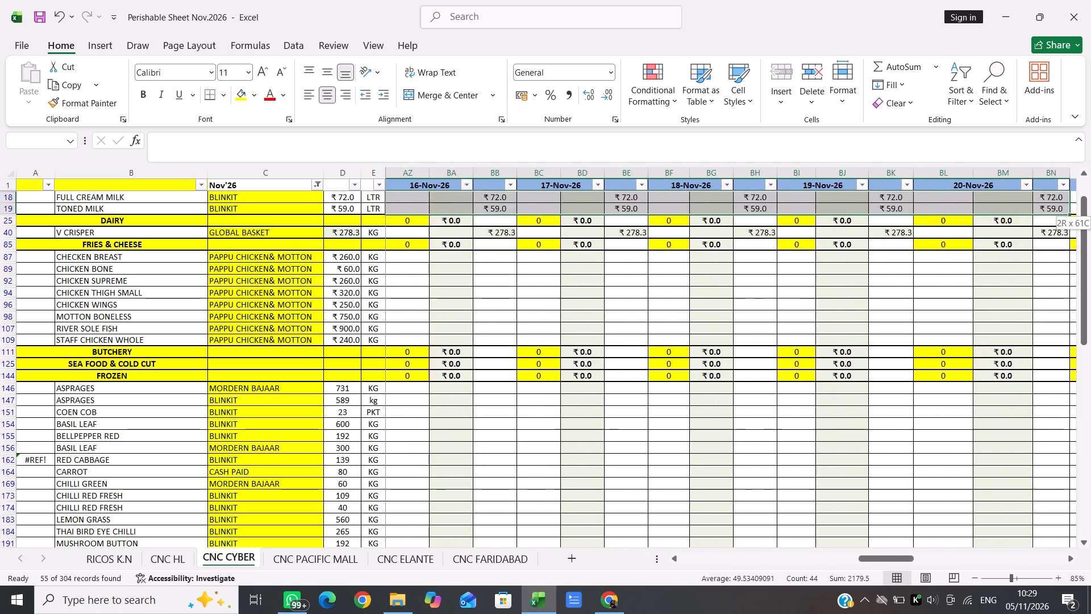
pyautogui.hotkey('shift', 'Right')
pyautogui.hotkey('shift', 'Right')
pyautogui.hotkey('shift', 'Right')
pyautogui.hotkey('shift', 'Right')
pyautogui.hotkey('shift', 'Right')
pyautogui.hotkey('shift', 'Right')
pyautogui.hotkey('shift', 'Right')
pyautogui.hotkey('shift', 'Right')
pyautogui.hotkey('shift', 'Right')
pyautogui.hotkey('shift', 'Right')
pyautogui.hotkey('shift', 'Right')
pyautogui.hotkey('shift', 'Right')
pyautogui.hotkey('shift', 'Right')
pyautogui.hotkey('shift', 'Right')
pyautogui.hotkey('shift', 'Right')
pyautogui.hotkey('shift', 'Right')
pyautogui.hotkey('shift', 'Right')
pyautogui.hotkey('shift', 'Right')
pyautogui.hotkey('shift', 'Right')
pyautogui.hotkey('shift', 'Right')
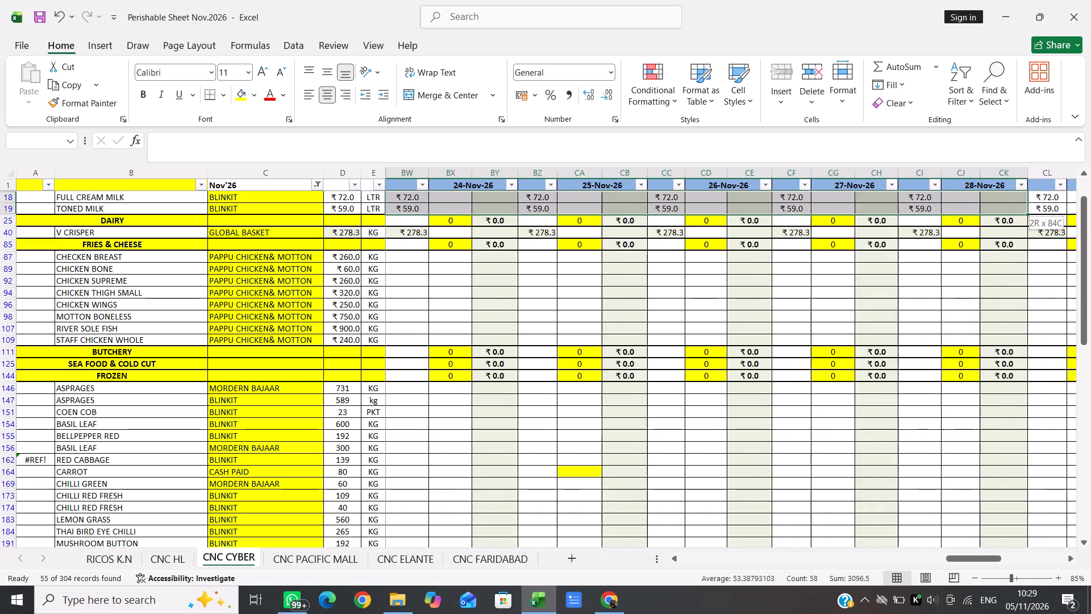
pyautogui.hotkey('shift', 'Left')
pyautogui.hotkey('shift', 'Left')
pyautogui.hotkey('shift', 'Left')
pyautogui.hotkey('shift', 'Left')
pyautogui.hotkey('shift', 'Left')
pyautogui.hotkey('shift', 'Left')
pyautogui.hotkey('shift', 'Left')
pyautogui.hotkey('shift', 'Left')
pyautogui.hotkey('shift', 'Left')
pyautogui.hotkey('shift', 'Left')
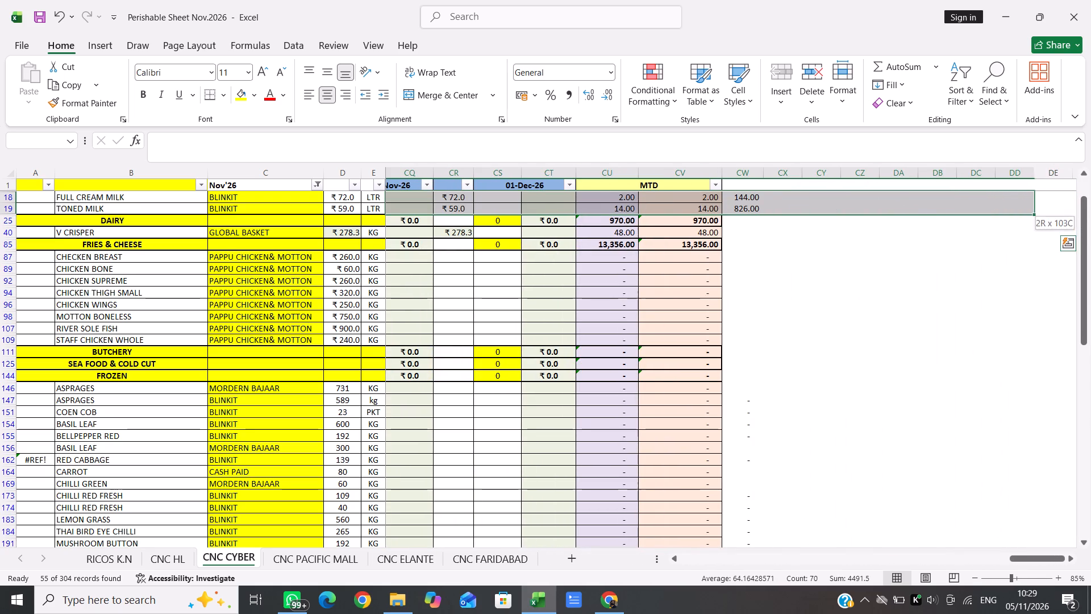
pyautogui.hotkey('shift', 'Left')
pyautogui.hotkey('shift', 'Left')
pyautogui.hotkey('shift', 'Right')
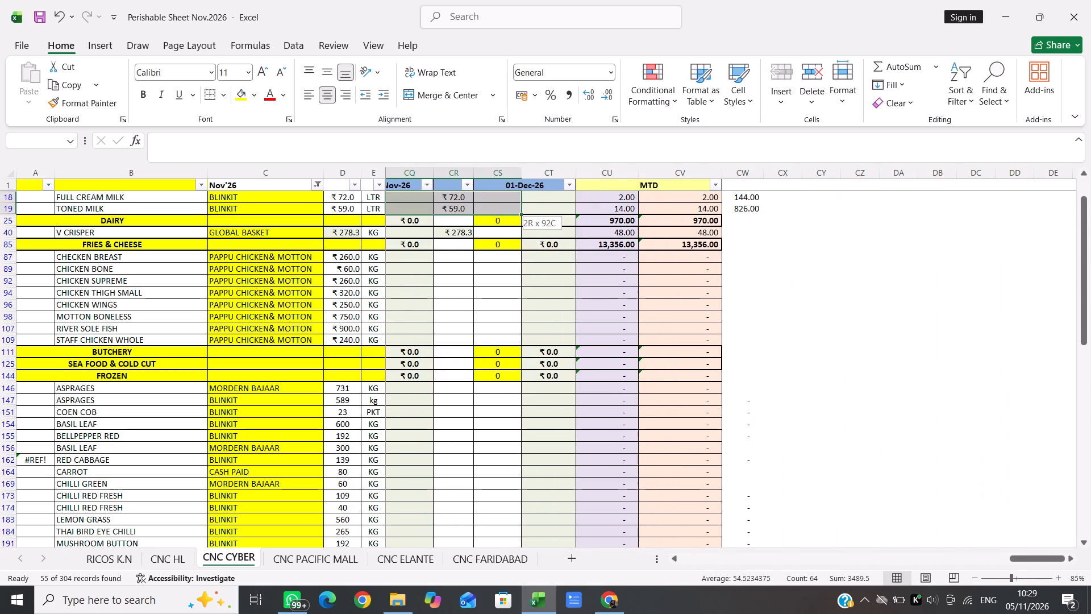
pyautogui.press('Delete')
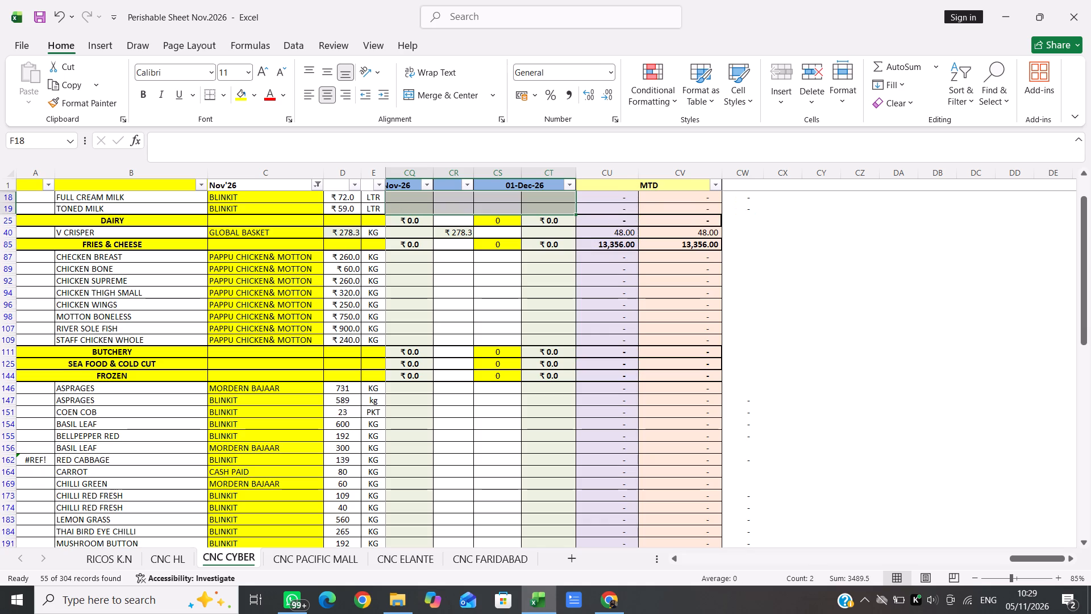
# Clear the daily quantities and rates in the GLOBAL BASKET V CRISPER row, from CT40 back to F40.
pyautogui.click(538, 233)
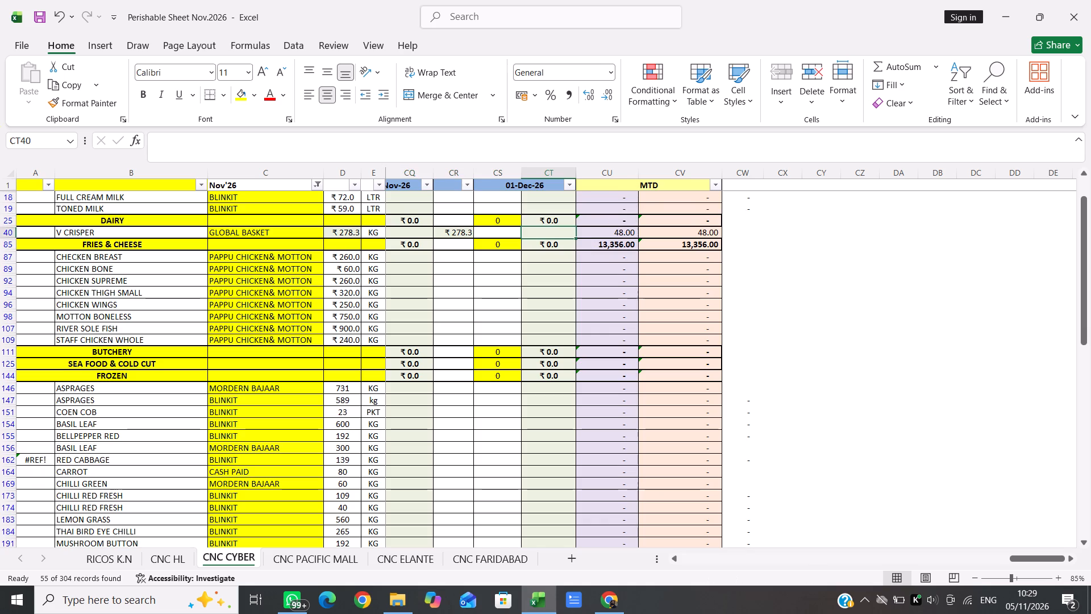
pyautogui.hotkey('shift', 'Left')
pyautogui.hotkey('shift', 'Left')
pyautogui.hotkey('shift', 'Left')
pyautogui.hotkey('shift', 'Left')
pyautogui.hotkey('shift', 'Left')
pyautogui.hotkey('shift', 'Left')
pyautogui.hotkey('shift', 'Left')
pyautogui.hotkey('shift', 'Left')
pyautogui.hotkey('shift', 'Left')
pyautogui.hotkey('shift', 'Left')
pyautogui.hotkey('shift', 'Left')
pyautogui.hotkey('shift', 'Left')
pyautogui.hotkey('shift', 'Left')
pyautogui.hotkey('shift', 'Left')
pyautogui.hotkey('shift', 'Left')
pyautogui.hotkey('shift', 'Left')
pyautogui.hotkey('shift', 'Left')
pyautogui.hotkey('shift', 'Left')
pyautogui.hotkey('shift', 'Left')
pyautogui.hotkey('shift', 'Left')
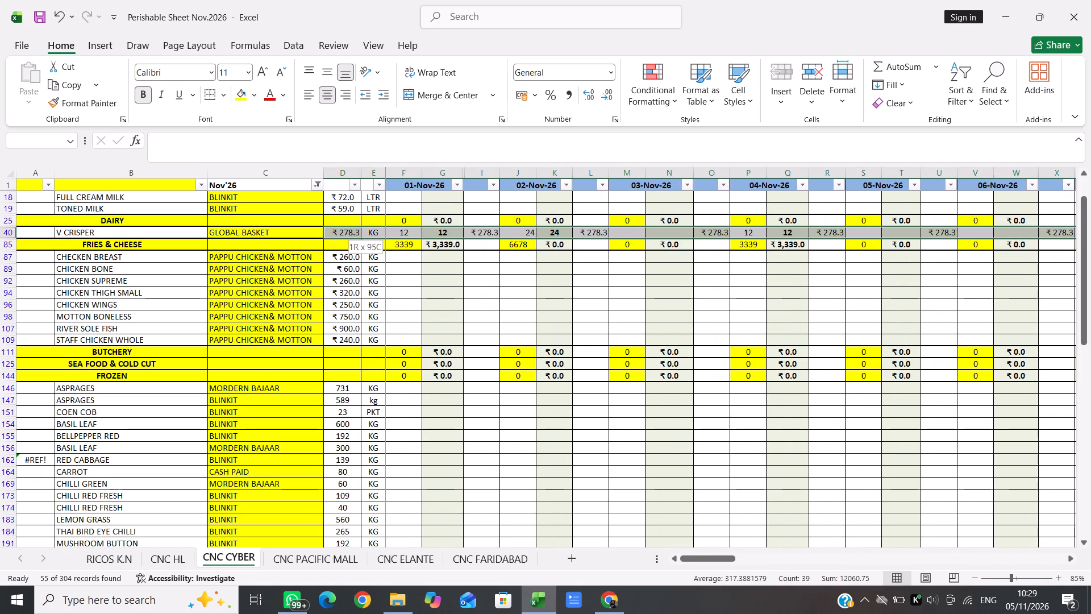
pyautogui.hotkey('shift', 'Right')
pyautogui.hotkey('shift', 'Right')
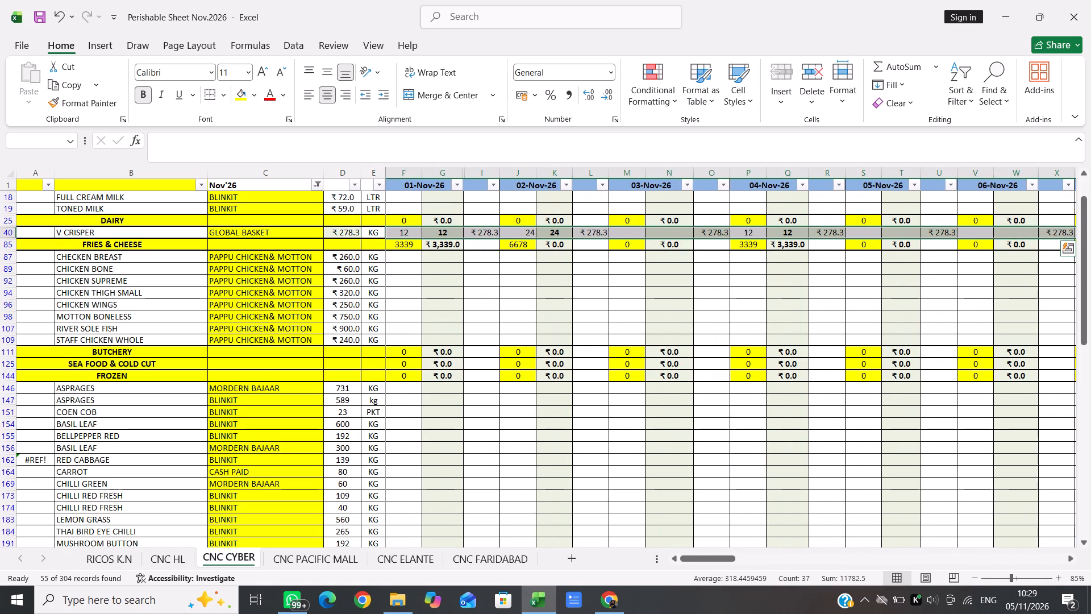
pyautogui.press('Delete')
# Check the cleared rows across the dates and sections, and remove the colour filter from the Nov'26 vendor column.
pyautogui.scroll(1, 725, 352)
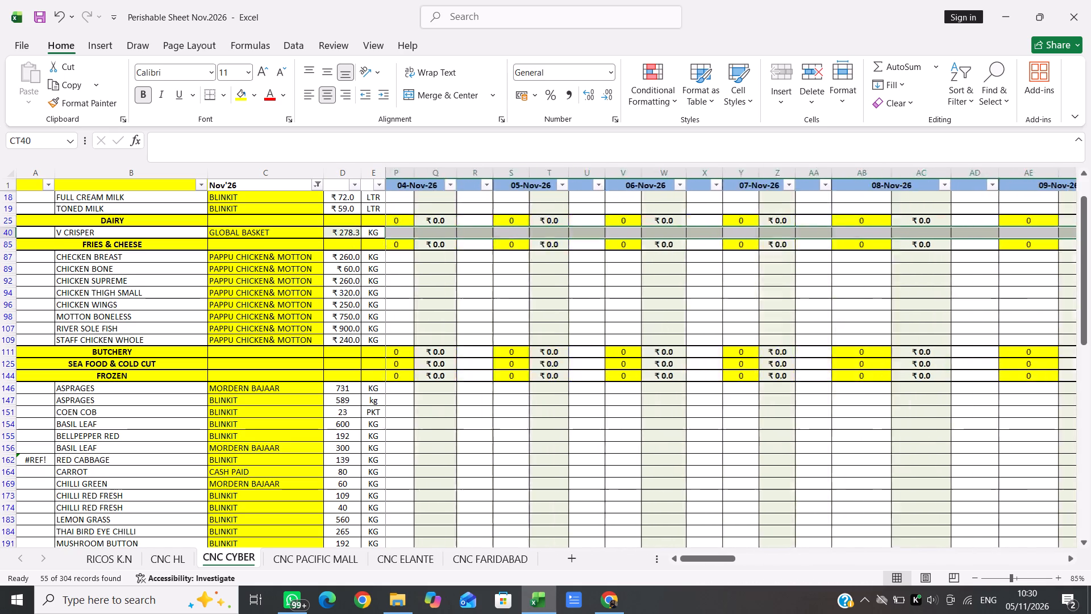
pyautogui.scroll(1, 725, 352)
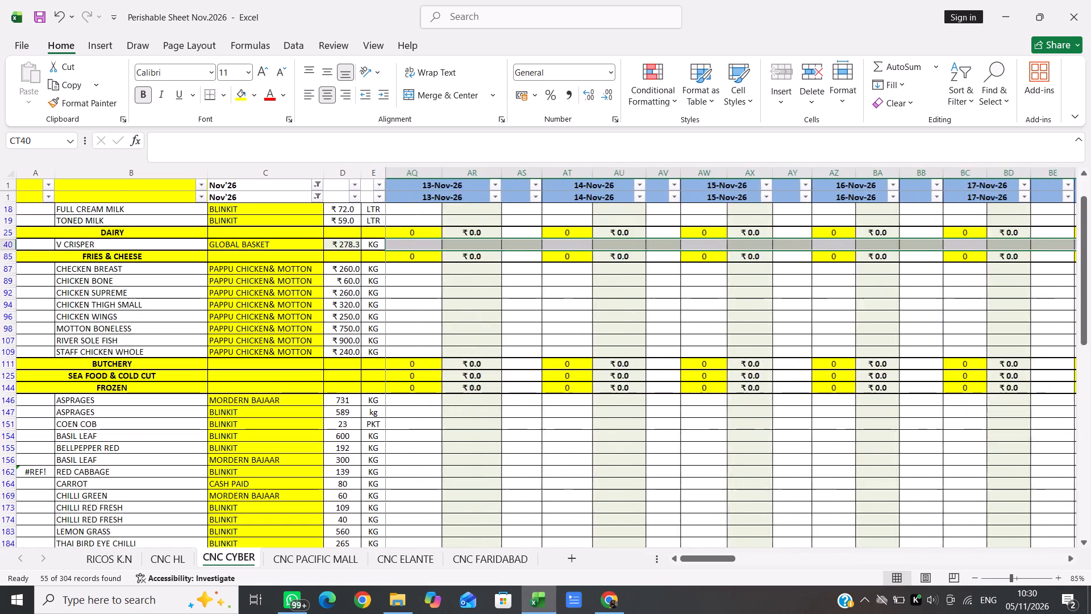
pyautogui.scroll(1, 725, 352)
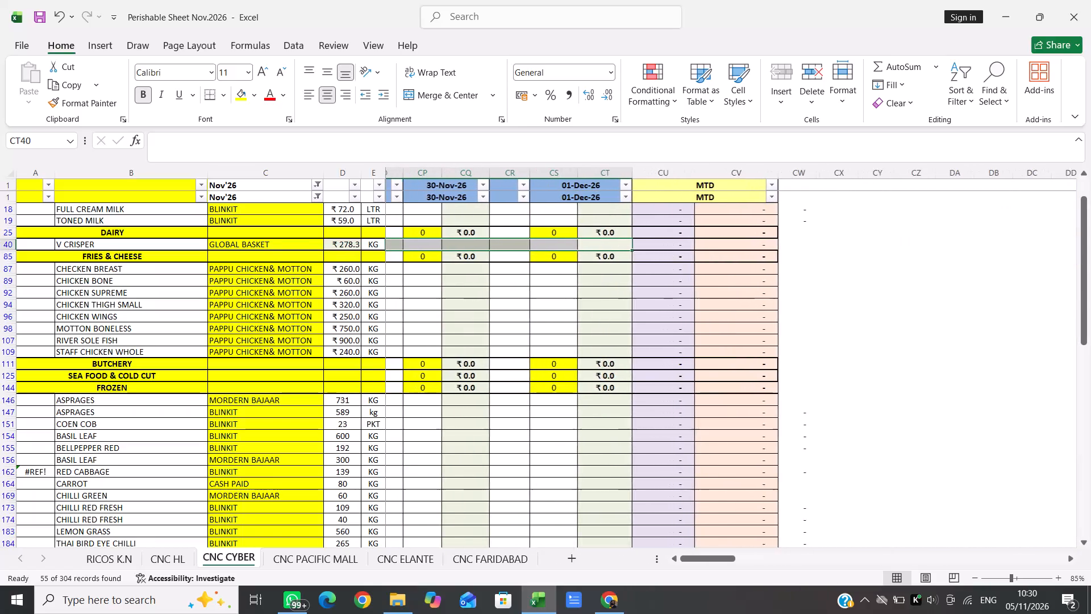
pyautogui.scroll(-7, 725, 352)
pyautogui.scroll(7, 725, 352)
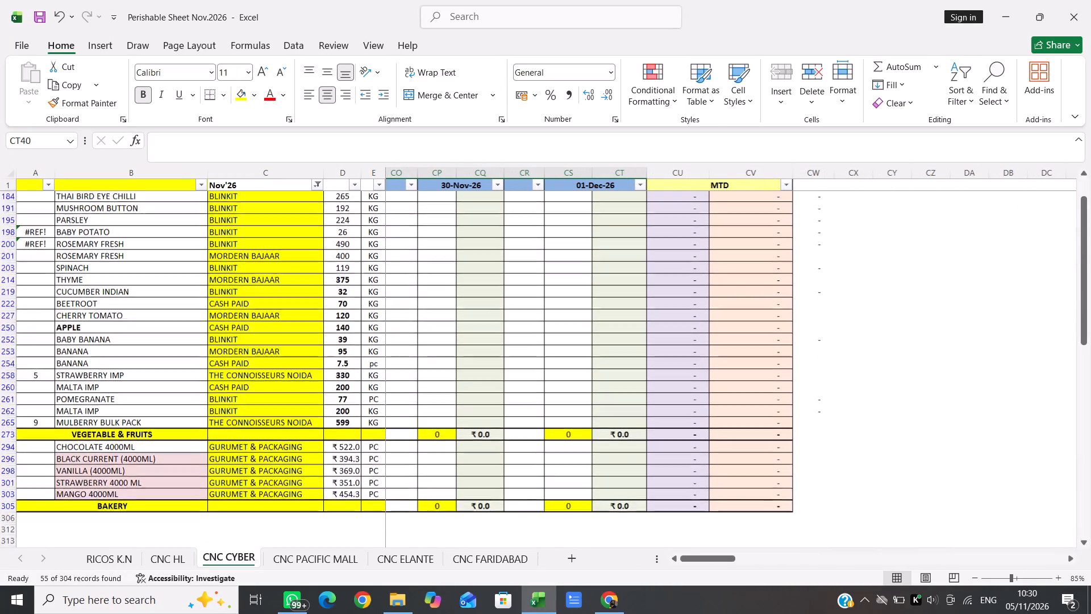
pyautogui.scroll(4, 725, 352)
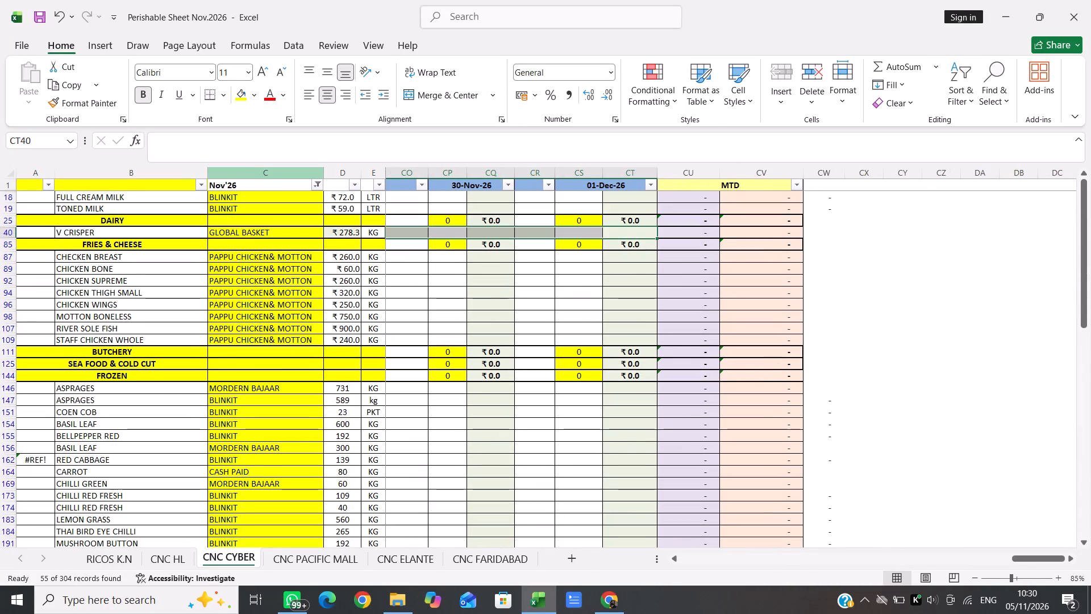
pyautogui.click(318, 186)
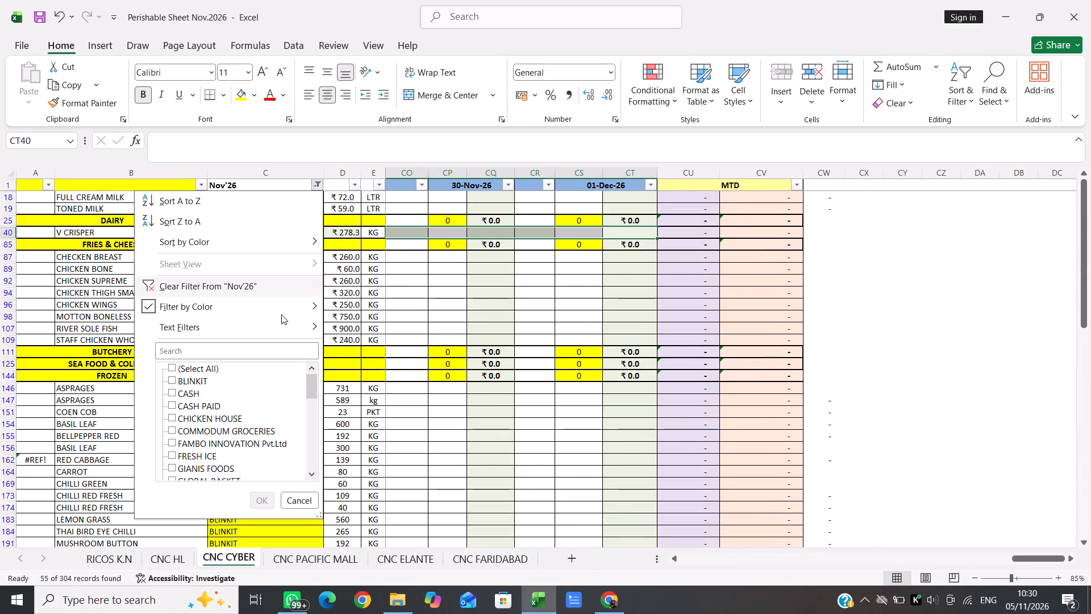
pyautogui.click(287, 292)
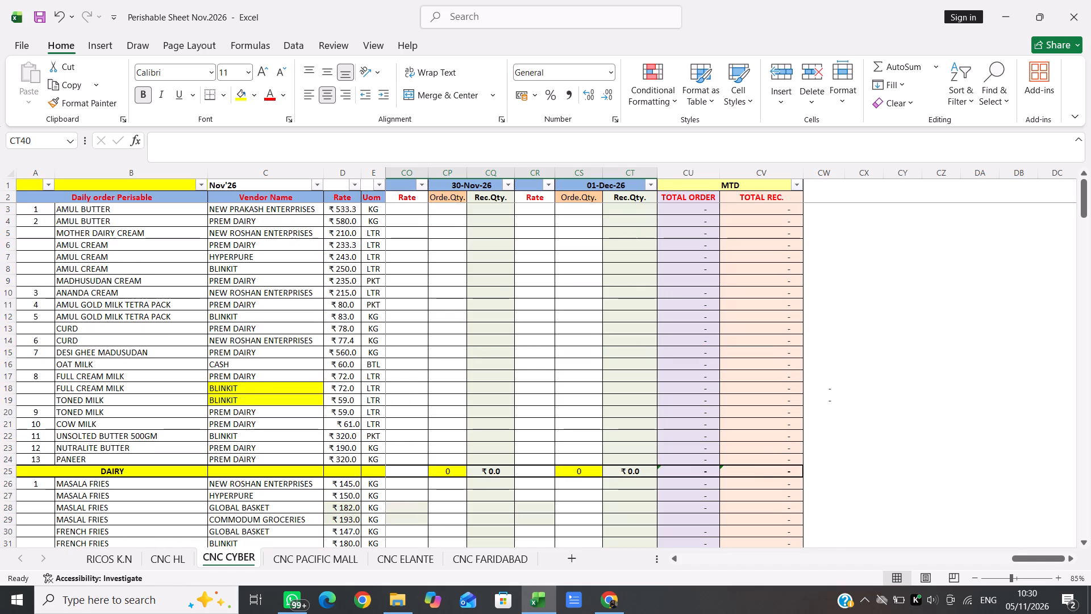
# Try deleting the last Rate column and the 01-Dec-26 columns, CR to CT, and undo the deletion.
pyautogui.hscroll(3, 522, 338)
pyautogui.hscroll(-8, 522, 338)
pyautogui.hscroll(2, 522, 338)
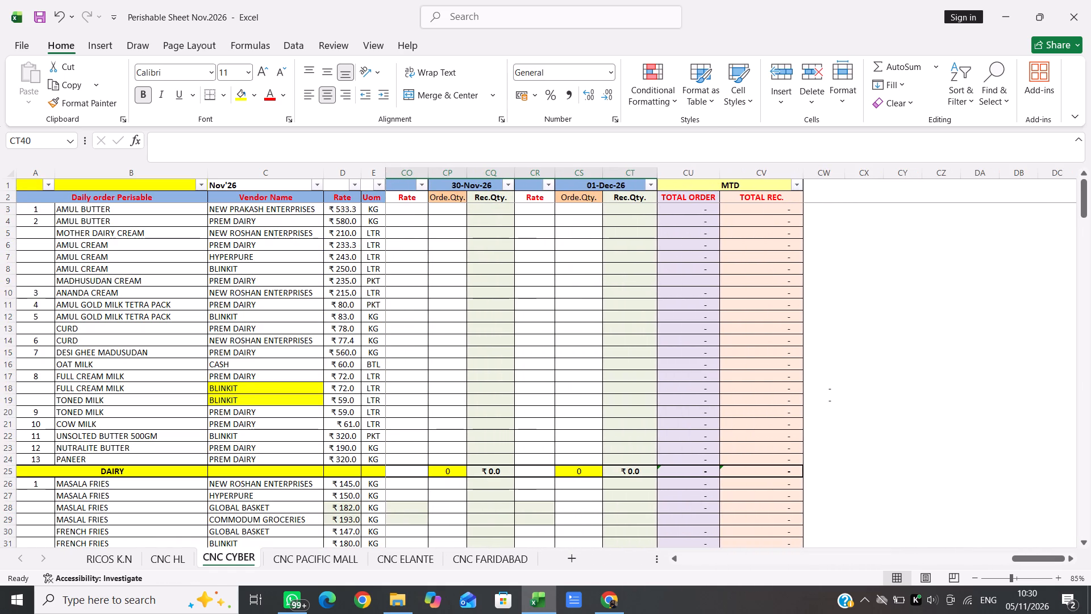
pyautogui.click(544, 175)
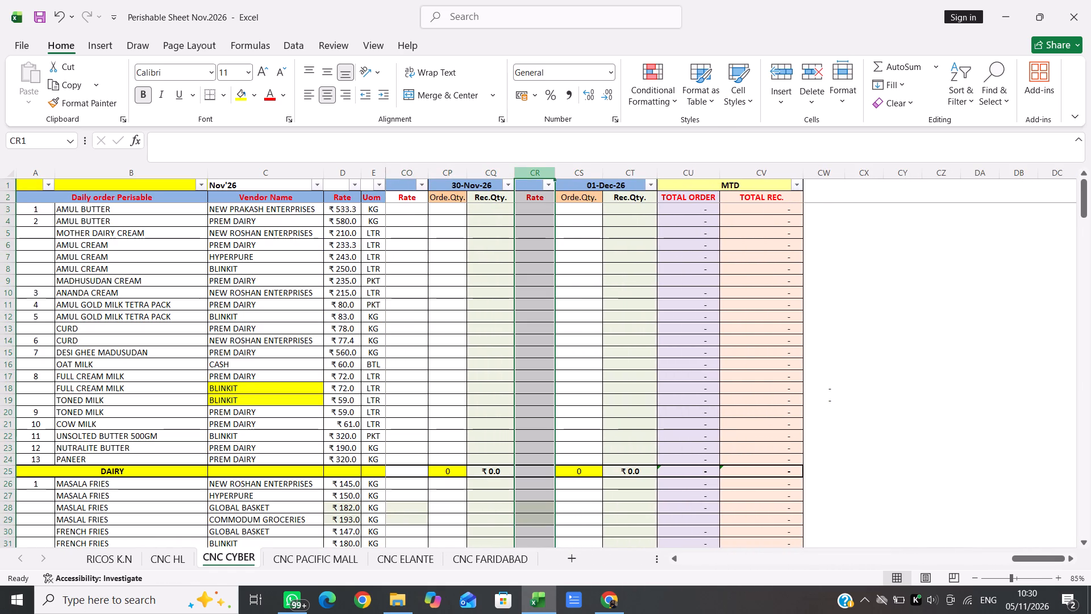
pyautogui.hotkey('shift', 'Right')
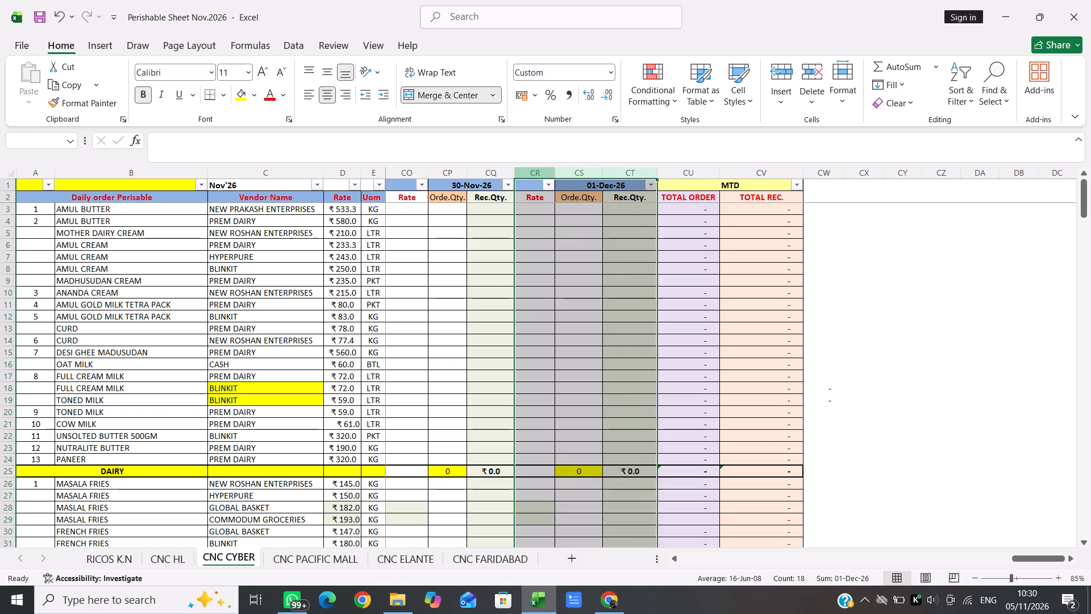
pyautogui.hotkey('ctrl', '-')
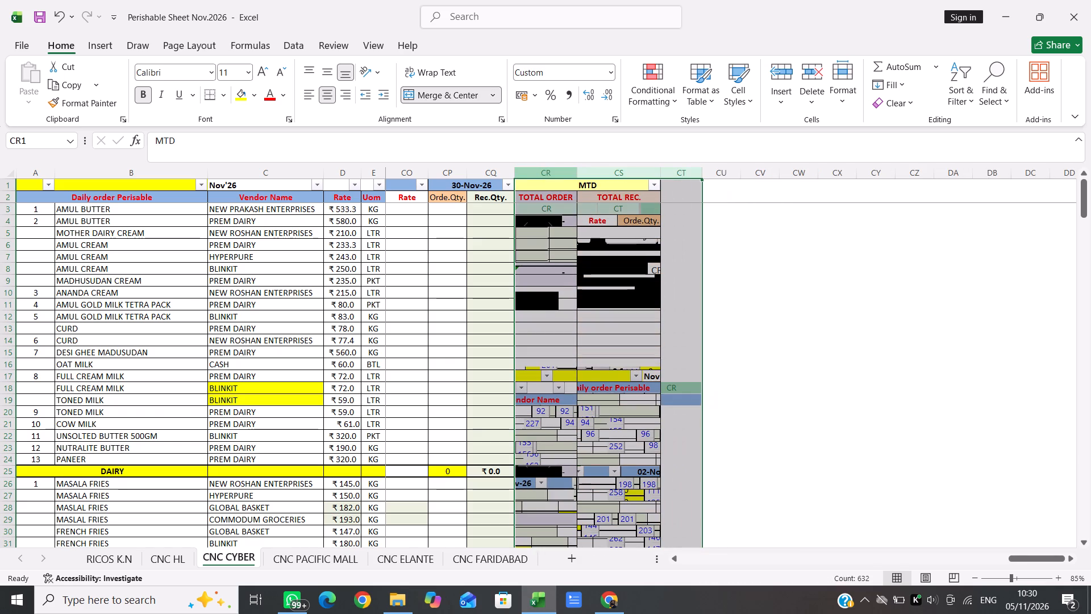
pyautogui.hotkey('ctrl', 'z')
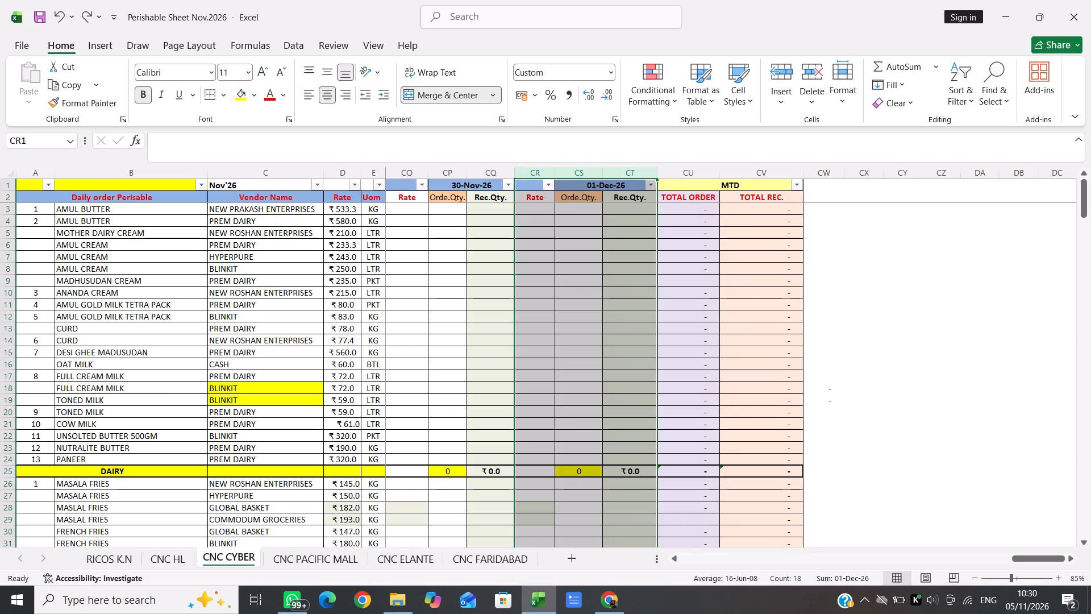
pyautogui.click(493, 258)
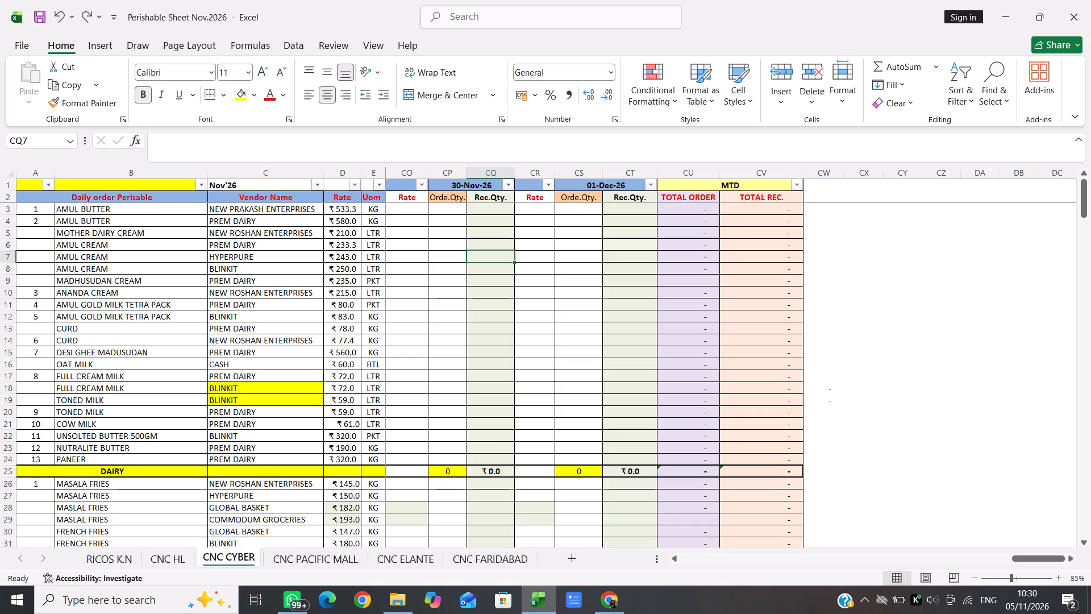
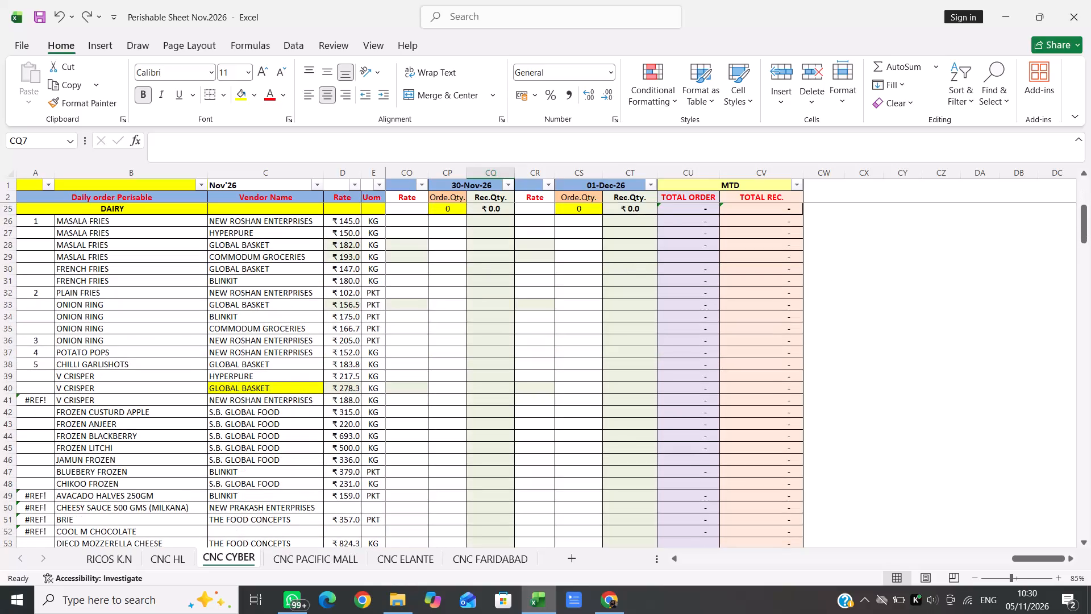
# On the RICOS K.N sheet, filter the OCT'26 vendor column by colour to show only rows with no fill.
pyautogui.click(111, 564)
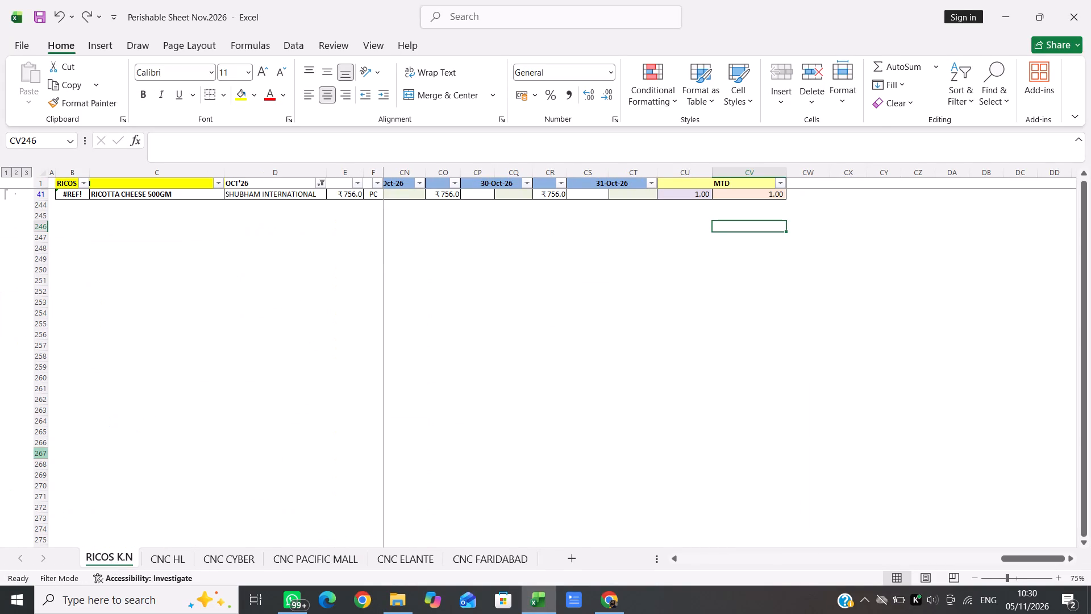
pyautogui.scroll(3, 407, 271)
pyautogui.click(323, 184)
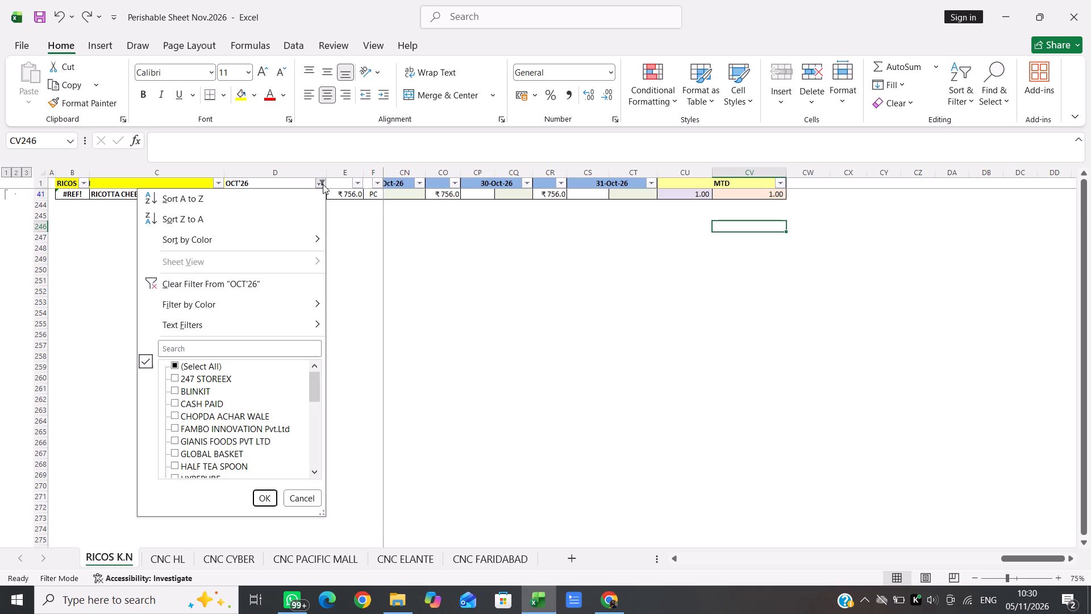
pyautogui.click(230, 294)
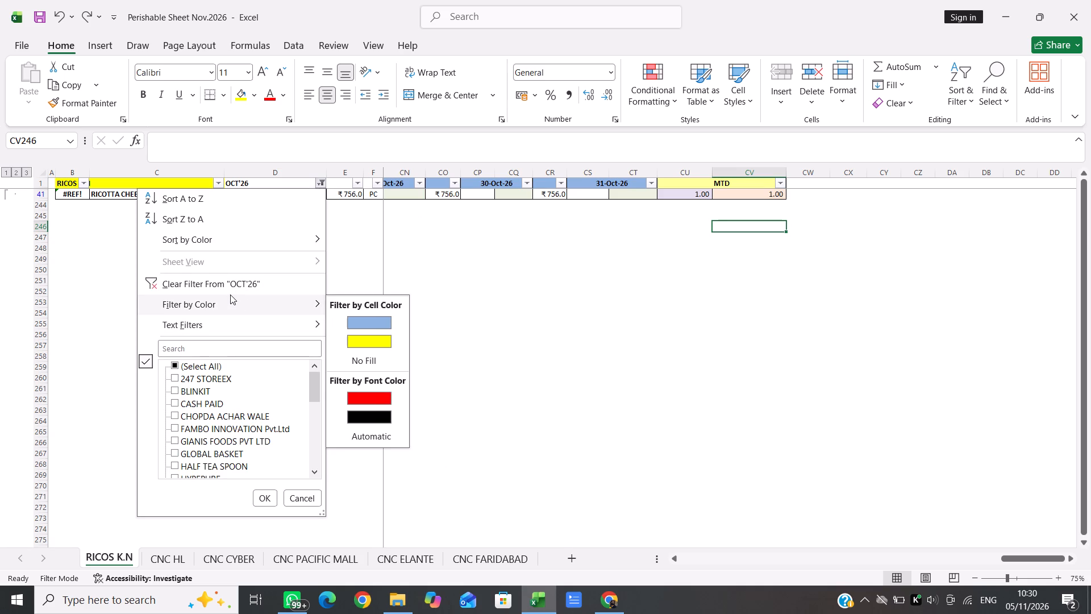
pyautogui.click(361, 360)
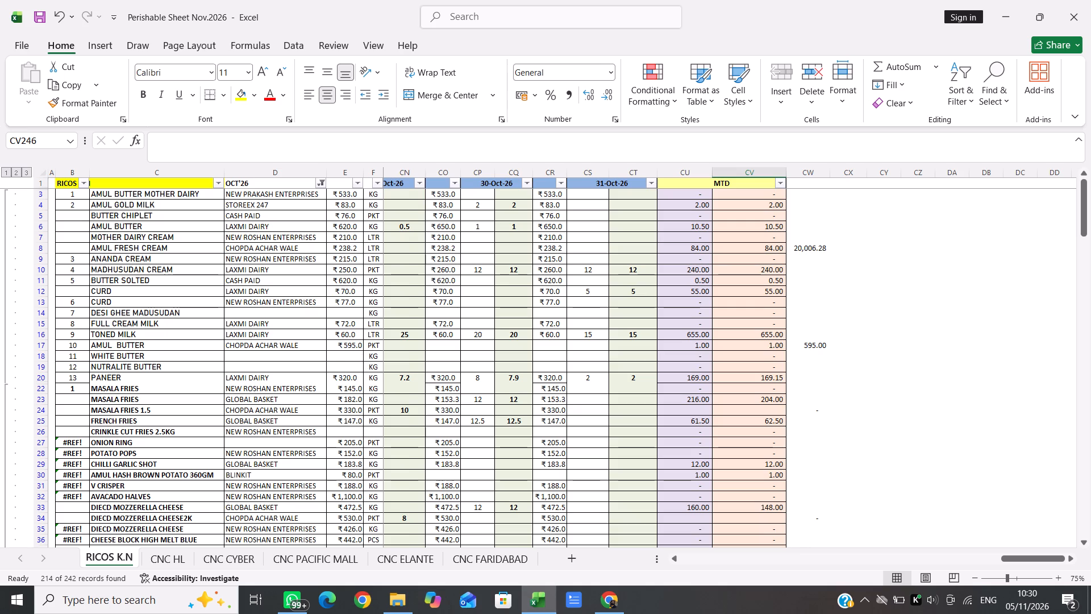
# Clear the daily quantities and rates in all filtered item rows, from G3 across to CT242, leaving the MTD columns out.
pyautogui.hscroll(6, 556, 349)
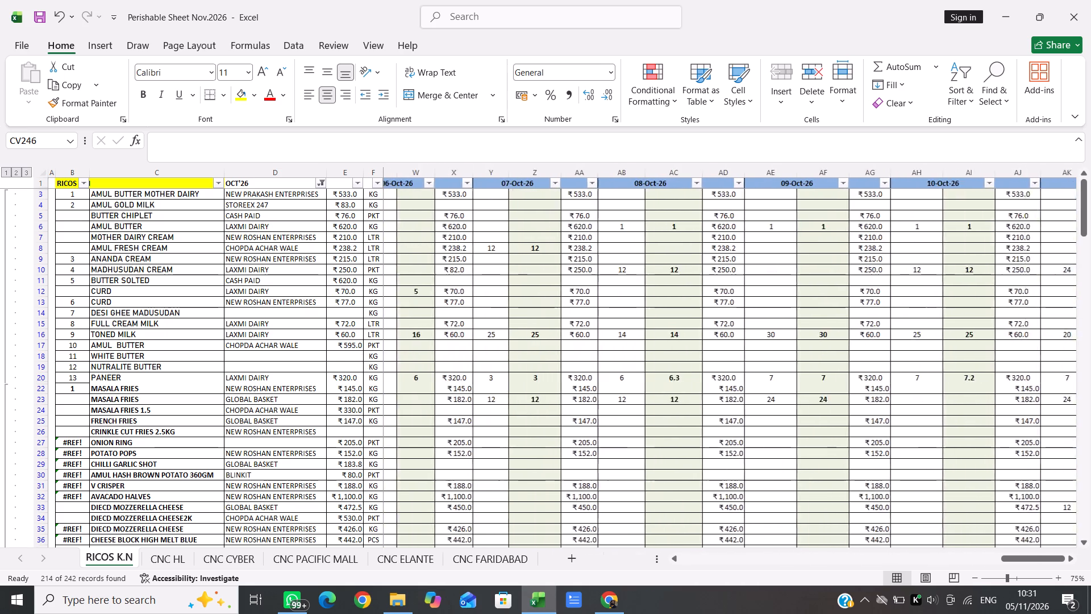
pyautogui.hscroll(4, 556, 349)
pyautogui.scroll(4, 556, 349)
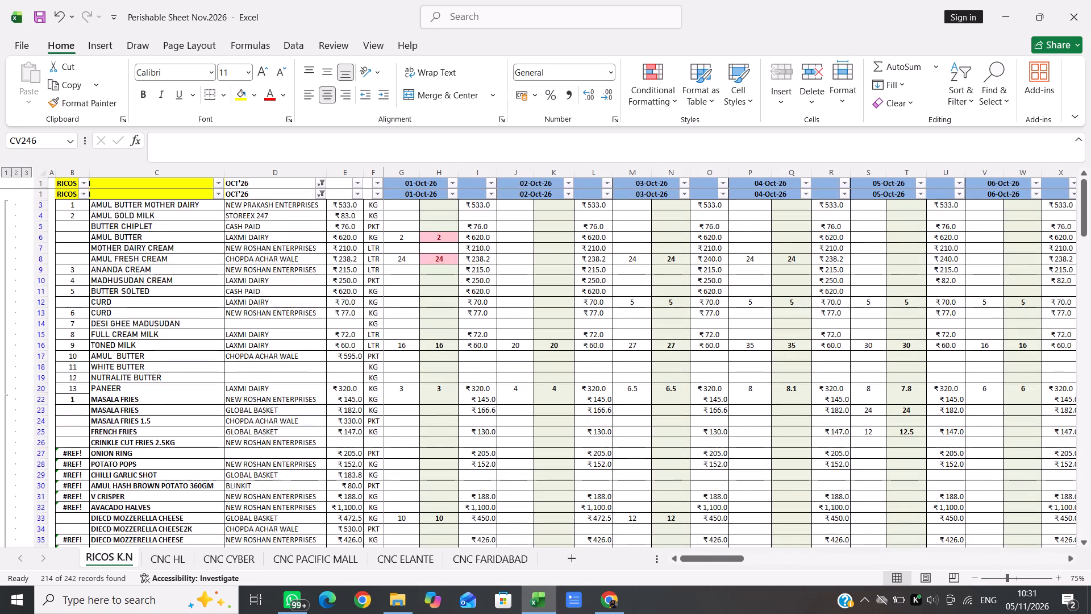
pyautogui.click(401, 194)
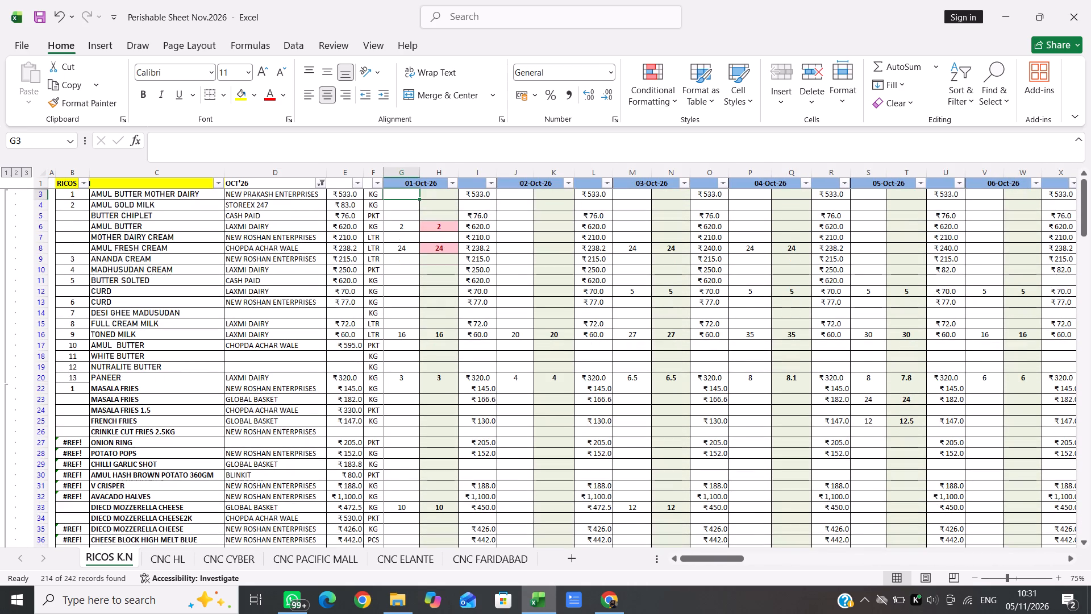
pyautogui.hotkey('shift', 'Down')
pyautogui.hotkey('shift', 'Down')
pyautogui.hotkey('shift', 'Down')
pyautogui.hotkey('shift', 'Down')
pyautogui.hotkey('shift', 'Down')
pyautogui.hotkey('shift', 'Down')
pyautogui.hotkey('shift', 'Down')
pyautogui.hotkey('shift', 'Down')
pyautogui.hotkey('shift', 'Down')
pyautogui.hotkey('shift', 'Down')
pyautogui.hotkey('shift', 'Down')
pyautogui.hotkey('shift', 'Down')
pyautogui.hotkey('shift', 'Down')
pyautogui.hotkey('shift', 'Down')
pyautogui.hotkey('shift', 'Down')
pyautogui.hotkey('shift', 'Down')
pyautogui.hotkey('shift', 'Down')
pyautogui.hotkey('shift', 'Down')
pyautogui.hotkey('shift', 'Down')
pyautogui.hotkey('shift', 'Down')
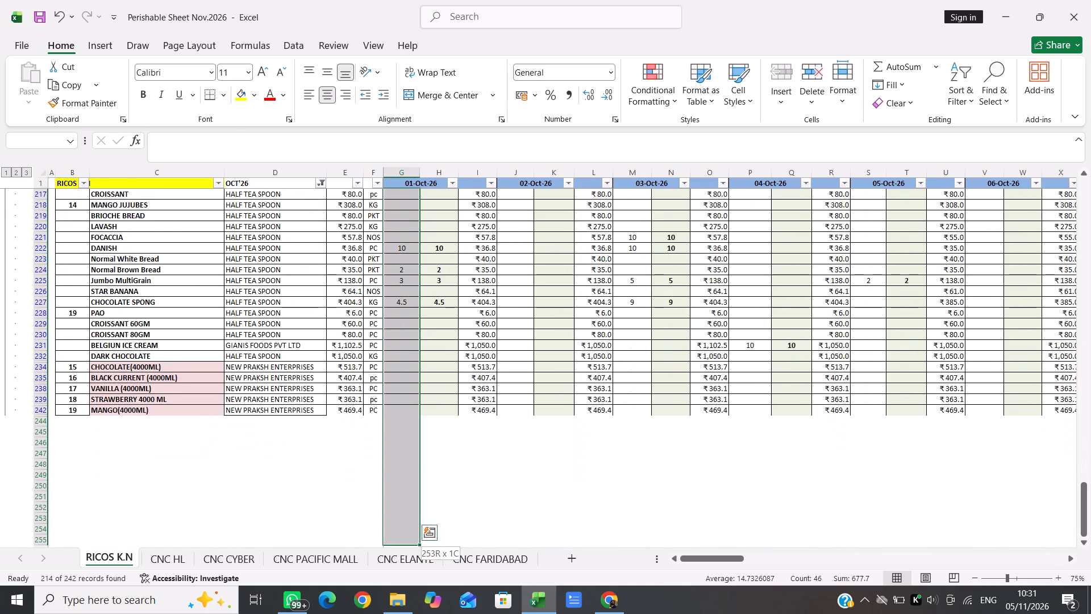
pyautogui.hotkey('shift', 'Up')
pyautogui.hotkey('shift', 'Up')
pyautogui.hotkey('shift', 'Up')
pyautogui.hotkey('shift', 'Up')
pyautogui.hotkey('shift', 'Up')
pyautogui.hotkey('shift', 'Up')
pyautogui.hotkey('shift', 'Up')
pyautogui.hotkey('shift', 'Up')
pyautogui.hotkey('shift', 'Up')
pyautogui.hotkey('shift', 'Up')
pyautogui.hotkey('shift', 'Up')
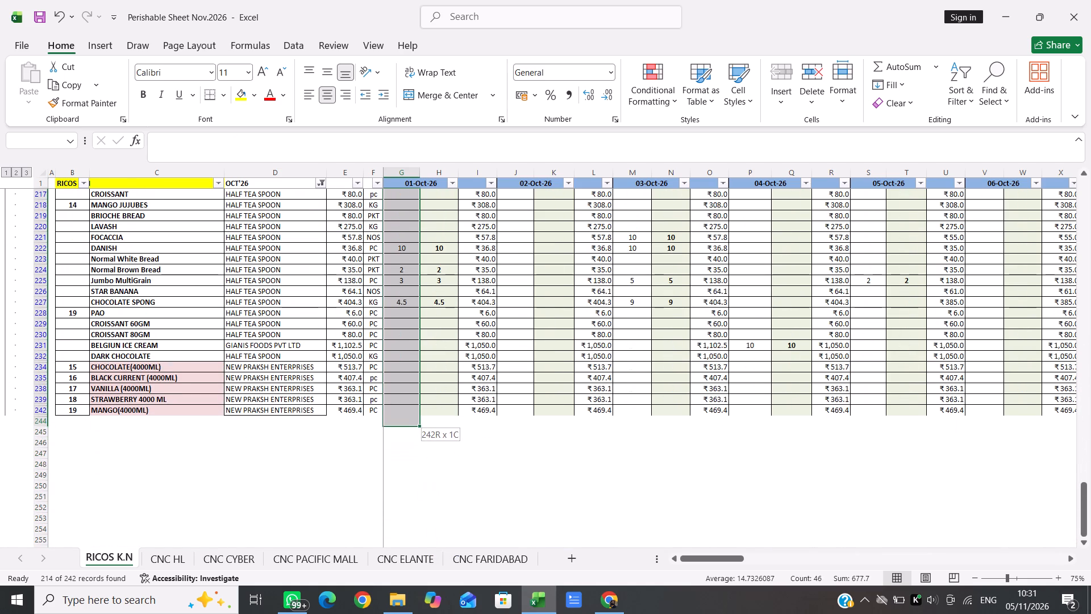
pyautogui.hotkey('shift', 'Up')
pyautogui.hotkey('shift', 'Right')
pyautogui.hotkey('shift', 'Right')
pyautogui.hotkey('shift', 'Right')
pyautogui.hotkey('shift', 'Right')
pyautogui.hotkey('shift', 'Right')
pyautogui.hotkey('shift', 'Right')
pyautogui.hotkey('shift', 'Right')
pyautogui.hotkey('shift', 'Right')
pyautogui.hotkey('shift', 'Right')
pyautogui.hotkey('shift', 'Right')
pyautogui.hotkey('shift', 'Right')
pyautogui.hotkey('shift', 'Right')
pyautogui.hotkey('shift', 'Right')
pyautogui.hotkey('shift', 'Right')
pyautogui.hotkey('shift', 'Right')
pyautogui.hotkey('shift', 'Right')
pyautogui.hotkey('shift', 'Right')
pyautogui.hotkey('shift', 'Right')
pyautogui.hotkey('shift', 'Right')
pyautogui.hotkey('shift', 'Right')
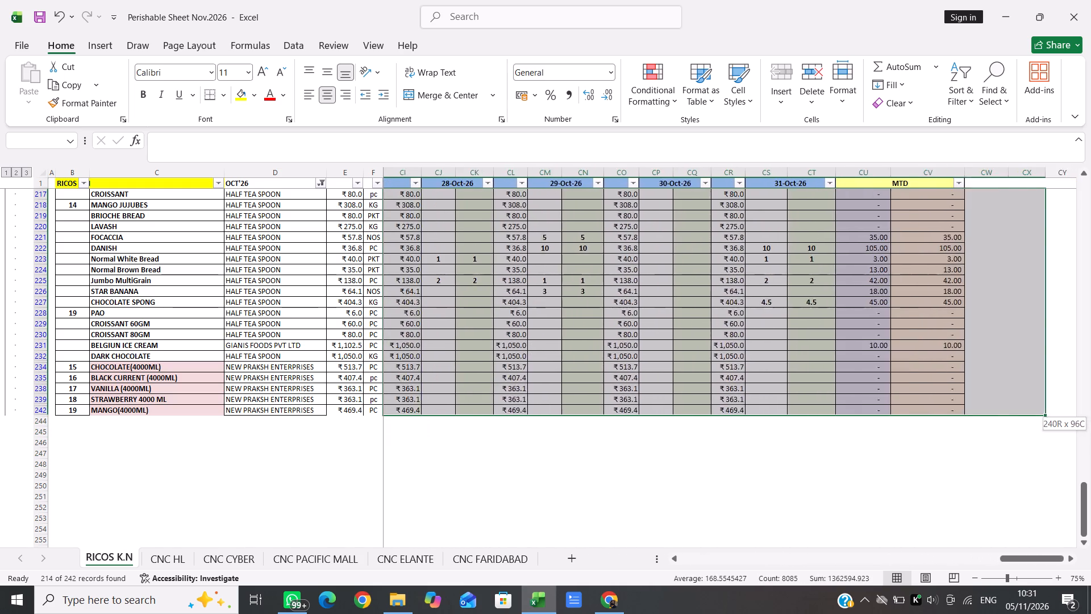
pyautogui.hotkey('shift', 'Left')
pyautogui.hotkey('shift', 'Left')
pyautogui.hotkey('shift', 'Left')
pyautogui.hotkey('shift', 'Left')
pyautogui.hotkey('shift', 'Left')
pyautogui.hotkey('shift', 'Left')
pyautogui.hotkey('shift', 'Left')
pyautogui.hotkey('shift', 'Left')
pyautogui.hotkey('shift', 'Left')
pyautogui.hotkey('shift', 'Left')
pyautogui.hotkey('shift', 'Left')
pyautogui.hotkey('shift', 'Left')
pyautogui.hotkey('shift', 'Left')
pyautogui.hotkey('shift', 'Left')
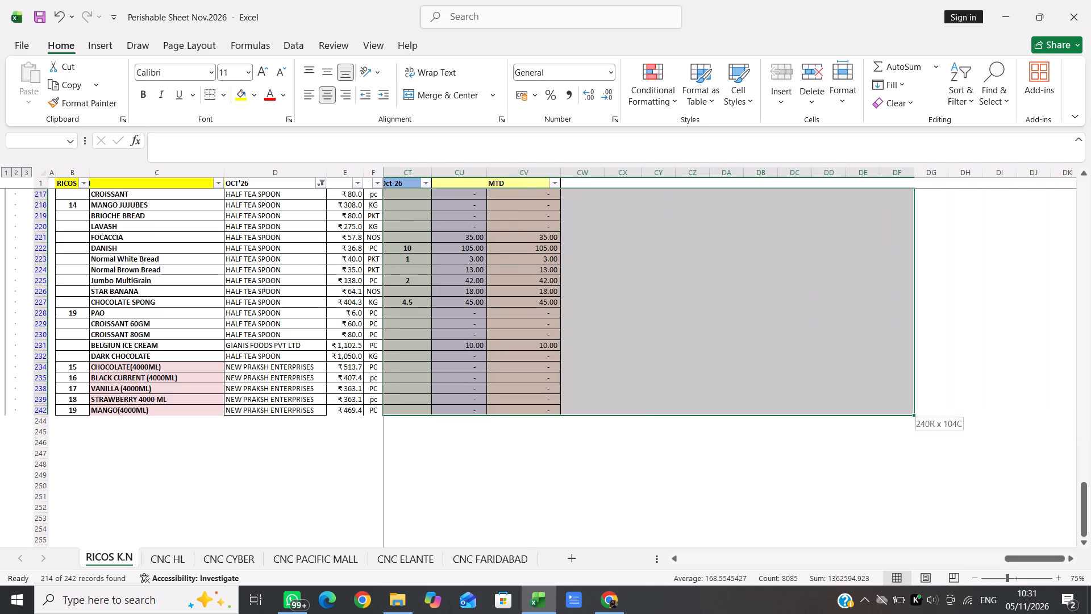
pyautogui.hotkey('shift', 'Left')
pyautogui.hotkey('shift', 'Left')
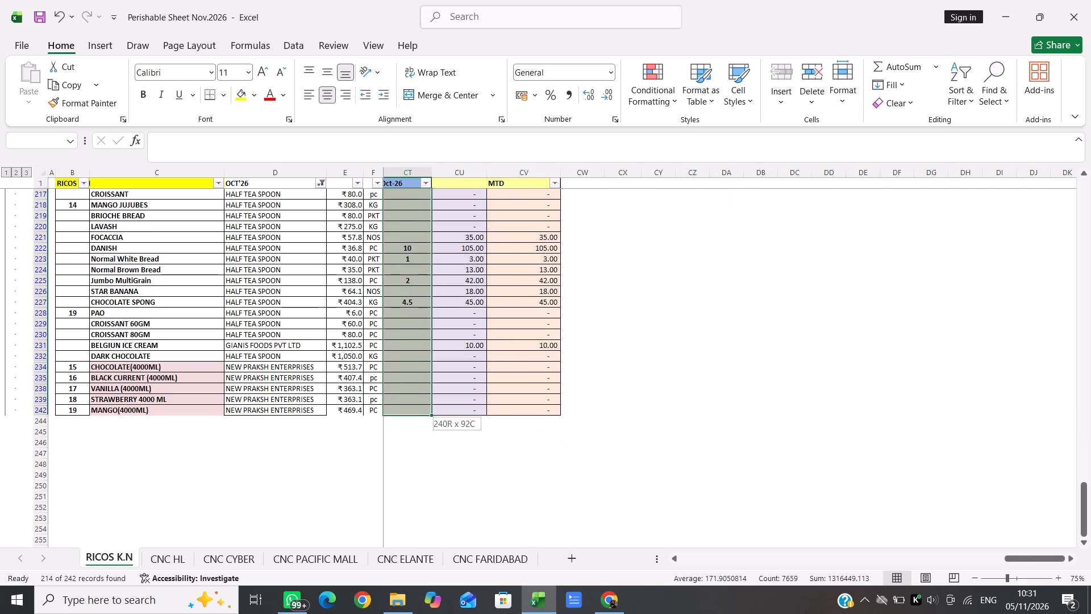
pyautogui.press('Delete')
# Change the RICOS K.N vendor column heading in D1 to Nov'26.
pyautogui.scroll(8, 501, 280)
pyautogui.hscroll(3, 501, 280)
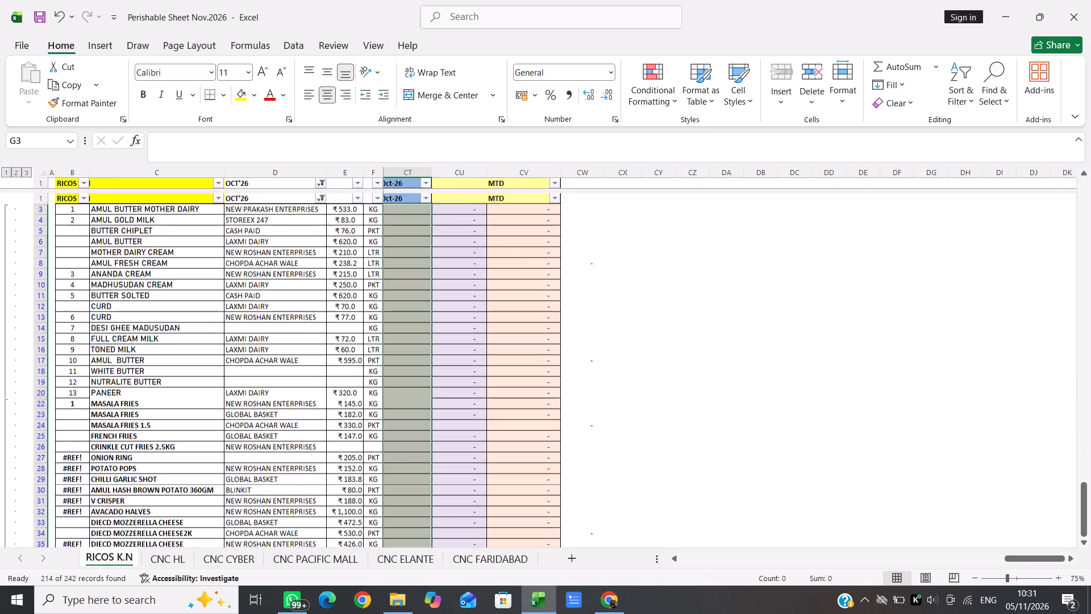
pyautogui.hscroll(8, 501, 280)
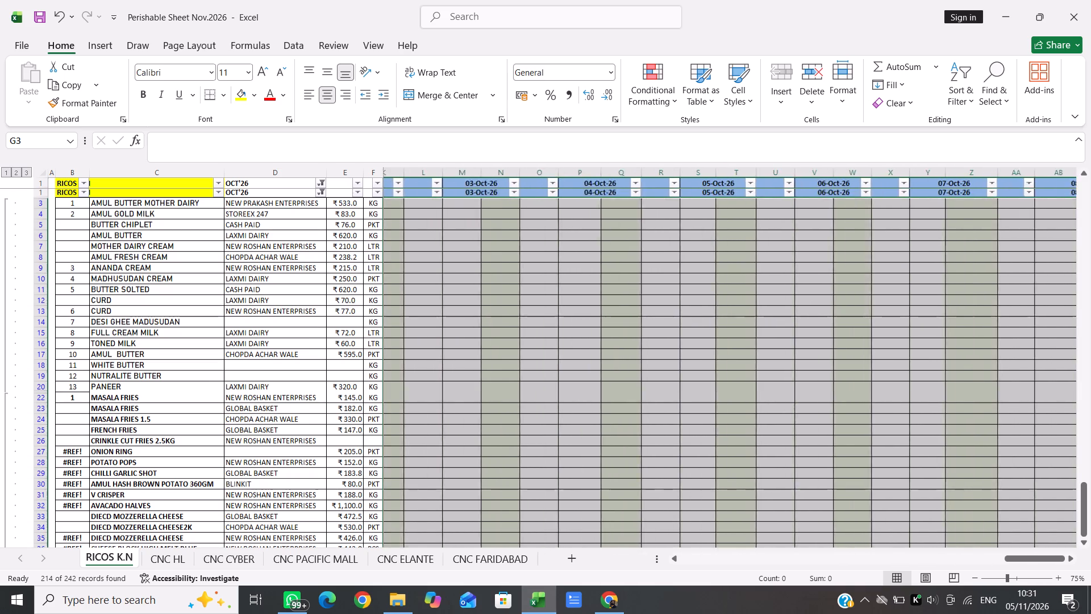
pyautogui.hscroll(3, 501, 280)
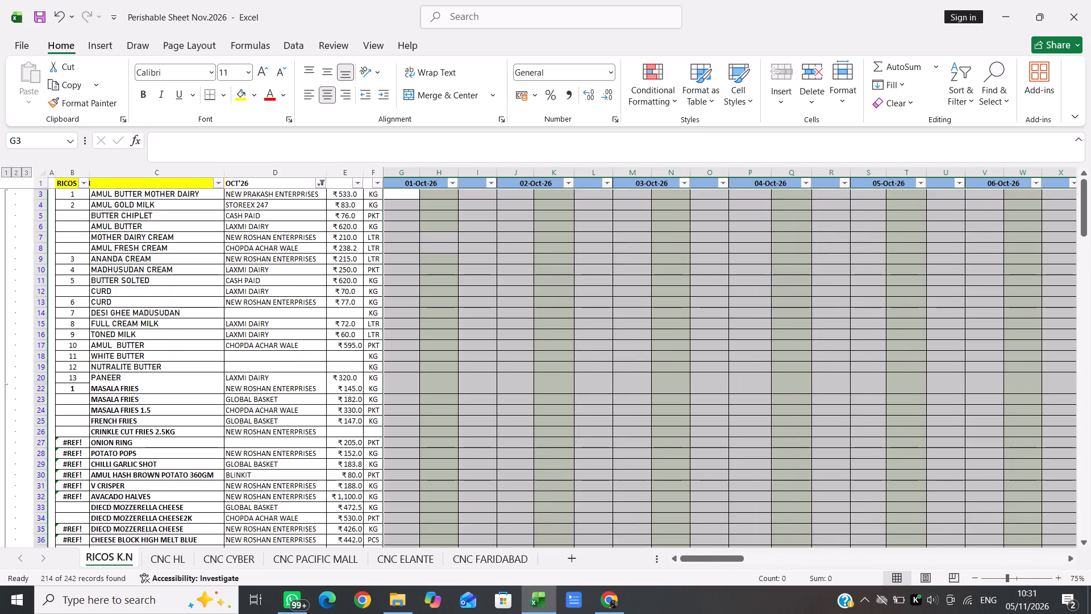
pyautogui.click(257, 185)
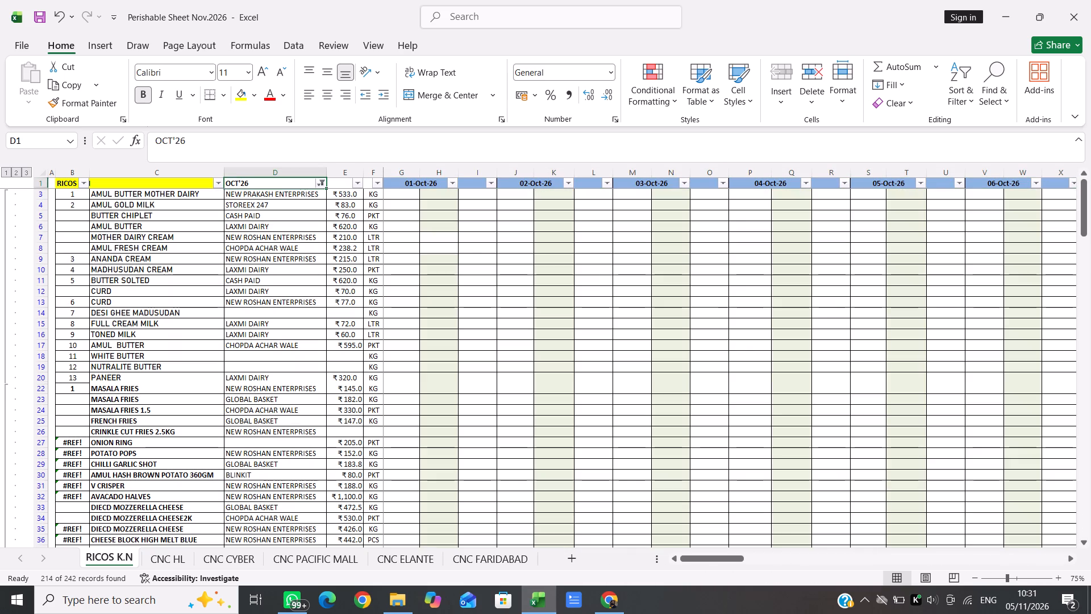
pyautogui.doubleClick(236, 181)
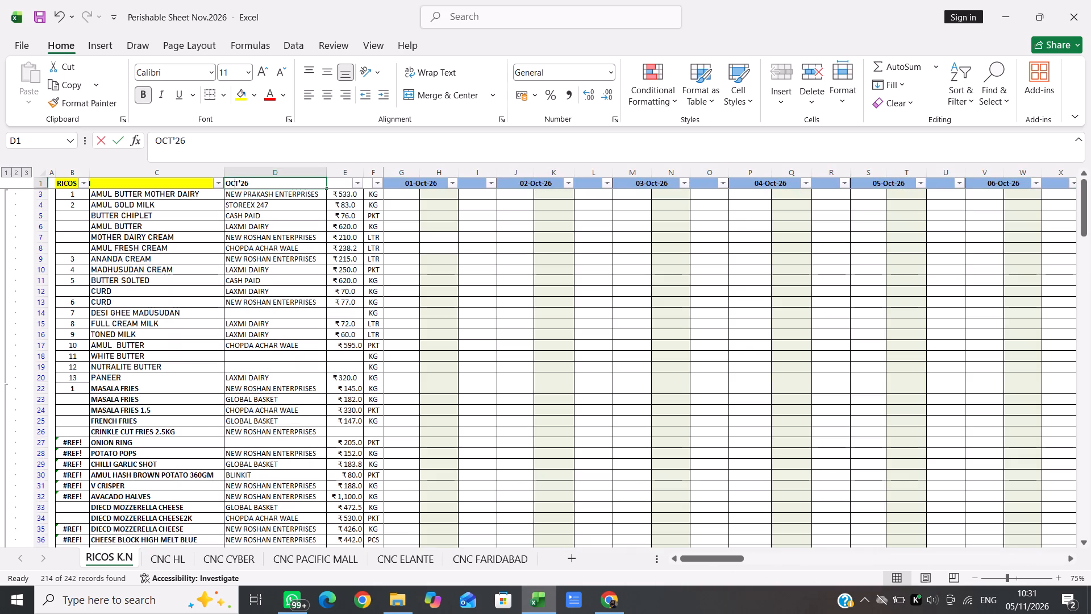
pyautogui.click(238, 181)
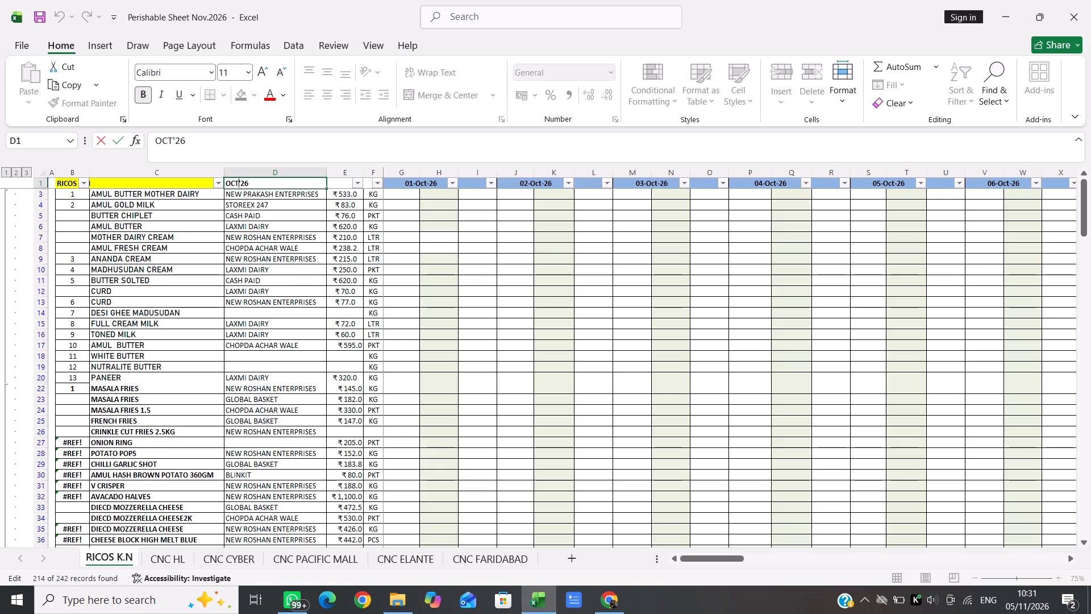
pyautogui.press('BackSpace')
pyautogui.press('BackSpace')
pyautogui.press('BackSpace')
pyautogui.write('ov')
pyautogui.press('Return')
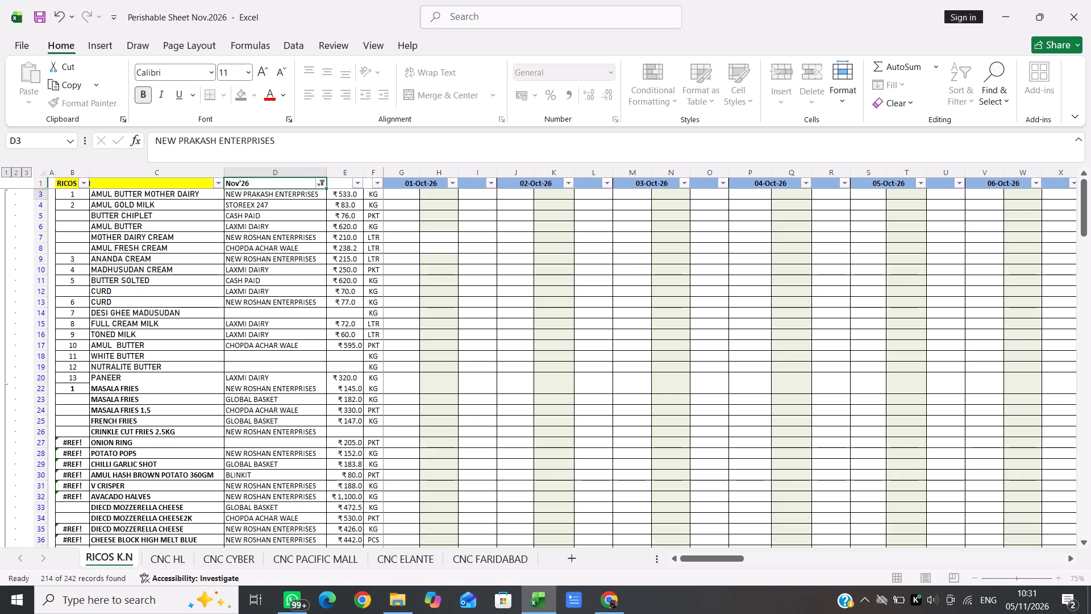
# Set the first date heading in G1 to 01-Nov-26.
pyautogui.doubleClick(421, 186)
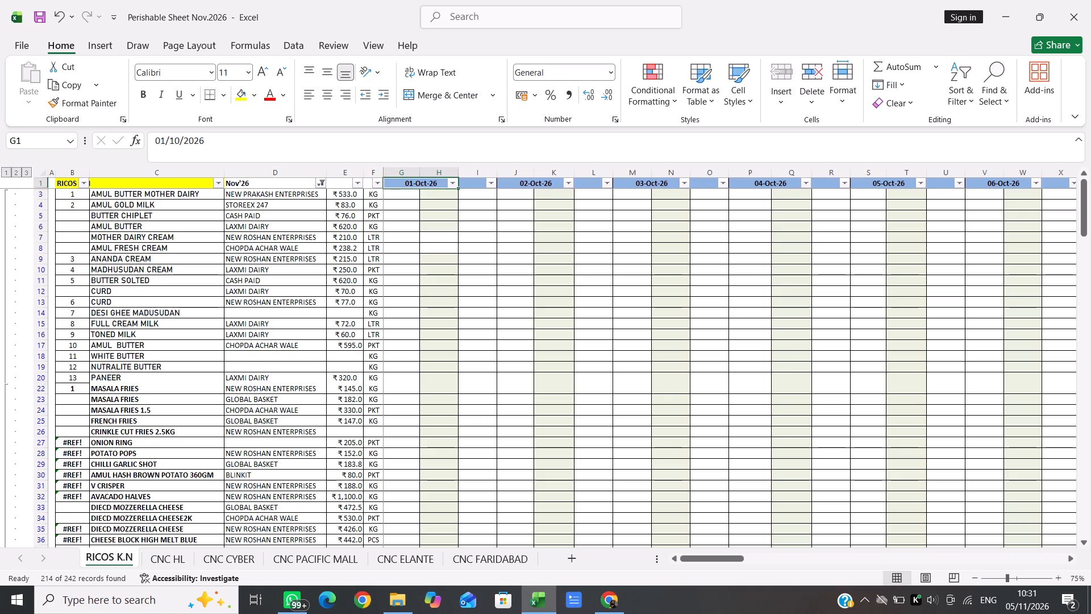
pyautogui.doubleClick(421, 186)
pyautogui.doubleClick(421, 186)
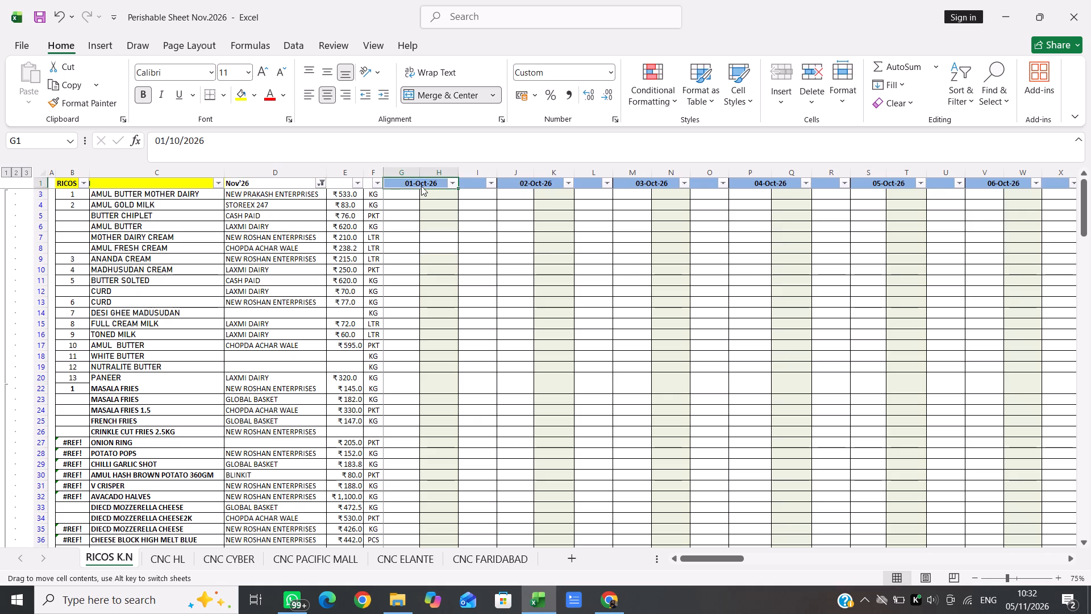
pyautogui.doubleClick(421, 181)
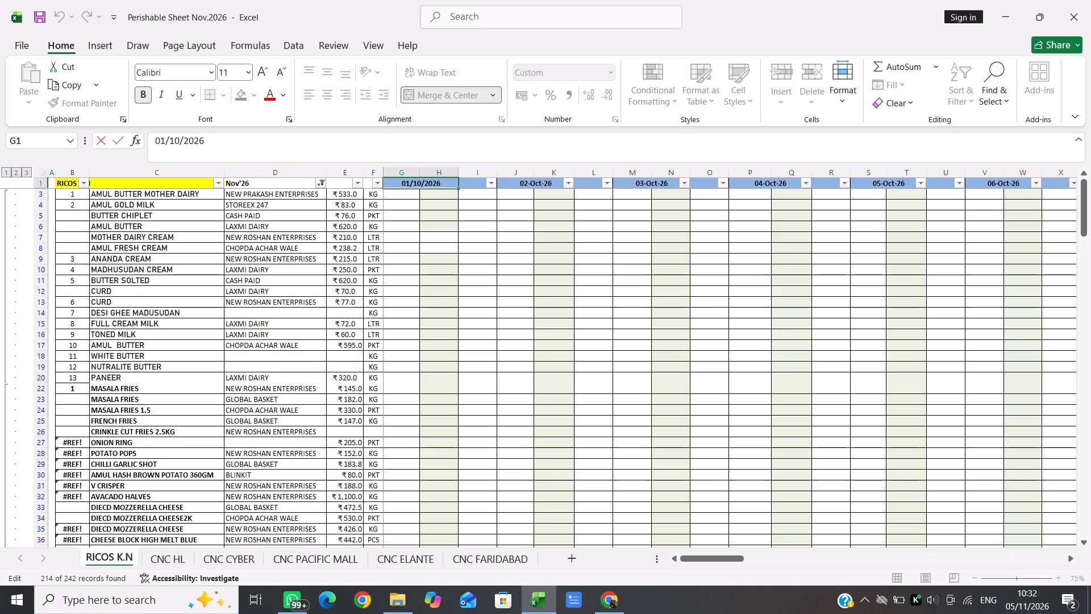
pyautogui.press('BackSpace')
pyautogui.press('1')
pyautogui.press('Return')
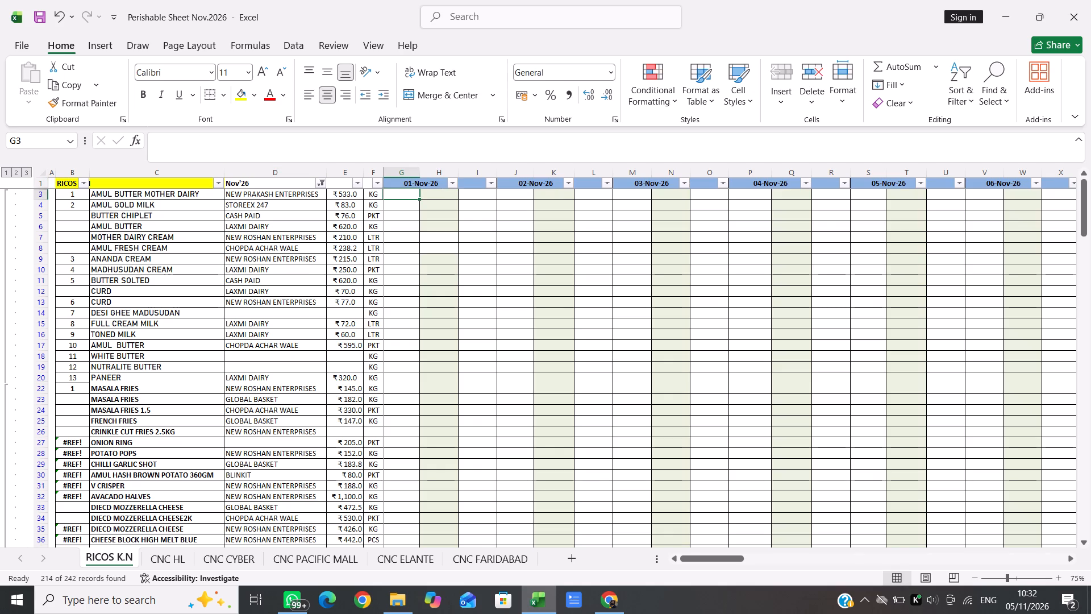
# Filter the Nov'26 vendor column by the yellow cell colour.
pyautogui.click(320, 183)
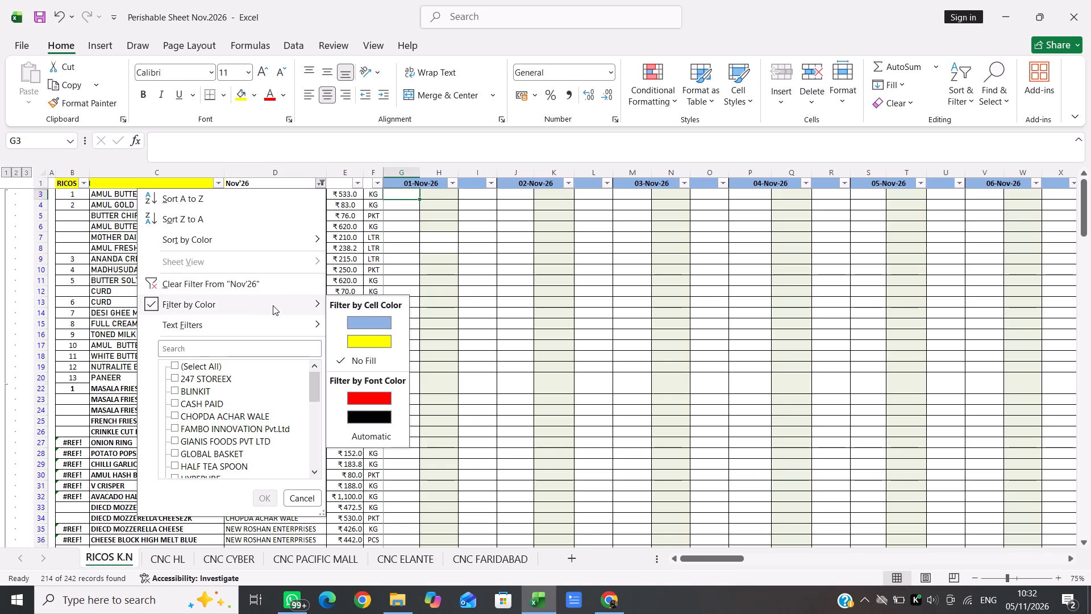
pyautogui.click(356, 336)
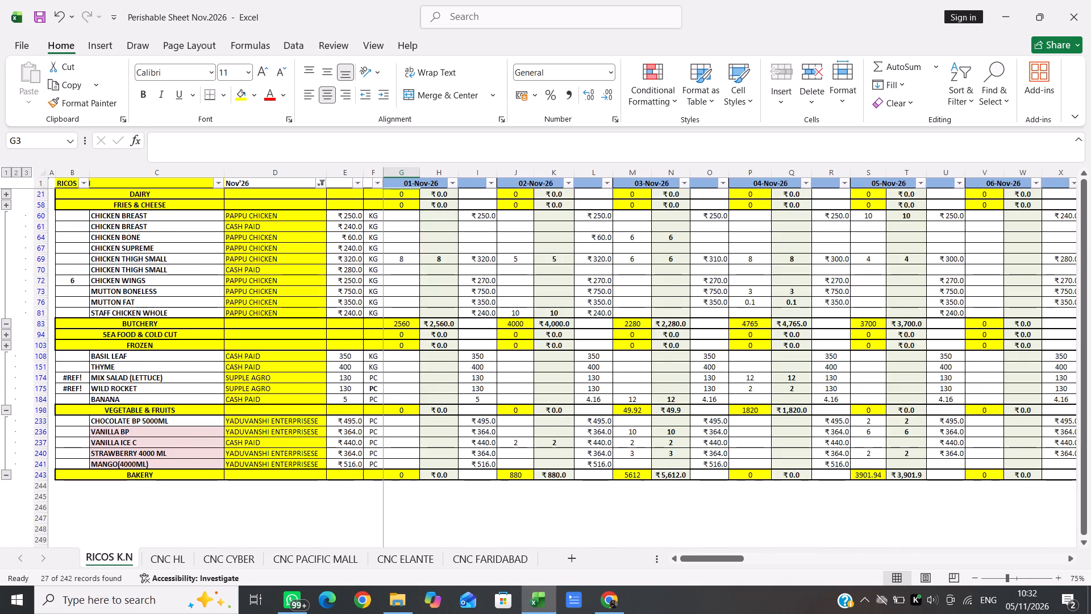
pyautogui.scroll(2, 356, 336)
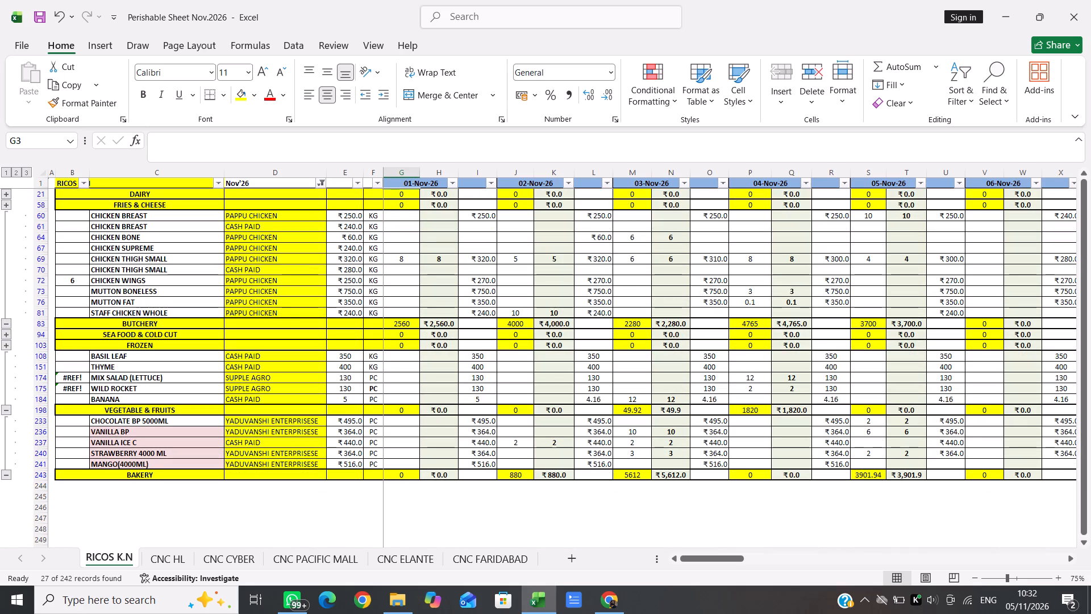
# Clear the daily quantities and rates in the filtered butchery rows, Chicken Breast to Staff Chicken Whole, from G60 across to CT81.
pyautogui.click(399, 214)
pyautogui.hotkey('shift', 'Down')
pyautogui.hotkey('shift', 'Down')
pyautogui.hotkey('shift', 'Down')
pyautogui.hotkey('shift', 'Down')
pyautogui.hotkey('shift', 'Down')
pyautogui.hotkey('shift', 'Down')
pyautogui.hotkey('shift', 'Down')
pyautogui.hotkey('shift', 'Down')
pyautogui.hotkey('shift', 'Down')
pyautogui.hotkey('shift', 'Right')
pyautogui.hotkey('shift', 'Right')
pyautogui.hotkey('shift', 'Right')
pyautogui.hotkey('shift', 'Right')
pyautogui.hotkey('shift', 'Right')
pyautogui.hotkey('shift', 'Right')
pyautogui.hotkey('shift', 'Right')
pyautogui.hotkey('shift', 'Right')
pyautogui.hotkey('shift', 'Right')
pyautogui.hotkey('shift', 'Right')
pyautogui.hotkey('shift', 'Right')
pyautogui.hotkey('shift', 'Right')
pyautogui.hotkey('shift', 'Right')
pyautogui.hotkey('shift', 'Right')
pyautogui.hotkey('shift', 'Right')
pyautogui.hotkey('shift', 'Right')
pyautogui.hotkey('shift', 'Right')
pyautogui.hotkey('shift', 'Right')
pyautogui.hotkey('shift', 'Right')
pyautogui.hotkey('shift', 'Right')
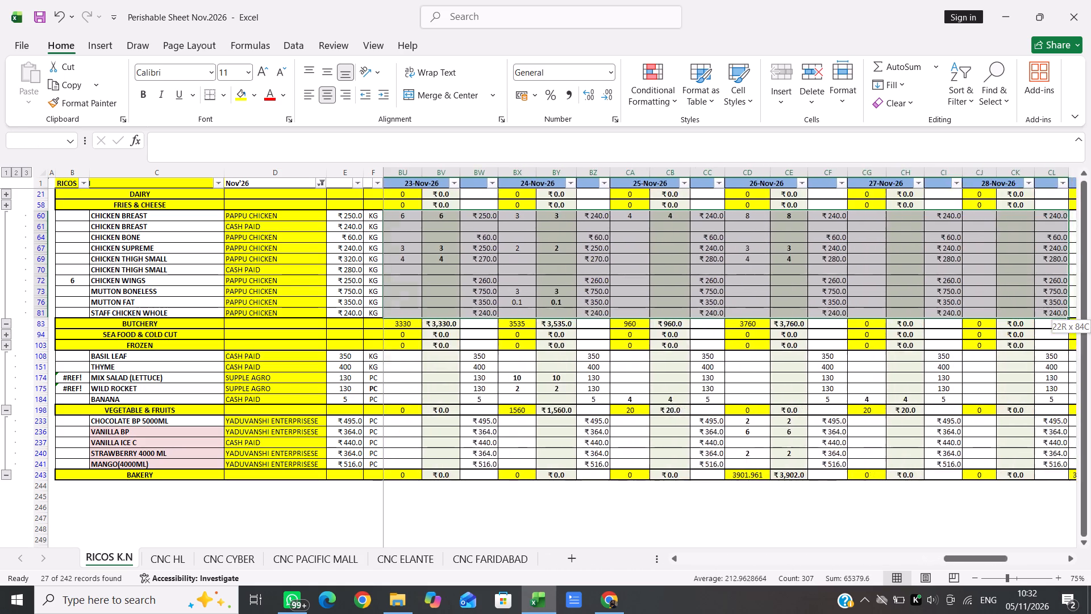
pyautogui.hotkey('shift', 'Left')
pyautogui.hotkey('shift', 'Left')
pyautogui.hotkey('shift', 'Left')
pyautogui.hotkey('shift', 'Left')
pyautogui.hotkey('shift', 'Left')
pyautogui.hotkey('shift', 'Left')
pyautogui.hotkey('shift', 'Left')
pyautogui.hotkey('shift', 'Left')
pyautogui.hotkey('shift', 'Left')
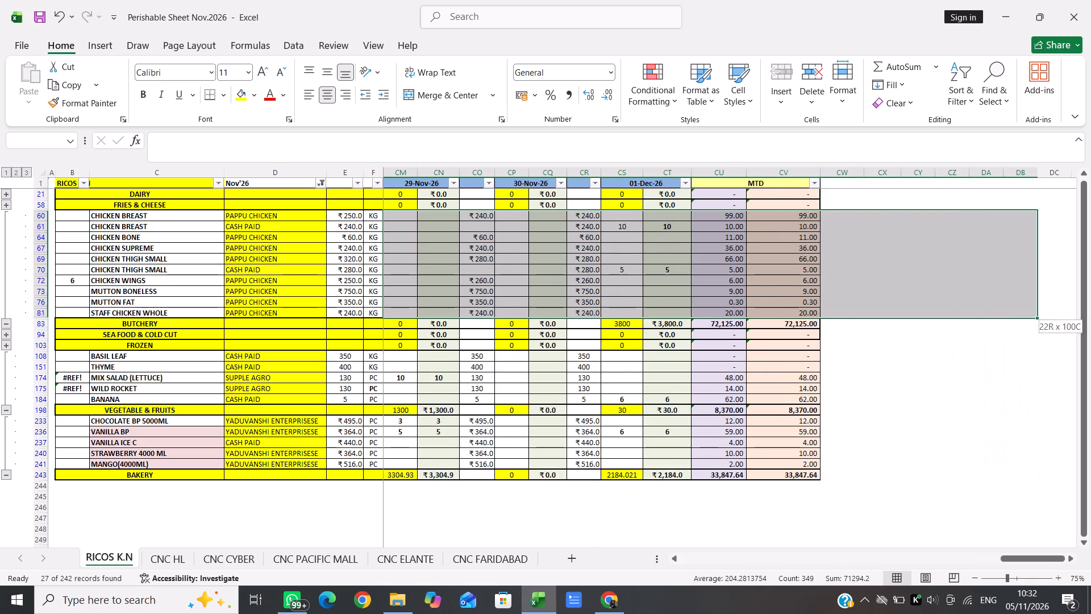
pyautogui.press('Delete')
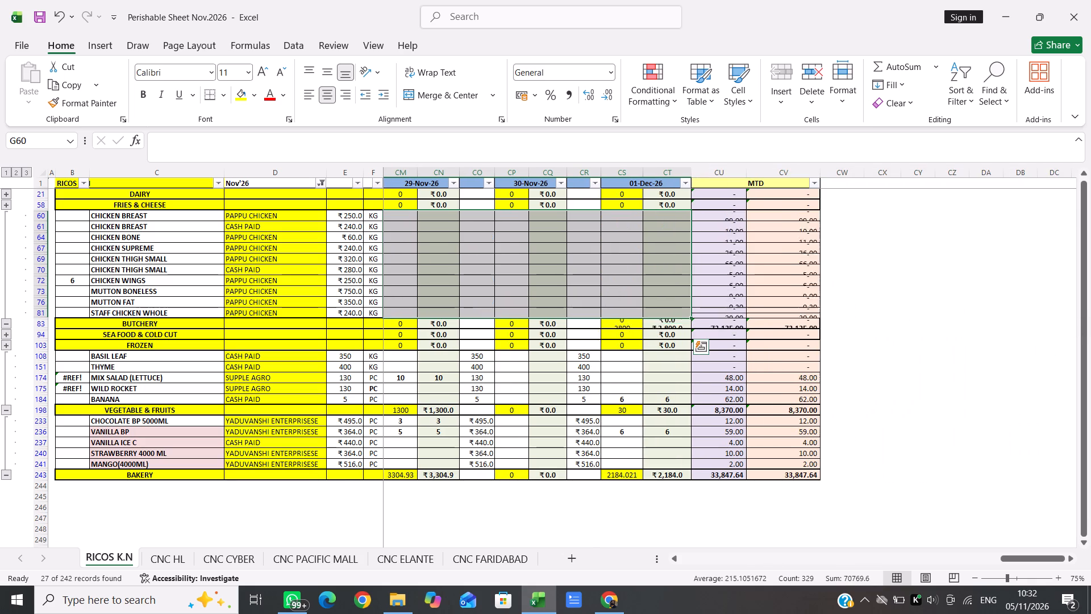
# Clear the daily quantities and rates in the filtered vegetable rows, Basil Leaf to Banana, from G108 across to CT184.
pyautogui.click(680, 360)
pyautogui.hotkey('shift', 'Down')
pyautogui.hotkey('shift', 'Down')
pyautogui.hotkey('shift', 'Down')
pyautogui.hotkey('shift', 'Down')
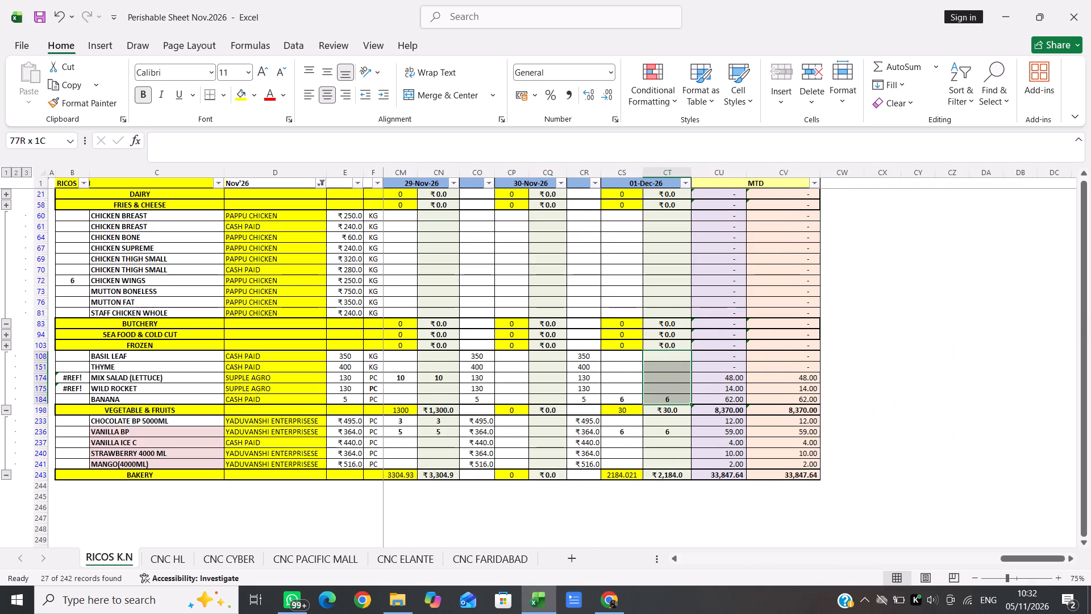
pyautogui.hotkey('shift', 'Left')
pyautogui.hotkey('shift', 'Left')
pyautogui.hotkey('shift', 'Left')
pyautogui.hotkey('shift', 'Left')
pyautogui.hotkey('shift', 'Left')
pyautogui.hotkey('shift', 'Left')
pyautogui.hotkey('shift', 'Left')
pyautogui.hotkey('shift', 'Left')
pyautogui.hotkey('shift', 'Left')
pyautogui.hotkey('shift', 'Left')
pyautogui.hotkey('shift', 'Left')
pyautogui.hotkey('shift', 'Left')
pyautogui.hotkey('shift', 'Left')
pyautogui.hotkey('shift', 'Left')
pyautogui.hotkey('shift', 'Left')
pyautogui.hotkey('shift', 'Left')
pyautogui.hotkey('shift', 'Left')
pyautogui.hotkey('shift', 'Left')
pyautogui.hotkey('shift', 'Left')
pyautogui.hotkey('shift', 'Left')
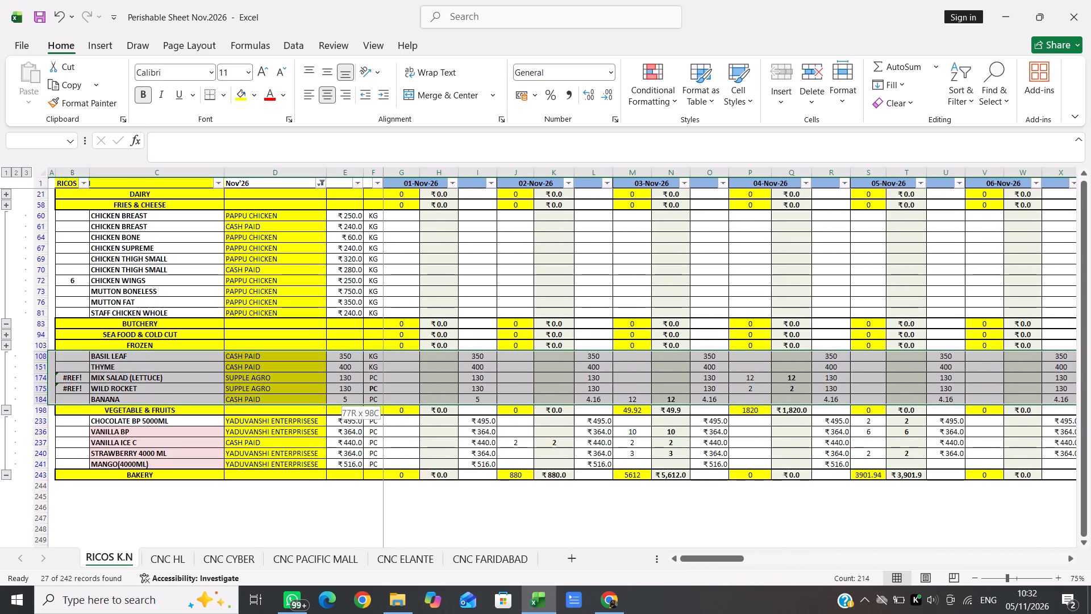
pyautogui.hotkey('shift', 'Right')
pyautogui.hotkey('shift', 'Right')
pyautogui.hotkey('shift', 'Right')
pyautogui.hotkey('shift', 'Right')
pyautogui.hotkey('shift', 'Right')
pyautogui.hotkey('shift', 'Right')
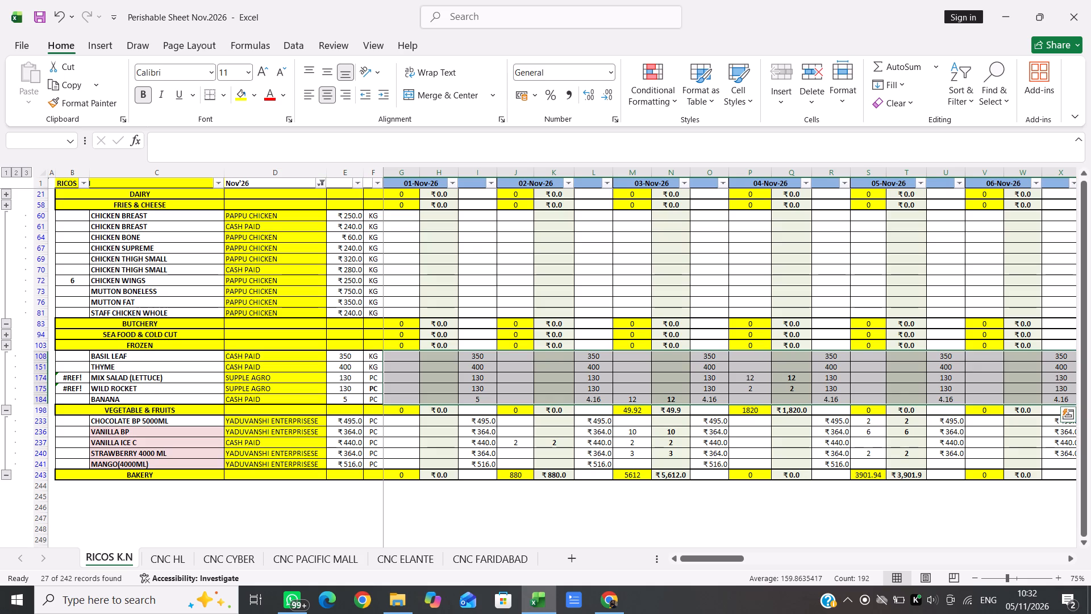
pyautogui.press('Delete')
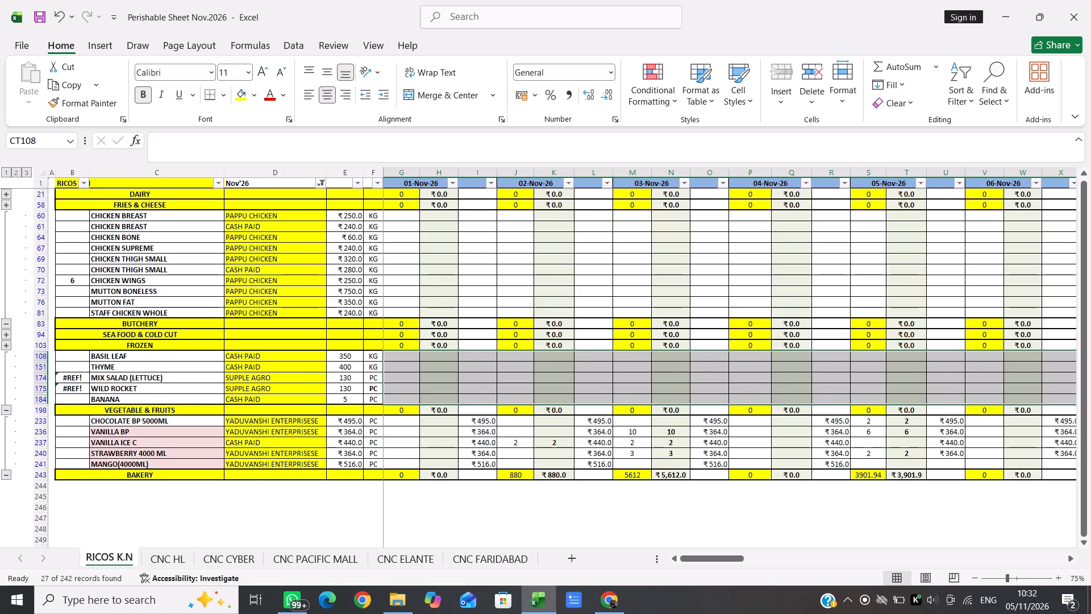
# Clear the daily quantities and rates in the filtered bakery rows, Chocolate BP 5000ML to Mango (4000ML), from G233 across to CT241.
pyautogui.click(409, 422)
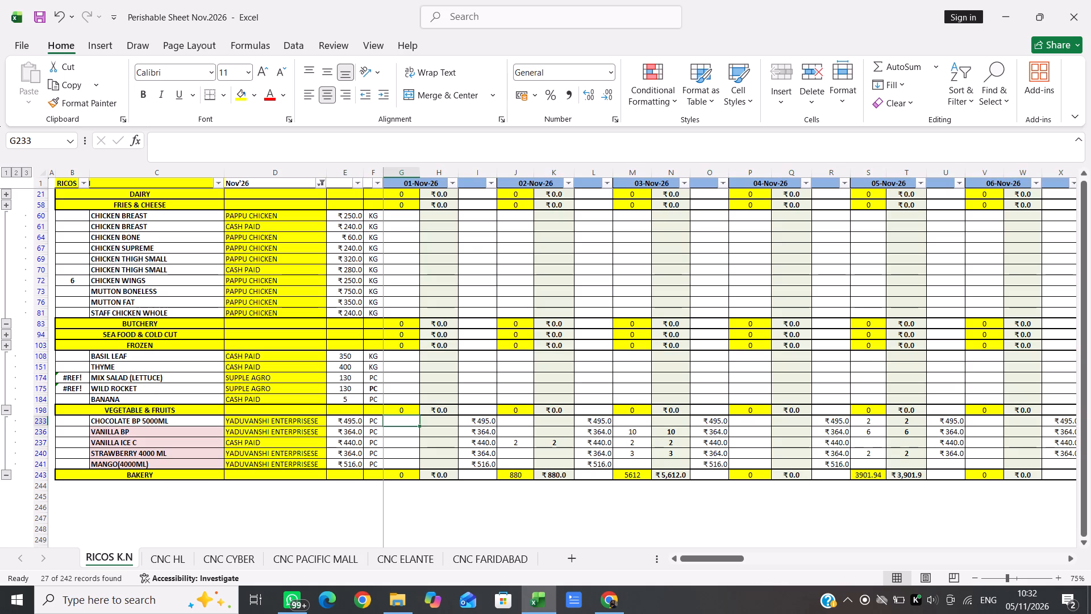
pyautogui.hotkey('shift', 'Down')
pyautogui.hotkey('shift', 'Down')
pyautogui.hotkey('shift', 'Down')
pyautogui.hotkey('shift', 'Down')
pyautogui.hotkey('shift', 'Right')
pyautogui.hotkey('shift', 'Right')
pyautogui.hotkey('shift', 'Right')
pyautogui.hotkey('shift', 'Right')
pyautogui.hotkey('shift', 'Right')
pyautogui.hotkey('shift', 'Right')
pyautogui.hotkey('shift', 'Right')
pyautogui.hotkey('shift', 'Right')
pyautogui.hotkey('shift', 'Right')
pyautogui.hotkey('shift', 'Right')
pyautogui.hotkey('shift', 'Right')
pyautogui.hotkey('shift', 'Right')
pyautogui.hotkey('shift', 'Right')
pyautogui.hotkey('shift', 'Right')
pyautogui.hotkey('shift', 'Right')
pyautogui.hotkey('shift', 'Right')
pyautogui.hotkey('shift', 'Right')
pyautogui.hotkey('shift', 'Right')
pyautogui.hotkey('shift', 'Right')
pyautogui.hotkey('shift', 'Right')
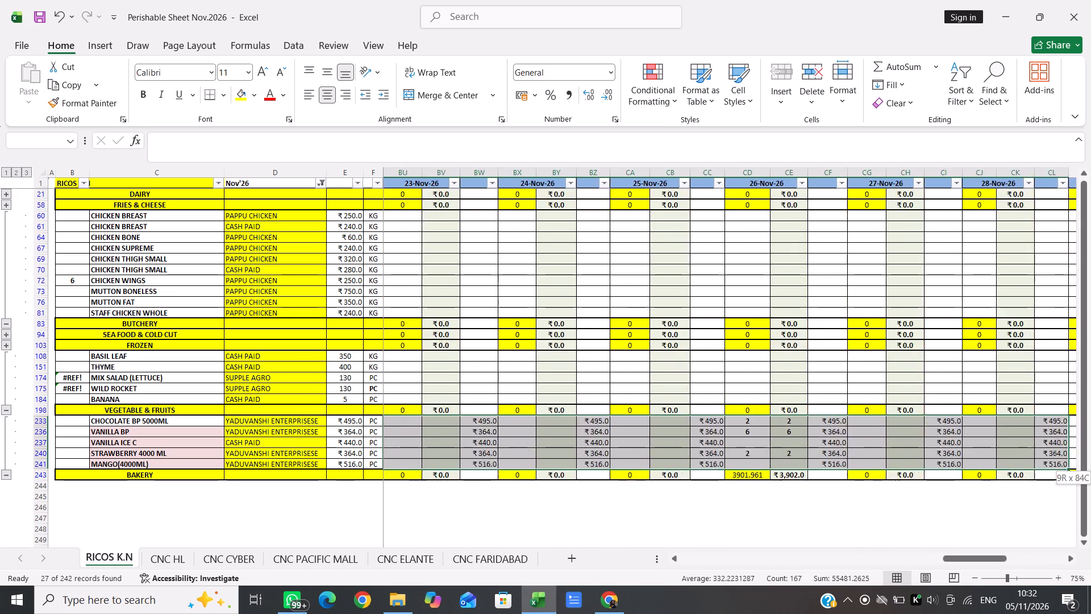
pyautogui.hotkey('shift', 'Left')
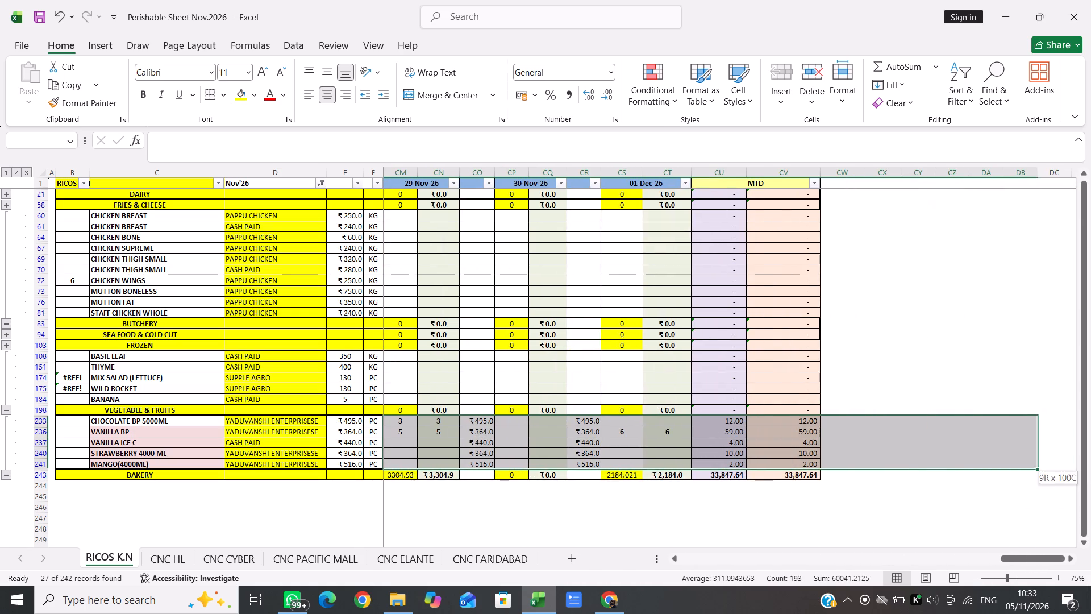
pyautogui.hotkey('shift', 'Left')
pyautogui.hotkey('shift', 'Left')
pyautogui.hotkey('shift', 'Left')
pyautogui.hotkey('shift', 'Left')
pyautogui.hotkey('shift', 'Left')
pyautogui.hotkey('shift', 'Left')
pyautogui.hotkey('shift', 'Left')
pyautogui.hotkey('shift', 'Left')
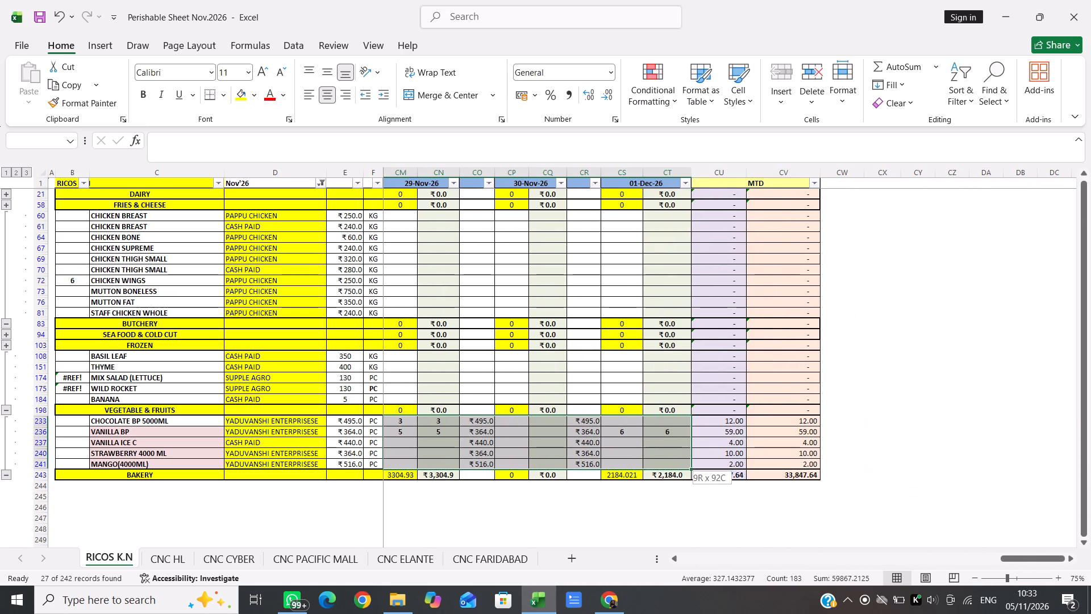
pyautogui.press('Delete')
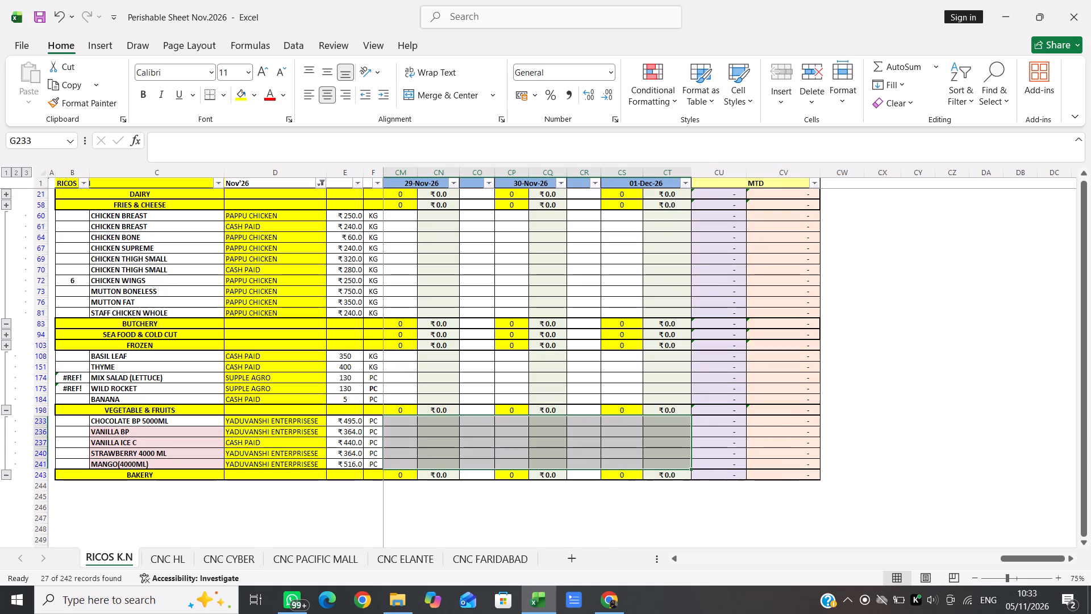
# Clear the colour filter from the Nov'26 vendor column and look over the full item list for leftover entries.
pyautogui.scroll(3, 580, 379)
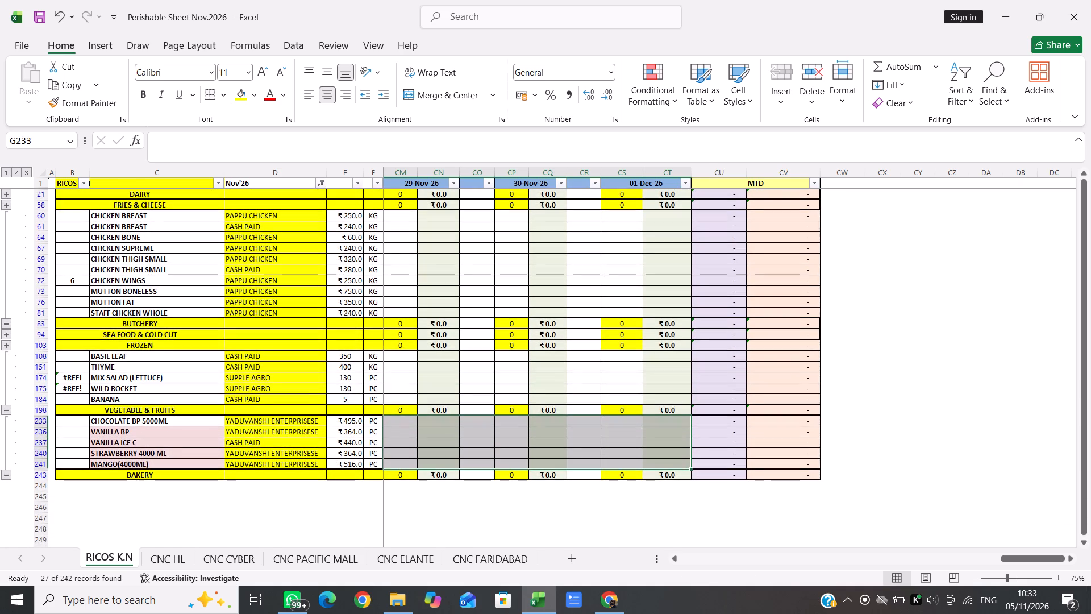
pyautogui.click(605, 257)
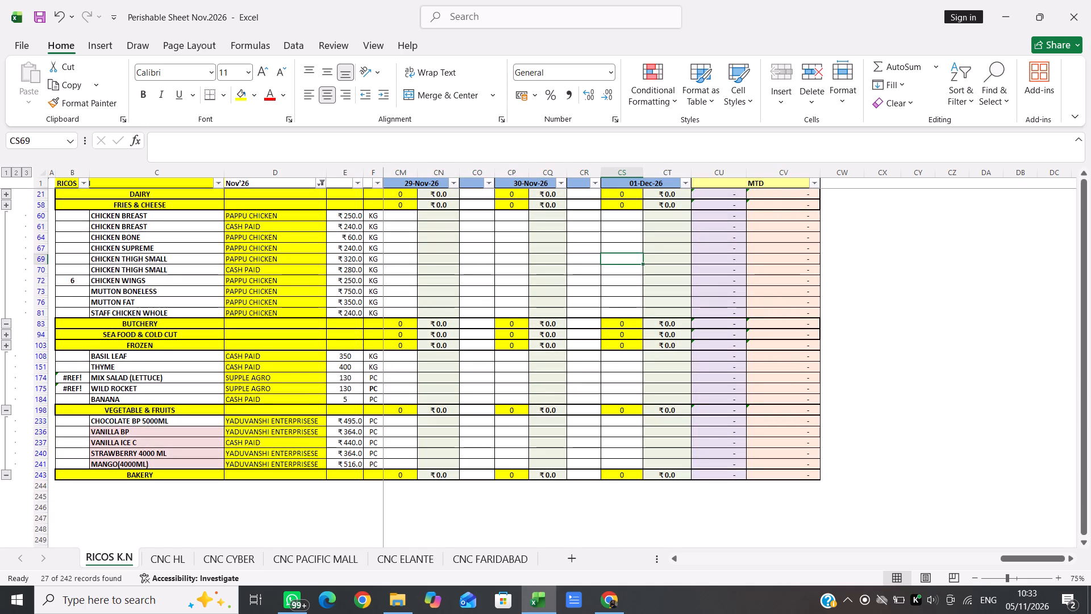
pyautogui.click(319, 184)
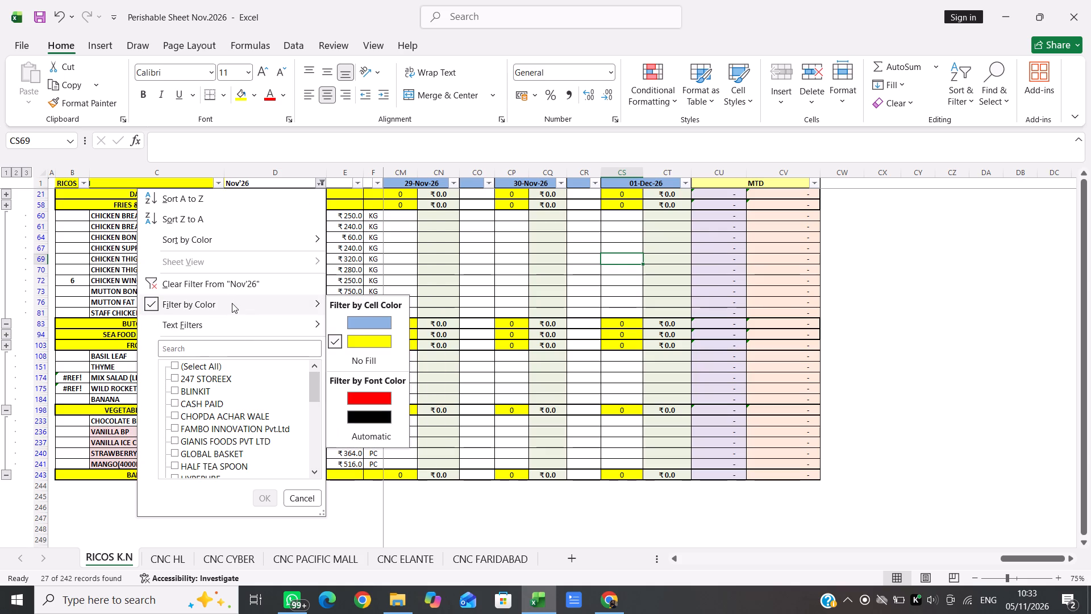
pyautogui.click(235, 289)
pyautogui.scroll(-2, 472, 325)
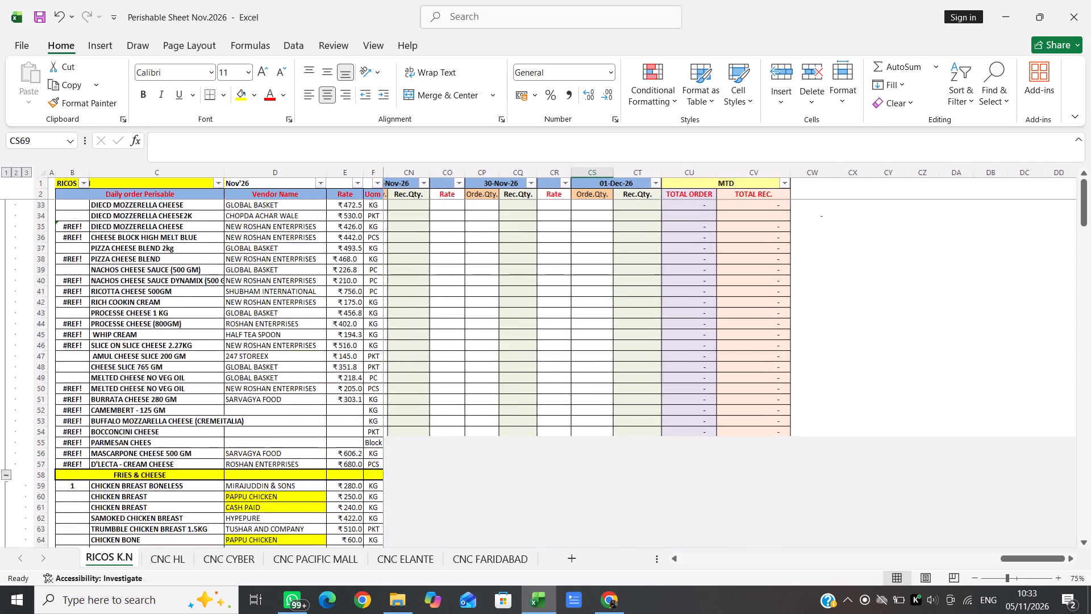
pyautogui.scroll(-12, 472, 325)
pyautogui.scroll(4, 472, 325)
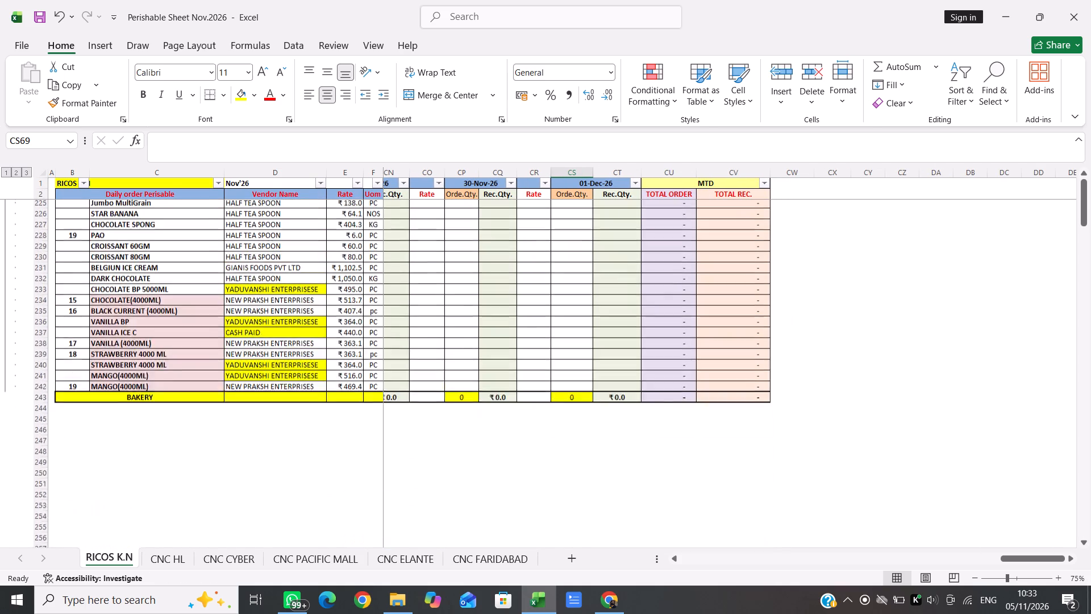
pyautogui.scroll(5, 472, 325)
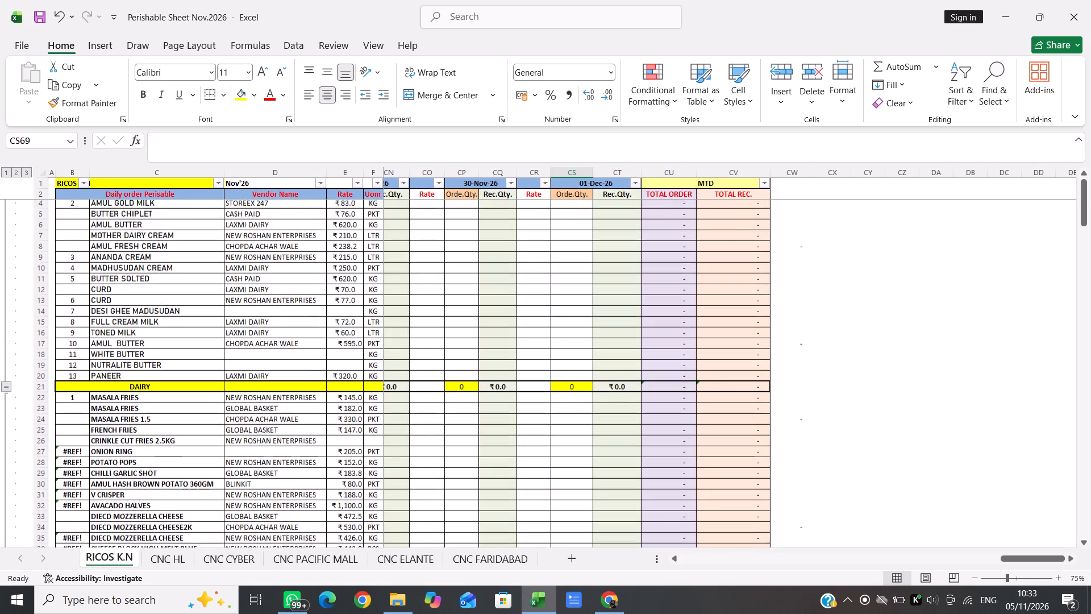
pyautogui.hscroll(4, 472, 325)
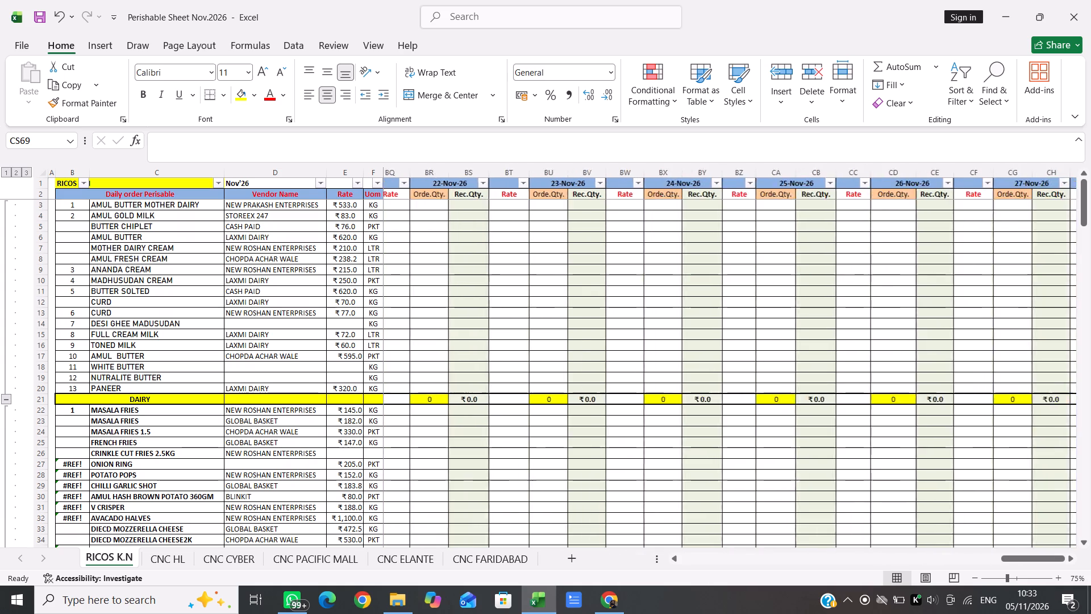
pyautogui.hscroll(2, 515, 321)
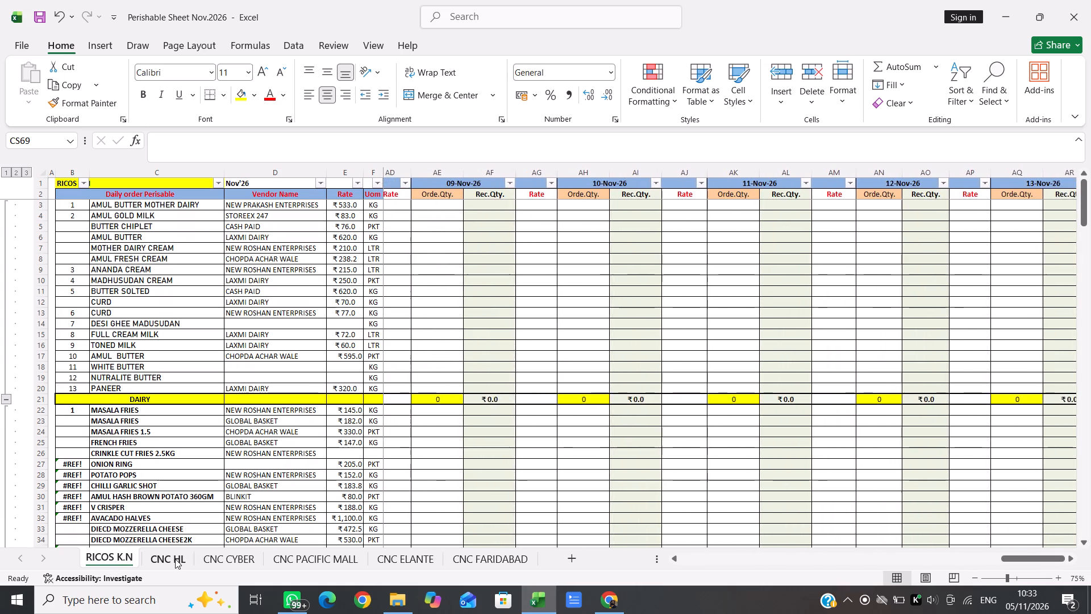
# On the CNC HL sheet, filter the Vendor Name column by cells with no fill.
pyautogui.click(175, 559)
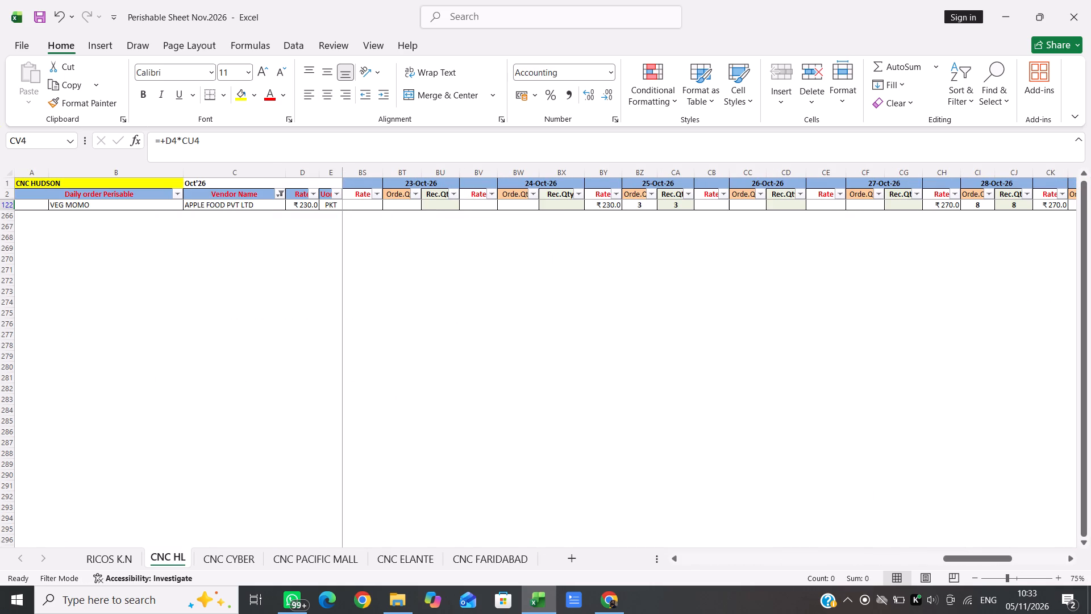
pyautogui.click(282, 194)
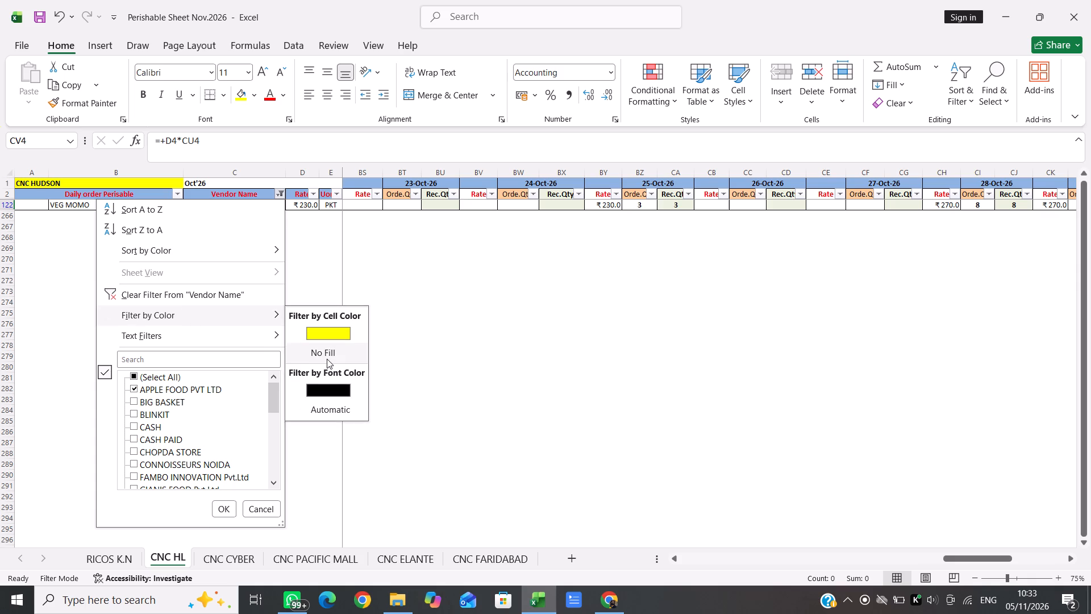
pyautogui.click(327, 359)
# Clear the daily quantities and rates in all filtered CNC HL item rows, Amul Butter to Mango (4000ML), from F3 across to CS264.
pyautogui.hscroll(3, 447, 358)
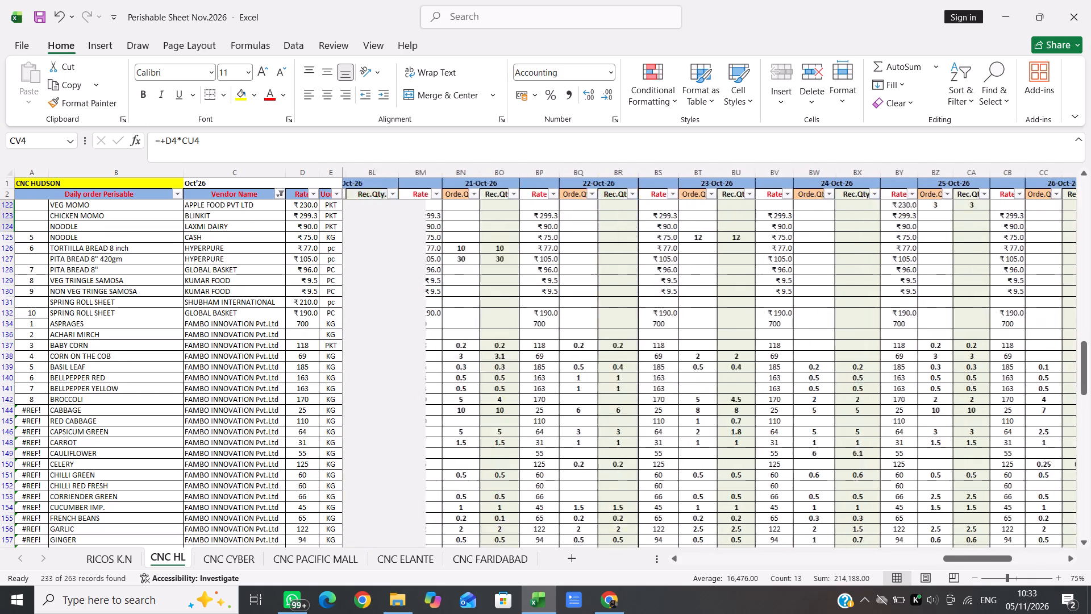
pyautogui.hscroll(4, 447, 358)
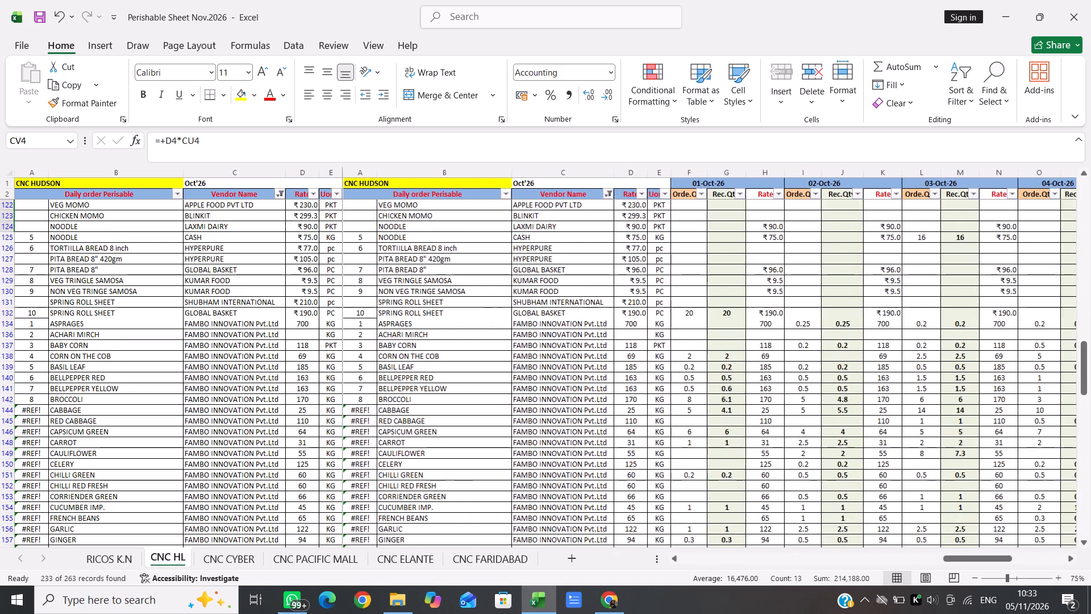
pyautogui.scroll(6, 447, 358)
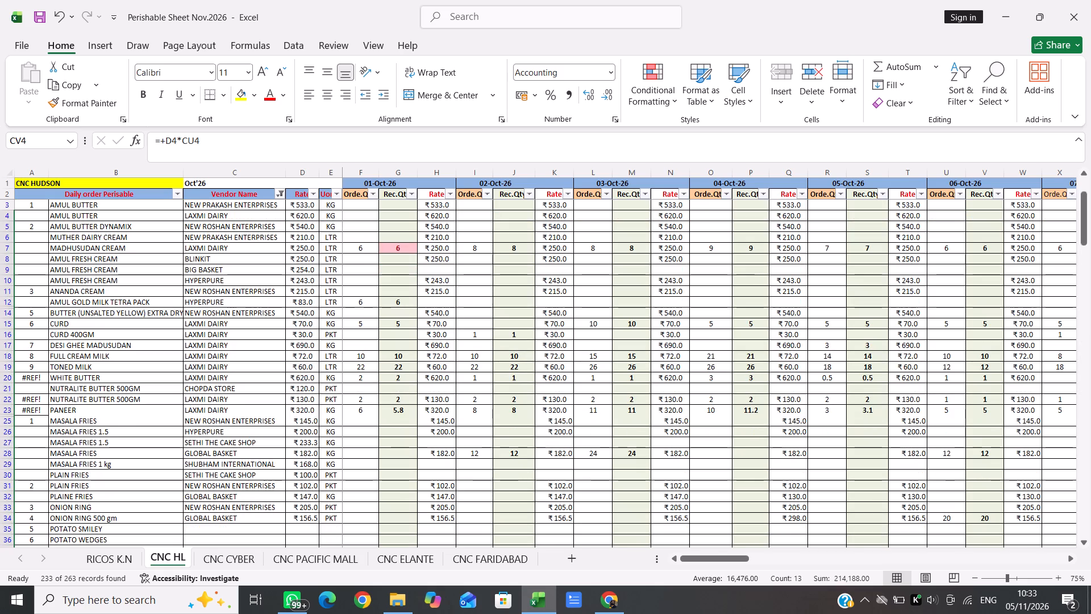
pyautogui.click(363, 204)
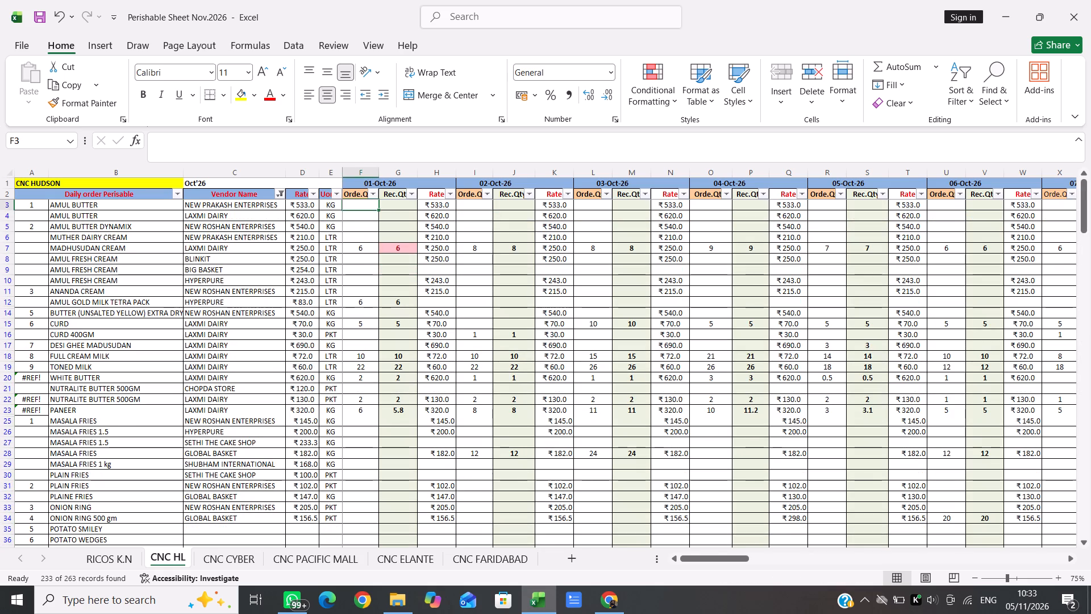
pyautogui.hotkey('shift', 'Down')
pyautogui.hotkey('shift', 'Down')
pyautogui.hotkey('shift', 'Down')
pyautogui.hotkey('shift', 'Down')
pyautogui.hotkey('shift', 'Down')
pyautogui.hotkey('shift', 'Down')
pyautogui.hotkey('shift', 'Down')
pyautogui.hotkey('shift', 'Down')
pyautogui.hotkey('shift', 'Down')
pyautogui.hotkey('shift', 'Down')
pyautogui.hotkey('shift', 'Down')
pyautogui.hotkey('shift', 'Down')
pyautogui.hotkey('shift', 'Down')
pyautogui.hotkey('shift', 'Down')
pyautogui.hotkey('shift', 'Down')
pyautogui.hotkey('shift', 'Down')
pyautogui.hotkey('shift', 'Down')
pyautogui.hotkey('shift', 'Down')
pyautogui.hotkey('shift', 'Down')
pyautogui.hotkey('shift', 'Down')
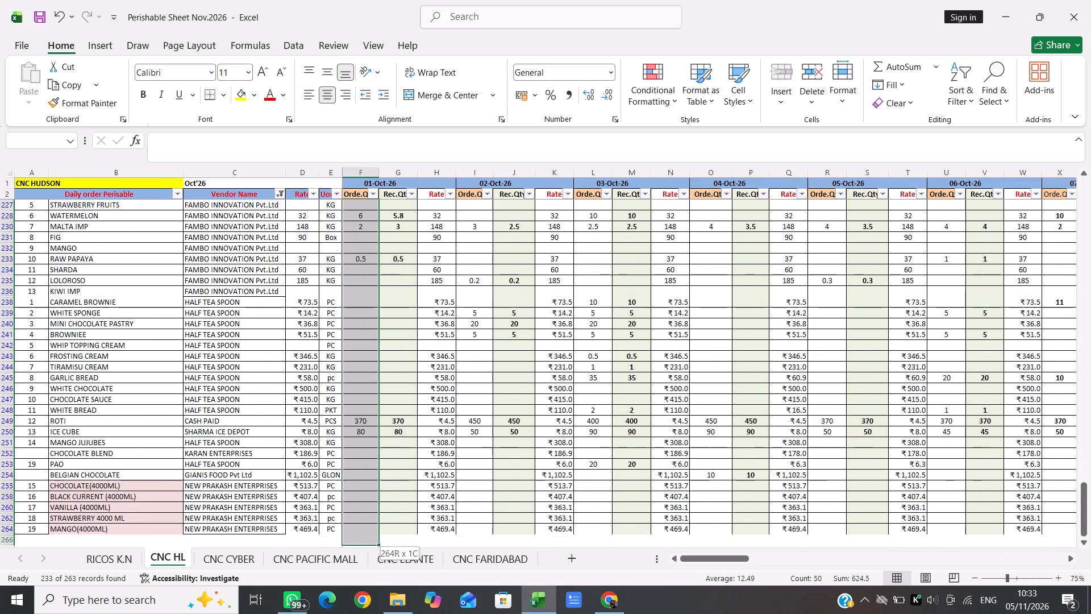
pyautogui.hotkey('shift', 'Up')
pyautogui.hotkey('shift', 'Up')
pyautogui.hotkey('shift', 'Up')
pyautogui.hotkey('shift', 'Up')
pyautogui.hotkey('shift', 'Up')
pyautogui.hotkey('shift', 'Up')
pyautogui.hotkey('shift', 'Up')
pyautogui.hotkey('shift', 'Up')
pyautogui.hotkey('shift', 'Up')
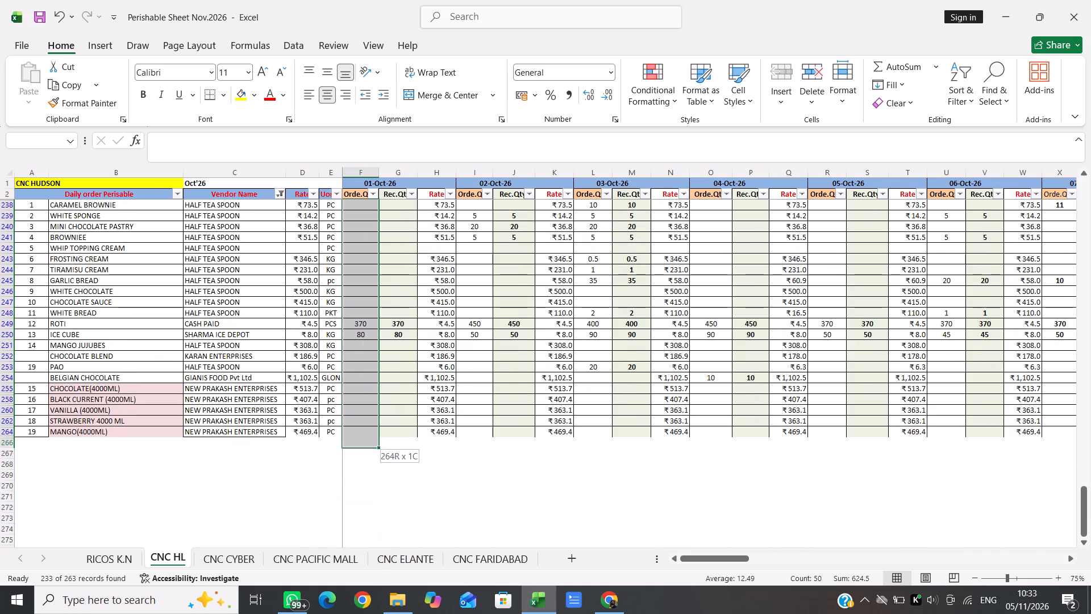
pyautogui.hotkey('shift', 'Up')
pyautogui.press('Insert')
pyautogui.press('Insert')
pyautogui.press('Insert')
pyautogui.press('Insert')
pyautogui.press('Insert')
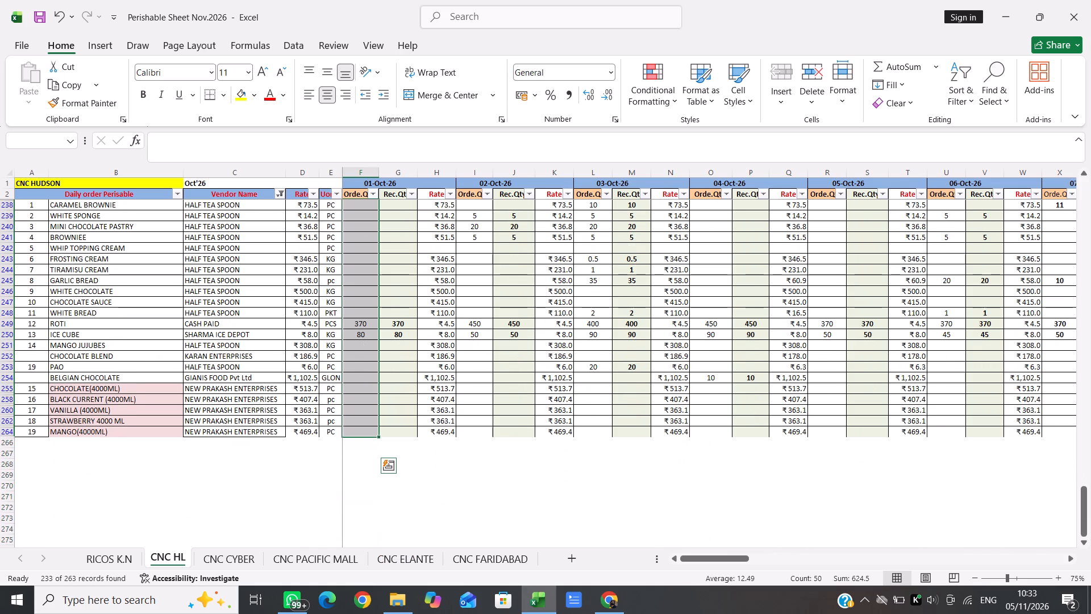
pyautogui.hotkey('shift', 'Right')
pyautogui.hotkey('shift', 'Right')
pyautogui.hotkey('shift', 'Right')
pyautogui.hotkey('shift', 'Right')
pyautogui.hotkey('shift', 'Right')
pyautogui.hotkey('shift', 'Right')
pyautogui.hotkey('shift', 'Right')
pyautogui.hotkey('shift', 'Right')
pyautogui.hotkey('shift', 'Right')
pyautogui.hotkey('shift', 'Right')
pyautogui.hotkey('shift', 'Right')
pyautogui.hotkey('shift', 'Right')
pyautogui.hotkey('shift', 'Right')
pyautogui.hotkey('shift', 'Right')
pyautogui.hotkey('shift', 'Right')
pyautogui.hotkey('shift', 'Right')
pyautogui.hotkey('shift', 'Right')
pyautogui.hotkey('shift', 'Right')
pyautogui.hotkey('shift', 'Right')
pyautogui.hotkey('shift', 'Right')
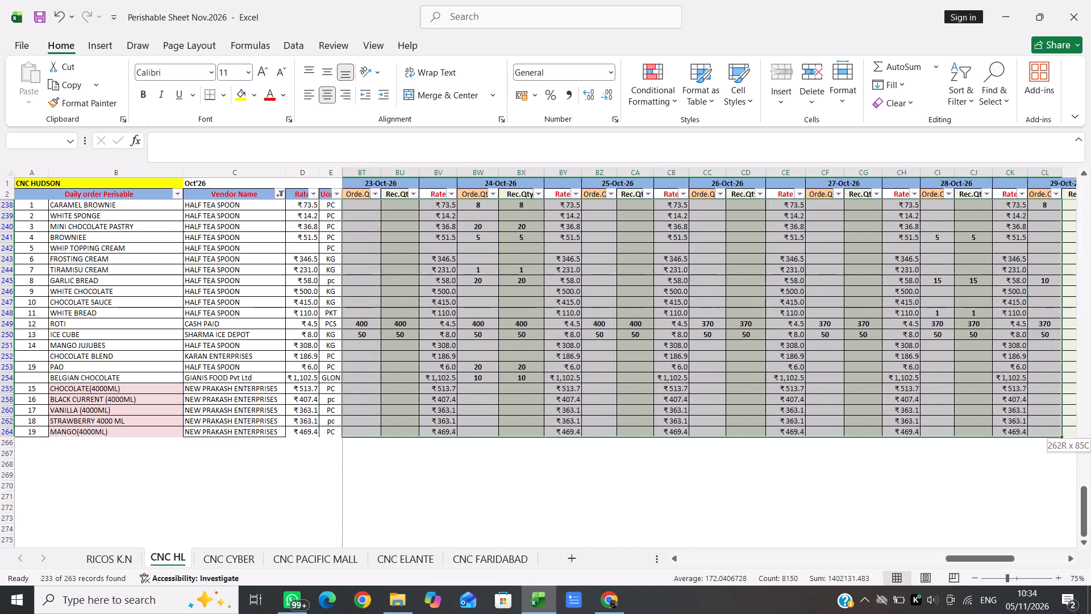
pyautogui.hotkey('shift', 'Left')
pyautogui.hotkey('shift', 'Left')
pyautogui.hotkey('shift', 'Left')
pyautogui.hotkey('shift', 'Left')
pyautogui.hotkey('shift', 'Left')
pyautogui.hotkey('shift', 'Left')
pyautogui.hotkey('shift', 'Left')
pyautogui.hotkey('shift', 'Left')
pyautogui.hotkey('shift', 'Left')
pyautogui.hotkey('shift', 'Left')
pyautogui.hotkey('shift', 'Left')
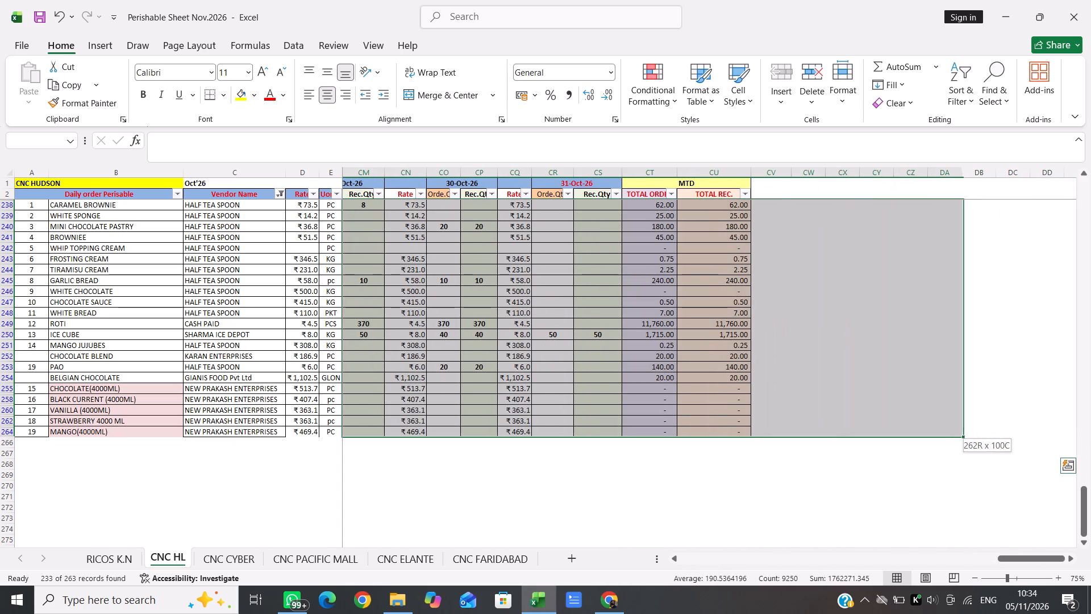
pyautogui.press('Delete')
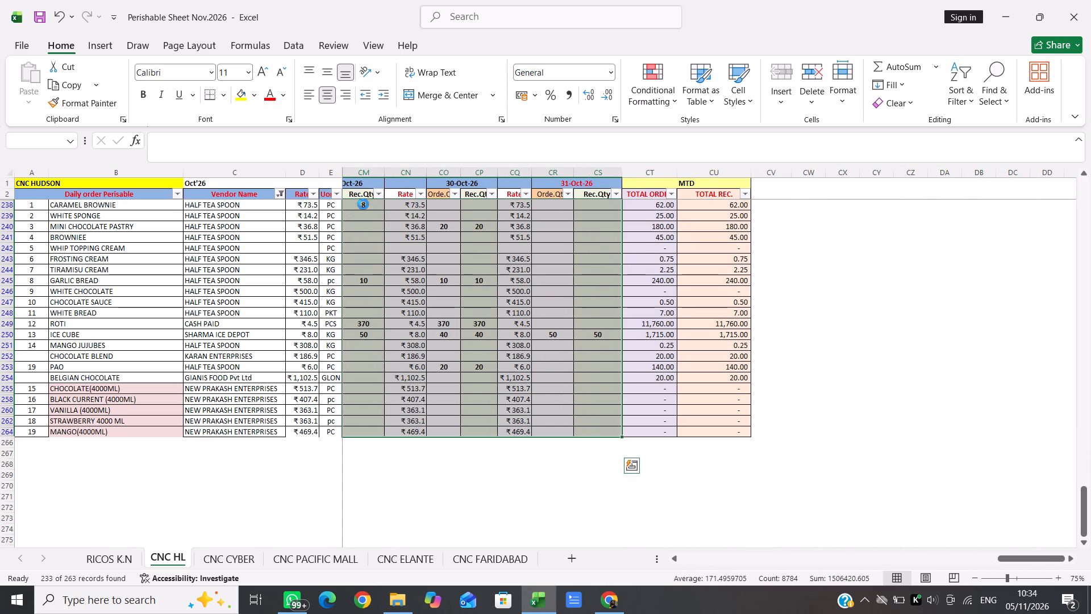
# Filter the CNC HL Vendor Name column by the yellow cell colour instead.
pyautogui.scroll(5, 589, 314)
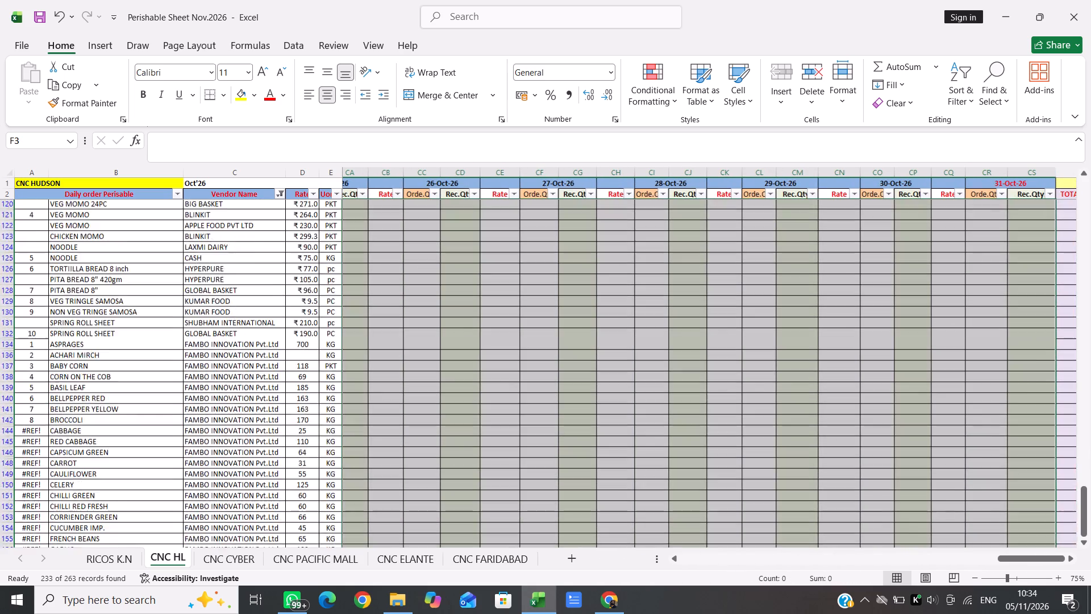
pyautogui.scroll(4, 589, 314)
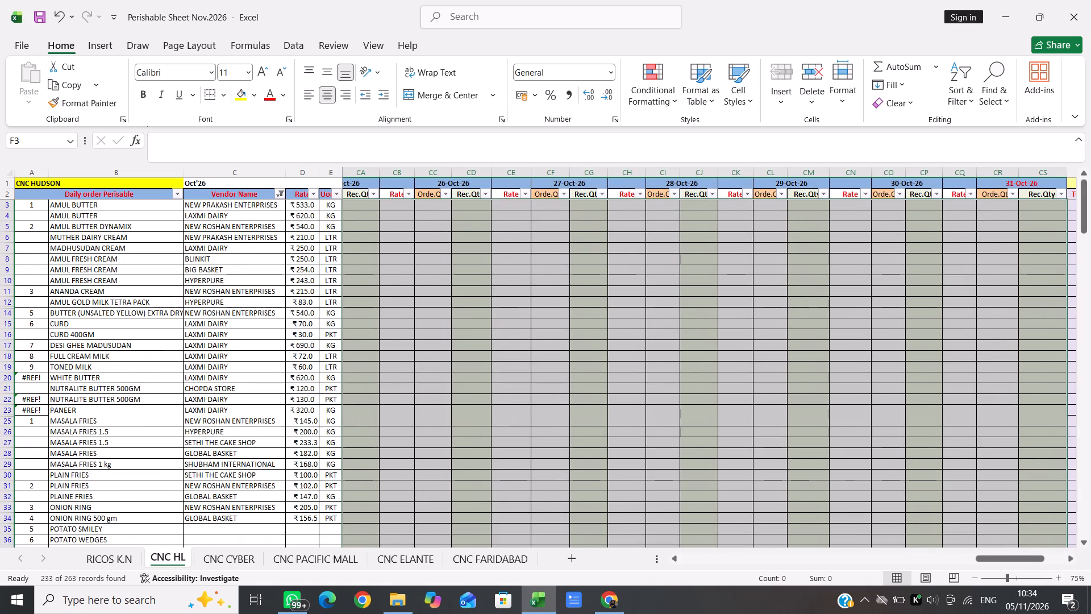
pyautogui.click(280, 193)
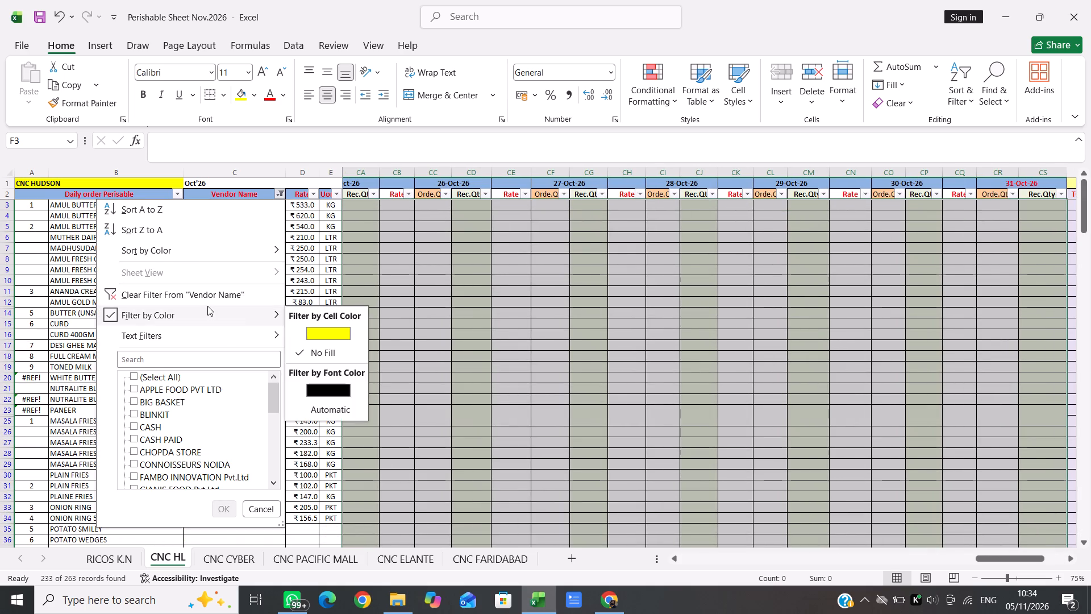
pyautogui.click(324, 327)
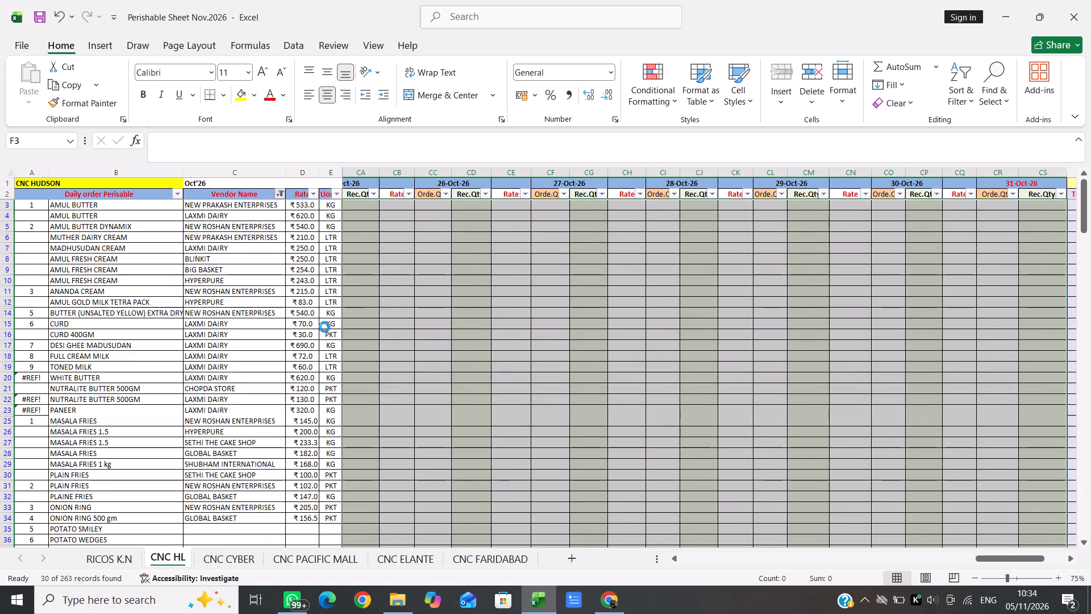
pyautogui.scroll(2, 411, 298)
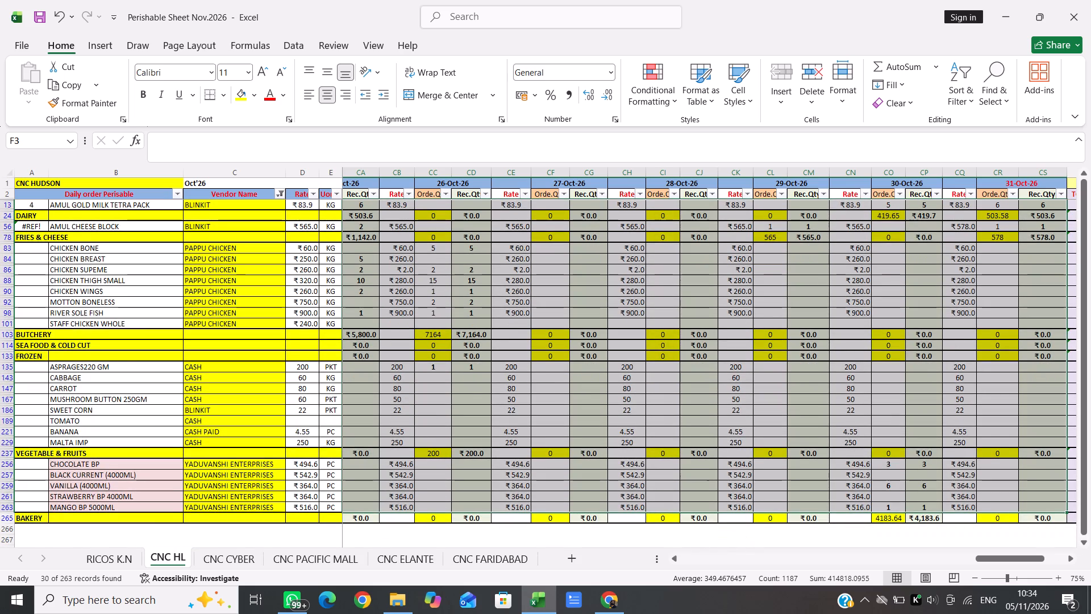
# Clear the Amul Gold Milk Tetra Pack quantities and rates from the 25-Oct received quantity in CA13 through the 31-Oct received quantity in CS13.
pyautogui.click(361, 204)
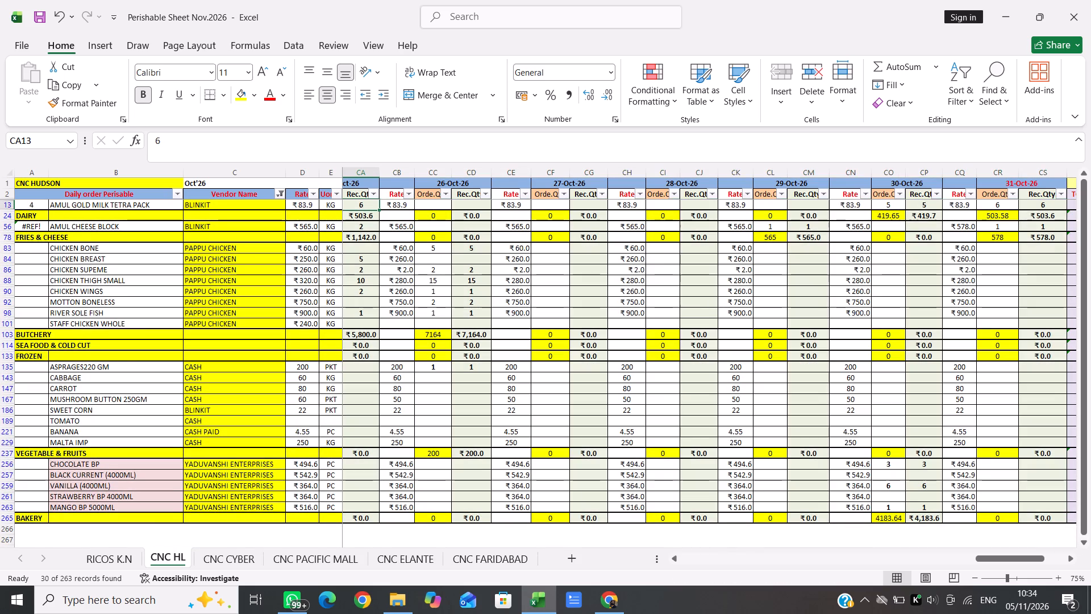
pyautogui.hotkey('shift', 'Right')
pyautogui.hotkey('shift', 'Right')
pyautogui.hotkey('shift', 'Right')
pyautogui.hotkey('shift', 'Right')
pyautogui.hotkey('shift', 'Right')
pyautogui.hotkey('shift', 'Right')
pyautogui.hotkey('shift', 'Right')
pyautogui.hotkey('shift', 'Right')
pyautogui.hotkey('shift', 'Right')
pyautogui.hotkey('shift', 'Right')
pyautogui.hotkey('shift', 'Right')
pyautogui.hotkey('shift', 'Right')
pyautogui.hotkey('shift', 'Right')
pyautogui.hotkey('shift', 'Right')
pyautogui.hotkey('shift', 'Right')
pyautogui.hotkey('shift', 'Right')
pyautogui.hotkey('shift', 'Right')
pyautogui.hotkey('shift', 'Right')
pyautogui.hotkey('shift', 'Right')
pyautogui.hotkey('shift', 'Right')
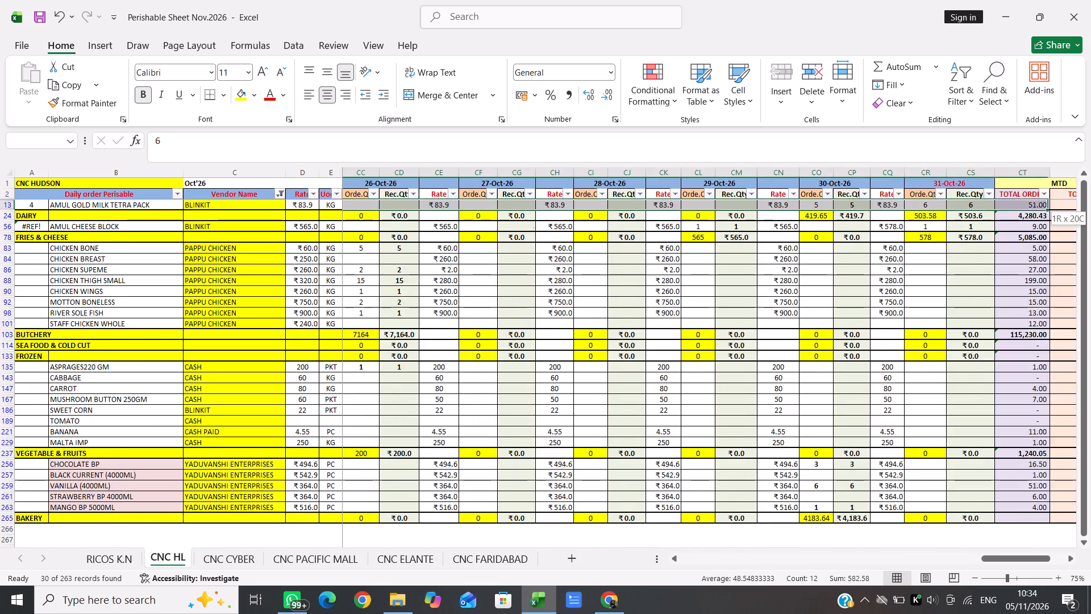
pyautogui.hotkey('shift', 'Left')
pyautogui.hotkey('shift', 'Left')
pyautogui.hotkey('shift', 'Left')
pyautogui.hotkey('shift', 'Left')
pyautogui.hotkey('shift', 'Left')
pyautogui.hotkey('shift', 'Left')
pyautogui.hotkey('shift', 'Left')
pyautogui.hotkey('shift', 'Left')
pyautogui.hotkey('shift', 'Left')
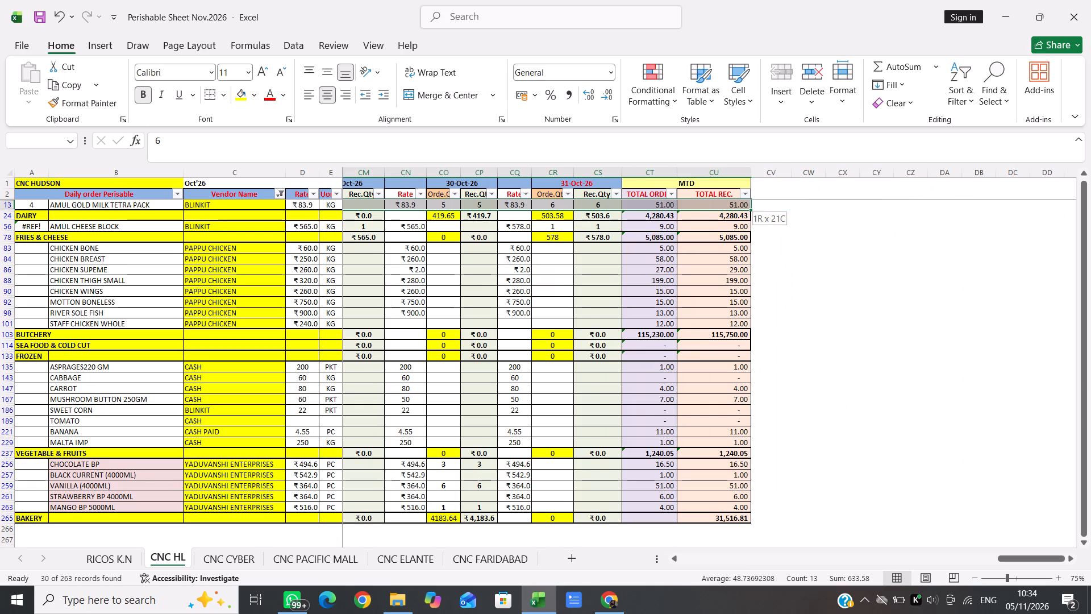
pyautogui.hotkey('shift', 'Left')
pyautogui.hotkey('shift', 'Left')
pyautogui.press('Delete')
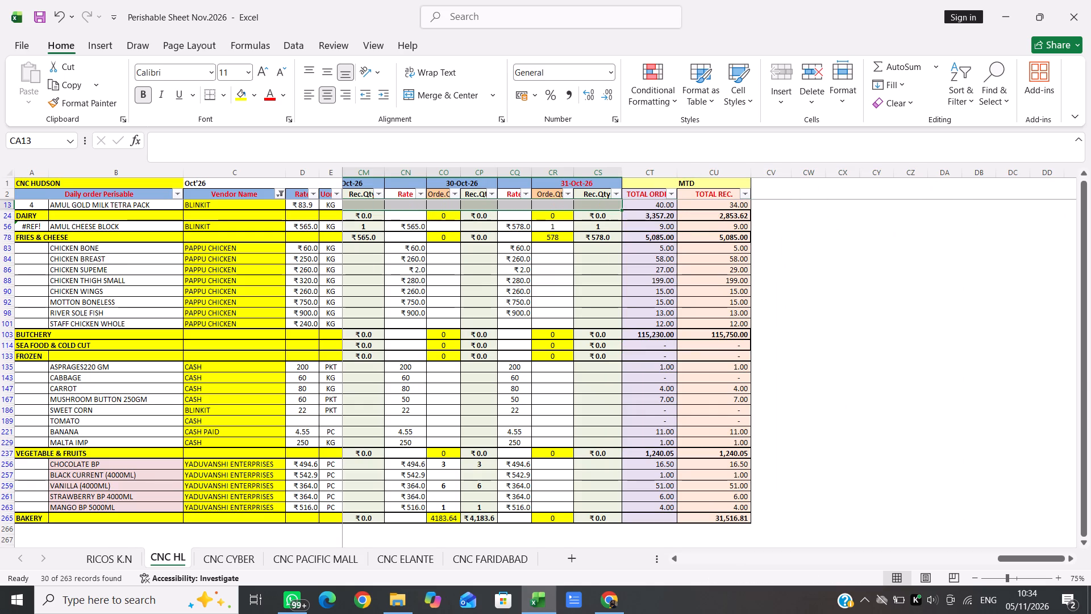
# Clear the rest of the Amul Gold Milk Tetra Pack daily entries, from CA13 back to the 01-Oct order quantity in F13.
pyautogui.hotkey('shift', 'Left')
pyautogui.hotkey('shift', 'Left')
pyautogui.hotkey('shift', 'Left')
pyautogui.hotkey('shift', 'Left')
pyautogui.hotkey('shift', 'Left')
pyautogui.hotkey('shift', 'Left')
pyautogui.hotkey('shift', 'Left')
pyautogui.hotkey('shift', 'Left')
pyautogui.hotkey('shift', 'Left')
pyautogui.hotkey('shift', 'Left')
pyautogui.hotkey('shift', 'Left')
pyautogui.hotkey('shift', 'Left')
pyautogui.hotkey('shift', 'Left')
pyautogui.hotkey('shift', 'Left')
pyautogui.hotkey('shift', 'Left')
pyautogui.hotkey('shift', 'Left')
pyautogui.hotkey('shift', 'Left')
pyautogui.hotkey('shift', 'Left')
pyautogui.hotkey('shift', 'Left')
pyautogui.hotkey('shift', 'Left')
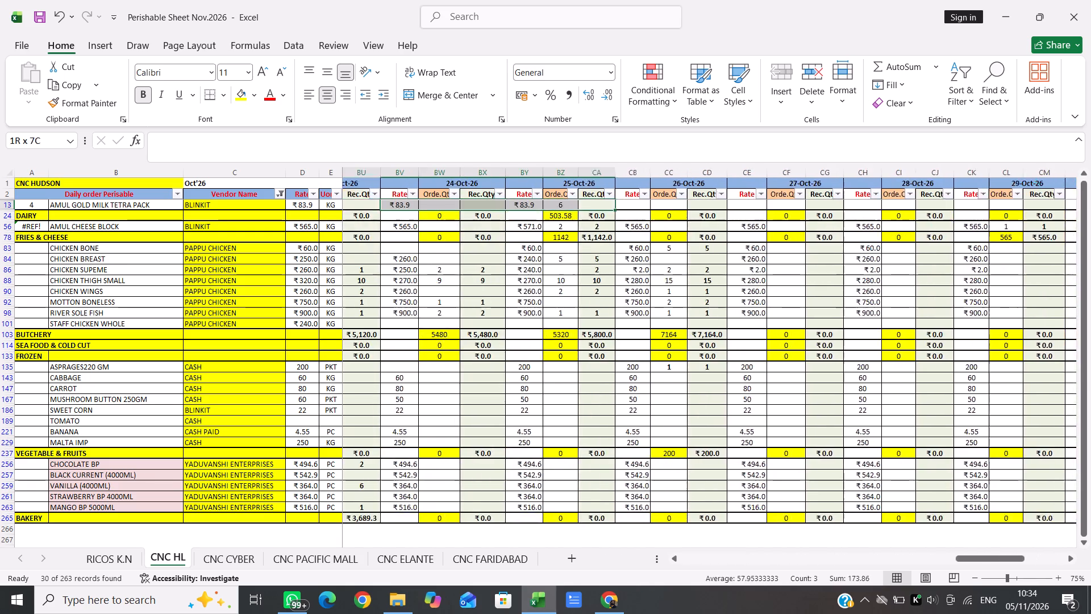
pyautogui.hotkey('shift', 'Left')
pyautogui.hotkey('shift', 'Left')
pyautogui.hotkey('shift', 'Left')
pyautogui.hotkey('shift', 'Left')
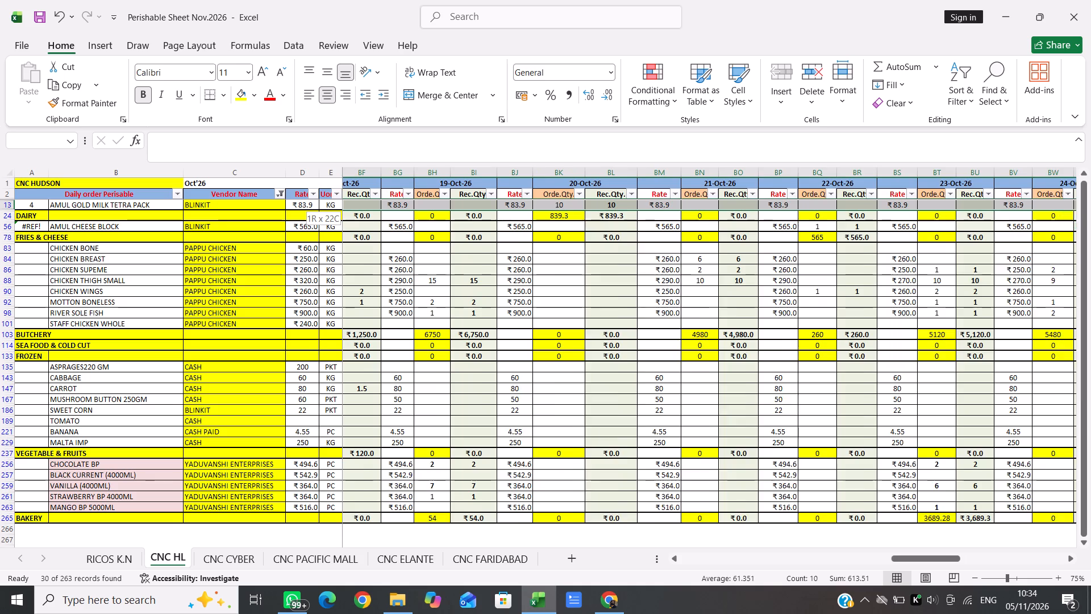
pyautogui.hotkey('shift', 'Left')
pyautogui.hotkey('shift', 'Left')
pyautogui.hotkey('shift', 'Left')
pyautogui.hotkey('shift', 'Left')
pyautogui.hotkey('shift', 'Left')
pyautogui.hotkey('shift', 'Left')
pyautogui.hotkey('shift', 'Left')
pyautogui.hotkey('shift', 'Left')
pyautogui.hotkey('shift', 'Left')
pyautogui.hotkey('shift', 'Left')
pyautogui.hotkey('shift', 'Left')
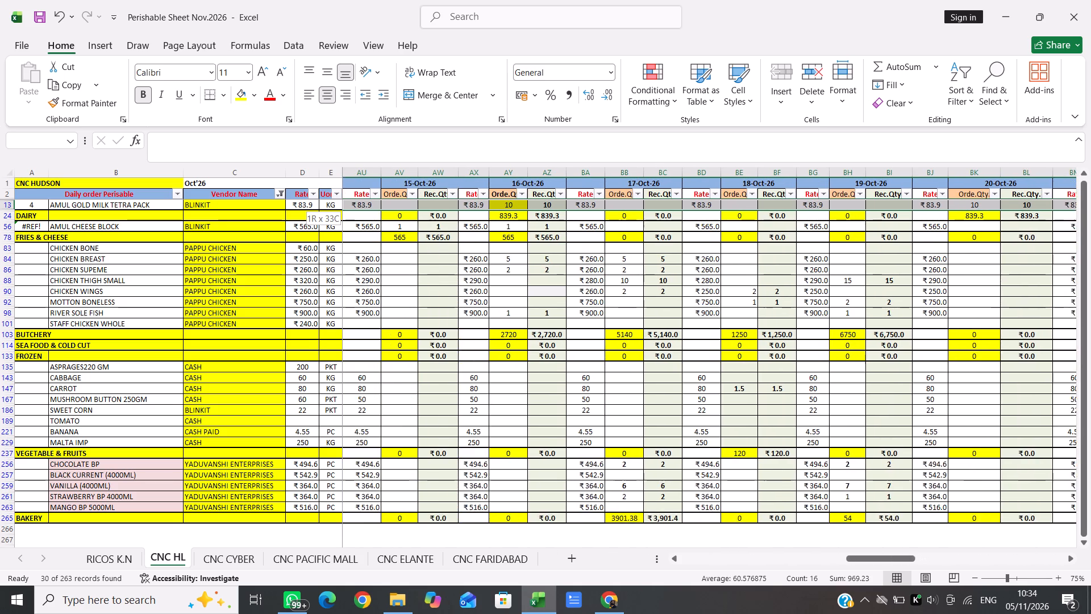
pyautogui.hotkey('shift', 'Left')
pyautogui.hotkey('shift', 'Left')
pyautogui.hotkey('shift', 'Left')
pyautogui.hotkey('shift', 'Left')
pyautogui.hotkey('shift', 'Left')
pyautogui.hotkey('shift', 'Left')
pyautogui.hotkey('shift', 'Left')
pyautogui.hotkey('shift', 'Left')
pyautogui.hotkey('shift', 'Left')
pyautogui.hotkey('shift', 'Left')
pyautogui.hotkey('shift', 'Left')
pyautogui.hotkey('shift', 'Left')
pyautogui.hotkey('shift', 'Left')
pyautogui.hotkey('shift', 'Left')
pyautogui.hotkey('shift', 'Left')
pyautogui.hotkey('shift', 'Left')
pyautogui.hotkey('shift', 'Left')
pyautogui.hotkey('shift', 'Left')
pyautogui.hotkey('shift', 'Left')
pyautogui.hotkey('shift', 'Left')
pyautogui.hotkey('shift', 'Left')
pyautogui.hotkey('shift', 'Left')
pyautogui.hotkey('shift', 'Left')
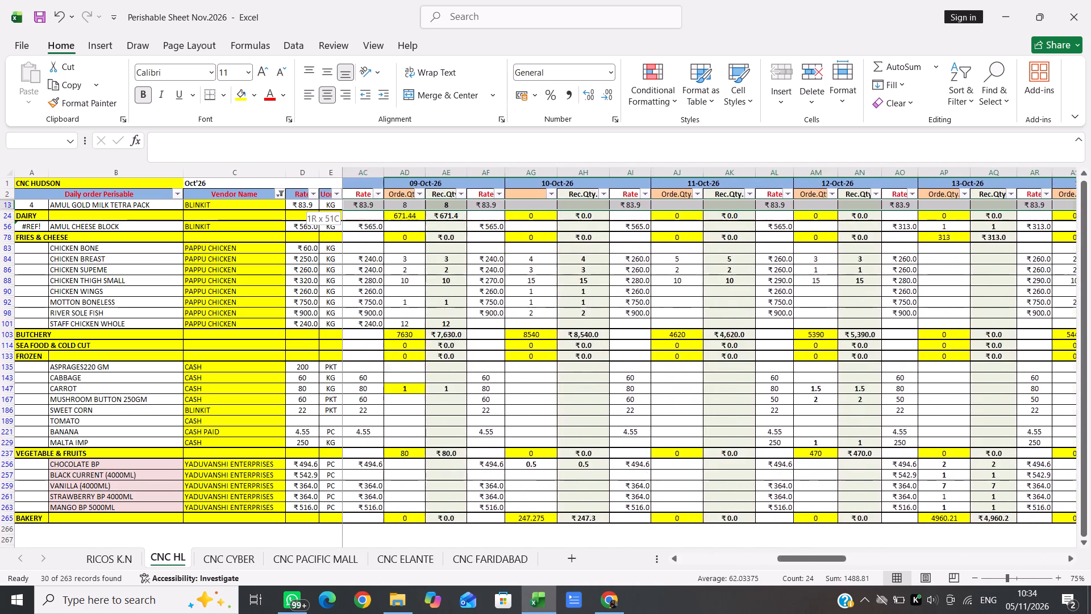
pyautogui.hotkey('shift', 'Left')
pyautogui.hotkey('shift', 'Left')
pyautogui.hotkey('shift', 'Left')
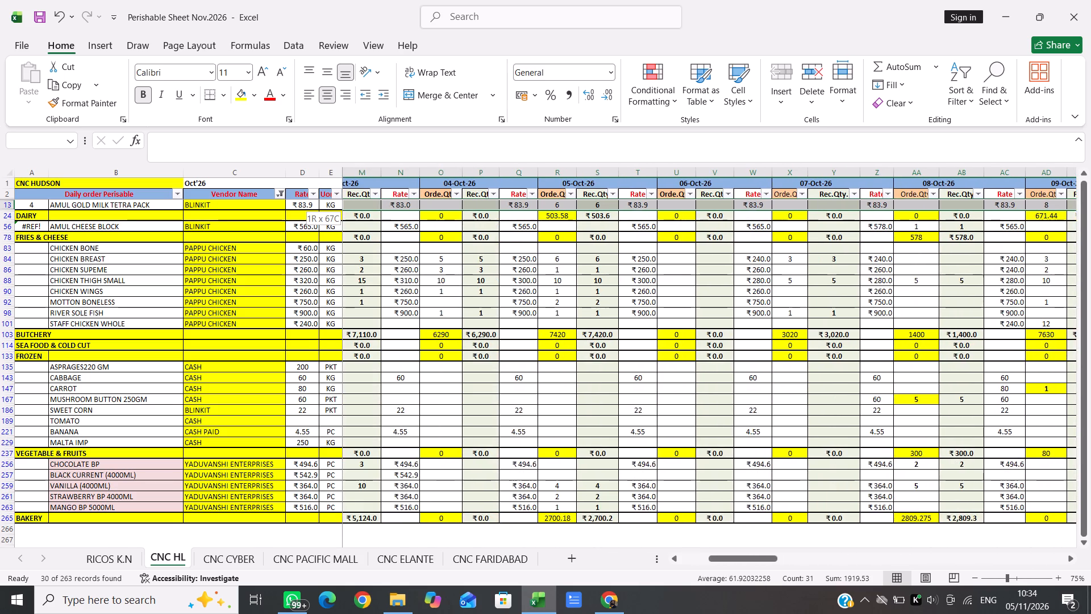
pyautogui.hotkey('shift', 'Left')
pyautogui.hotkey('shift', 'Left')
pyautogui.hotkey('shift', 'Left')
pyautogui.hotkey('shift', 'Left')
pyautogui.hotkey('shift', 'Left')
pyautogui.hotkey('shift', 'Left')
pyautogui.hotkey('shift', 'Left')
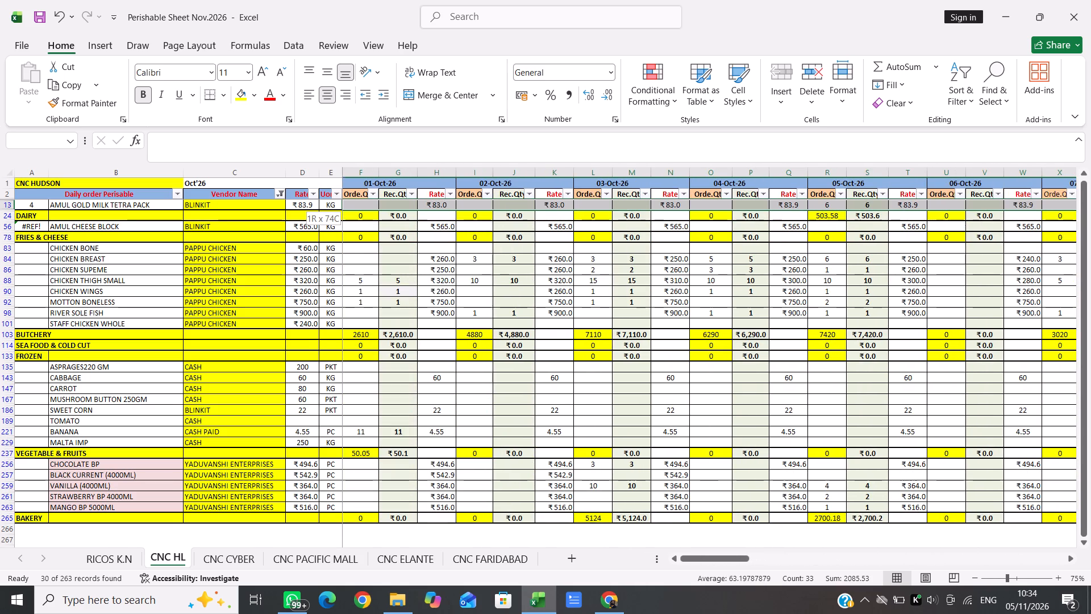
pyautogui.hotkey('shift', 'Left')
pyautogui.hotkey('shift', 'Right')
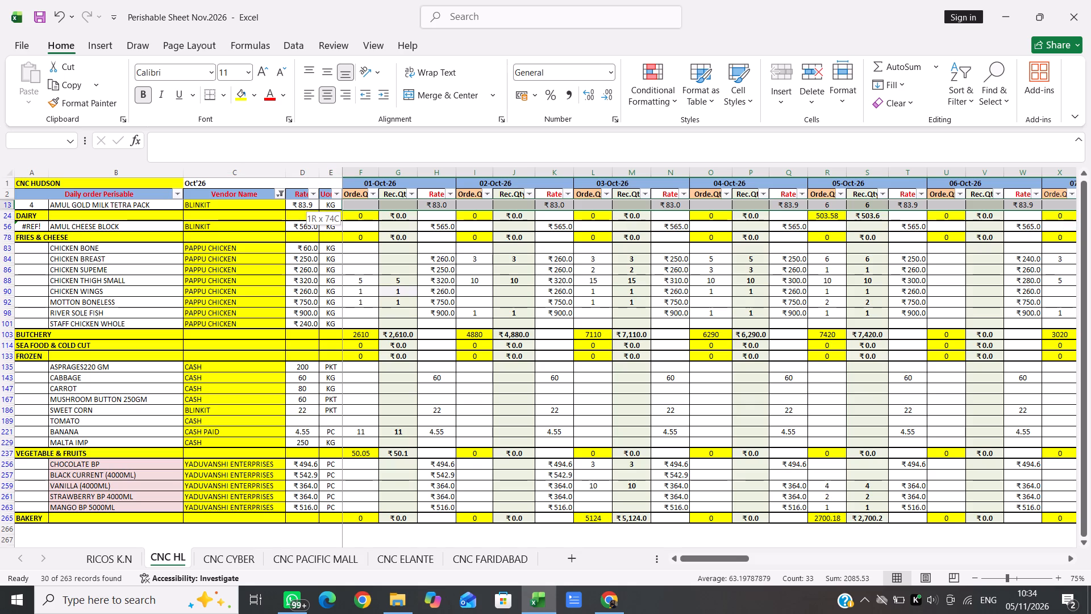
pyautogui.press('Delete')
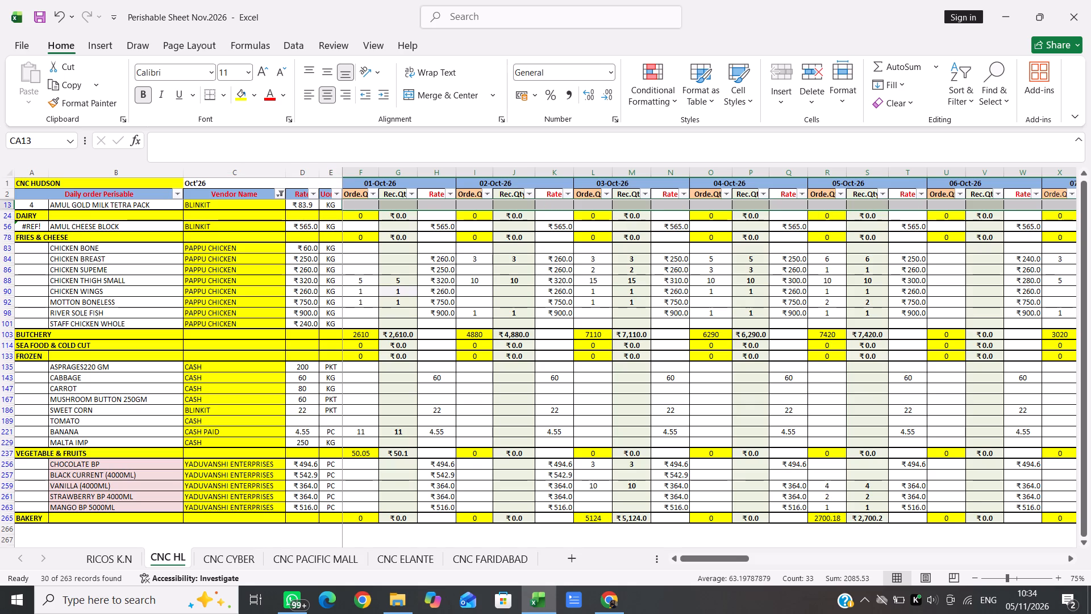
# Clear the daily quantities and rates in the Pappu Chicken rows, Chicken Bone to Staff Chicken Whole, from F83 across to CQ101.
pyautogui.click(357, 251)
pyautogui.hotkey('shift', 'Down')
pyautogui.hotkey('shift', 'Down')
pyautogui.hotkey('shift', 'Down')
pyautogui.hotkey('shift', 'Down')
pyautogui.hotkey('shift', 'Down')
pyautogui.hotkey('shift', 'Down')
pyautogui.hotkey('shift', 'Down')
pyautogui.hotkey('shift', 'Down')
pyautogui.hotkey('shift', 'Down')
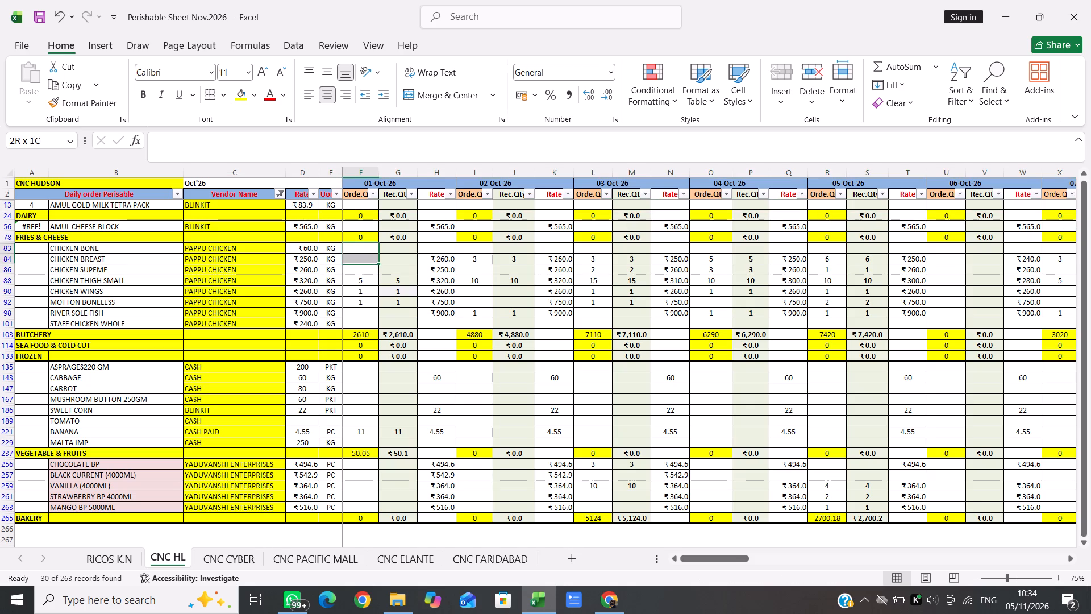
pyautogui.hotkey('shift', 'Up')
pyautogui.hotkey('shift', 'Up')
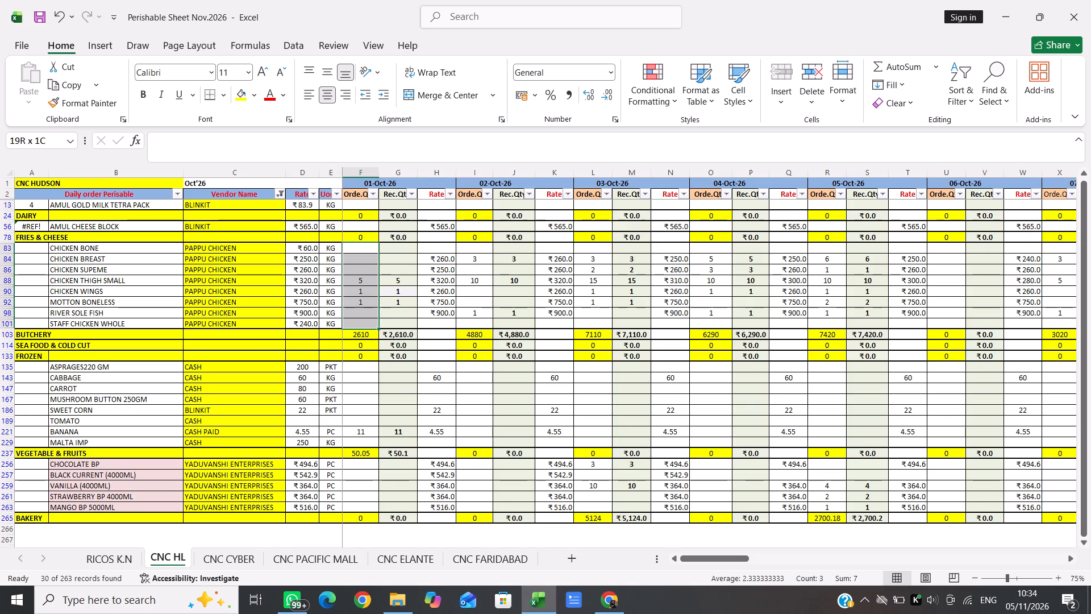
pyautogui.hotkey('shift', 'Right')
pyautogui.hotkey('shift', 'Right')
pyautogui.hotkey('shift', 'Right')
pyautogui.hotkey('shift', 'Right')
pyautogui.hotkey('shift', 'Right')
pyautogui.hotkey('shift', 'Right')
pyautogui.hotkey('shift', 'Right')
pyautogui.hotkey('shift', 'Right')
pyautogui.hotkey('shift', 'Right')
pyautogui.hotkey('shift', 'Right')
pyautogui.hotkey('shift', 'Right')
pyautogui.hotkey('shift', 'Right')
pyautogui.hotkey('shift', 'Right')
pyautogui.hotkey('shift', 'Right')
pyautogui.hotkey('shift', 'Right')
pyautogui.hotkey('shift', 'Right')
pyautogui.hotkey('shift', 'Right')
pyautogui.hotkey('shift', 'Right')
pyautogui.hotkey('shift', 'Right')
pyautogui.hotkey('shift', 'Right')
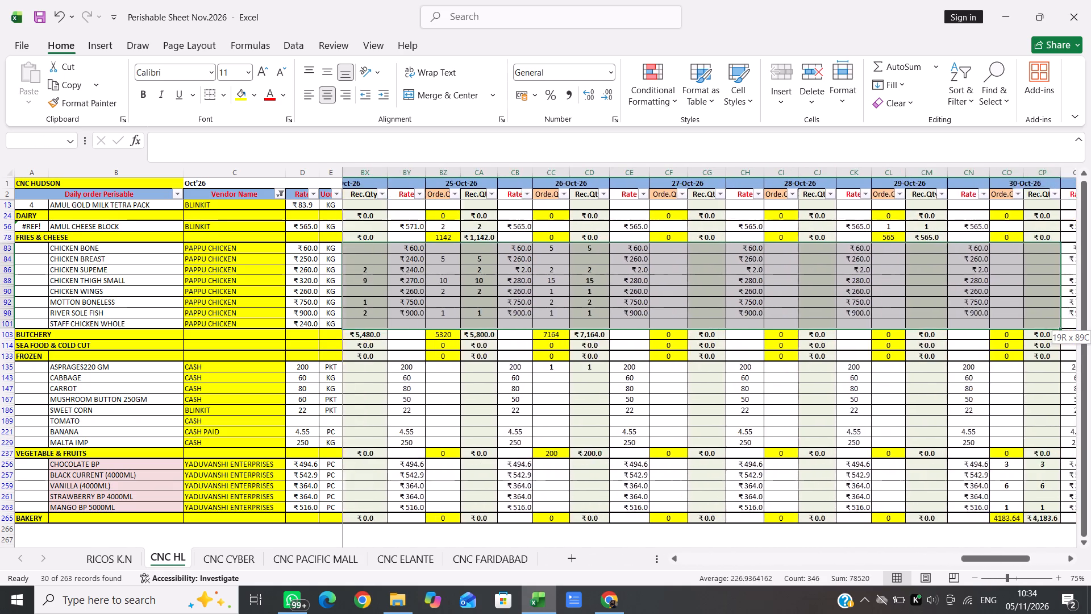
pyautogui.hotkey('shift', 'Left')
pyautogui.hotkey('shift', 'Left')
pyautogui.hotkey('shift', 'Left')
pyautogui.hotkey('shift', 'Left')
pyautogui.hotkey('shift', 'Left')
pyautogui.hotkey('shift', 'Left')
pyautogui.hotkey('shift', 'Left')
pyautogui.hotkey('shift', 'Left')
pyautogui.hotkey('shift', 'Left')
pyautogui.hotkey('shift', 'Left')
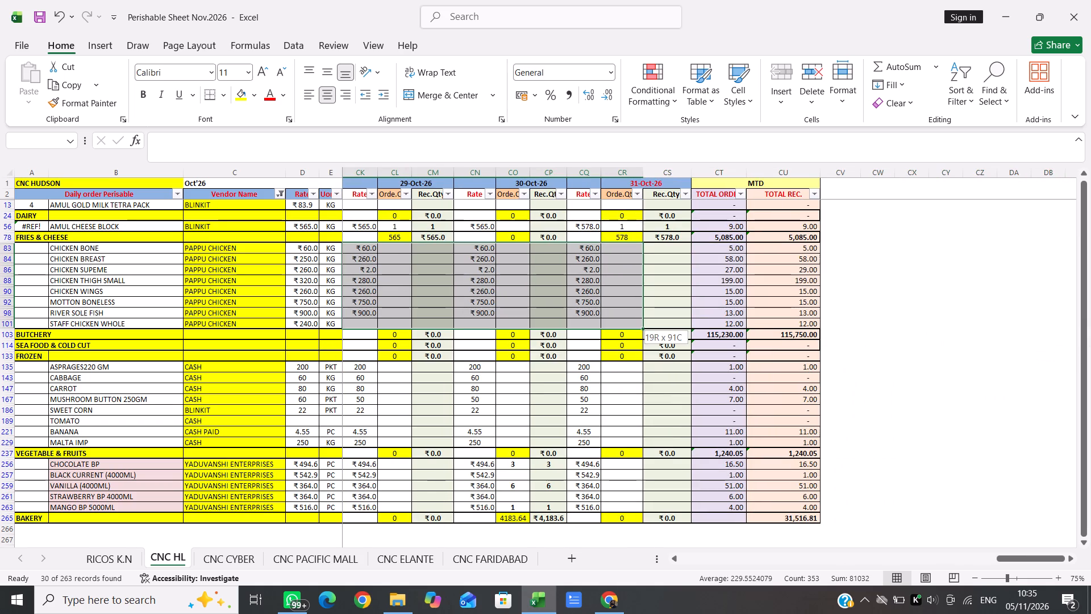
pyautogui.hotkey('shift', 'Left')
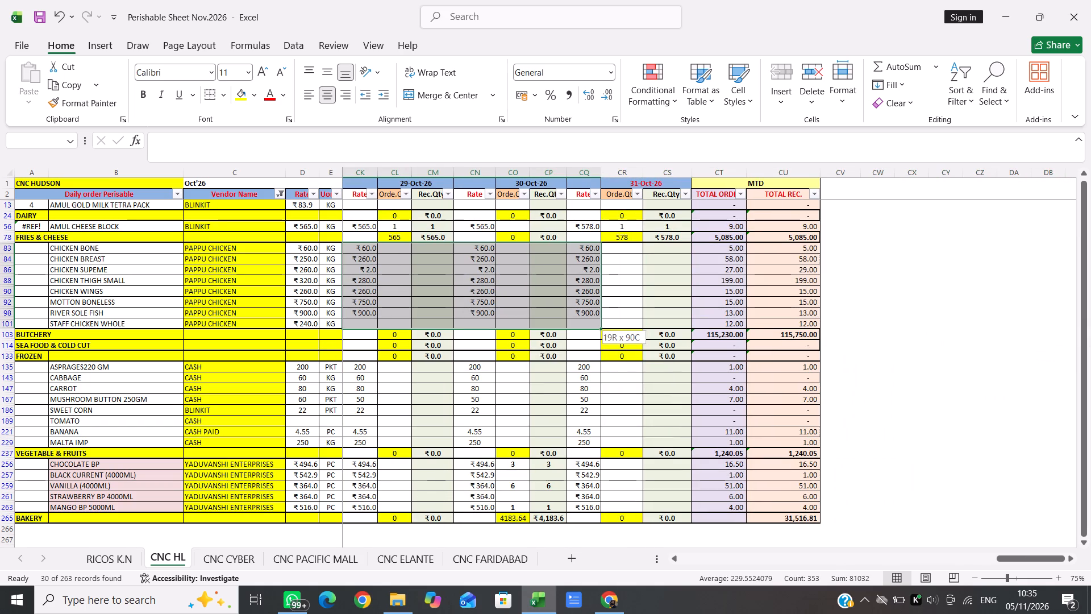
pyautogui.press('Delete')
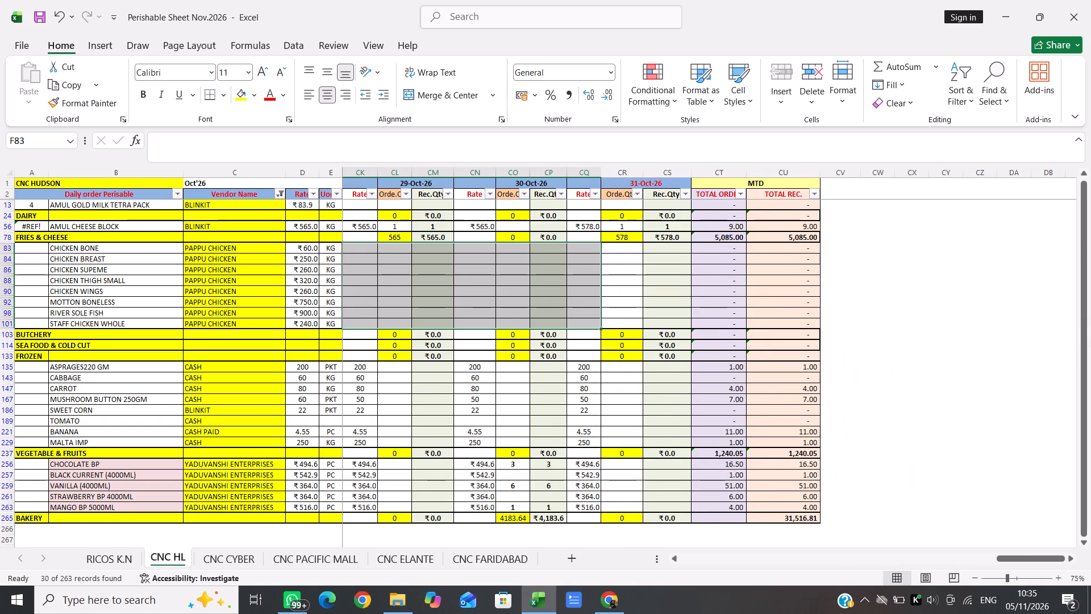
# Clear the daily quantities and rates in the Amul Cheese Block row and the vegetable and fruit rows, Asprages to Malta Imp.
pyautogui.press('Up')
pyautogui.press('Up')
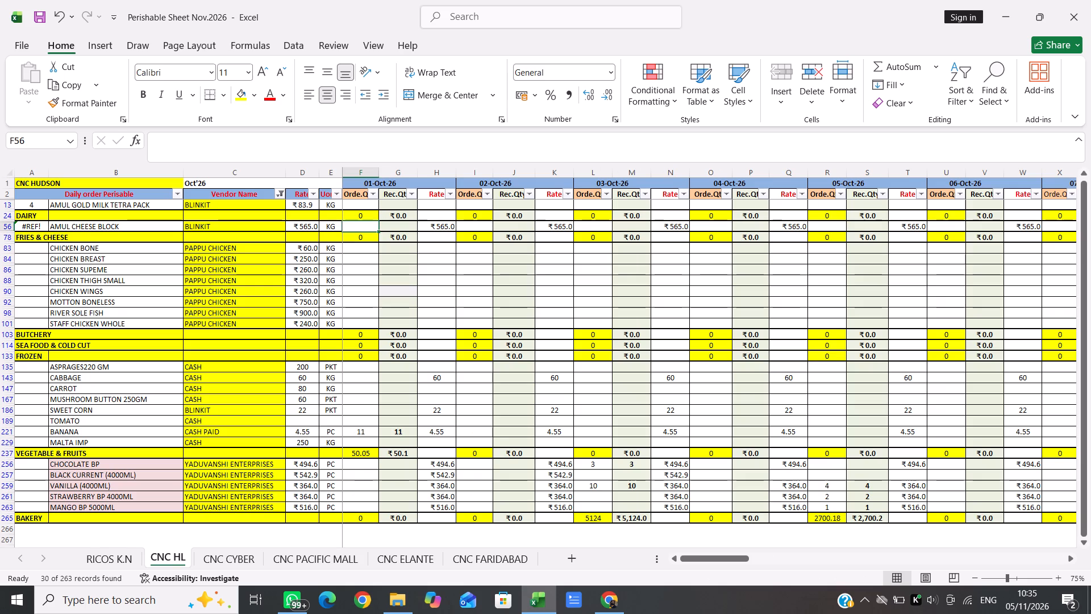
pyautogui.hotkey('shift', 'Right')
pyautogui.hotkey('shift', 'Right')
pyautogui.hotkey('shift', 'Right')
pyautogui.hotkey('shift', 'Right')
pyautogui.hotkey('shift', 'Right')
pyautogui.hotkey('shift', 'Right')
pyautogui.hotkey('shift', 'Right')
pyautogui.hotkey('shift', 'Right')
pyautogui.hotkey('shift', 'Right')
pyautogui.hotkey('shift', 'Right')
pyautogui.hotkey('shift', 'Right')
pyautogui.hotkey('shift', 'Right')
pyautogui.hotkey('shift', 'Right')
pyautogui.hotkey('shift', 'Right')
pyautogui.hotkey('shift', 'Right')
pyautogui.hotkey('shift', 'Right')
pyautogui.hotkey('shift', 'Right')
pyautogui.hotkey('shift', 'Right')
pyautogui.hotkey('shift', 'Right')
pyautogui.hotkey('shift', 'Right')
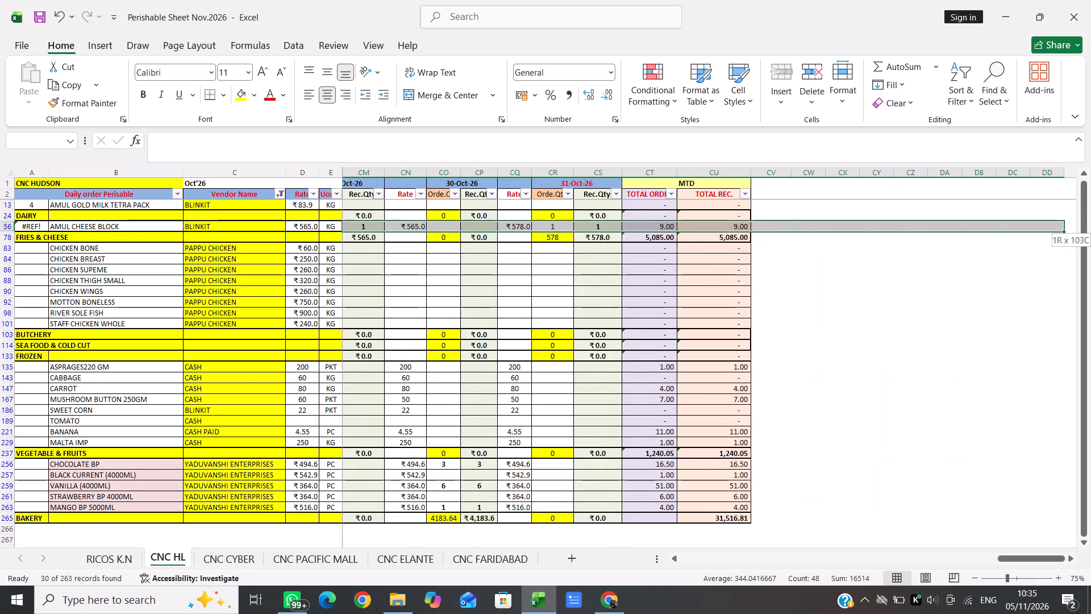
pyautogui.hotkey('shift', 'Left')
pyautogui.hotkey('shift', 'Left')
pyautogui.hotkey('shift', 'Left')
pyautogui.hotkey('shift', 'Left')
pyautogui.hotkey('shift', 'Left')
pyautogui.hotkey('shift', 'Left')
pyautogui.hotkey('shift', 'Left')
pyautogui.hotkey('shift', 'Left')
pyautogui.hotkey('shift', 'Left')
# Clear the Amul Cheese Block daily quantities and rates from the 01-Oct order quantity in F56 through the 31-Oct received quantity in CS56.
pyautogui.hotkey('shift', 'Left')
pyautogui.hotkey('shift', 'Left')
pyautogui.hotkey('shift', 'Left')
pyautogui.hotkey('shift', 'Left')
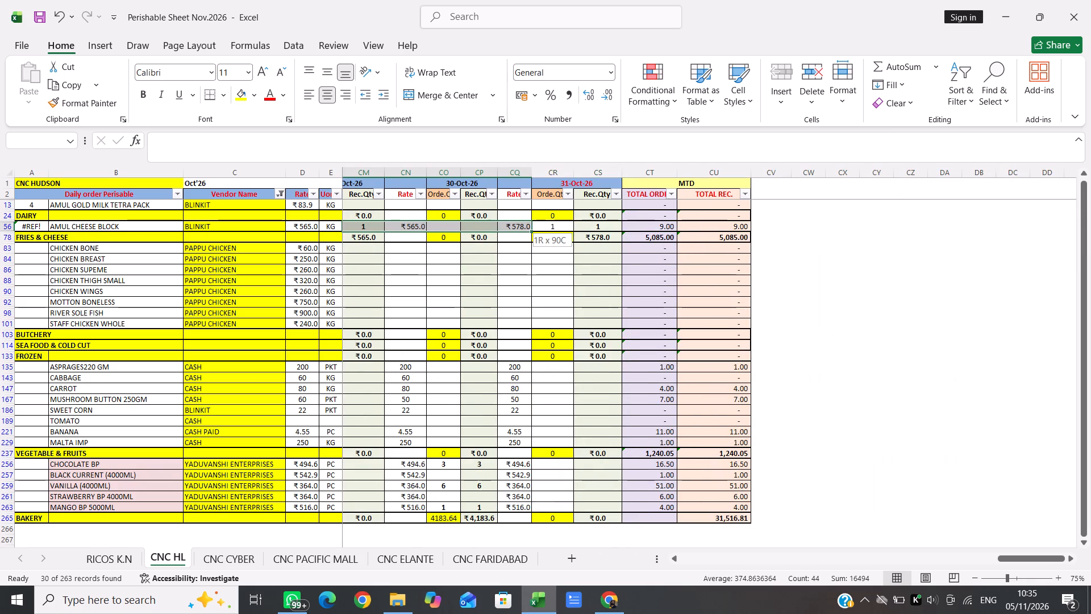
pyautogui.hotkey('shift', 'Right')
pyautogui.press('Delete')
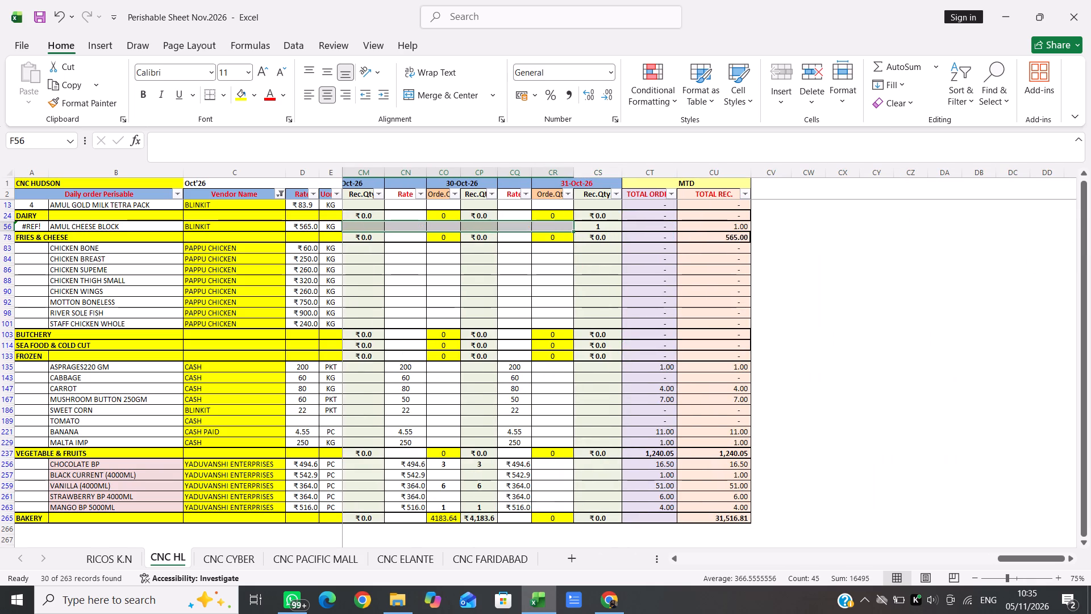
pyautogui.click(601, 222)
pyautogui.press('Delete')
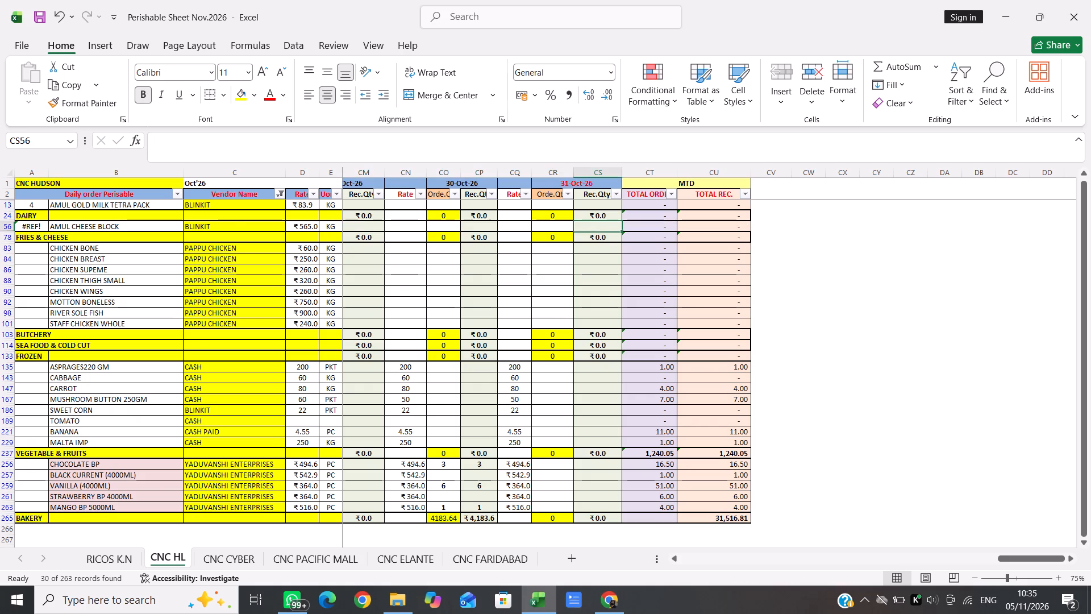
# Clear the daily quantities and rates in the vegetable and fruit rows, Asprages to Malta Imp, from CS135 back across to F229.
pyautogui.scroll(-1, 520, 273)
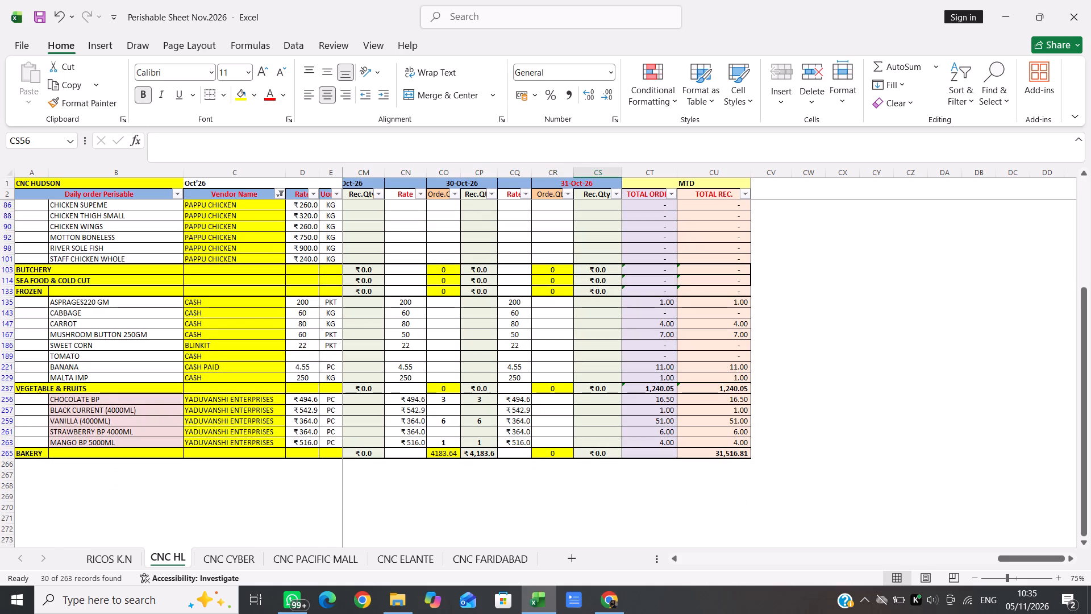
pyautogui.click(594, 300)
pyautogui.hotkey('shift', 'Down')
pyautogui.hotkey('shift', 'Down')
pyautogui.hotkey('shift', 'Down')
pyautogui.hotkey('shift', 'Down')
pyautogui.hotkey('shift', 'Down')
pyautogui.hotkey('shift', 'Down')
pyautogui.hotkey('shift', 'Down')
pyautogui.hotkey('shift', 'Down')
pyautogui.hotkey('shift', 'Down')
pyautogui.hotkey('shift', 'Down')
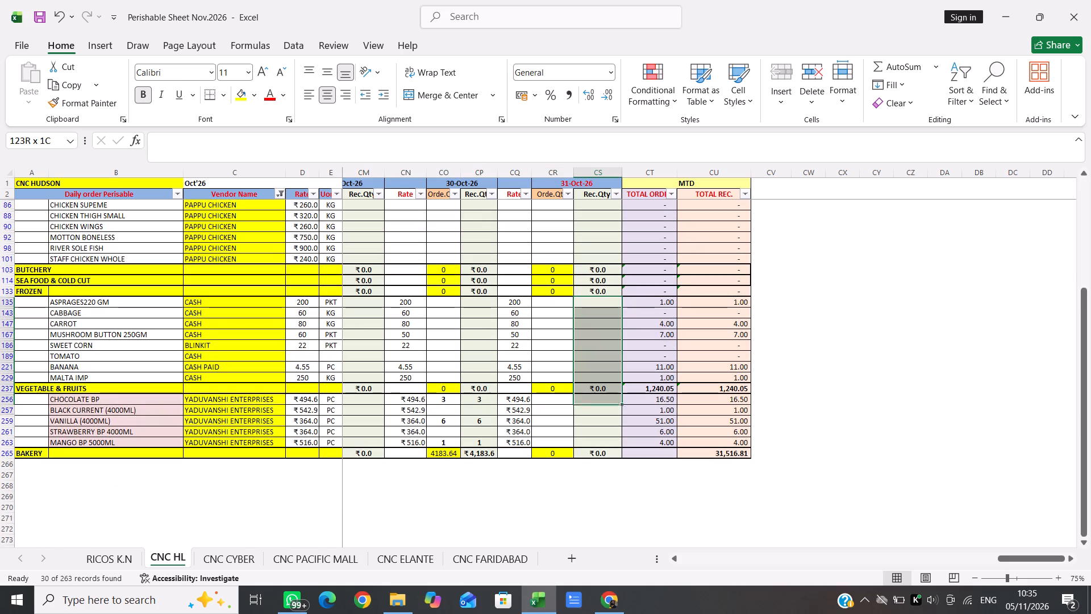
pyautogui.hotkey('shift', 'Up')
pyautogui.hotkey('shift', 'Up')
pyautogui.hotkey('shift', 'Up')
pyautogui.hotkey('shift', 'Left')
pyautogui.hotkey('shift', 'Left')
pyautogui.hotkey('shift', 'Left')
pyautogui.hotkey('shift', 'Left')
pyautogui.hotkey('shift', 'Left')
pyautogui.hotkey('shift', 'Left')
pyautogui.hotkey('shift', 'Left')
pyautogui.hotkey('shift', 'Left')
pyautogui.hotkey('shift', 'Left')
pyautogui.hotkey('shift', 'Left')
pyautogui.hotkey('shift', 'Left')
pyautogui.hotkey('shift', 'Left')
pyautogui.hotkey('shift', 'Left')
pyautogui.hotkey('shift', 'Left')
pyautogui.hotkey('shift', 'Left')
pyautogui.hotkey('shift', 'Left')
pyautogui.hotkey('shift', 'Left')
pyautogui.hotkey('shift', 'Left')
pyautogui.hotkey('shift', 'Left')
pyautogui.hotkey('shift', 'Left')
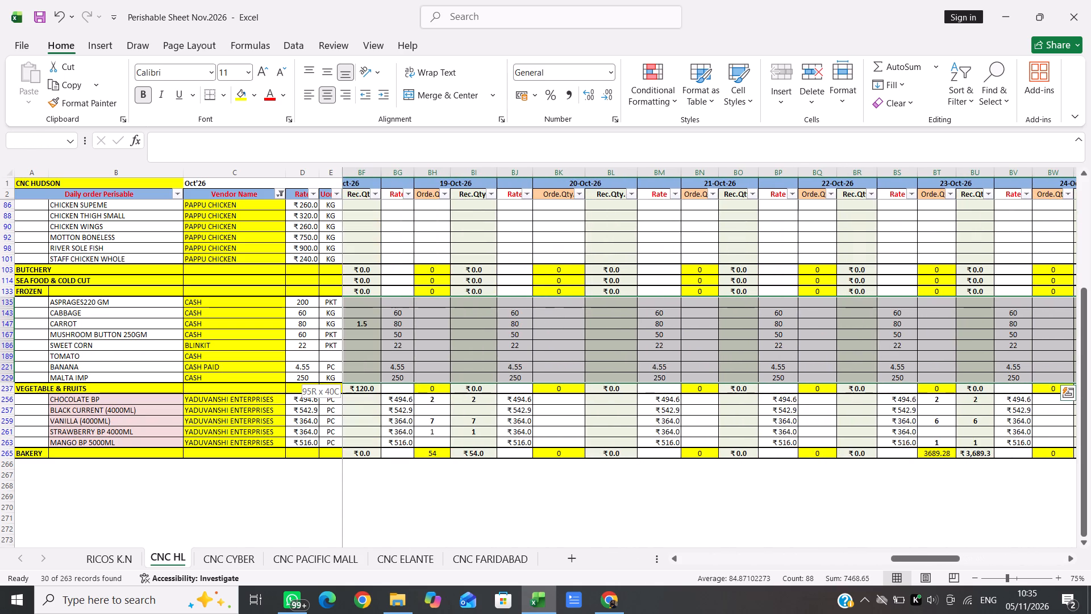
pyautogui.hotkey('shift', 'Left')
pyautogui.hotkey('shift', 'Left')
pyautogui.hotkey('shift', 'Left')
pyautogui.hotkey('shift', 'Left')
pyautogui.hotkey('shift', 'Left')
pyautogui.hotkey('shift', 'Left')
pyautogui.hotkey('shift', 'Left')
pyautogui.hotkey('shift', 'Left')
pyautogui.hotkey('shift', 'Left')
pyautogui.hotkey('shift', 'Left')
pyautogui.hotkey('shift', 'Left')
pyautogui.hotkey('shift', 'Left')
pyautogui.hotkey('shift', 'Left')
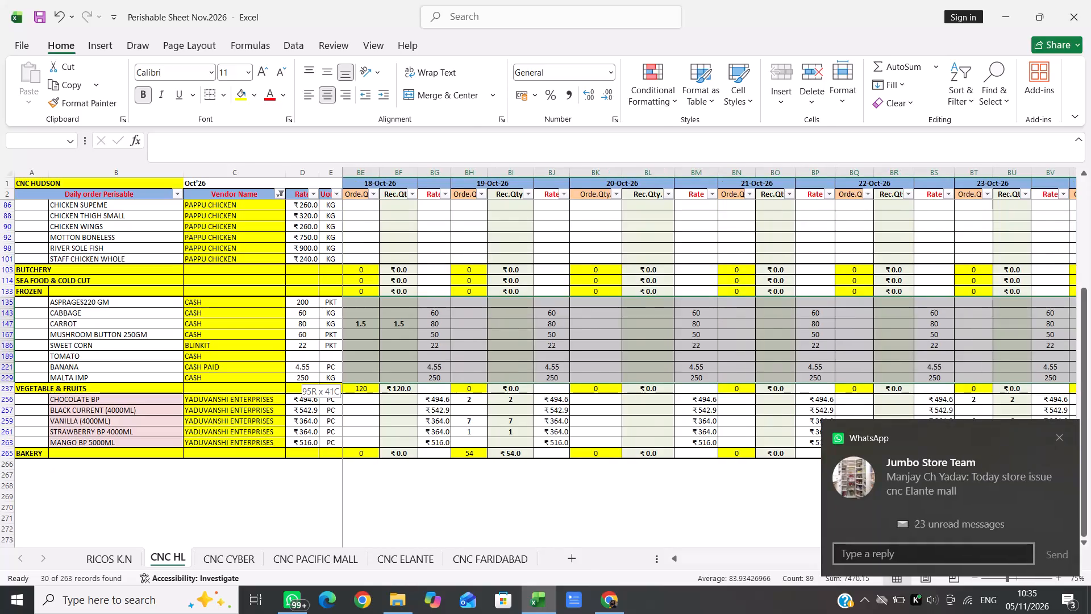
pyautogui.hotkey('shift', 'Left')
pyautogui.hotkey('shift', 'Left')
pyautogui.hotkey('shift', 'Left')
pyautogui.hotkey('shift', 'Left')
pyautogui.hotkey('shift', 'Left')
pyautogui.hotkey('shift', 'Left')
pyautogui.hotkey('shift', 'Left')
pyautogui.hotkey('shift', 'Left')
pyautogui.hotkey('shift', 'Left')
pyautogui.hotkey('shift', 'Left')
pyautogui.hotkey('shift', 'Left')
pyautogui.hotkey('shift', 'Left')
pyautogui.hotkey('shift', 'Left')
pyautogui.hotkey('shift', 'Left')
pyautogui.hotkey('shift', 'Left')
pyautogui.hotkey('shift', 'Left')
pyautogui.hotkey('shift', 'Left')
pyautogui.hotkey('shift', 'Left')
pyautogui.hotkey('shift', 'Left')
pyautogui.hotkey('shift', 'Left')
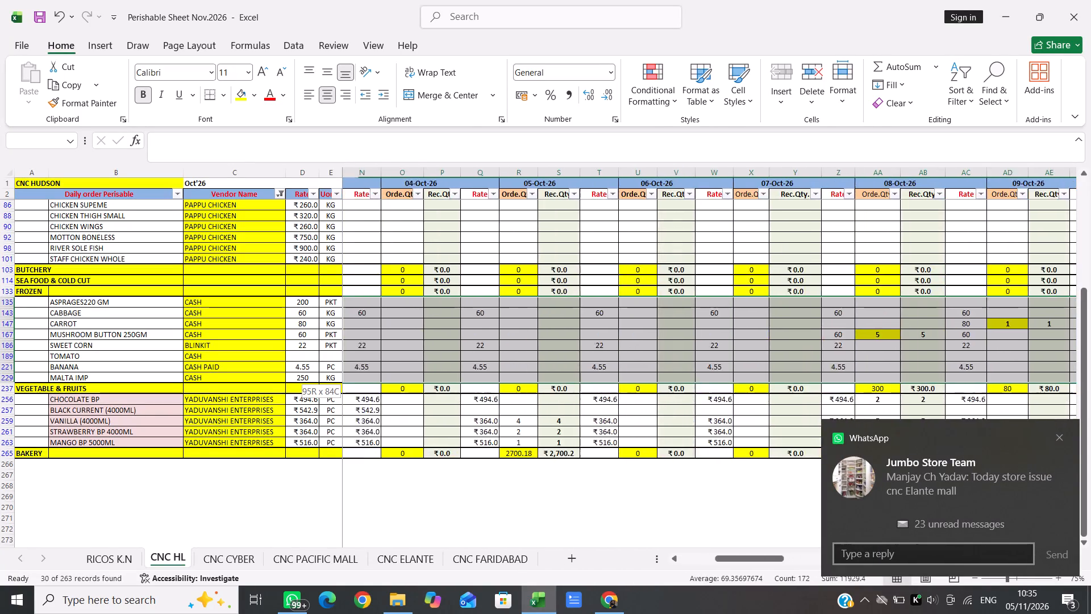
pyautogui.hotkey('shift', 'Right')
pyautogui.hotkey('shift', 'Right')
pyautogui.hotkey('shift', 'Right')
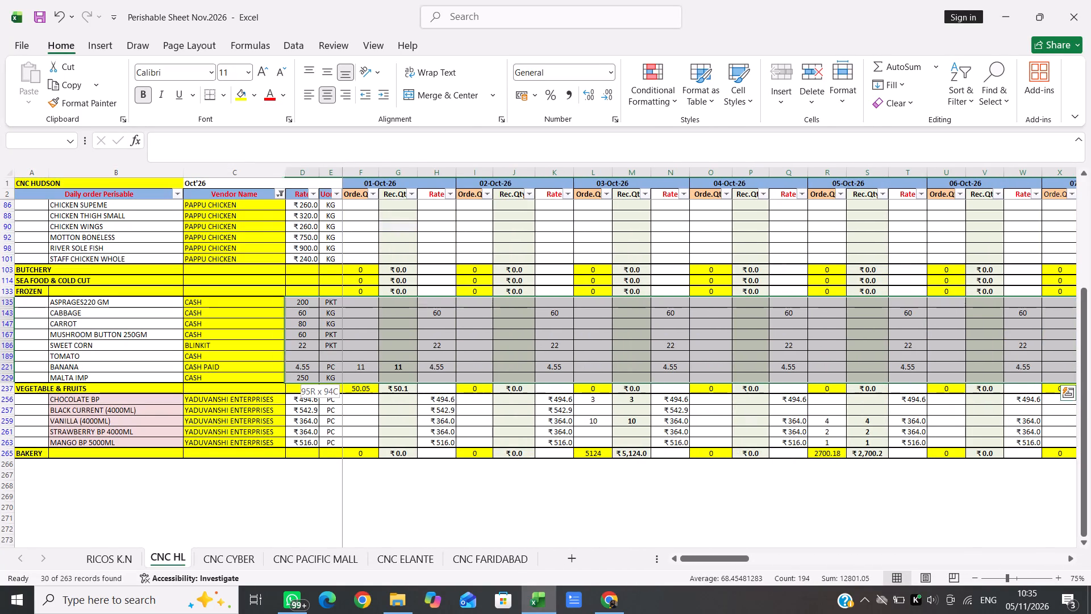
pyautogui.hotkey('shift', 'Right')
pyautogui.hotkey('shift', 'Right')
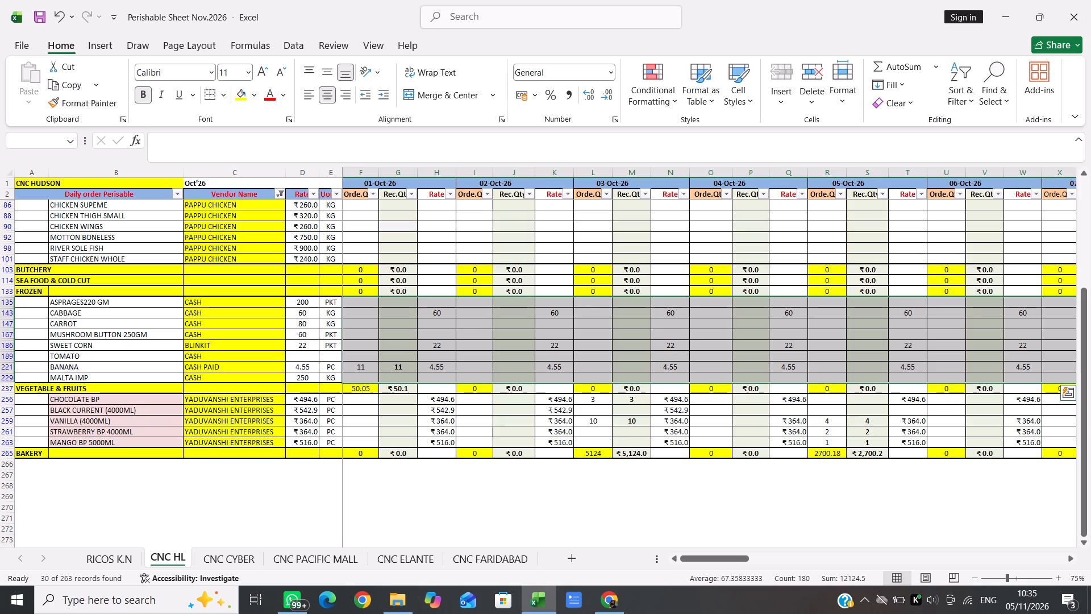
pyautogui.press('Delete')
# Clear the daily quantities and rates in the Yaduvanshi Enterprises rows, Chocolate BP to Mango BP 5000ML, from CS256 back across to F263.
pyautogui.hscroll(-2, 696, 323)
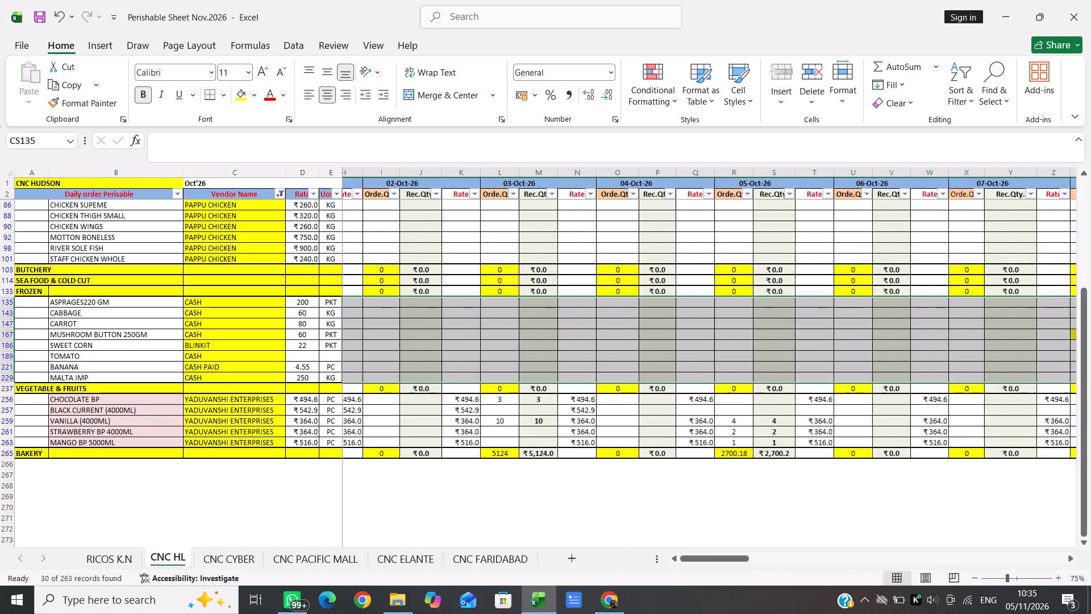
pyautogui.hscroll(-5, 696, 323)
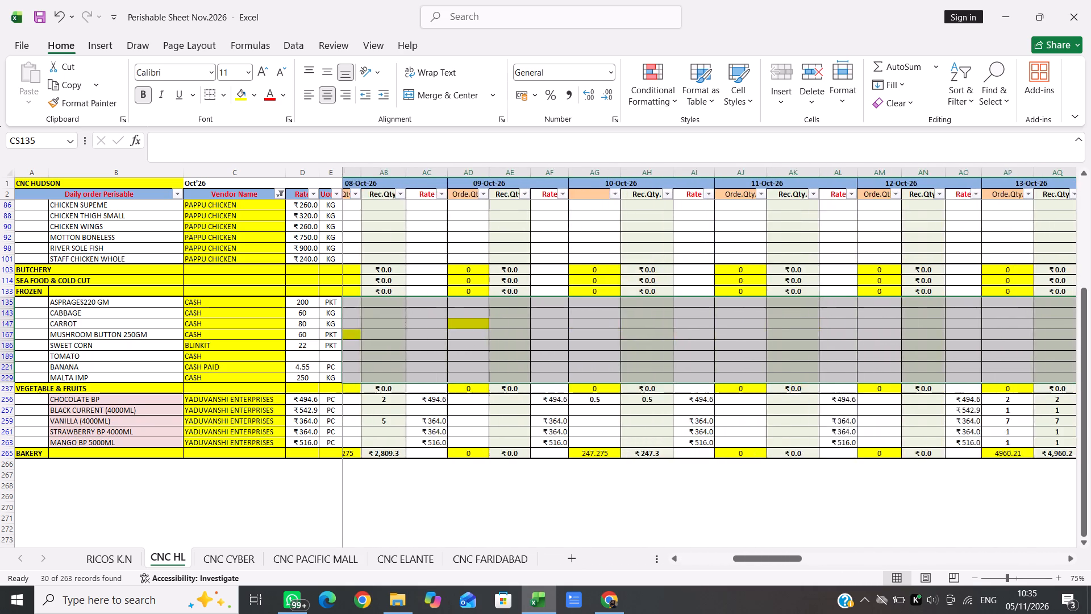
pyautogui.hscroll(-11, 696, 323)
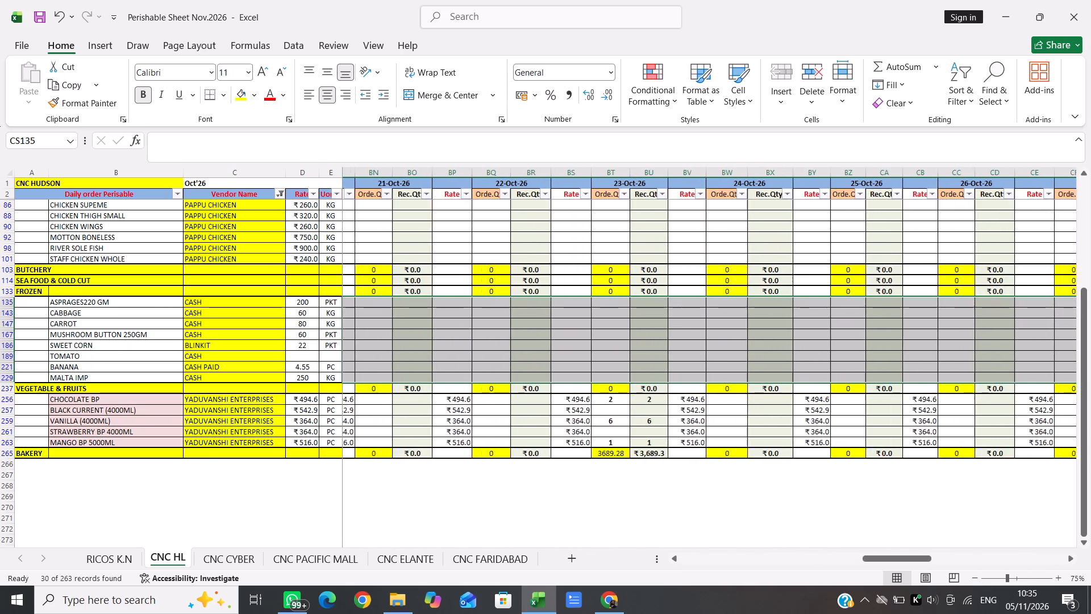
pyautogui.hscroll(-6, 696, 323)
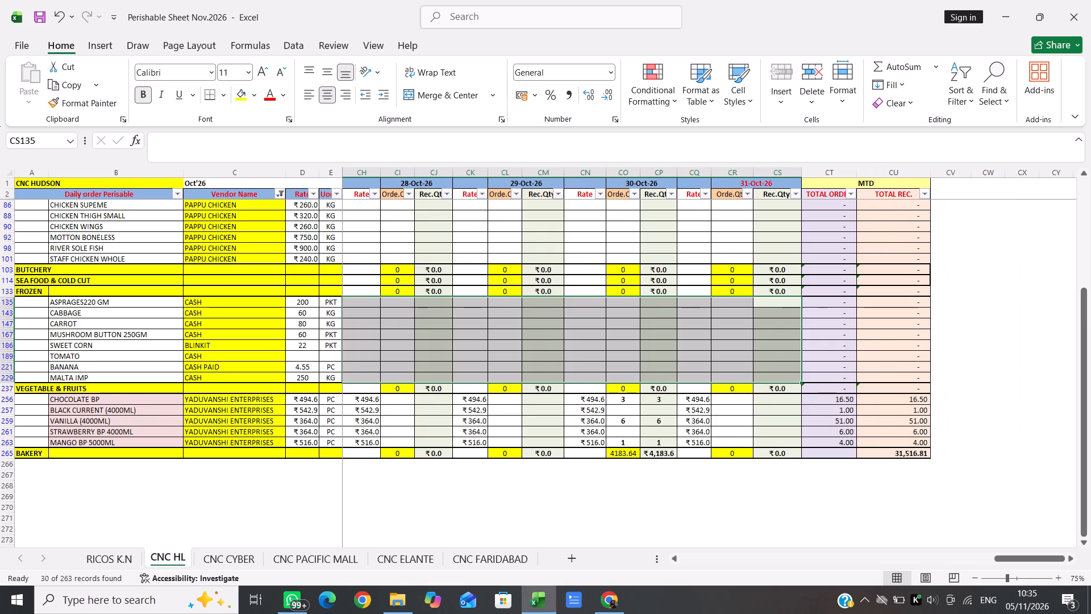
pyautogui.click(774, 401)
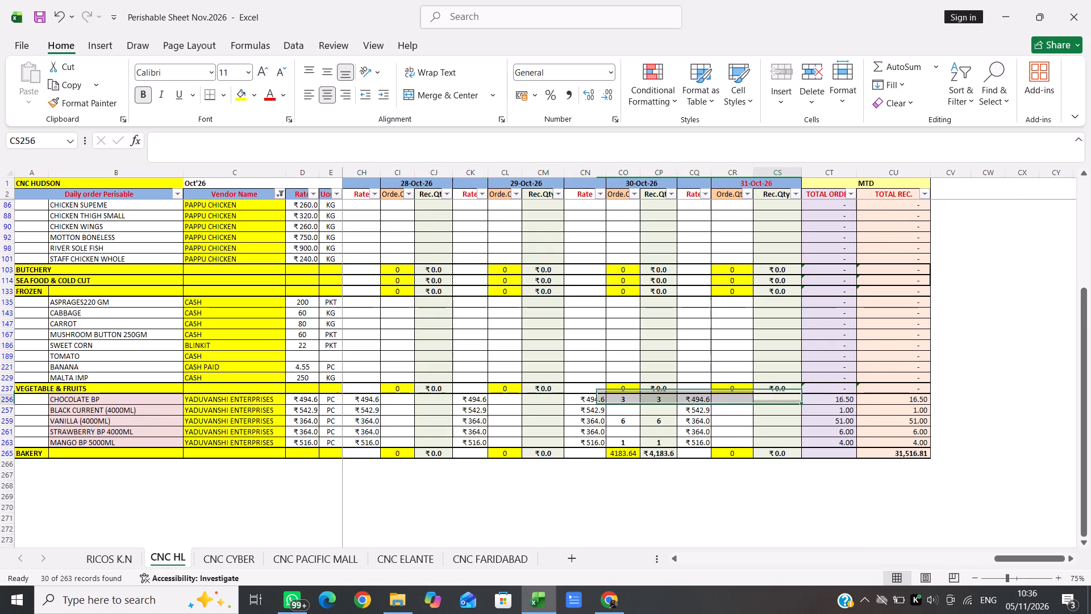
pyautogui.hotkey('shift', 'Down')
pyautogui.hotkey('shift', 'Down')
pyautogui.hotkey('shift', 'Down')
pyautogui.hotkey('shift', 'Down')
pyautogui.hotkey('shift', 'Down')
pyautogui.hotkey('shift', 'Up')
pyautogui.hotkey('shift', 'Left')
pyautogui.hotkey('shift', 'Left')
pyautogui.hotkey('shift', 'Left')
pyautogui.hotkey('shift', 'Left')
pyautogui.hotkey('shift', 'Left')
pyautogui.hotkey('shift', 'Left')
pyautogui.hotkey('shift', 'Left')
pyautogui.hotkey('shift', 'Left')
pyautogui.hotkey('shift', 'Left')
pyautogui.hotkey('shift', 'Left')
pyautogui.hotkey('shift', 'Left')
pyautogui.hotkey('shift', 'Left')
pyautogui.hotkey('shift', 'Left')
pyautogui.hotkey('shift', 'Left')
pyautogui.hotkey('shift', 'Left')
pyautogui.hotkey('shift', 'Left')
pyautogui.hotkey('shift', 'Left')
pyautogui.hotkey('shift', 'Left')
pyautogui.hotkey('shift', 'Left')
pyautogui.hotkey('shift', 'Left')
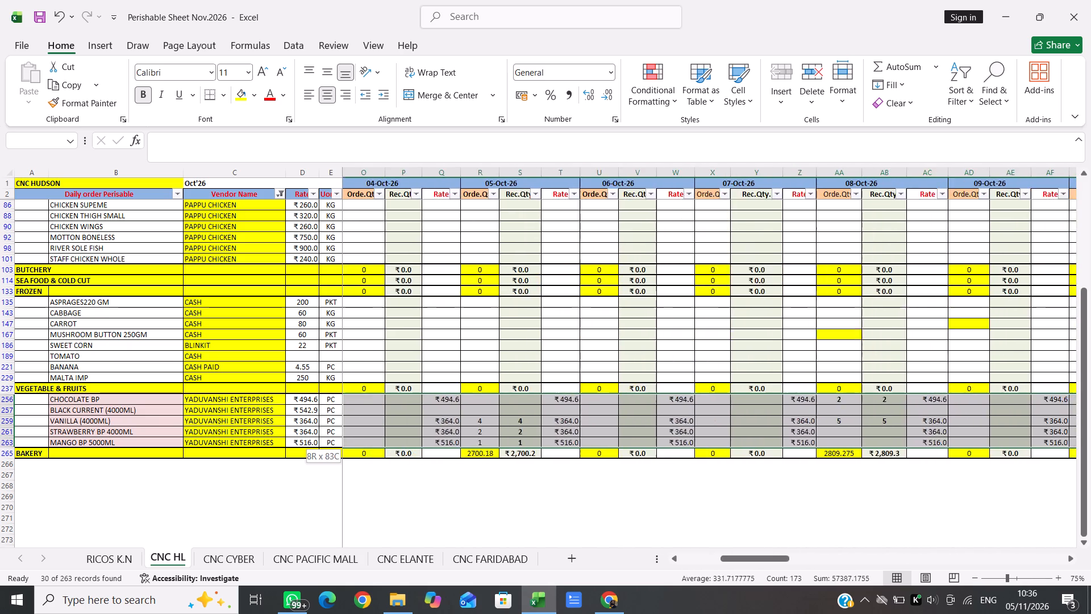
pyautogui.hotkey('shift', 'Right')
pyautogui.hotkey('shift', 'Right')
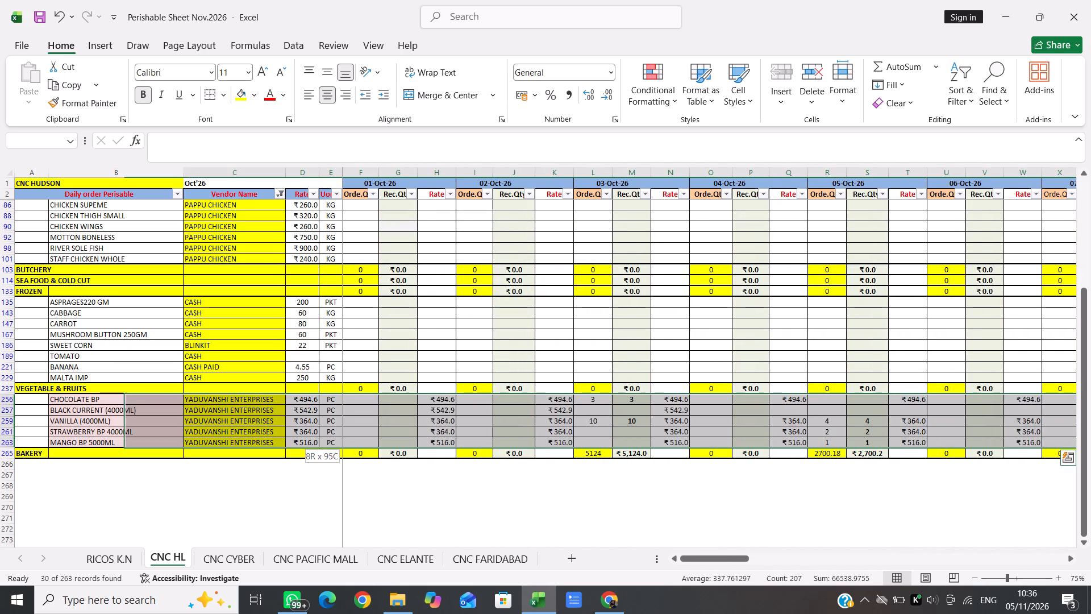
pyautogui.hotkey('shift', 'Right')
pyautogui.hotkey('shift', 'Right')
pyautogui.hotkey('shift', 'Right')
pyautogui.press('Delete')
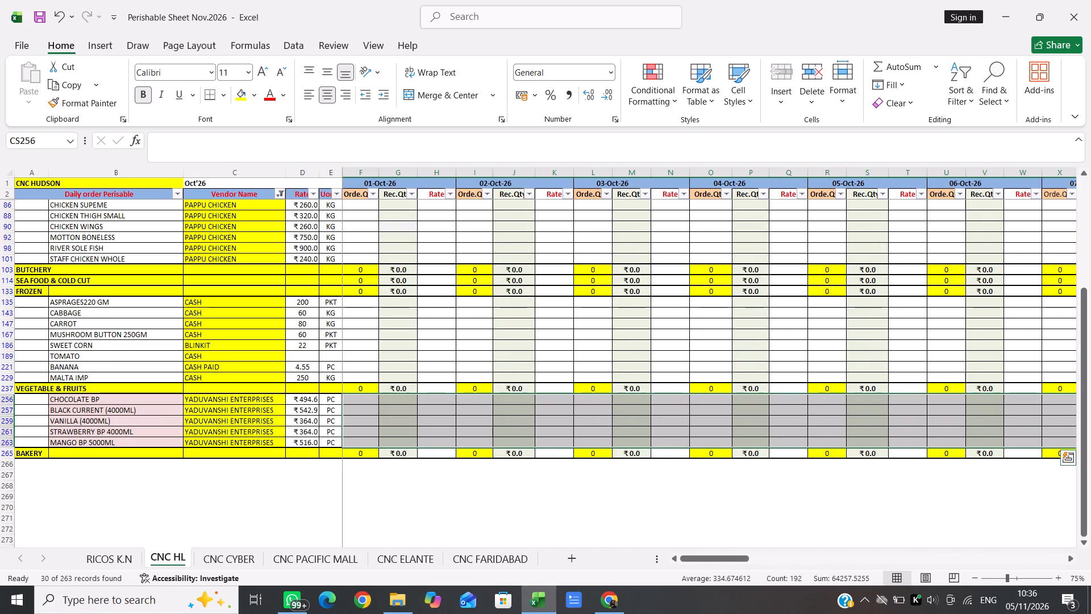
# Check the cleared CNC HL rows across the month and clear the filter from the Vendor Name column.
pyautogui.click(686, 424)
pyautogui.hscroll(-2, 776, 329)
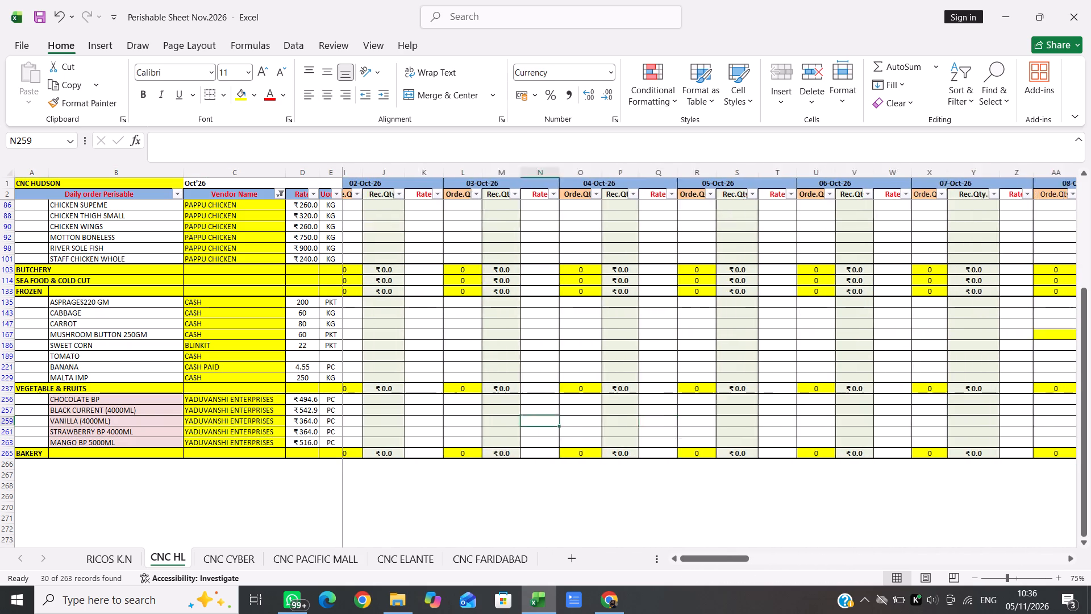
pyautogui.hscroll(-12, 776, 329)
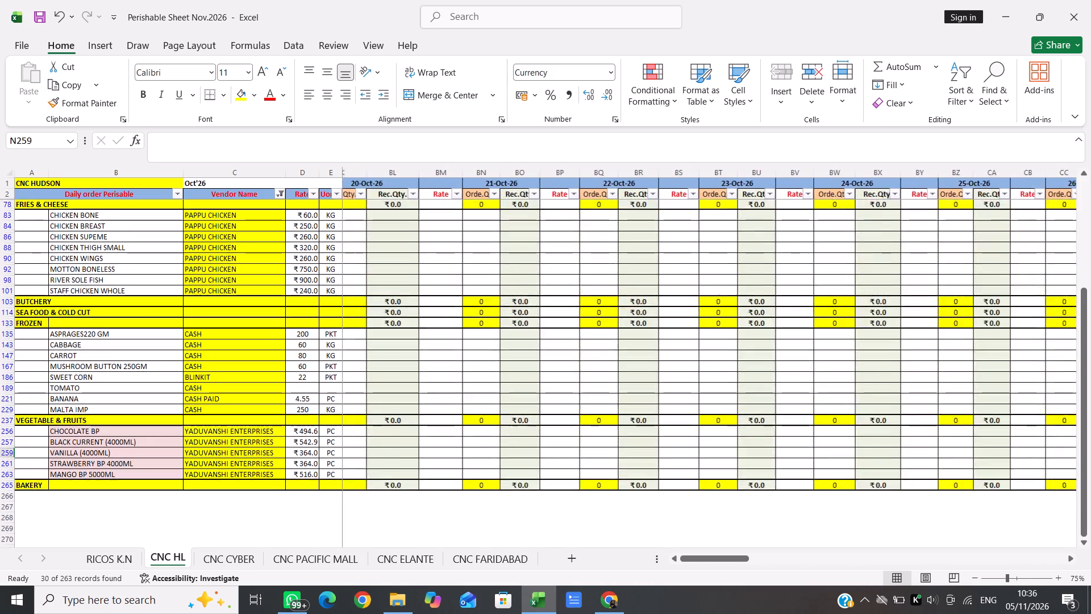
pyautogui.hscroll(-8, 776, 329)
pyautogui.scroll(4, 776, 329)
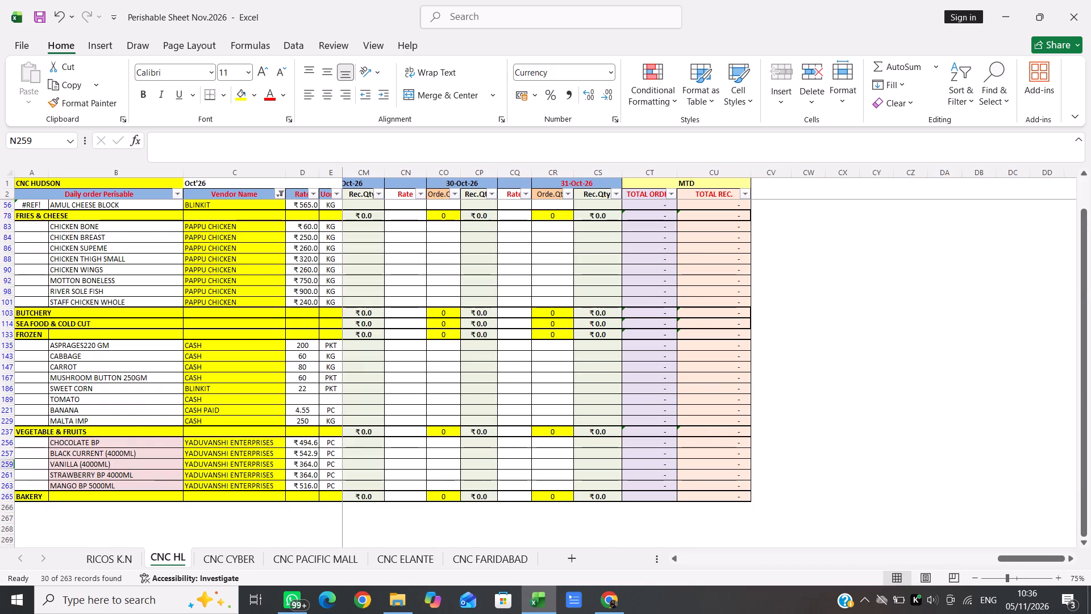
pyautogui.click(280, 195)
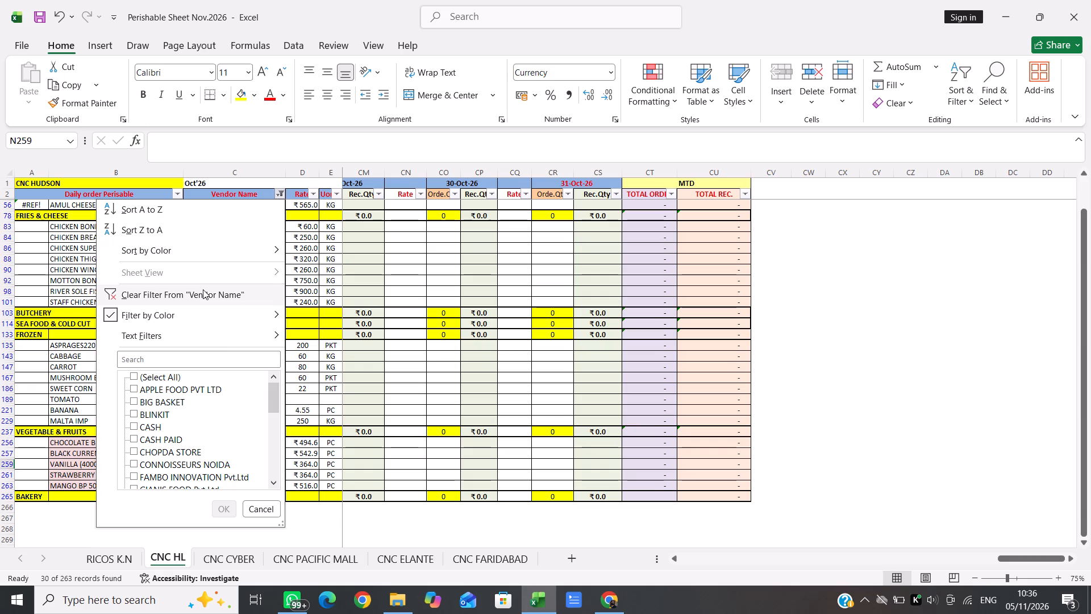
pyautogui.click(203, 289)
# Change the month label in C1 of CNC HL to Nov'26.
pyautogui.scroll(-2, 482, 350)
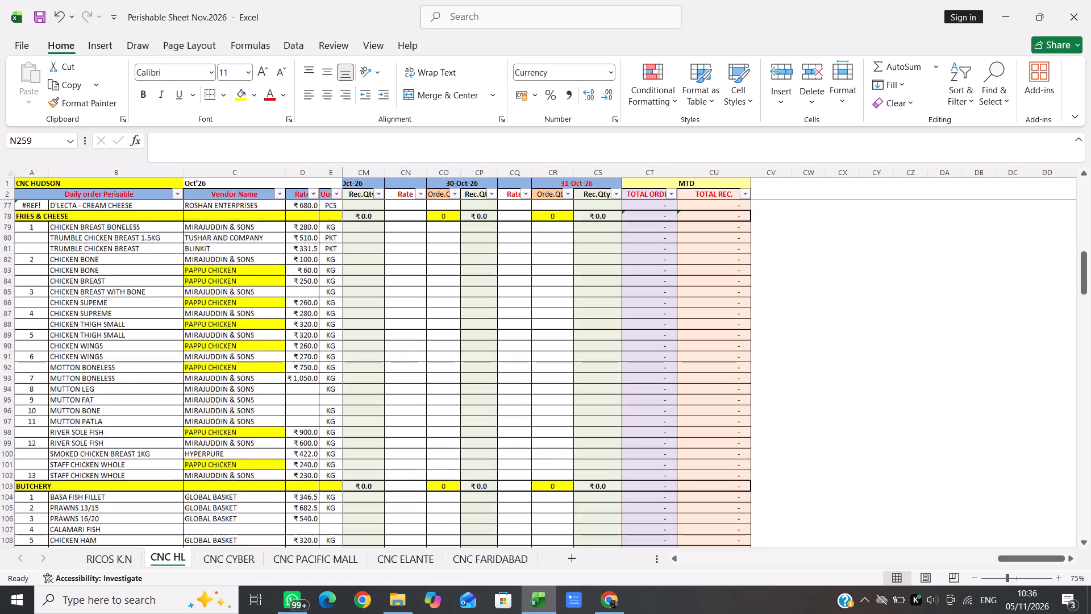
pyautogui.scroll(3, 482, 350)
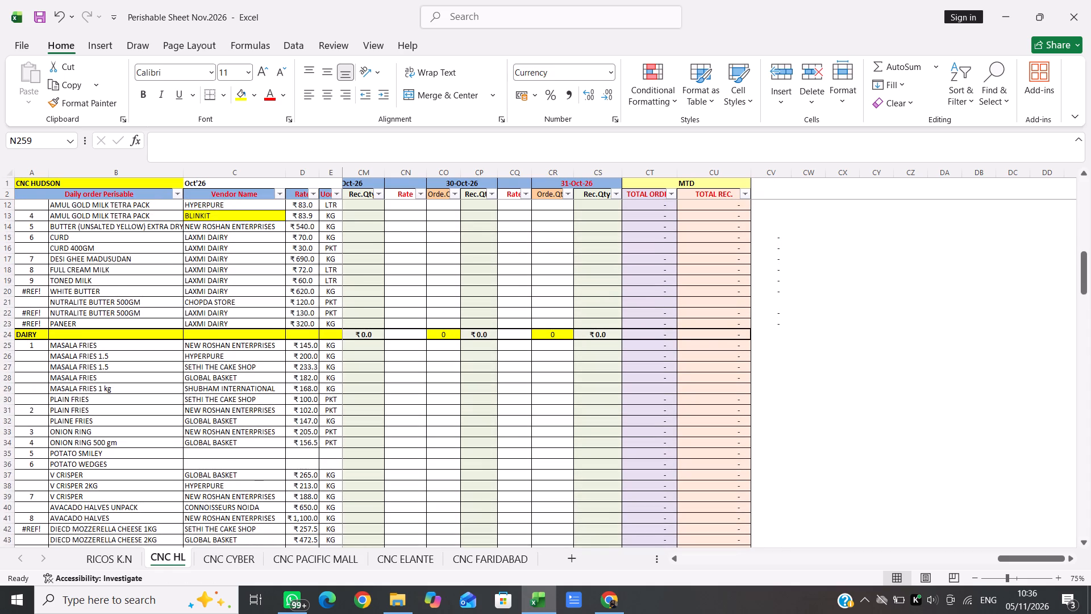
pyautogui.doubleClick(194, 184)
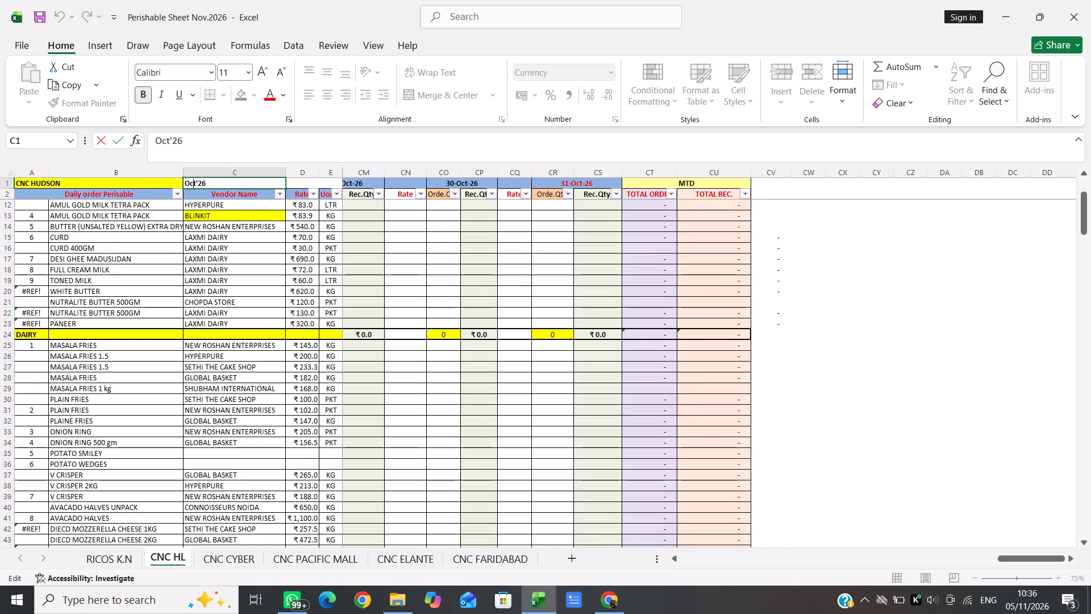
pyautogui.click(194, 184)
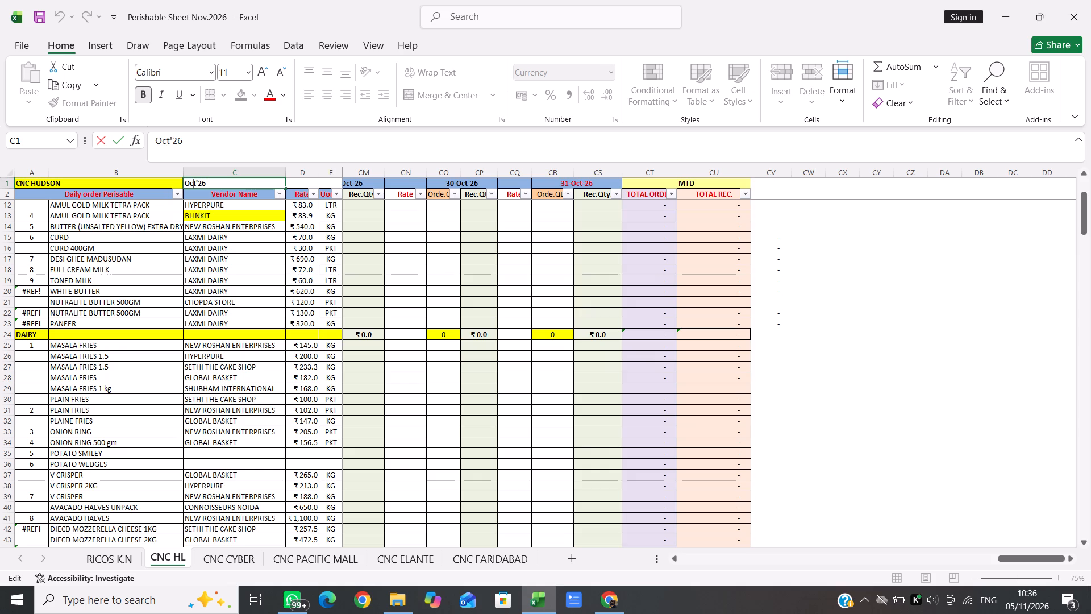
pyautogui.click(197, 184)
pyautogui.press('BackSpace')
pyautogui.press('BackSpace')
pyautogui.press('BackSpace')
pyautogui.press('n')
pyautogui.press('BackSpace')
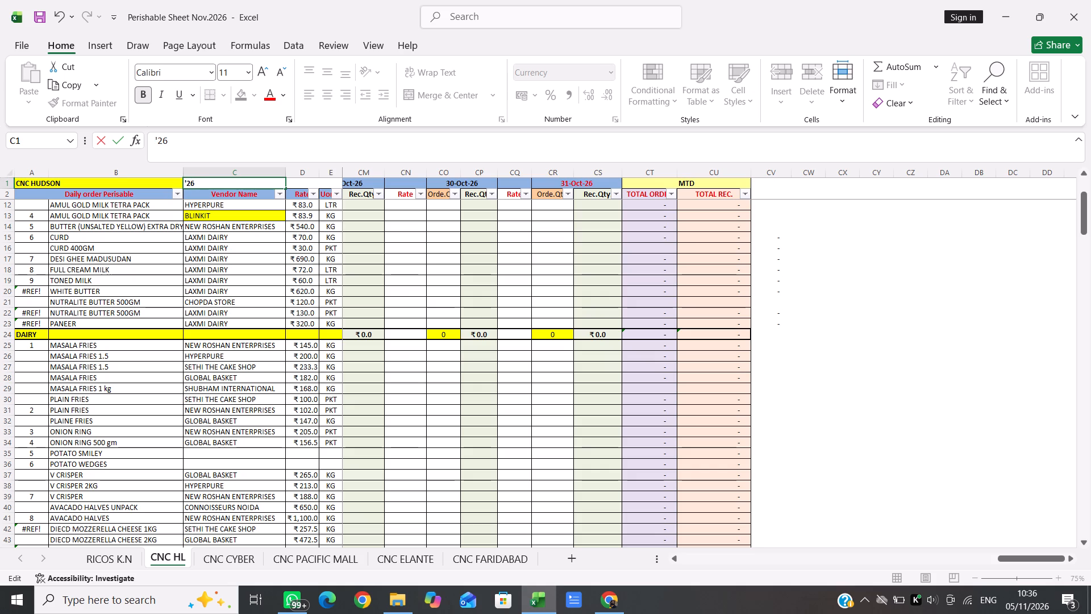
pyautogui.press('n')
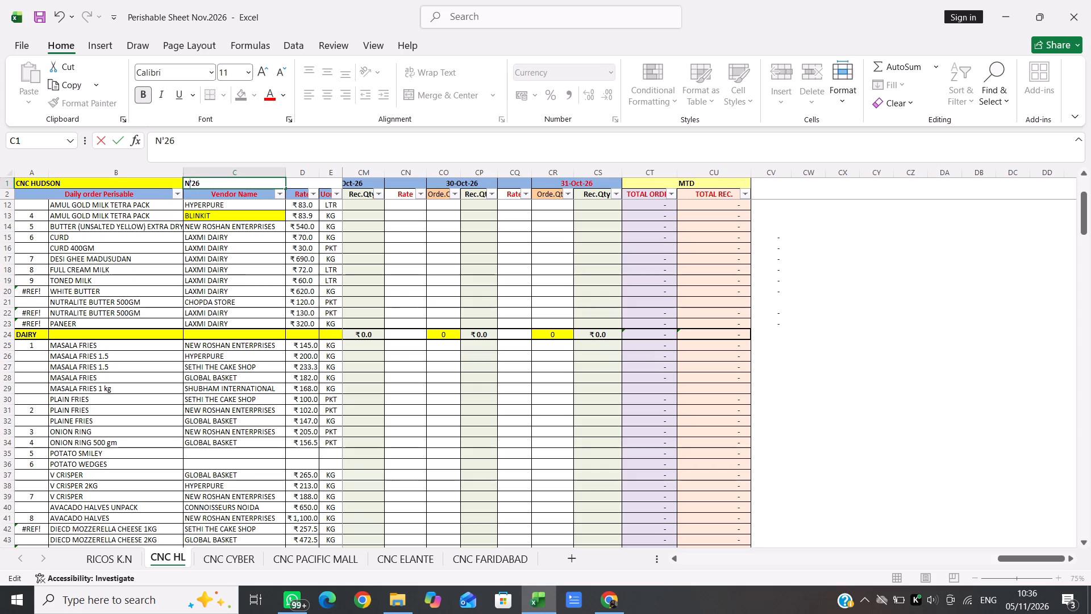
pyautogui.write('ove')
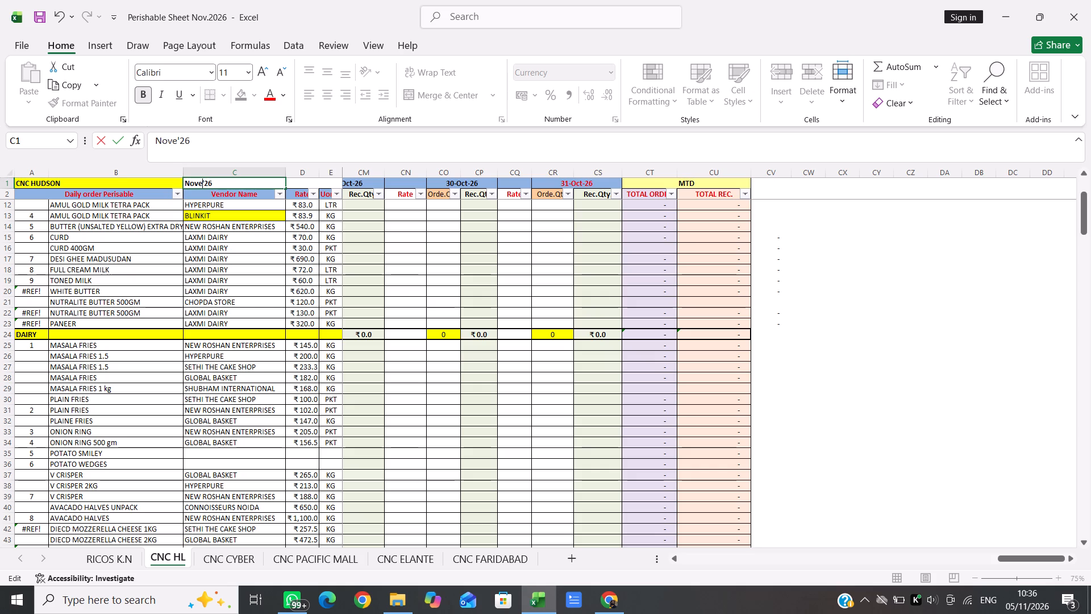
pyautogui.press('BackSpace')
pyautogui.press('Return')
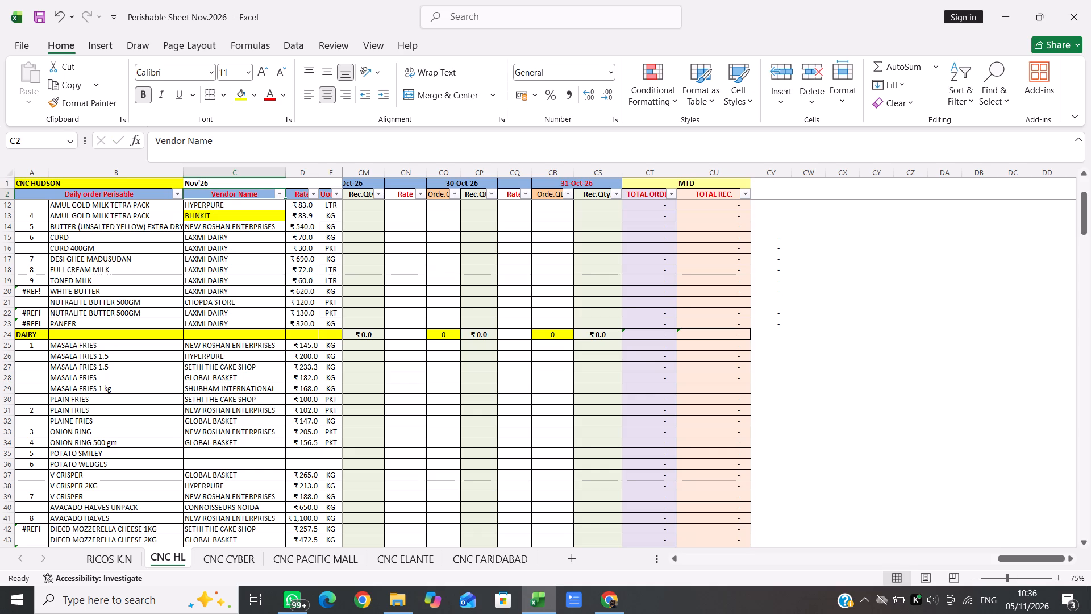
# Set the first date header of CNC HL, in F1, to 01/11/2026.
pyautogui.hscroll(3, 371, 189)
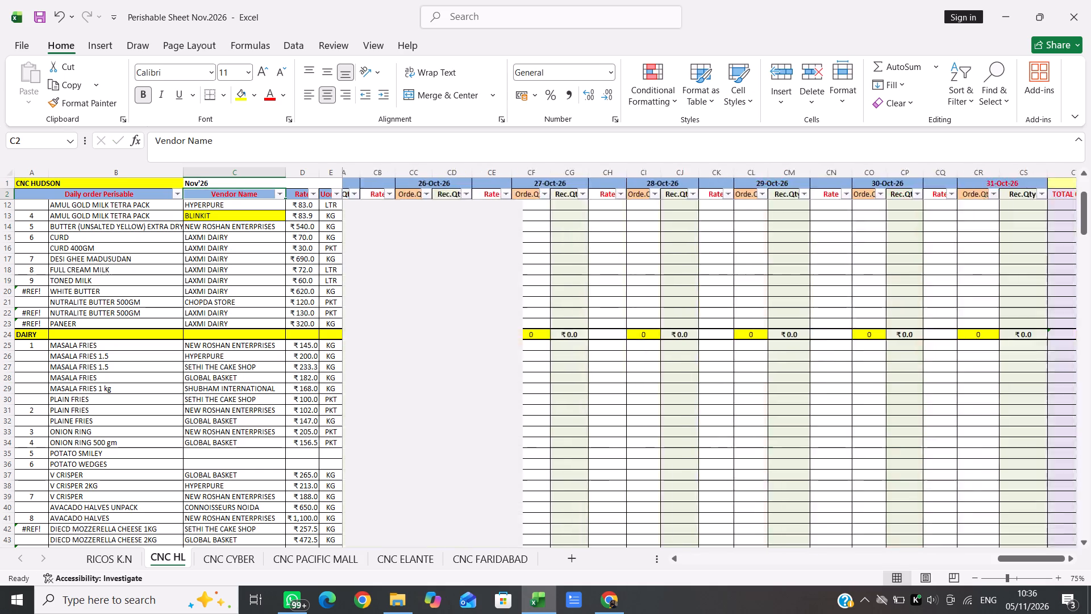
pyautogui.hscroll(4, 371, 189)
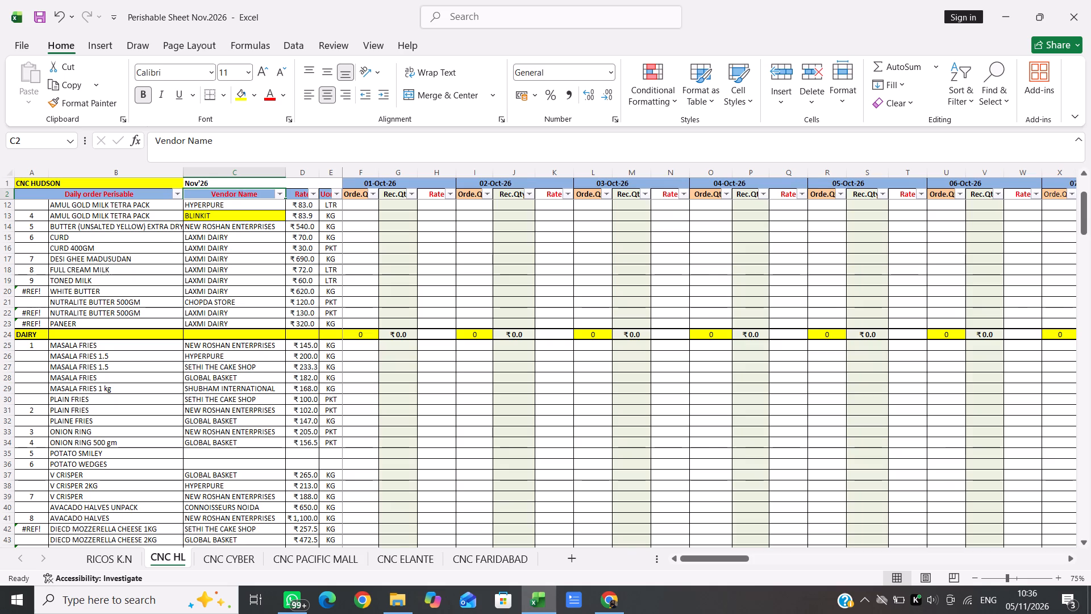
pyautogui.doubleClick(386, 180)
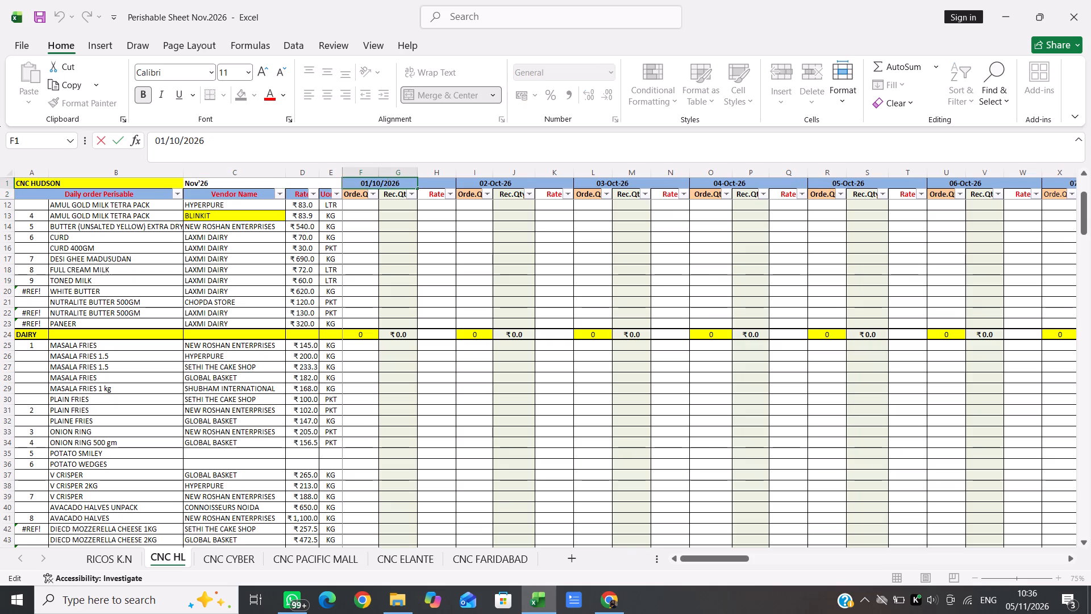
pyautogui.press('Left')
pyautogui.press('Left')
pyautogui.press('Left')
pyautogui.press('Down')
pyautogui.press('Left')
pyautogui.press('Left')
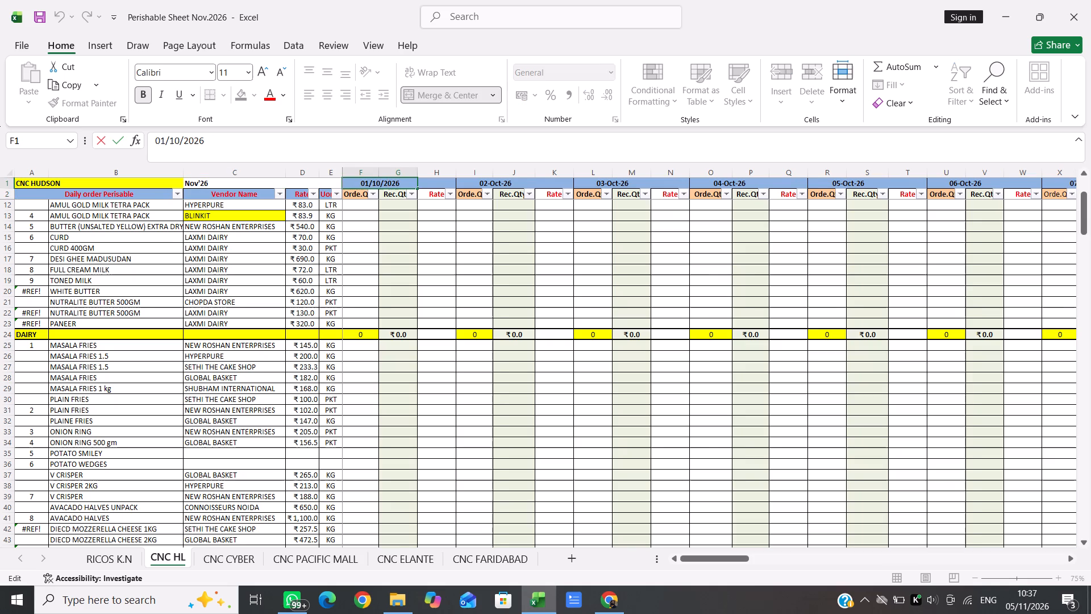
pyautogui.press('Left')
pyautogui.press('Left')
pyautogui.press('Left')
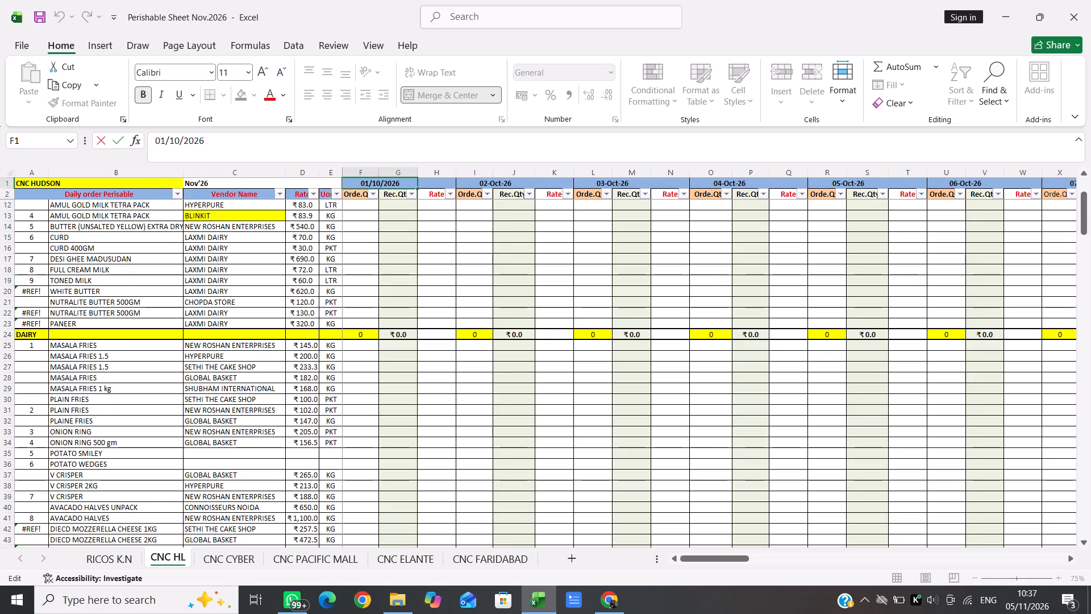
pyautogui.press('BackSpace')
pyautogui.press('1')
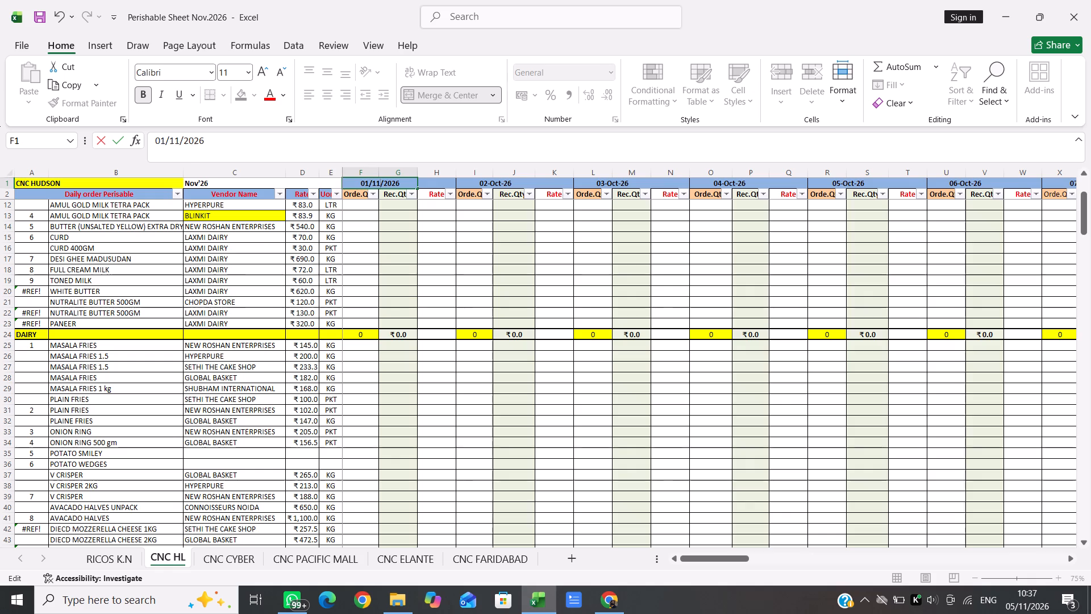
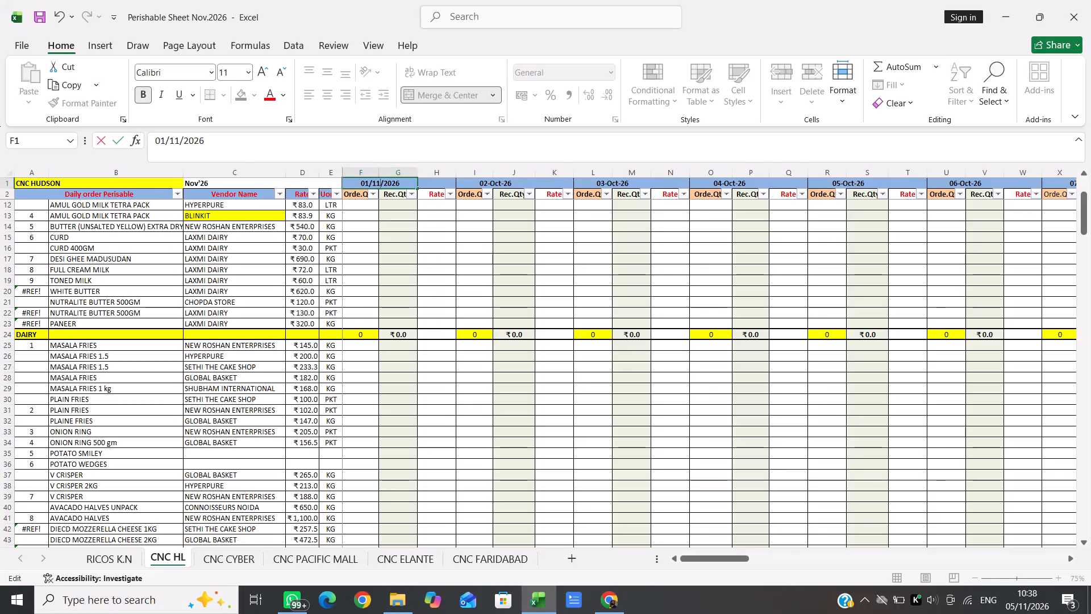
# Commit 01/11/2026 as the first date header in F1 of CNC HL and check the sheet's date headers and rows.
pyautogui.press('Return')
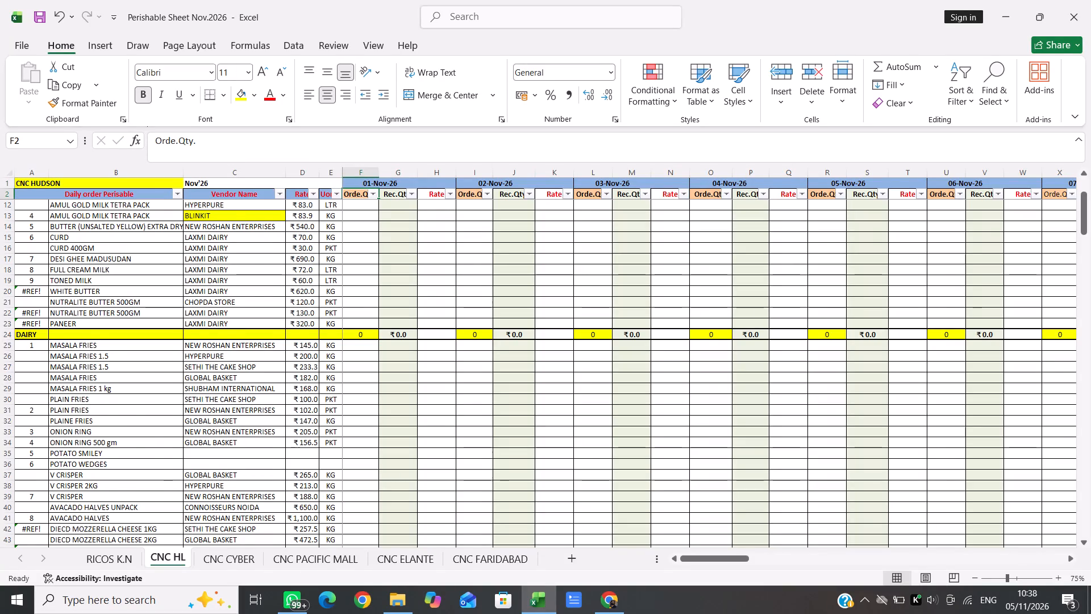
pyautogui.scroll(-3, 547, 315)
pyautogui.scroll(2, 547, 315)
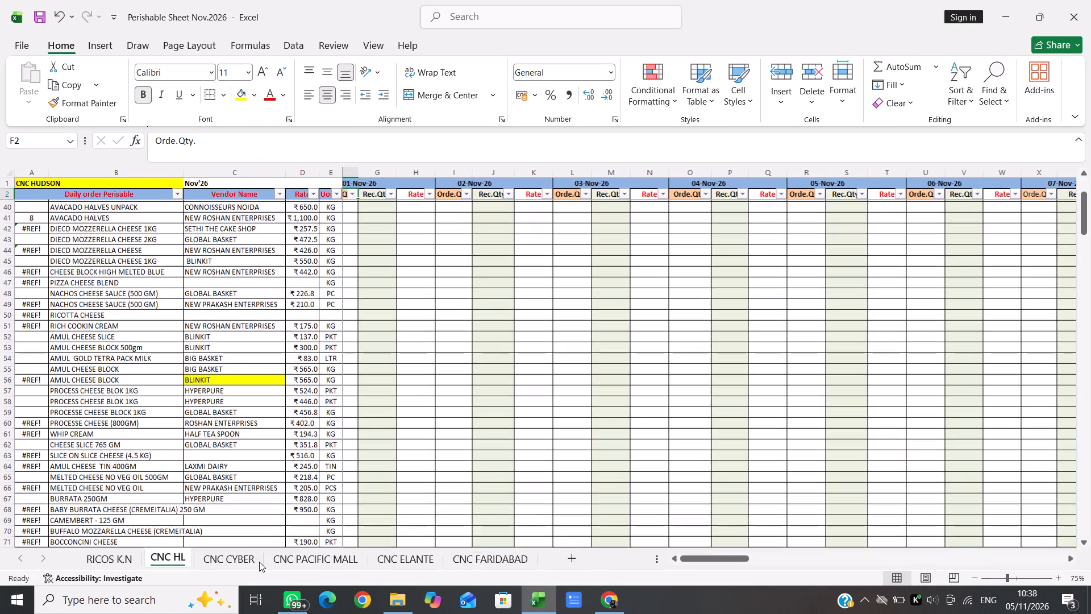
# Check the CNC CYBER sheet briefly and go on to the CNC PACIFIC MALL sheet.
pyautogui.click(249, 561)
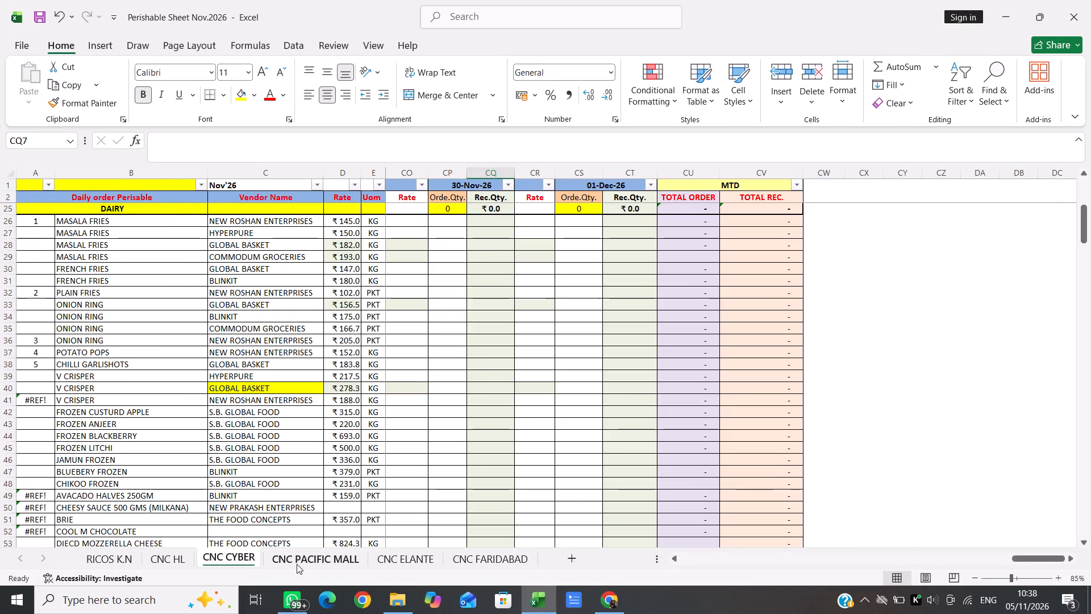
pyautogui.click(297, 562)
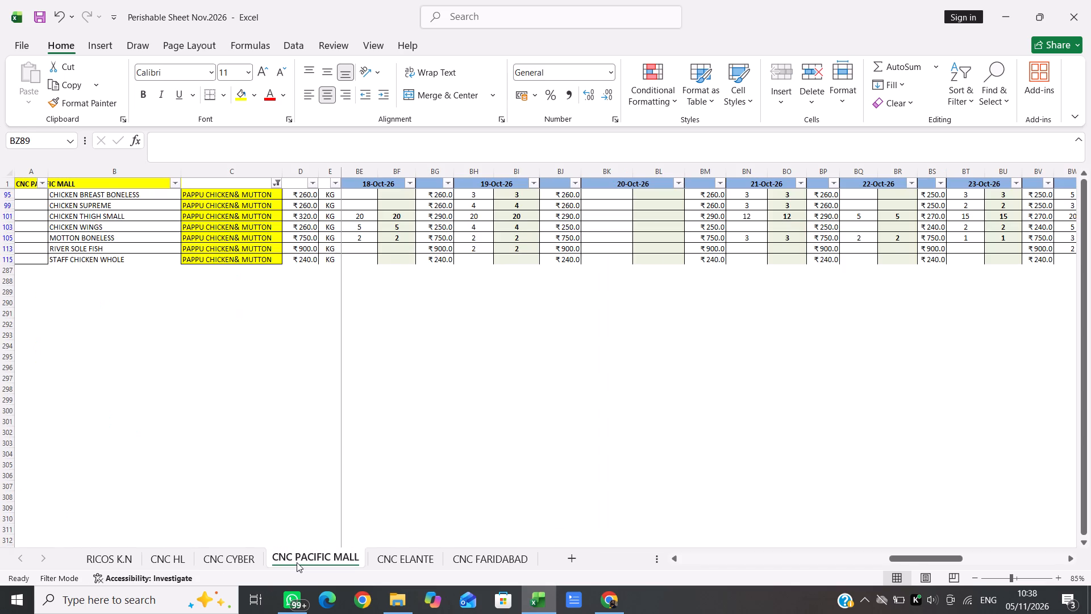
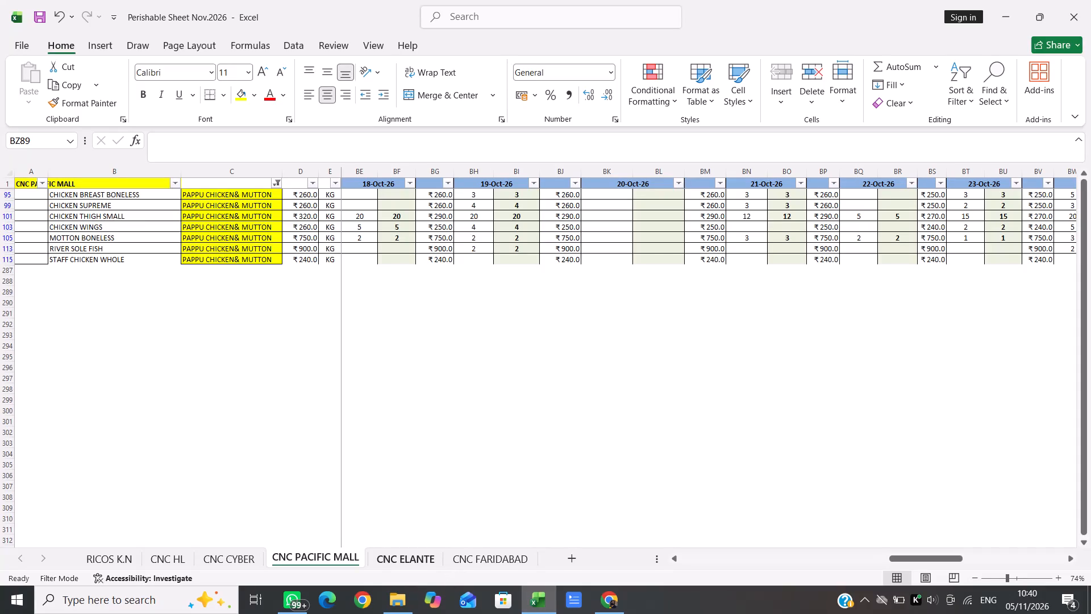
# Filter column C of the CNC PACIFIC MALL sheet by cell colour to show only the rows with no fill.
pyautogui.hscroll(5, 423, 255)
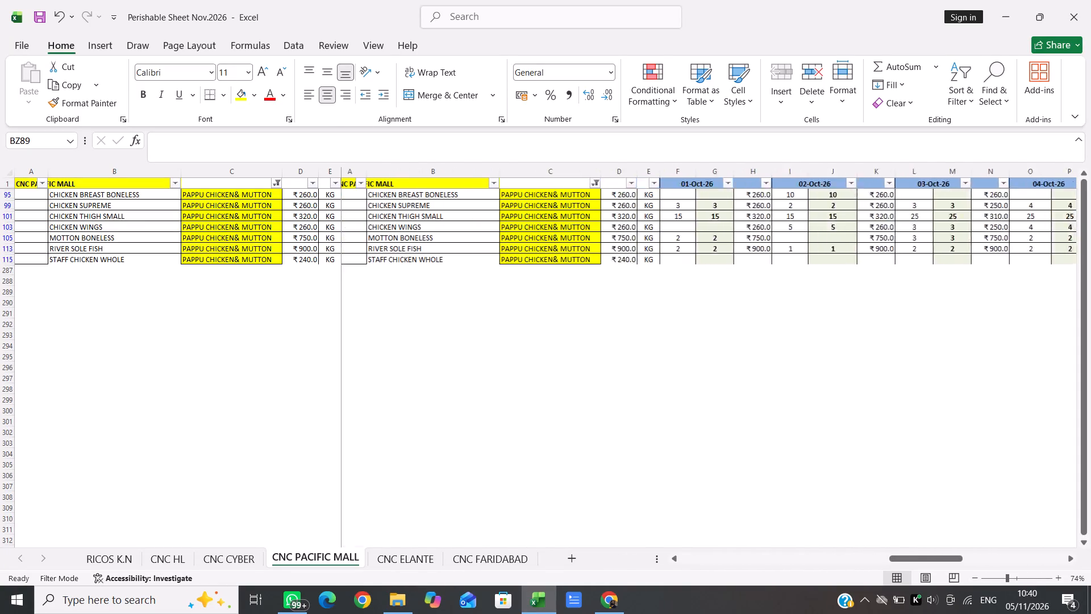
pyautogui.click(274, 185)
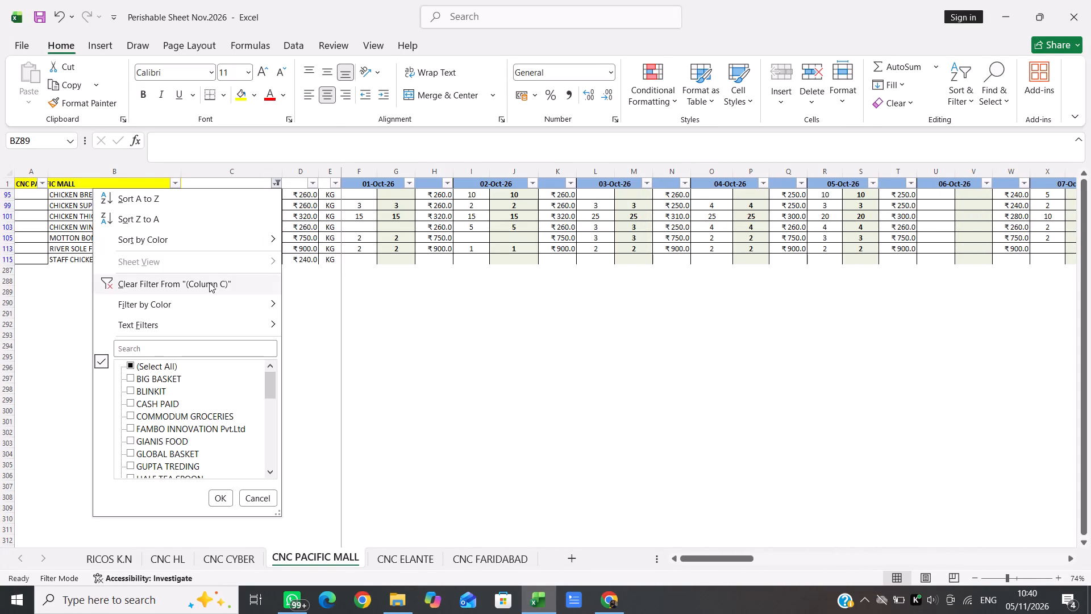
pyautogui.click(328, 376)
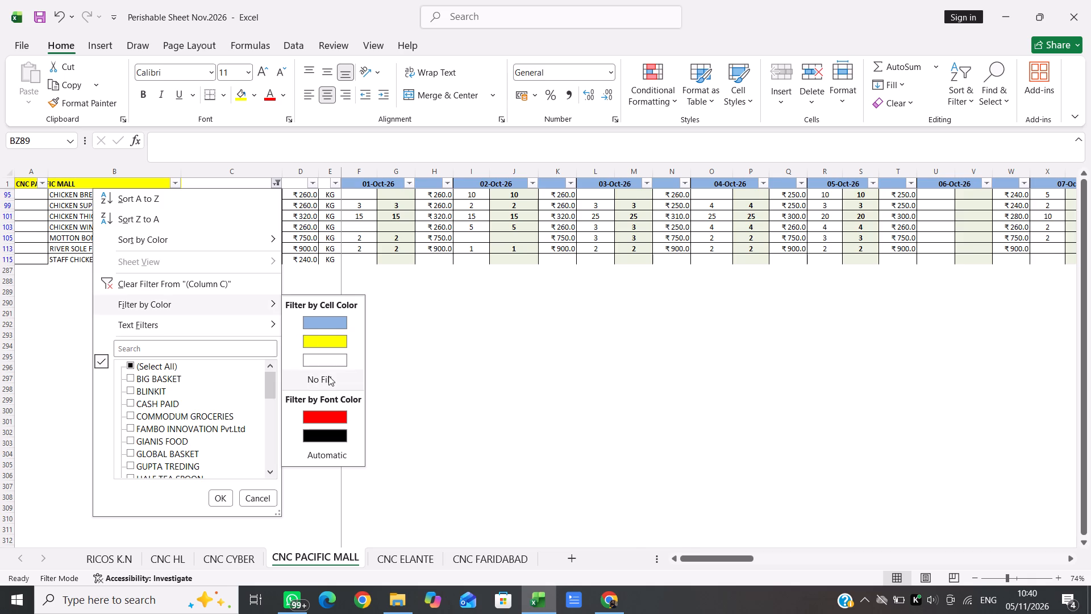
# Clear all daily quantities and rates in the filtered rows from F3 to CS285, keeping the MTD columns.
pyautogui.scroll(7, 455, 275)
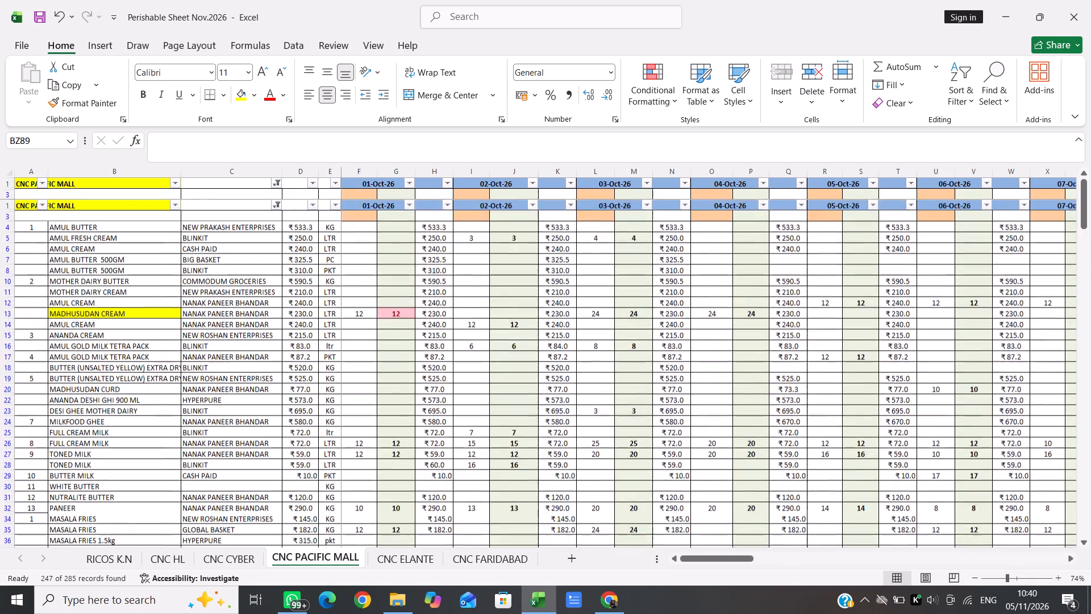
pyautogui.hscroll(3, 455, 275)
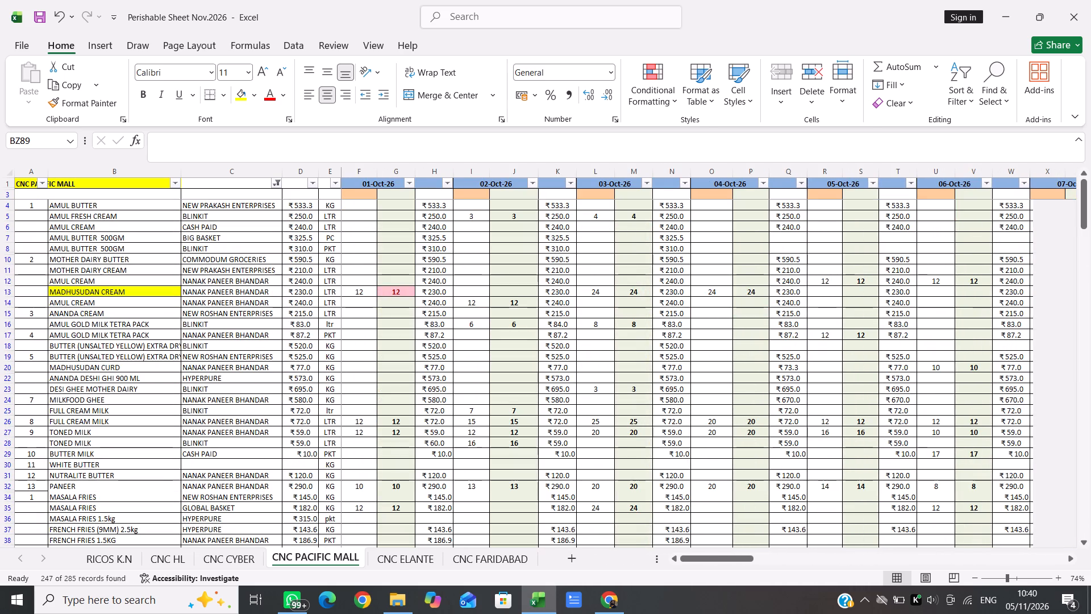
pyautogui.click(357, 198)
pyautogui.hotkey('shift', 'Down')
pyautogui.hotkey('shift', 'Down')
pyautogui.hotkey('shift', 'Down')
pyautogui.hotkey('shift', 'Down')
pyautogui.hotkey('shift', 'Down')
pyautogui.hotkey('shift', 'Down')
pyautogui.hotkey('shift', 'Down')
pyautogui.hotkey('shift', 'Down')
pyautogui.hotkey('shift', 'Down')
pyautogui.hotkey('shift', 'Down')
pyautogui.hotkey('shift', 'Down')
pyautogui.hotkey('shift', 'Down')
pyautogui.hotkey('shift', 'Down')
pyautogui.hotkey('shift', 'Down')
pyautogui.hotkey('shift', 'Down')
pyautogui.hotkey('shift', 'Down')
pyautogui.hotkey('shift', 'Down')
pyautogui.hotkey('shift', 'Down')
pyautogui.hotkey('shift', 'Down')
pyautogui.hotkey('shift', 'Down')
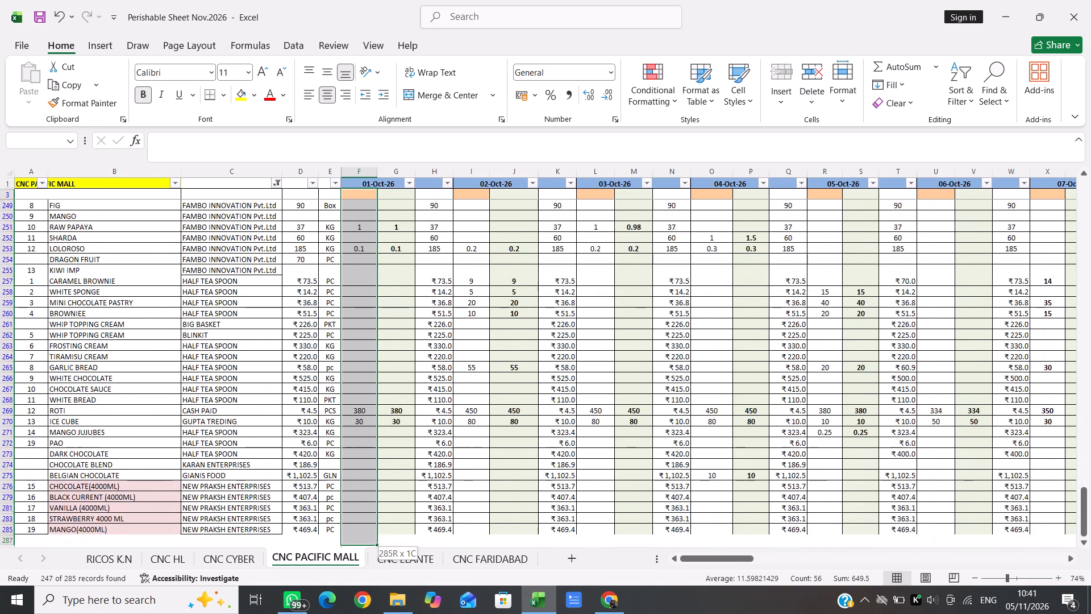
pyautogui.hotkey('shift', 'Up')
pyautogui.hotkey('shift', 'Up')
pyautogui.hotkey('shift', 'Up')
pyautogui.hotkey('shift', 'Up')
pyautogui.hotkey('shift', 'Up')
pyautogui.hotkey('shift', 'Up')
pyautogui.hotkey('shift', 'Up')
pyautogui.hotkey('shift', 'Up')
pyautogui.hotkey('shift', 'Up')
pyautogui.hotkey('shift', 'Up')
pyautogui.hotkey('shift', 'Up')
pyautogui.hotkey('shift', 'Up')
pyautogui.hotkey('shift', 'Up')
pyautogui.hotkey('shift', 'Up')
pyautogui.hotkey('shift', 'Up')
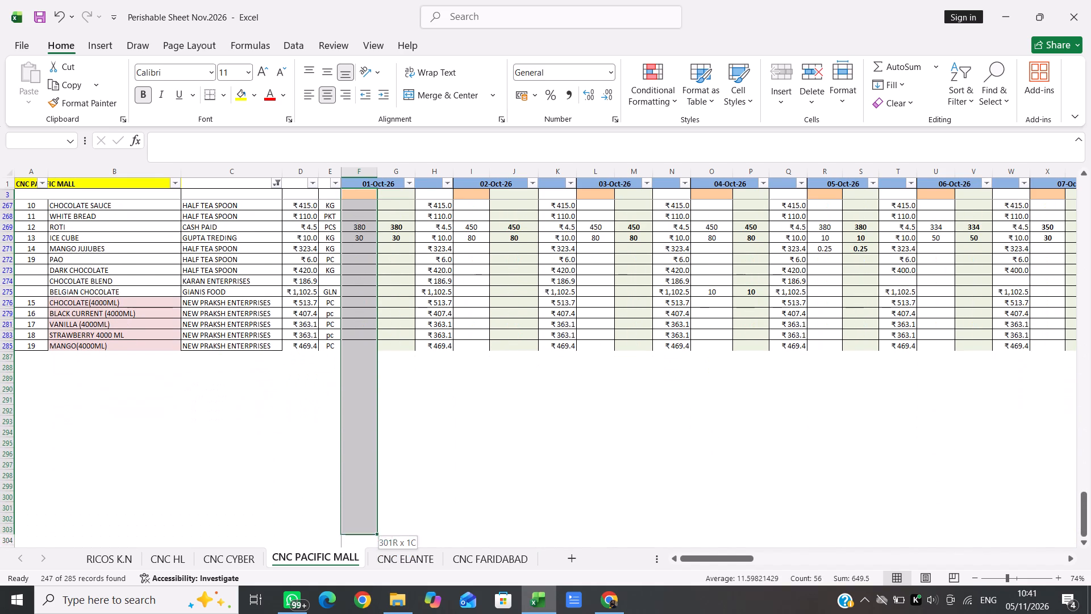
pyautogui.hotkey('shift', 'Up')
pyautogui.hotkey('shift', 'Up')
pyautogui.hotkey('shift', 'Up')
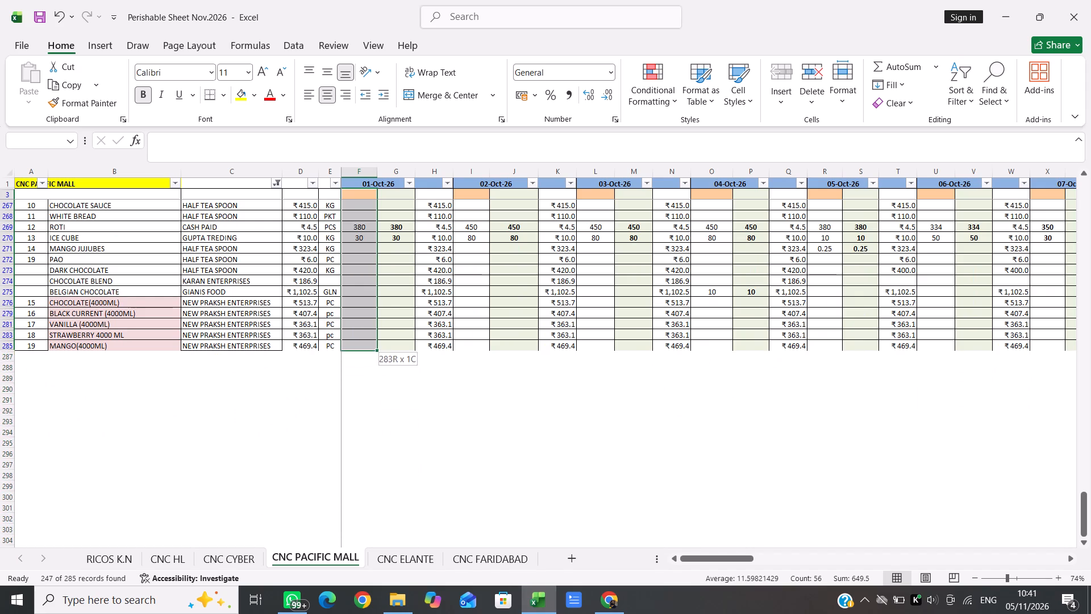
pyautogui.hotkey('shift', 'Right')
pyautogui.hotkey('shift', 'Right')
pyautogui.hotkey('shift', 'Right')
pyautogui.hotkey('shift', 'Right')
pyautogui.hotkey('shift', 'Right')
pyautogui.hotkey('shift', 'Right')
pyautogui.hotkey('shift', 'Right')
pyautogui.hotkey('shift', 'Right')
pyautogui.hotkey('shift', 'Right')
pyautogui.hotkey('shift', 'Right')
pyautogui.hotkey('shift', 'Right')
pyautogui.hotkey('shift', 'Right')
pyautogui.hotkey('shift', 'Right')
pyautogui.hotkey('shift', 'Right')
pyautogui.hotkey('shift', 'Right')
pyautogui.hotkey('shift', 'Right')
pyautogui.hotkey('shift', 'Right')
pyautogui.hotkey('shift', 'Right')
pyautogui.hotkey('shift', 'Right')
pyautogui.hotkey('shift', 'Right')
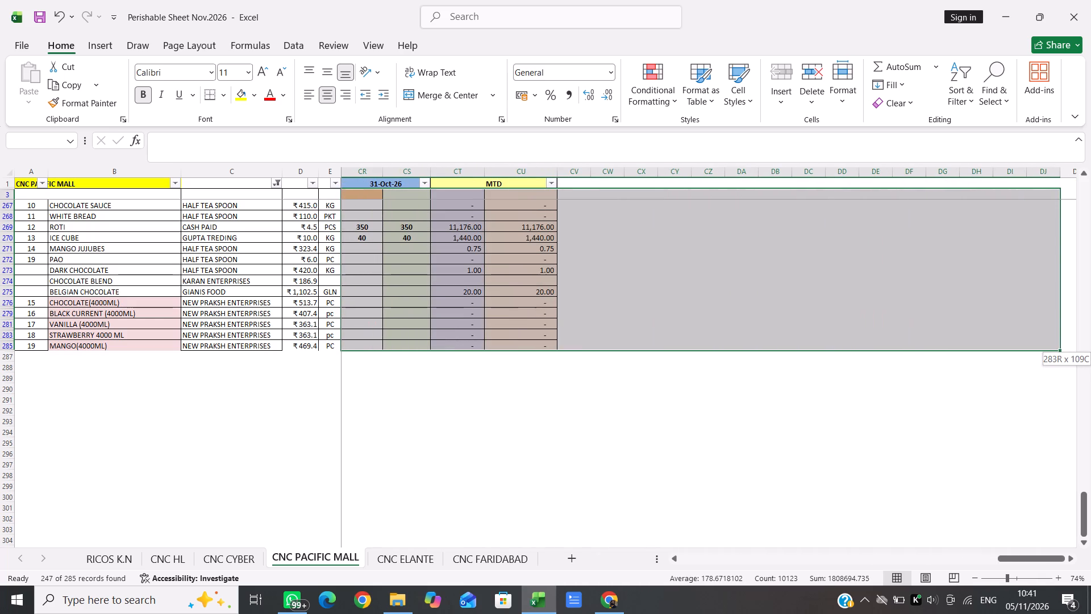
pyautogui.hotkey('shift', 'Left')
pyautogui.hotkey('shift', 'Left')
pyautogui.hotkey('shift', 'Left')
pyautogui.hotkey('shift', 'Left')
pyautogui.hotkey('shift', 'Left')
pyautogui.hotkey('shift', 'Left')
pyautogui.hotkey('shift', 'Left')
pyautogui.hotkey('shift', 'Left')
pyautogui.hotkey('shift', 'Left')
pyautogui.hotkey('shift', 'Left')
pyautogui.hotkey('shift', 'Left')
pyautogui.hotkey('shift', 'Left')
pyautogui.hotkey('shift', 'Left')
pyautogui.hotkey('shift', 'Left')
pyautogui.hotkey('shift', 'Left')
pyautogui.hotkey('shift', 'Left')
pyautogui.hotkey('shift', 'Left')
pyautogui.hotkey('shift', 'Left')
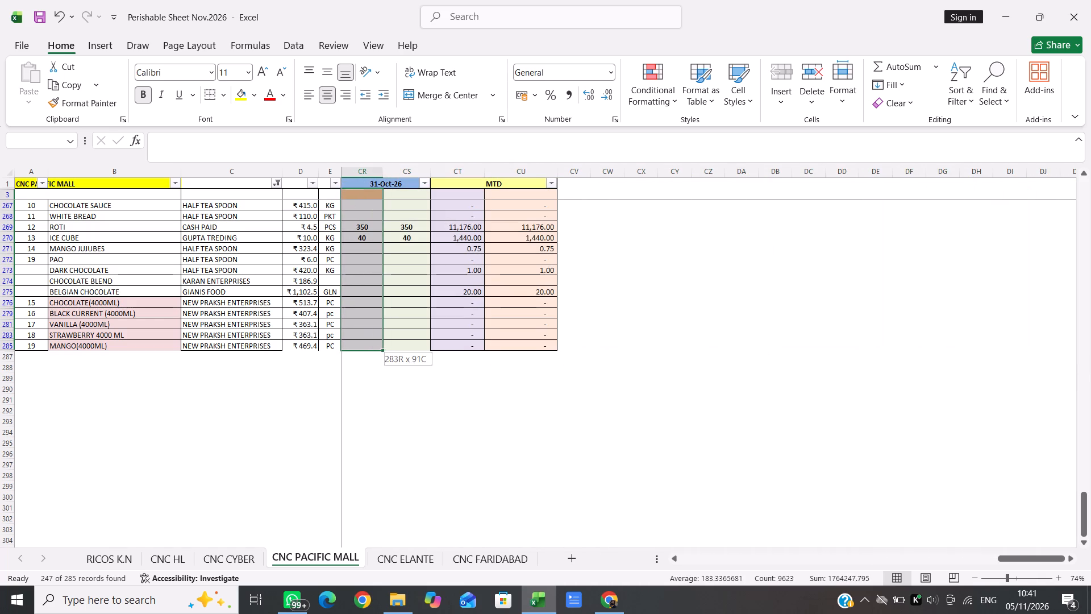
pyautogui.hotkey('shift', 'Right')
pyautogui.press('Delete')
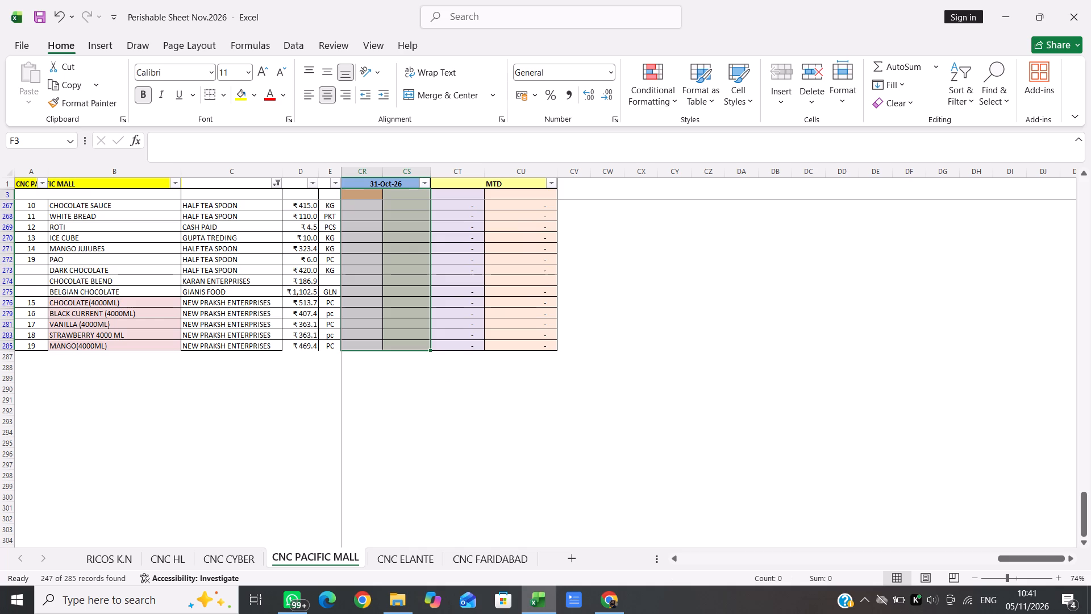
# Check the daily columns of the unfilled item rows from the top to the bottom of the sheet for leftover entries.
pyautogui.scroll(5, 494, 256)
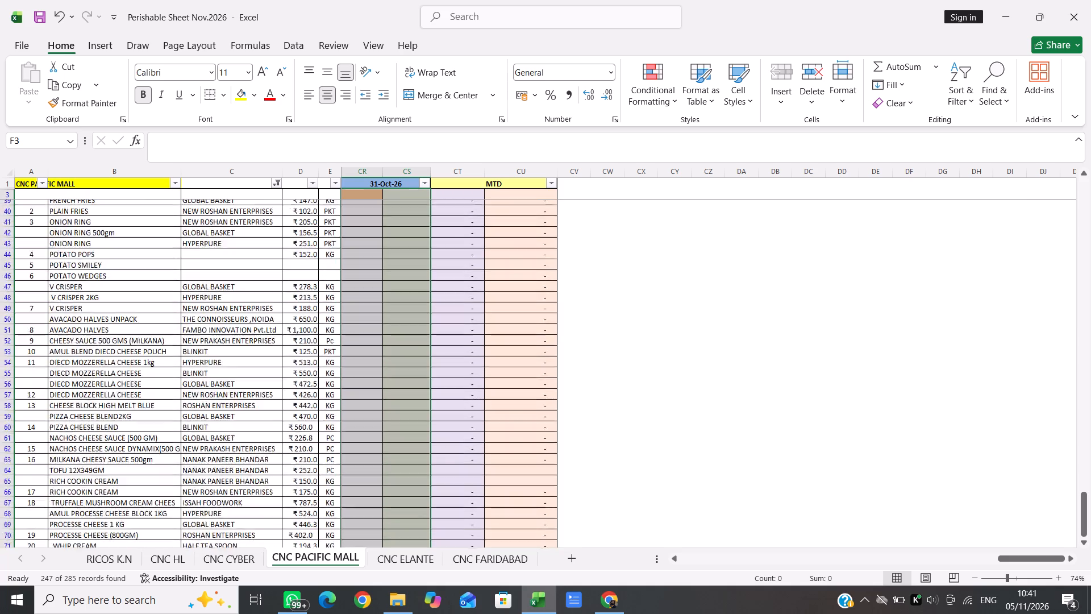
pyautogui.hscroll(8, 494, 256)
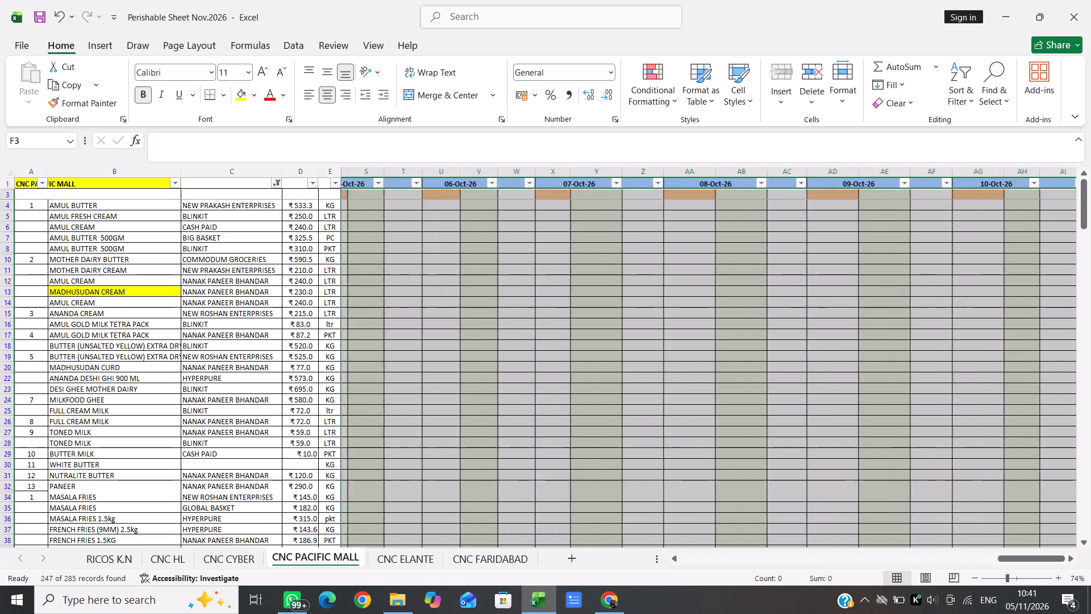
pyautogui.hscroll(3, 494, 256)
pyautogui.click(451, 254)
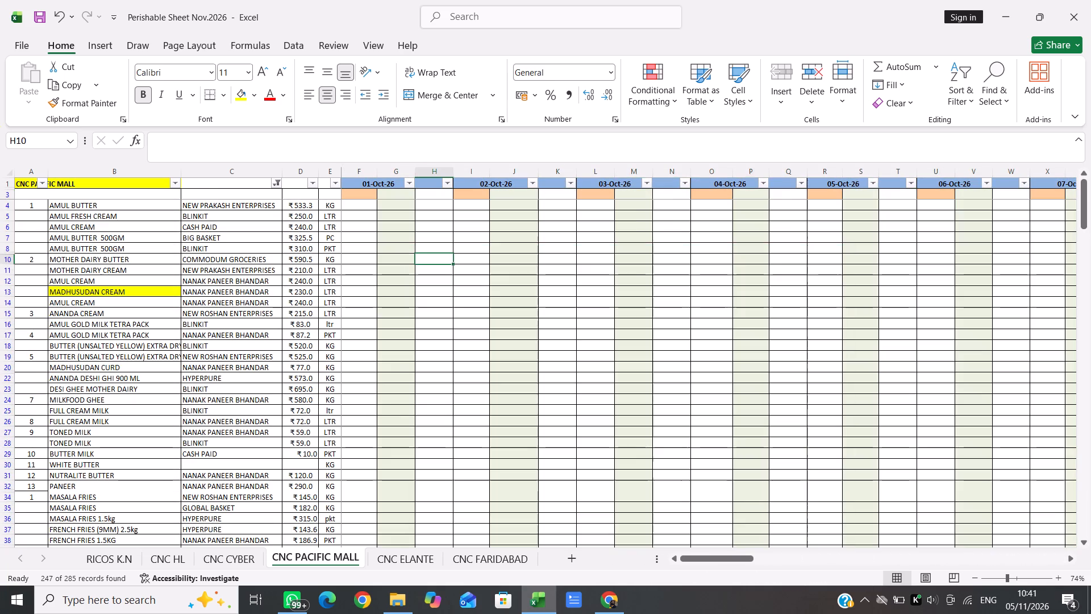
pyautogui.scroll(-9, 440, 393)
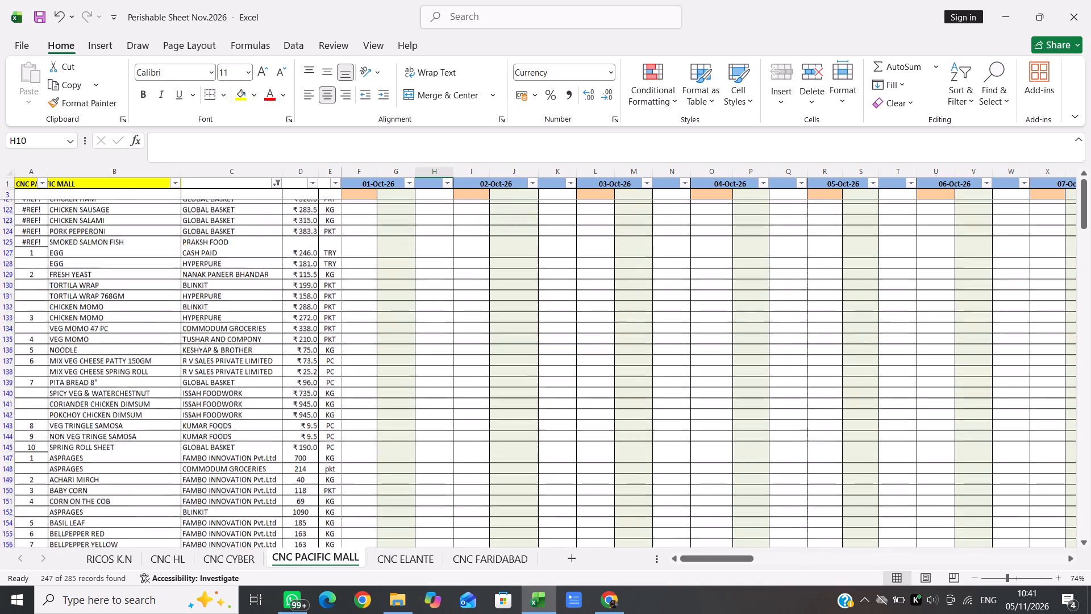
pyautogui.scroll(-12, 440, 393)
pyautogui.scroll(4, 440, 393)
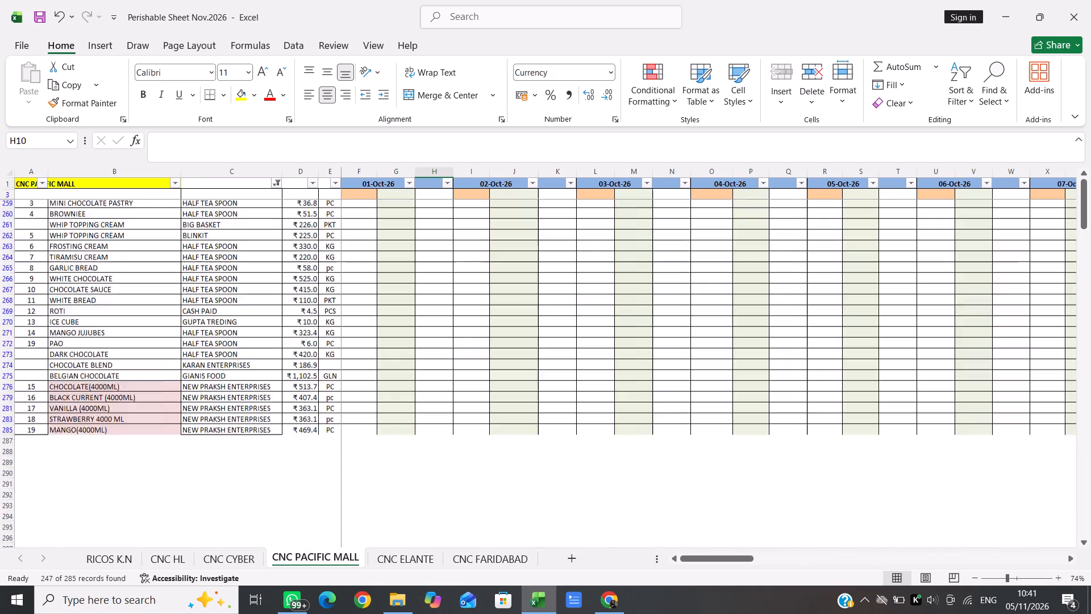
pyautogui.scroll(6, 440, 393)
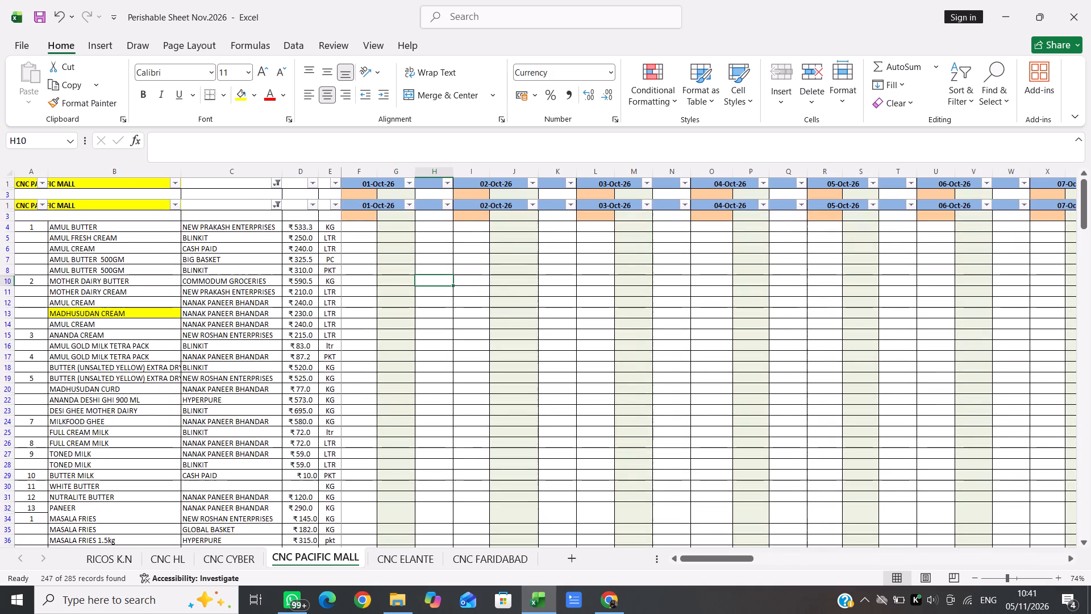
# Change the column C colour filter to show only the yellow-filled rows.
pyautogui.click(276, 182)
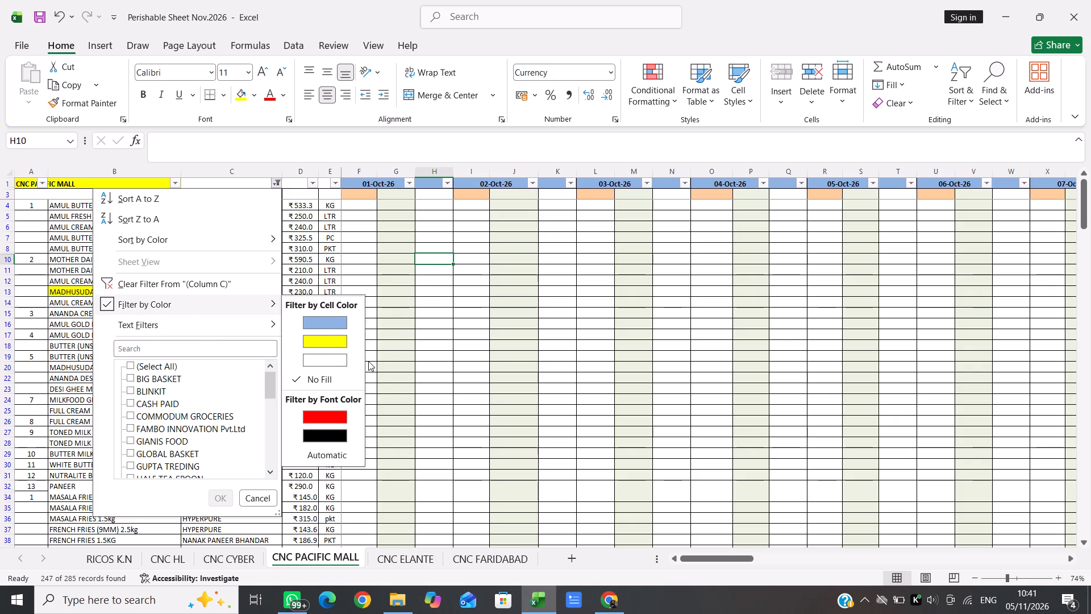
pyautogui.click(323, 341)
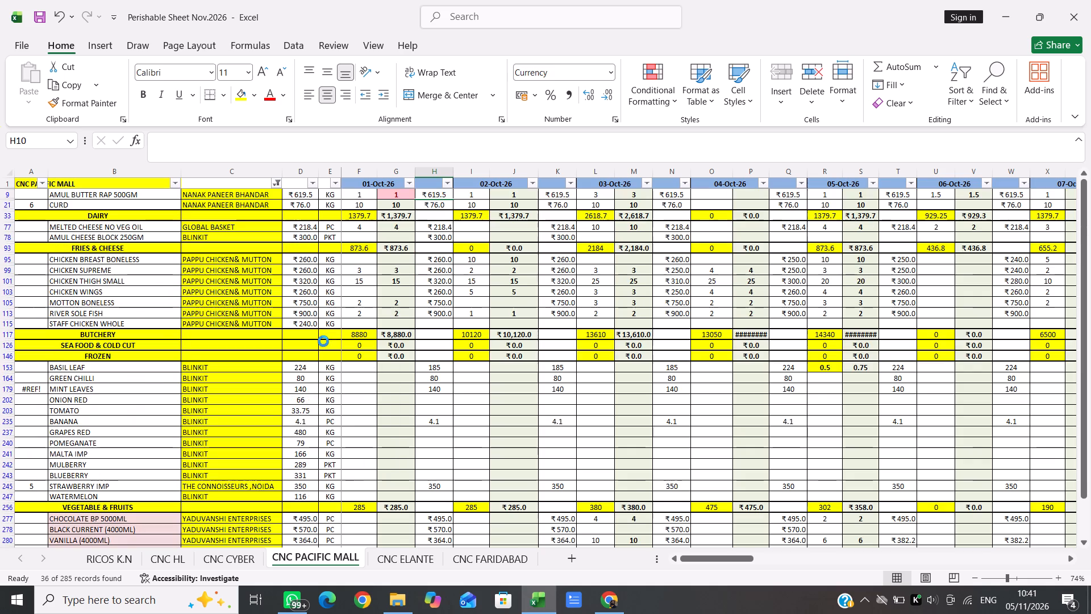
# Clear the daily entries for AMUL BUTTER RAP 500GM and CURD from F9 to CS21, leaving the DAIRY total row intact.
pyautogui.scroll(4, 426, 289)
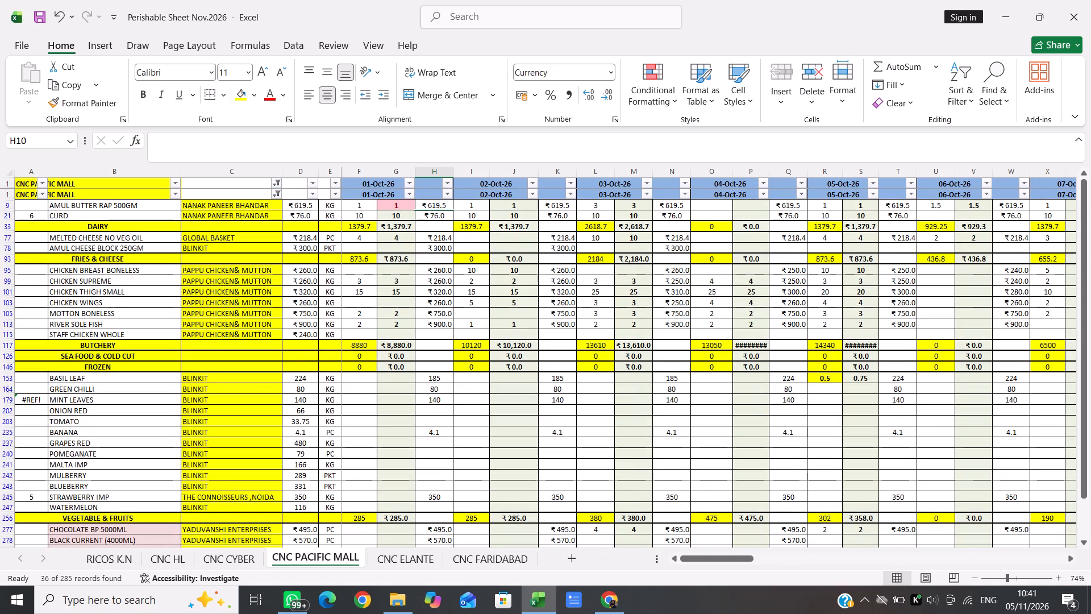
pyautogui.click(364, 192)
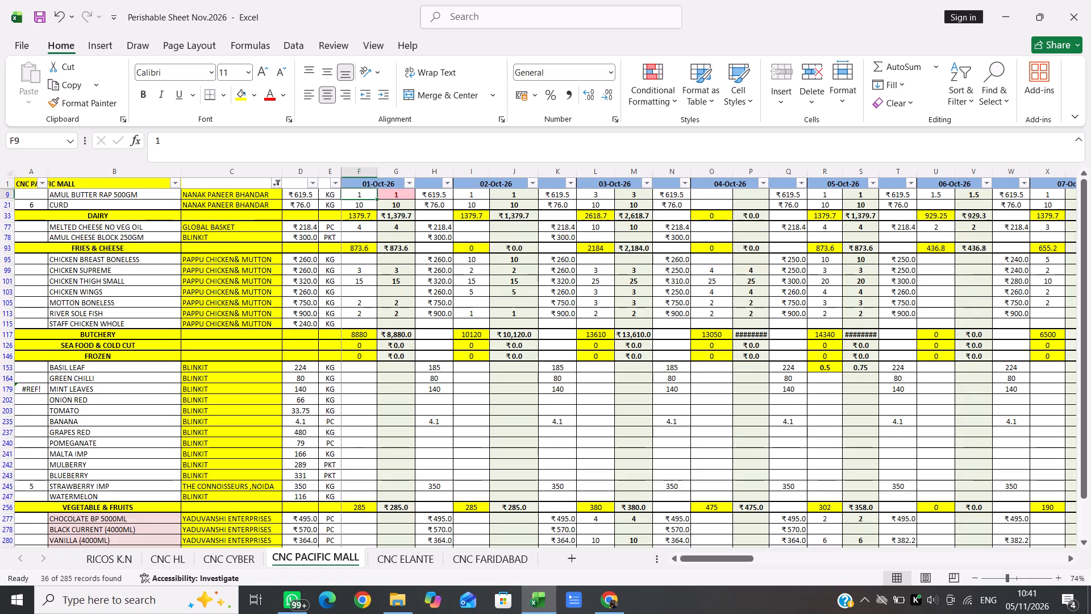
pyautogui.hotkey('shift', 'Down')
pyautogui.hotkey('shift', 'Right')
pyautogui.hotkey('shift', 'Right')
pyautogui.hotkey('shift', 'Right')
pyautogui.hotkey('shift', 'Right')
pyautogui.hotkey('shift', 'Right')
pyautogui.hotkey('shift', 'Right')
pyautogui.hotkey('shift', 'Right')
pyautogui.hotkey('shift', 'Right')
pyautogui.hotkey('shift', 'Right')
pyautogui.hotkey('shift', 'Right')
pyautogui.hotkey('shift', 'Right')
pyautogui.hotkey('shift', 'Right')
pyautogui.hotkey('shift', 'Right')
pyautogui.hotkey('shift', 'Right')
pyautogui.hotkey('shift', 'Right')
pyautogui.hotkey('shift', 'Right')
pyautogui.hotkey('shift', 'Right')
pyautogui.hotkey('shift', 'Right')
pyautogui.hotkey('shift', 'Right')
pyautogui.hotkey('shift', 'Right')
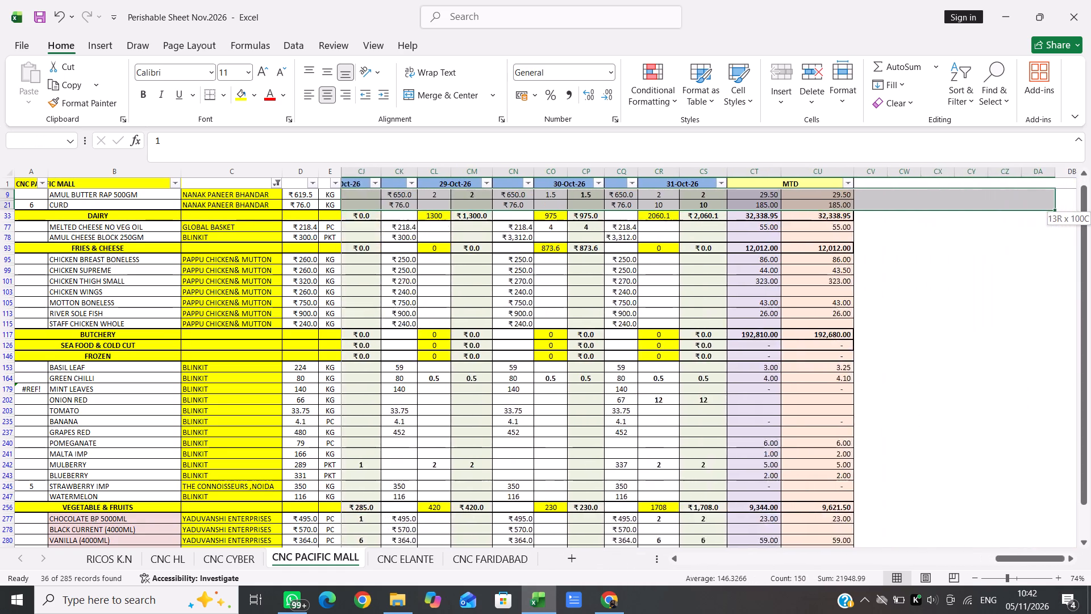
pyautogui.hotkey('shift', 'Left')
pyautogui.hotkey('shift', 'Left')
pyautogui.hotkey('shift', 'Left')
pyautogui.hotkey('shift', 'Left')
pyautogui.hotkey('shift', 'Left')
pyautogui.hotkey('shift', 'Left')
pyautogui.hotkey('shift', 'Left')
pyautogui.hotkey('shift', 'Left')
pyautogui.hotkey('shift', 'Left')
pyautogui.hotkey('shift', 'Left')
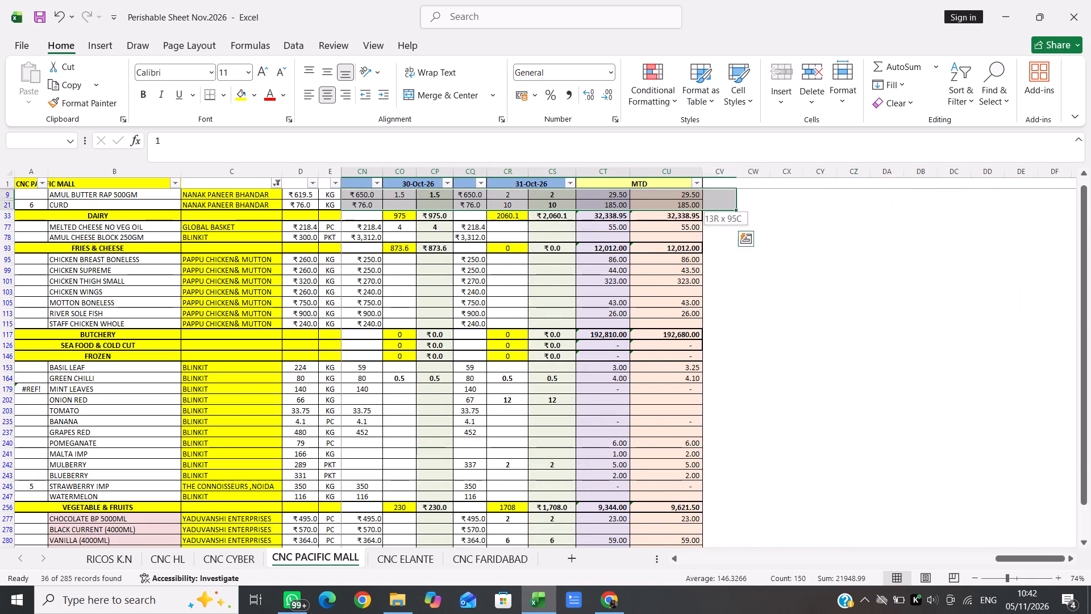
pyautogui.hotkey('shift', 'Left')
pyautogui.hotkey('shift', 'Left')
pyautogui.hotkey('shift', 'Left')
pyautogui.hotkey('shift', 'Right')
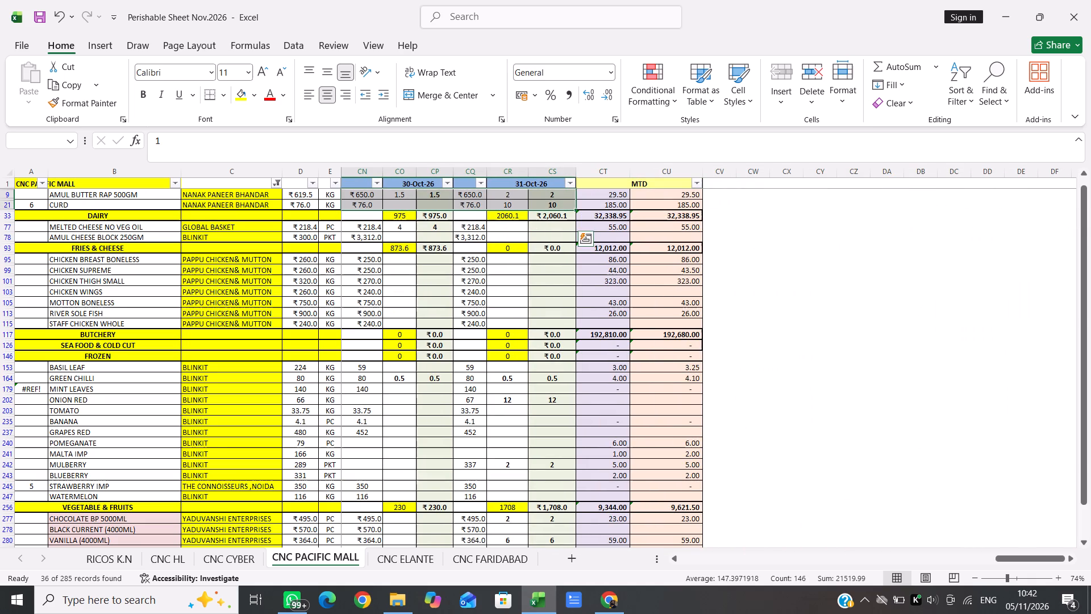
pyautogui.press('Delete')
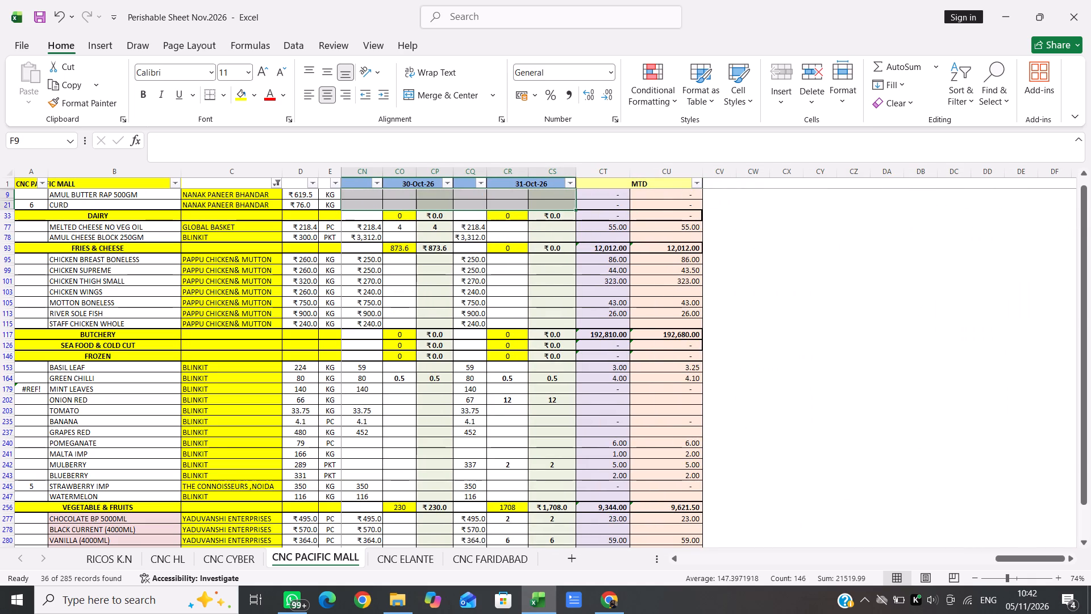
# Clear the daily entries for MELTED CHEESE NO VEG OIL and AMUL CHEESE BLOCK 250GM from F77 to CR78.
pyautogui.click(520, 224)
pyautogui.hotkey('shift', 'Down')
pyautogui.hotkey('shift', 'Left')
pyautogui.hotkey('shift', 'Left')
pyautogui.hotkey('shift', 'Left')
pyautogui.hotkey('shift', 'Left')
pyautogui.hotkey('shift', 'Left')
pyautogui.hotkey('shift', 'Left')
pyautogui.hotkey('shift', 'Left')
pyautogui.hotkey('shift', 'Left')
pyautogui.hotkey('shift', 'Left')
pyautogui.hotkey('shift', 'Left')
pyautogui.hotkey('shift', 'Left')
pyautogui.hotkey('shift', 'Left')
pyautogui.hotkey('shift', 'Left')
pyautogui.hotkey('shift', 'Left')
pyautogui.hotkey('shift', 'Left')
pyautogui.hotkey('shift', 'Left')
pyautogui.hotkey('shift', 'Left')
pyautogui.hotkey('shift', 'Left')
pyautogui.hotkey('shift', 'Left')
pyautogui.hotkey('shift', 'Left')
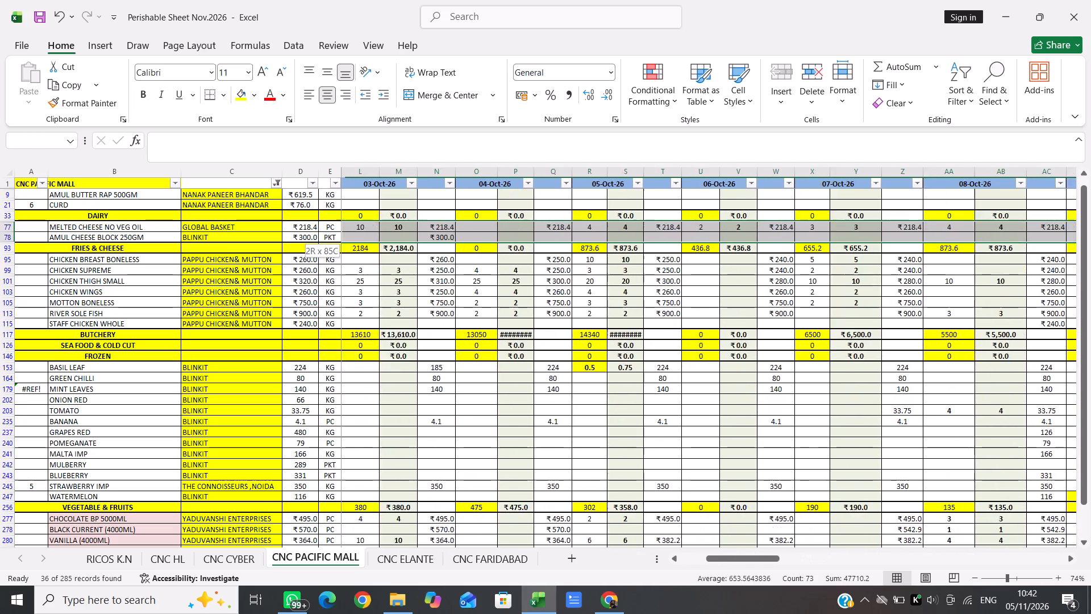
pyautogui.hotkey('shift', 'Right')
pyautogui.hotkey('shift', 'Right')
pyautogui.hotkey('shift', 'Right')
pyautogui.hotkey('shift', 'Right')
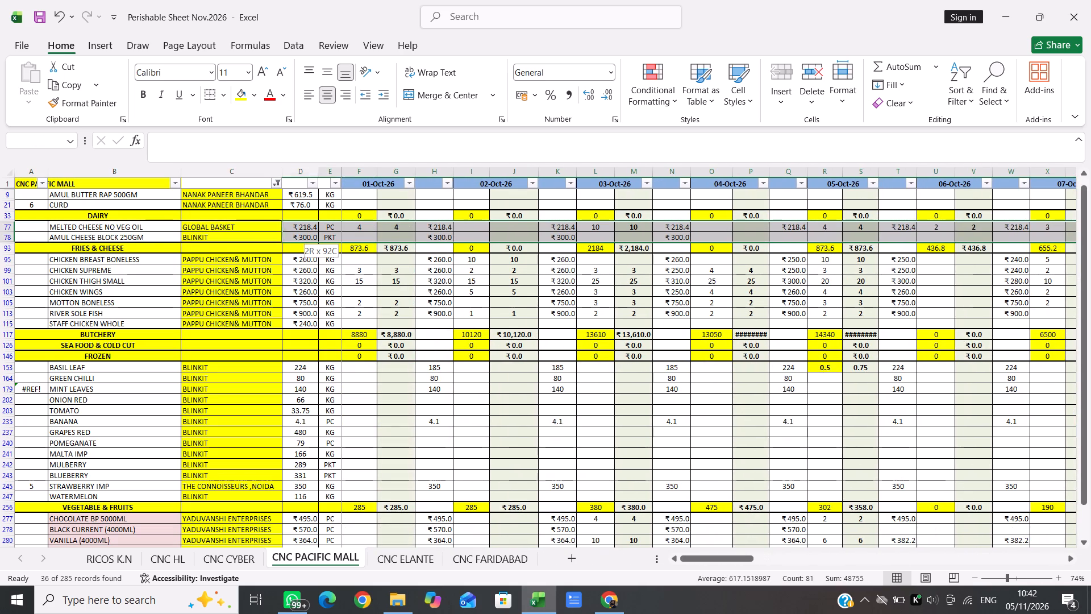
pyautogui.hotkey('shift', 'Right')
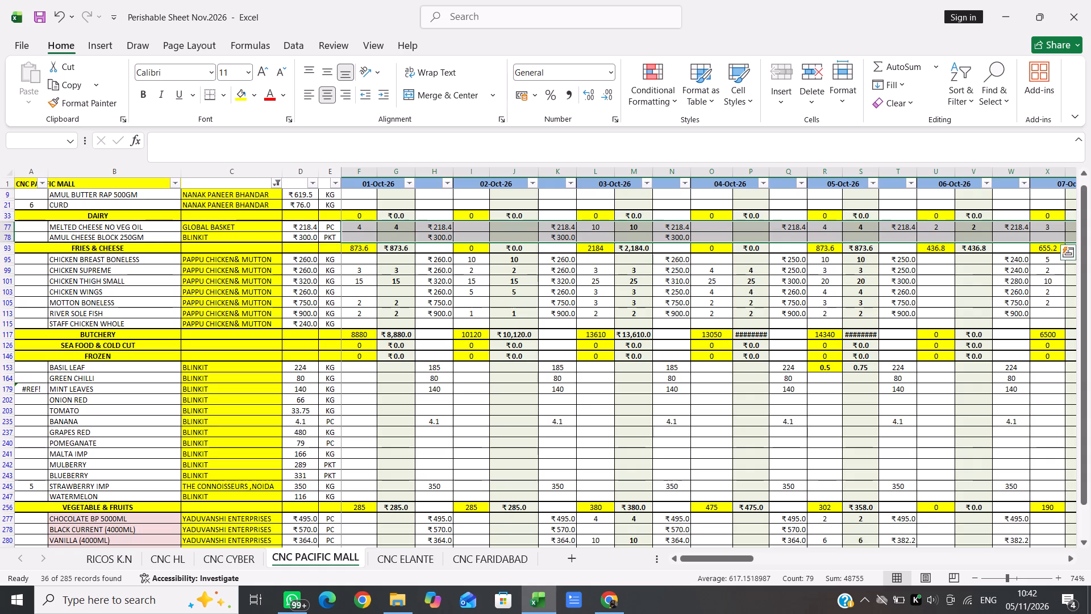
pyautogui.press('Delete')
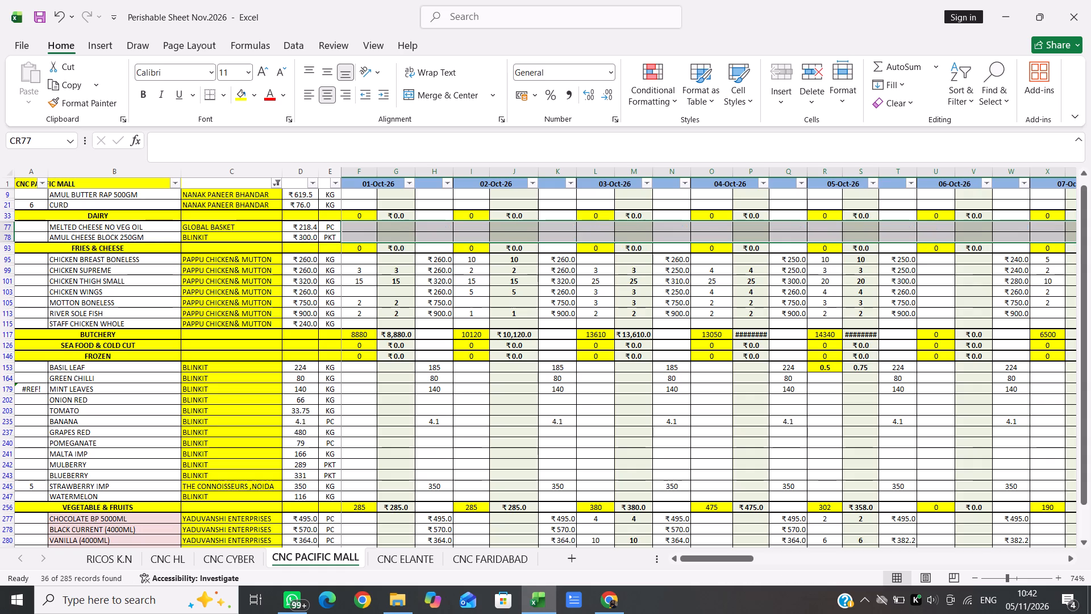
# Clear the daily entries for the PAPPU CHICKEN & MUTTON rows from F95 to CS115, leaving the BUTCHERY total row intact.
pyautogui.click(365, 262)
pyautogui.hotkey('shift', 'Down')
pyautogui.hotkey('shift', 'Down')
pyautogui.hotkey('shift', 'Down')
pyautogui.hotkey('shift', 'Down')
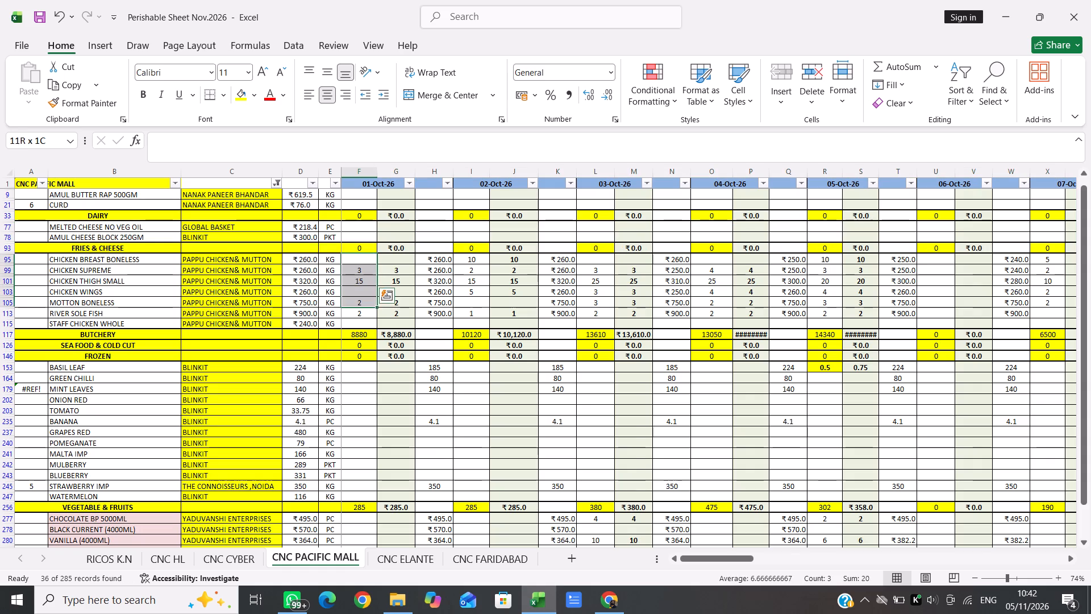
pyautogui.hotkey('shift', 'Down')
pyautogui.hotkey('shift', 'Down')
pyautogui.hotkey('shift', 'Right')
pyautogui.hotkey('shift', 'Right')
pyautogui.hotkey('shift', 'Right')
pyautogui.hotkey('shift', 'Right')
pyautogui.hotkey('shift', 'Right')
pyautogui.hotkey('shift', 'Right')
pyautogui.hotkey('shift', 'Right')
pyautogui.hotkey('shift', 'Right')
pyautogui.hotkey('shift', 'Right')
pyautogui.hotkey('shift', 'Right')
pyautogui.hotkey('shift', 'Right')
pyautogui.hotkey('shift', 'Right')
pyautogui.hotkey('shift', 'Right')
pyautogui.hotkey('shift', 'Right')
pyautogui.hotkey('shift', 'Right')
pyautogui.hotkey('shift', 'Right')
pyautogui.hotkey('shift', 'Right')
pyautogui.hotkey('shift', 'Right')
pyautogui.hotkey('shift', 'Right')
pyautogui.hotkey('shift', 'Right')
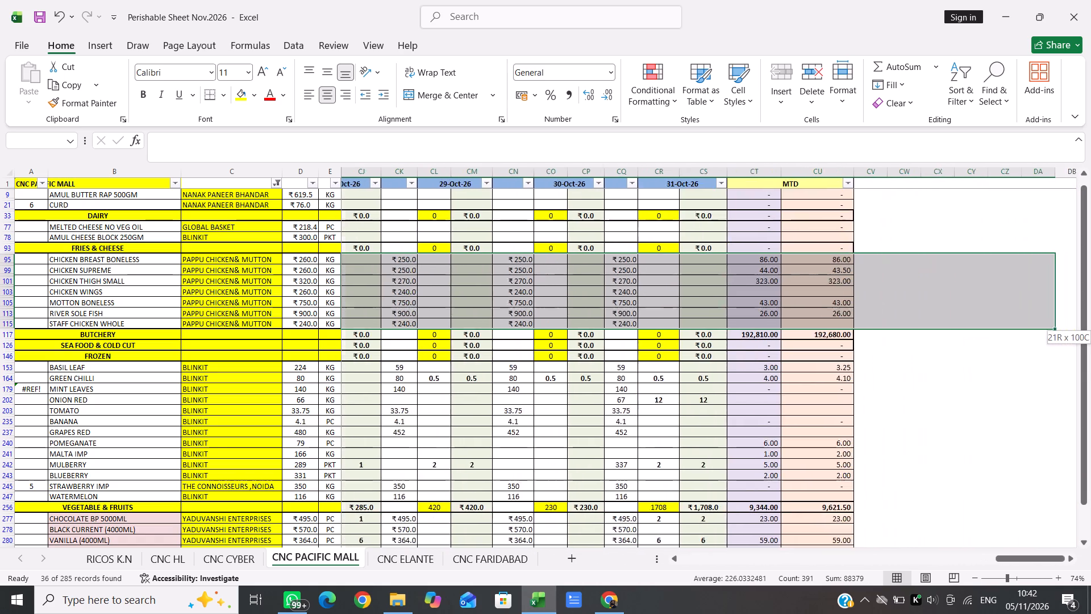
pyautogui.hotkey('shift', 'Left')
pyautogui.hotkey('shift', 'Left')
pyautogui.hotkey('shift', 'Left')
pyautogui.hotkey('shift', 'Left')
pyautogui.hotkey('shift', 'Left')
pyautogui.hotkey('shift', 'Left')
pyautogui.hotkey('shift', 'Left')
pyautogui.hotkey('shift', 'Left')
pyautogui.hotkey('shift', 'Left')
pyautogui.hotkey('shift', 'Left')
pyautogui.hotkey('shift', 'Left')
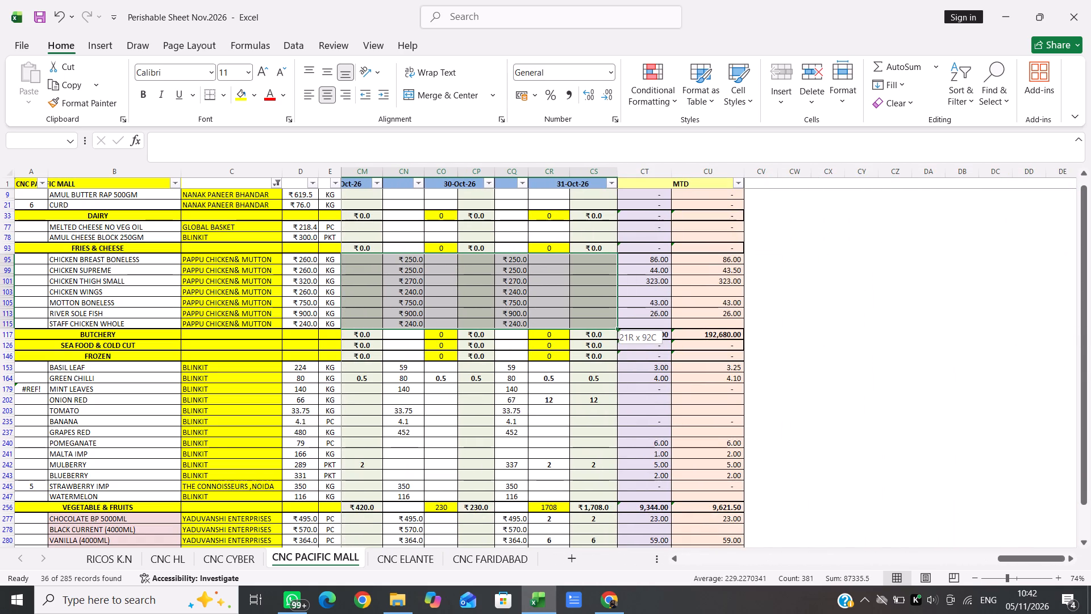
pyautogui.press('Delete')
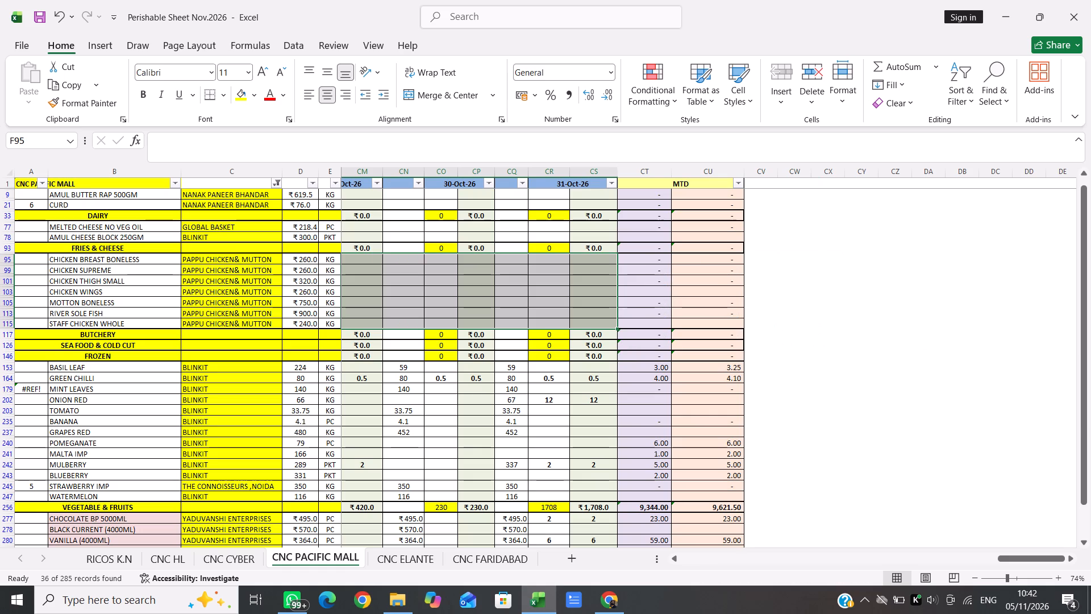
# Clear the daily entries for the vegetable and fruit rows, BASIL LEAF to WATERMELON, from F153 to CS247.
pyautogui.scroll(-1, 452, 331)
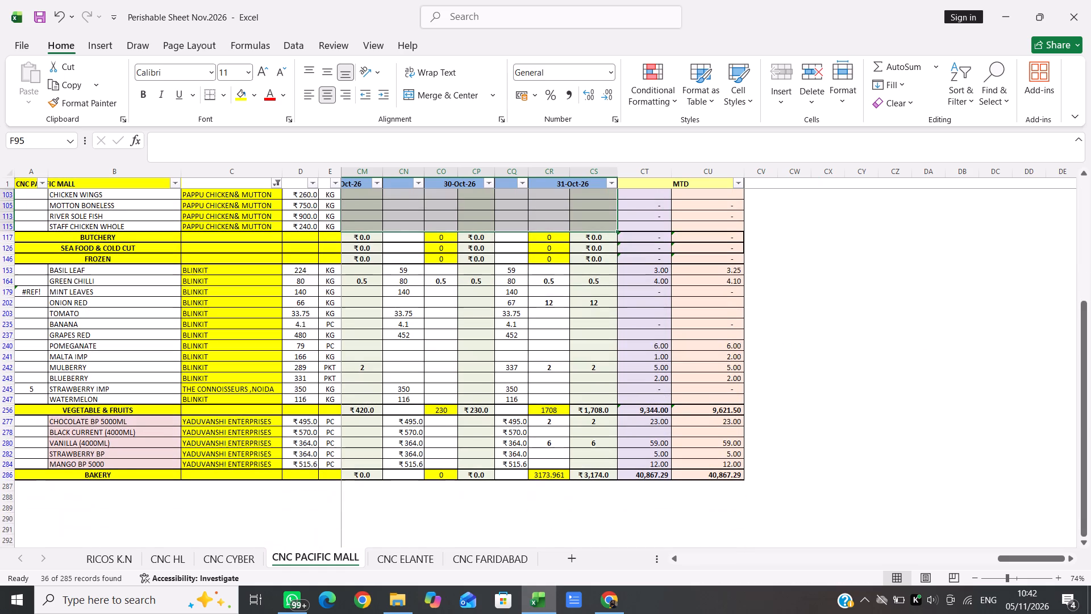
pyautogui.click(596, 269)
pyautogui.hotkey('shift', 'Down')
pyautogui.hotkey('shift', 'Down')
pyautogui.hotkey('shift', 'Down')
pyautogui.hotkey('shift', 'Down')
pyautogui.hotkey('shift', 'Down')
pyautogui.hotkey('shift', 'Down')
pyautogui.hotkey('shift', 'Down')
pyautogui.hotkey('shift', 'Down')
pyautogui.hotkey('shift', 'Down')
pyautogui.hotkey('shift', 'Down')
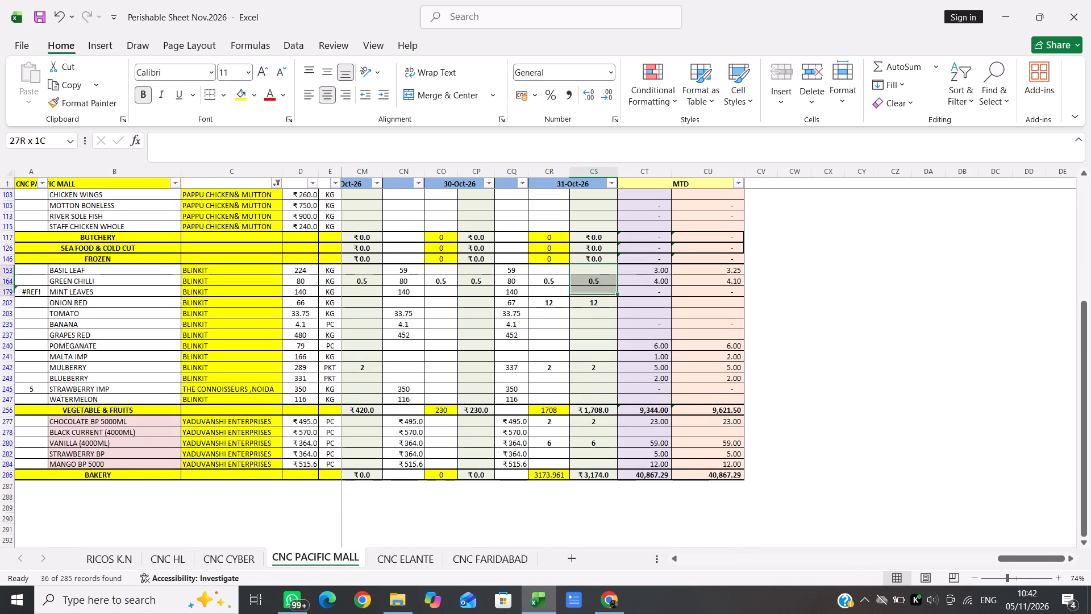
pyautogui.hotkey('shift', 'Down')
pyautogui.hotkey('shift', 'Down')
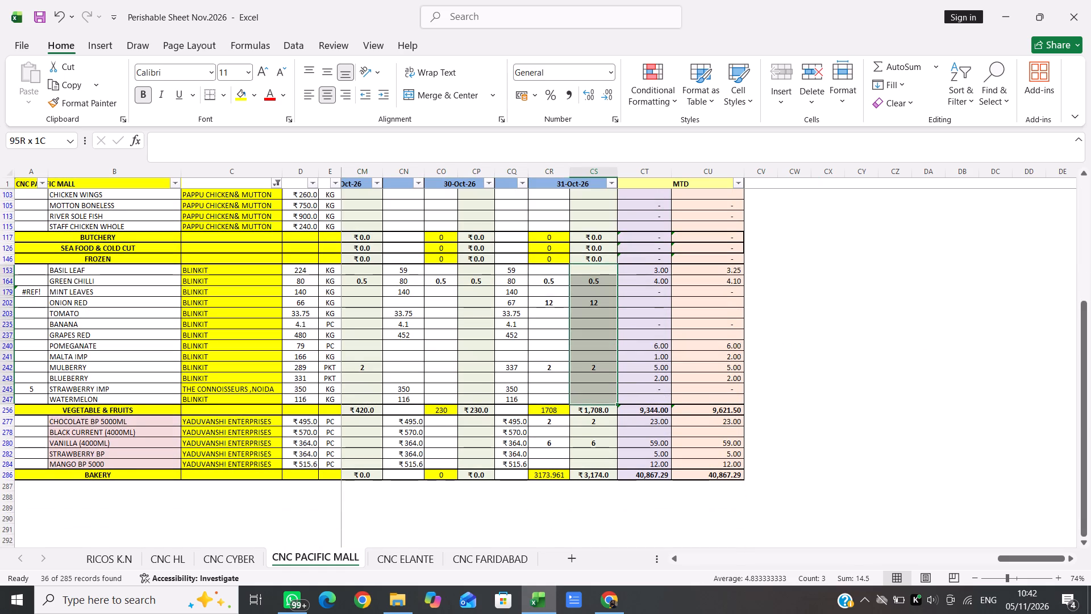
pyautogui.hotkey('shift', 'Left')
pyautogui.hotkey('shift', 'Left')
pyautogui.hotkey('shift', 'Left')
pyautogui.hotkey('shift', 'Left')
pyautogui.hotkey('shift', 'Left')
pyautogui.hotkey('shift', 'Left')
pyautogui.hotkey('shift', 'Left')
pyautogui.hotkey('shift', 'Left')
pyautogui.hotkey('shift', 'Left')
pyautogui.hotkey('shift', 'Left')
pyautogui.hotkey('shift', 'Left')
pyautogui.hotkey('shift', 'Left')
pyautogui.hotkey('shift', 'Left')
pyautogui.hotkey('shift', 'Left')
pyautogui.hotkey('shift', 'Left')
pyautogui.hotkey('shift', 'Left')
pyautogui.hotkey('shift', 'Left')
pyautogui.hotkey('shift', 'Left')
pyautogui.hotkey('shift', 'Left')
pyautogui.hotkey('shift', 'Left')
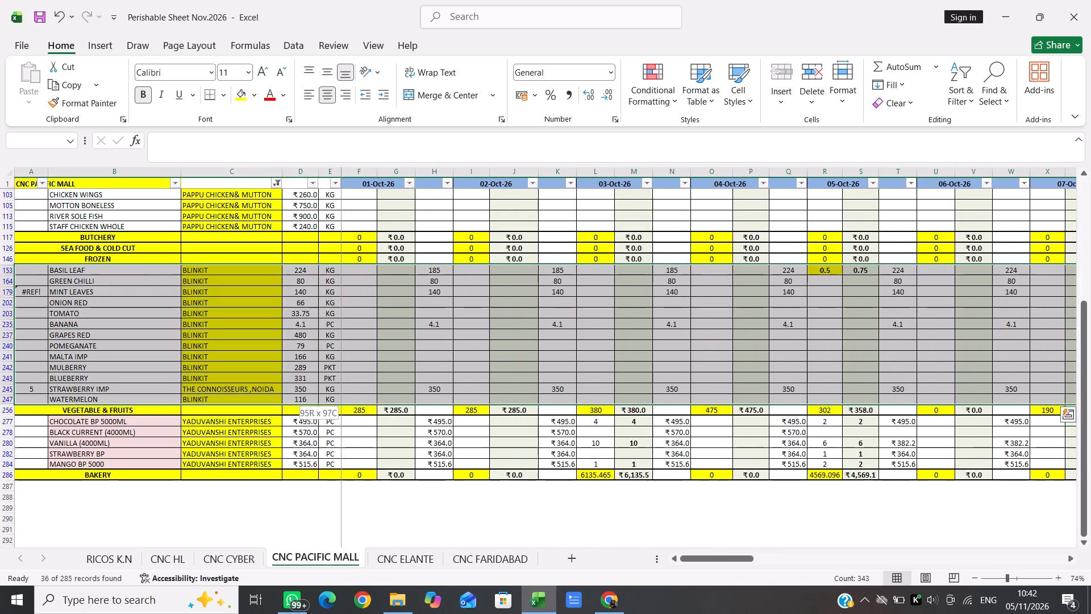
pyautogui.hotkey('shift', 'Right')
pyautogui.hotkey('shift', 'Right')
pyautogui.hotkey('shift', 'Right')
pyautogui.hotkey('shift', 'Right')
pyautogui.hotkey('shift', 'Right')
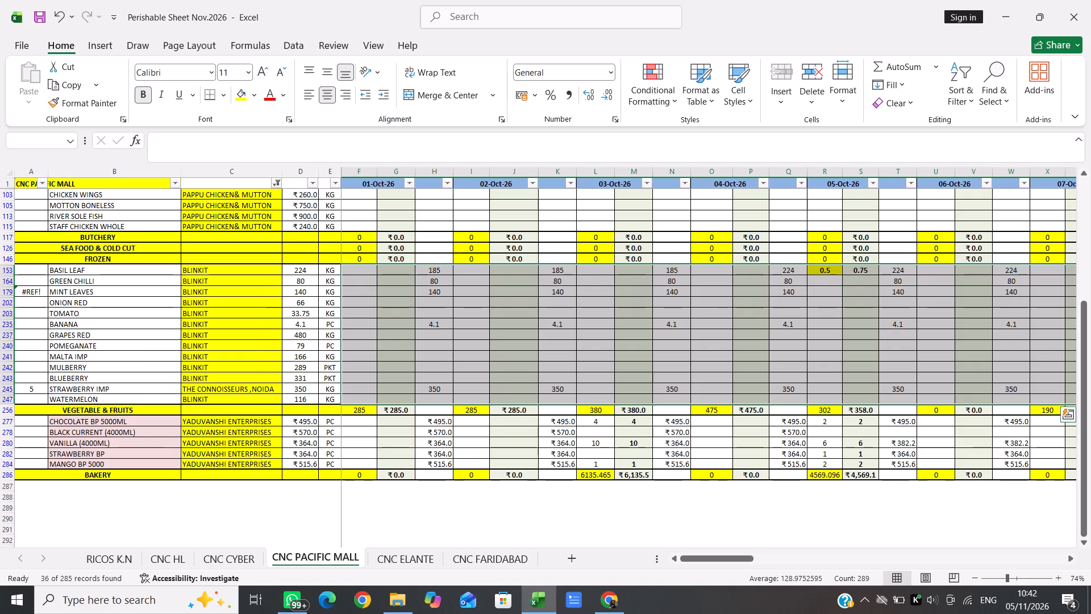
pyautogui.press('Delete')
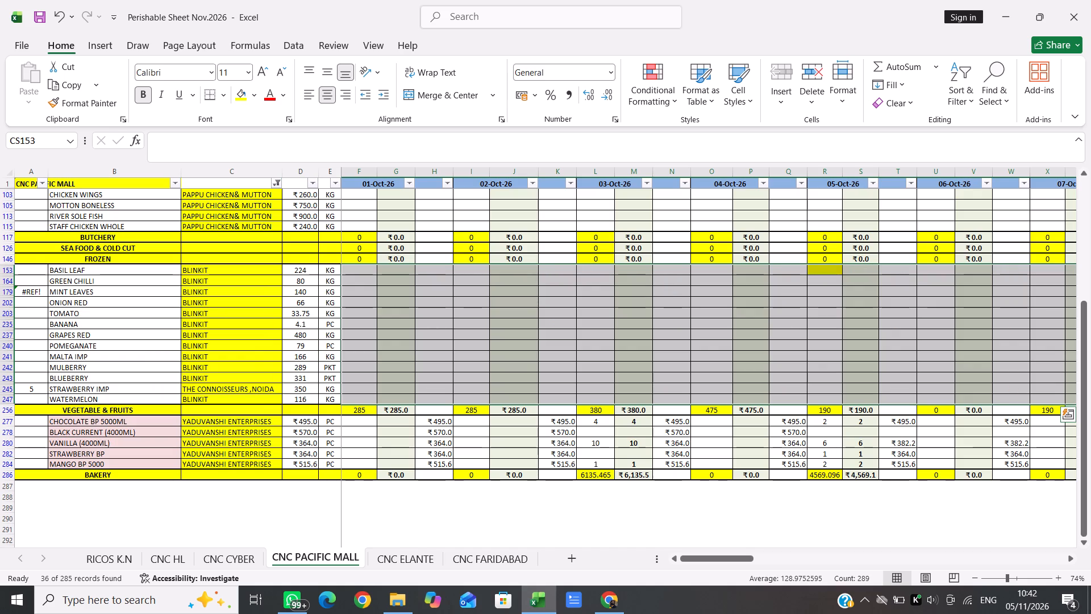
pyautogui.click(419, 343)
# Clear the daily entries for the YADUVANSHI ENTERPRISES rows, CHOCOLATE BP 5000ML to MANGO BP 5000, from F277 to CS284.
pyautogui.scroll(-1, 419, 343)
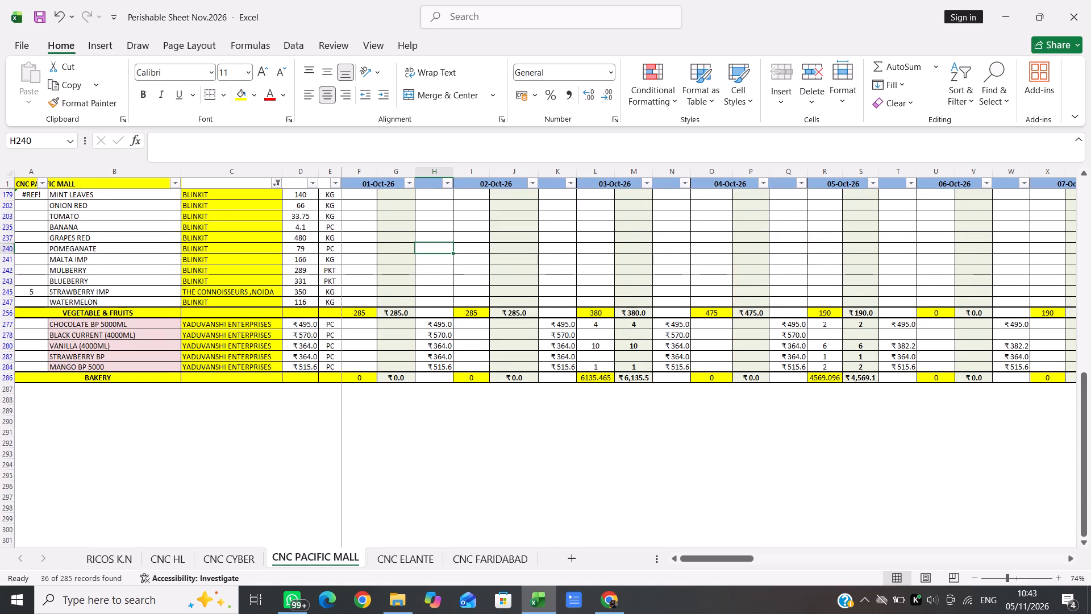
pyautogui.click(359, 322)
pyautogui.hotkey('shift', 'Down')
pyautogui.hotkey('shift', 'Down')
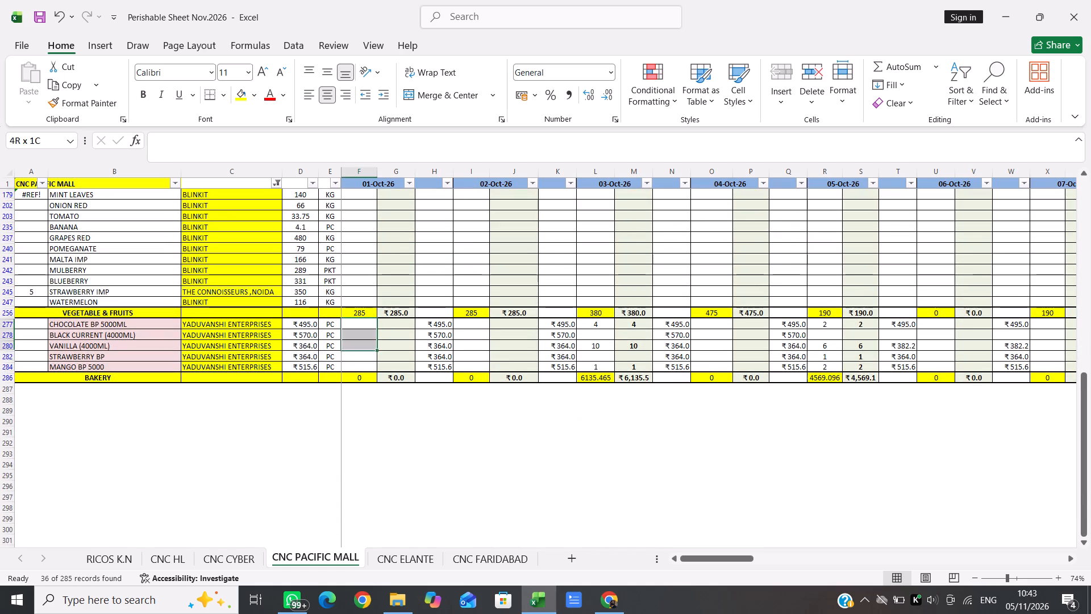
pyautogui.hotkey('shift', 'Down')
pyautogui.hotkey('shift', 'Down')
pyautogui.hotkey('shift', 'Right')
pyautogui.hotkey('shift', 'Right')
pyautogui.hotkey('shift', 'Right')
pyautogui.hotkey('shift', 'Right')
pyautogui.hotkey('shift', 'Right')
pyautogui.hotkey('shift', 'Right')
pyautogui.hotkey('shift', 'Right')
pyautogui.hotkey('shift', 'Right')
pyautogui.hotkey('shift', 'Right')
pyautogui.hotkey('shift', 'Right')
pyautogui.hotkey('shift', 'Right')
pyautogui.hotkey('shift', 'Right')
pyautogui.hotkey('shift', 'Right')
pyautogui.hotkey('shift', 'Right')
pyautogui.hotkey('shift', 'Right')
pyautogui.hotkey('shift', 'Right')
pyautogui.hotkey('shift', 'Right')
pyautogui.hotkey('shift', 'Right')
pyautogui.hotkey('shift', 'Right')
pyautogui.hotkey('shift', 'Right')
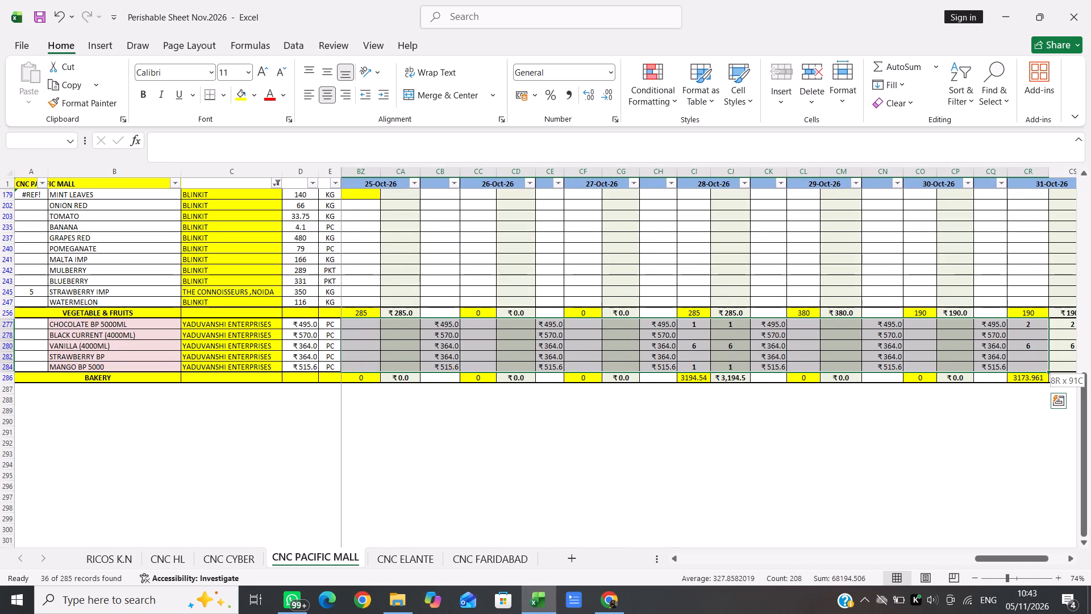
pyautogui.hotkey('shift', 'Right')
pyautogui.hotkey('shift', 'Right')
pyautogui.hotkey('shift', 'Right')
pyautogui.hotkey('shift', 'Right')
pyautogui.hotkey('shift', 'Right')
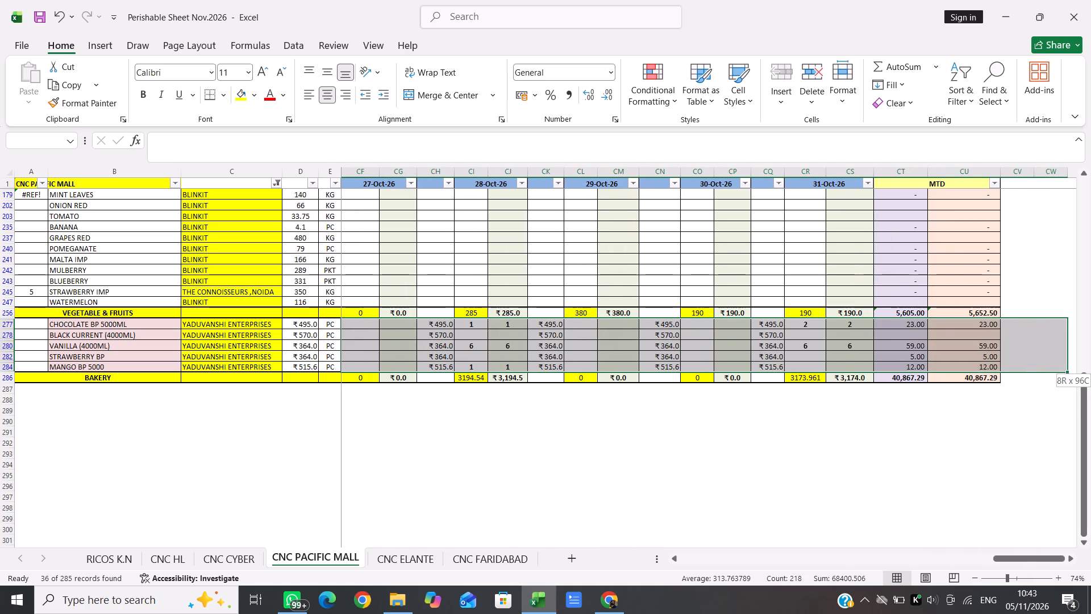
pyautogui.hotkey('shift', 'Left')
pyautogui.hotkey('shift', 'Left')
pyautogui.hotkey('shift', 'Left')
pyautogui.hotkey('shift', 'Left')
pyautogui.hotkey('shift', 'Left')
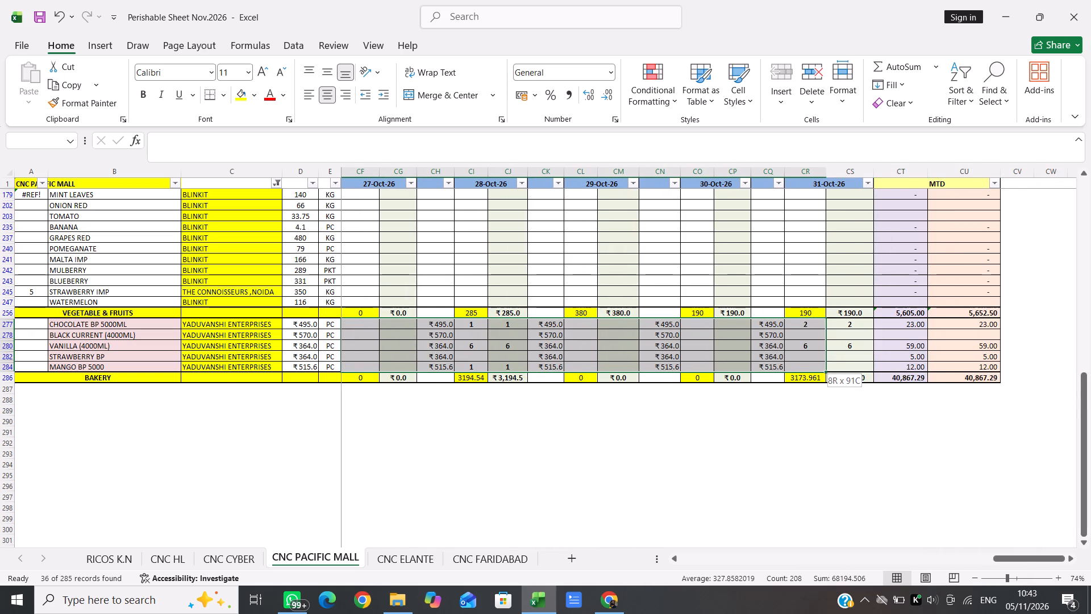
pyautogui.hotkey('shift', 'Right')
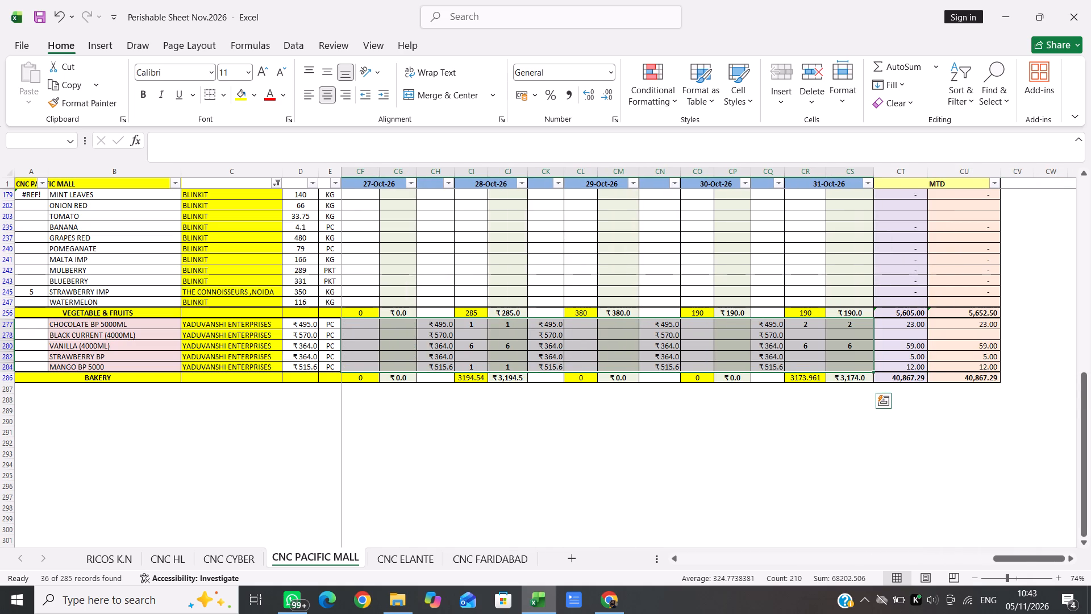
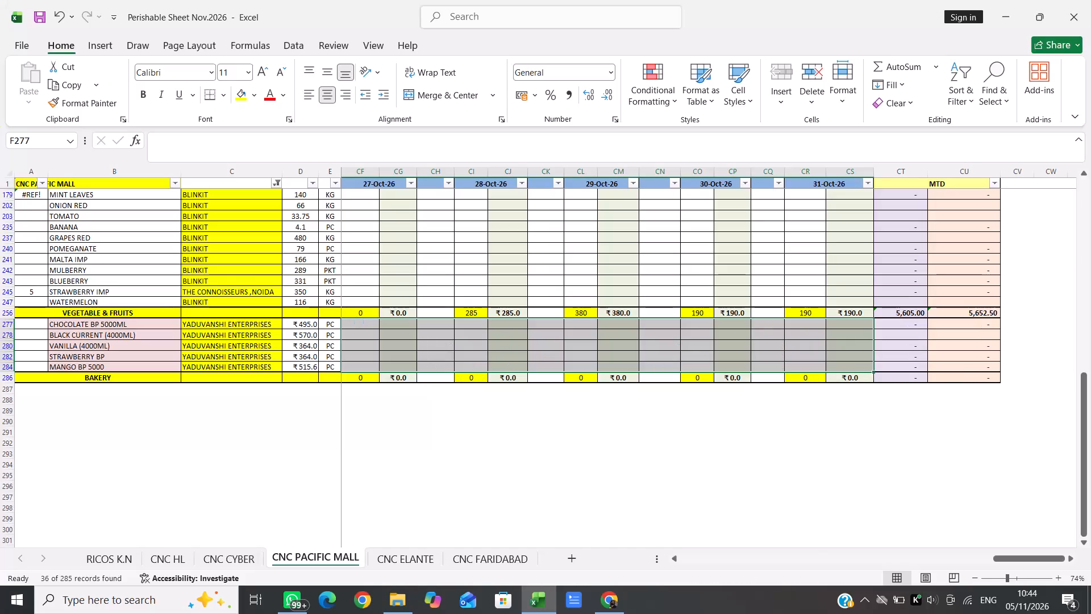
# Clear the colour filter from the vendor name column so that all rows of the sheet are listed.
pyautogui.scroll(4, 359, 322)
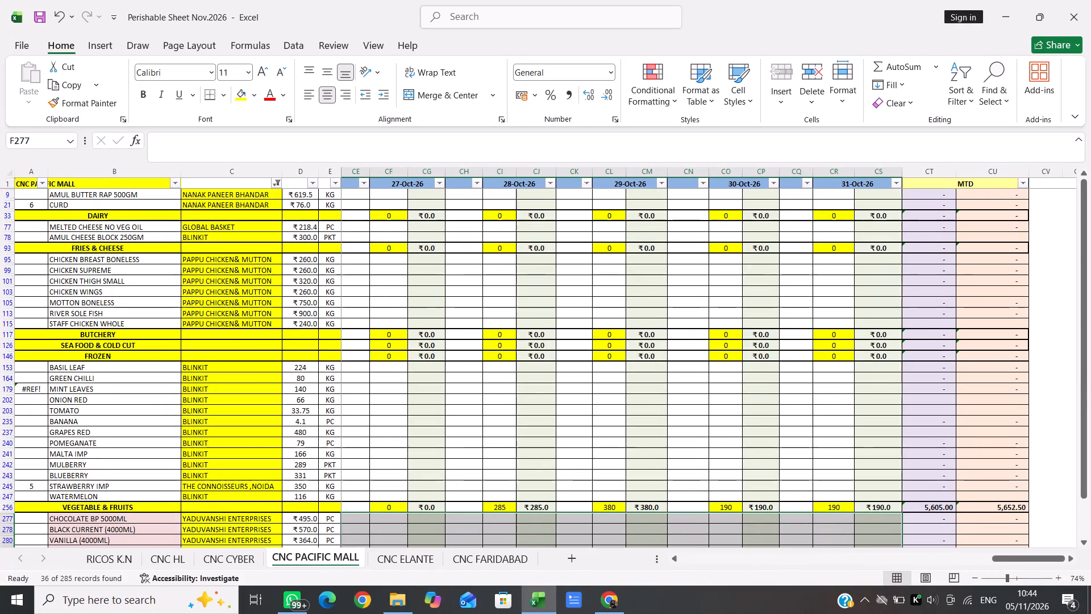
pyautogui.click(275, 184)
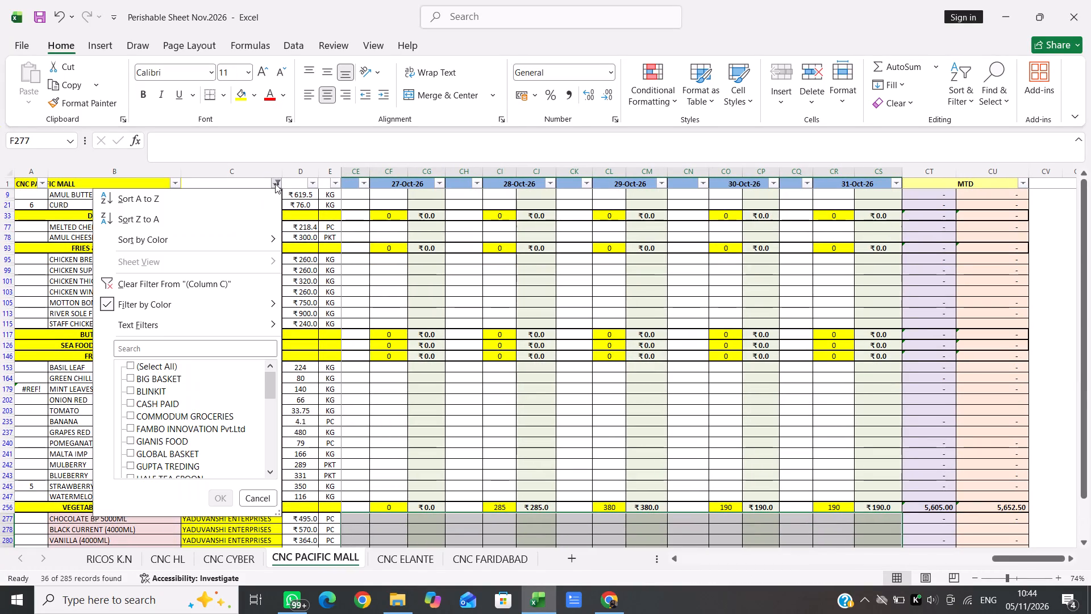
pyautogui.click(195, 284)
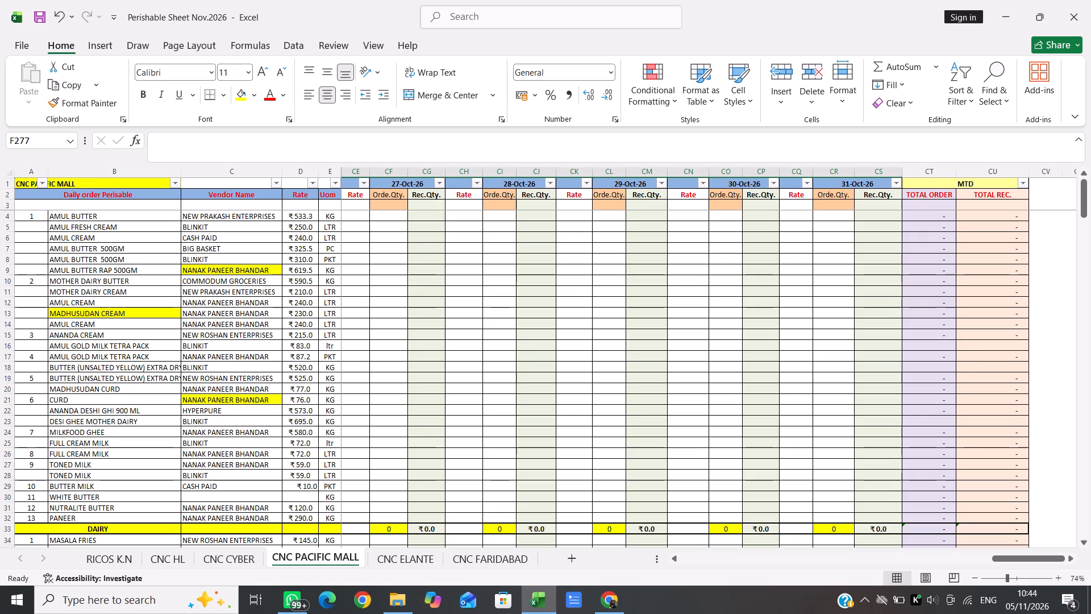
# Change the first date header, in cell F1 of the CNC PACIFIC MALL sheet, to 01/11/2026.
pyautogui.scroll(3, 347, 293)
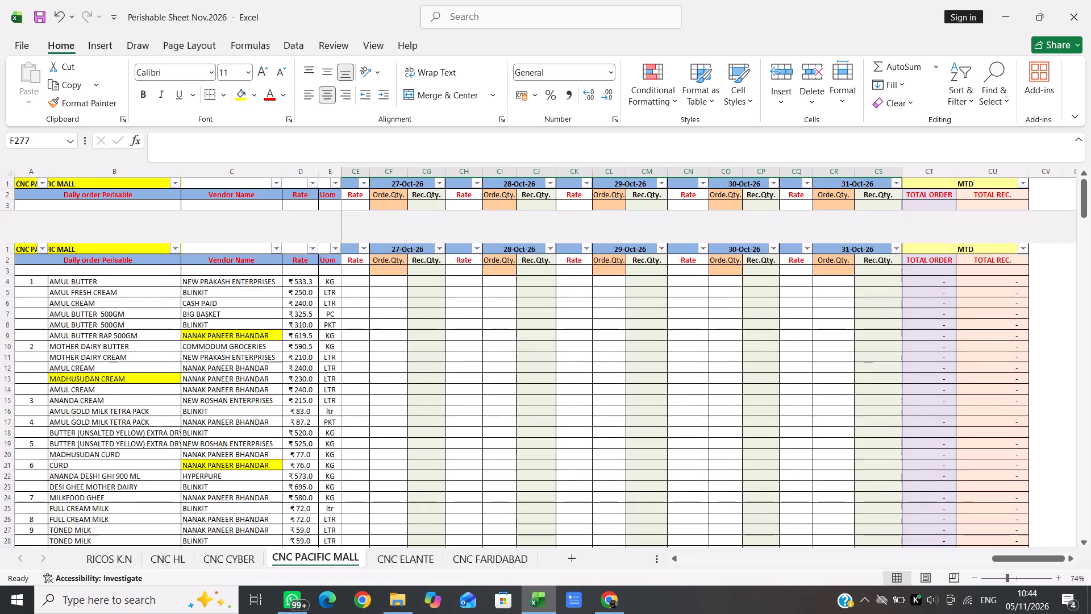
pyautogui.scroll(2, 347, 293)
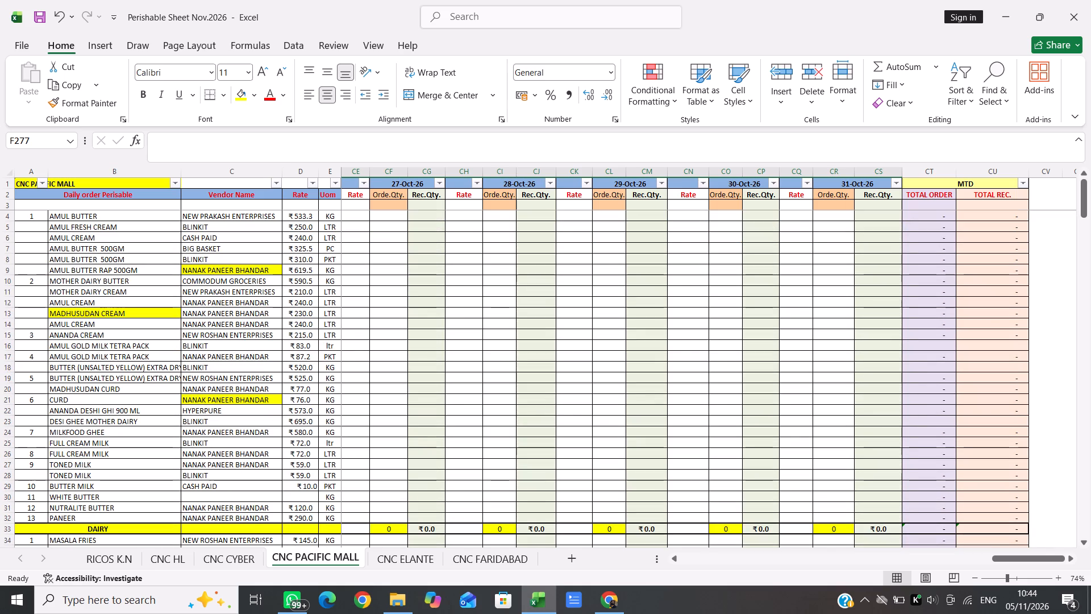
pyautogui.hscroll(8, 417, 196)
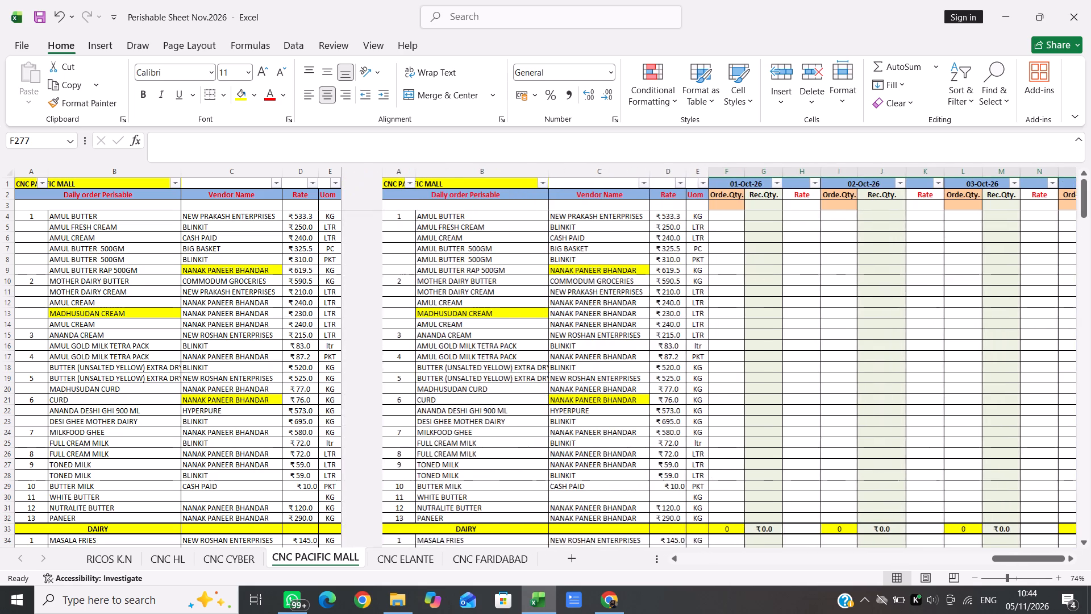
pyautogui.hscroll(1, 417, 196)
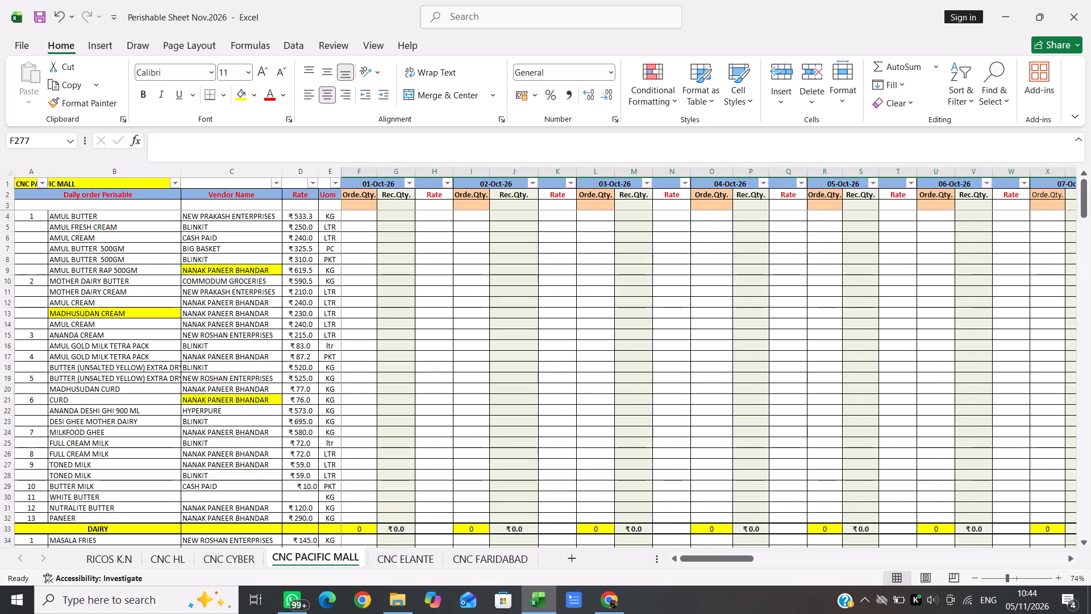
pyautogui.doubleClick(382, 182)
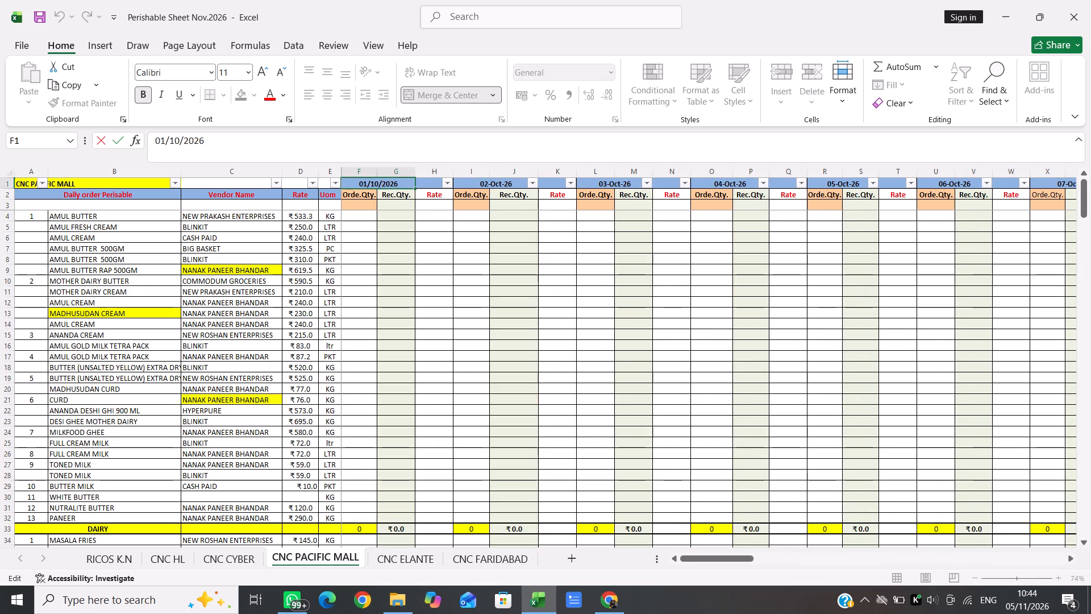
pyautogui.press('Left')
pyautogui.press('BackSpace')
pyautogui.press('1')
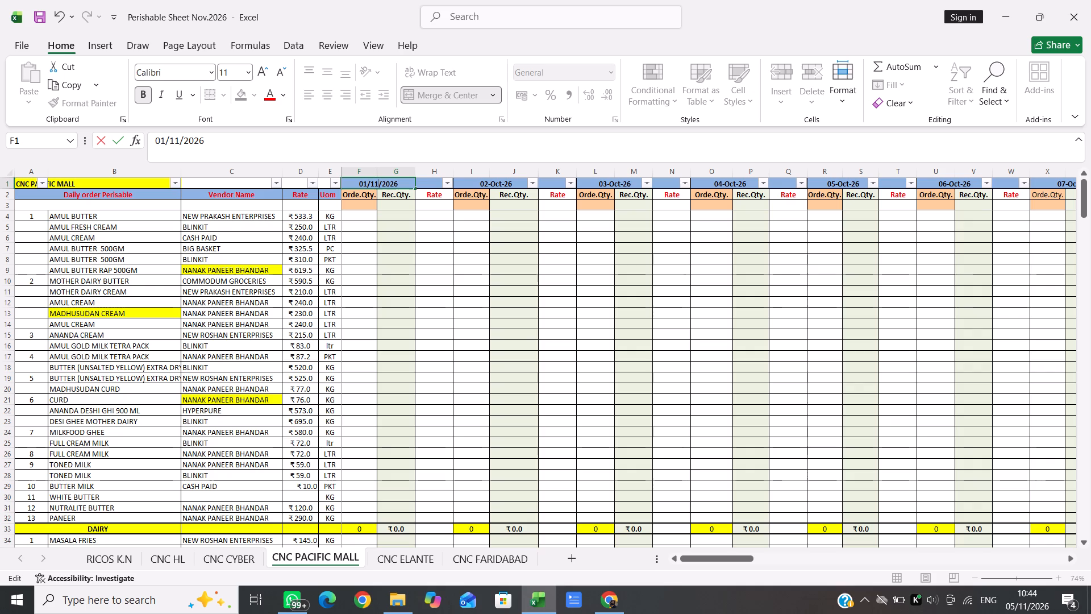
pyautogui.press('Return')
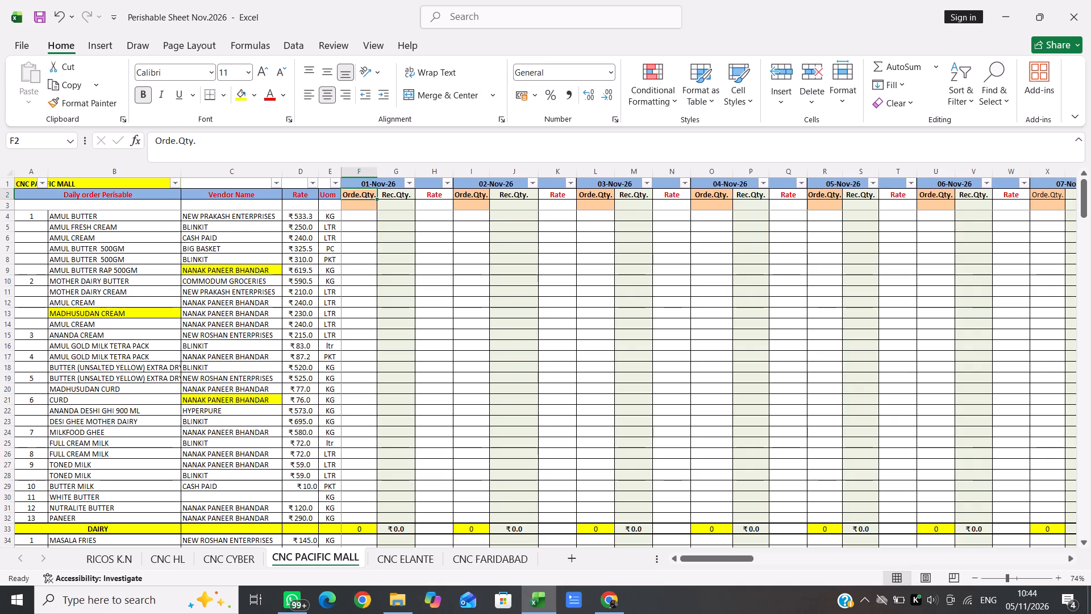
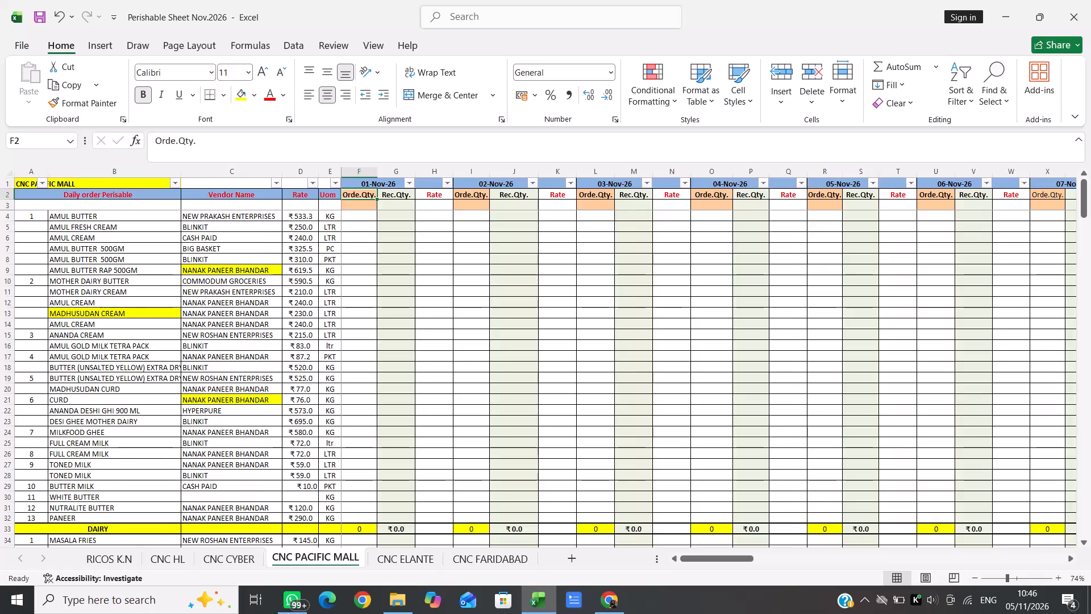
# Examine the CNC PACIFIC MALL sheet's rows, daily columns and MTD totals for leftover October entries.
pyautogui.scroll(-9, 499, 405)
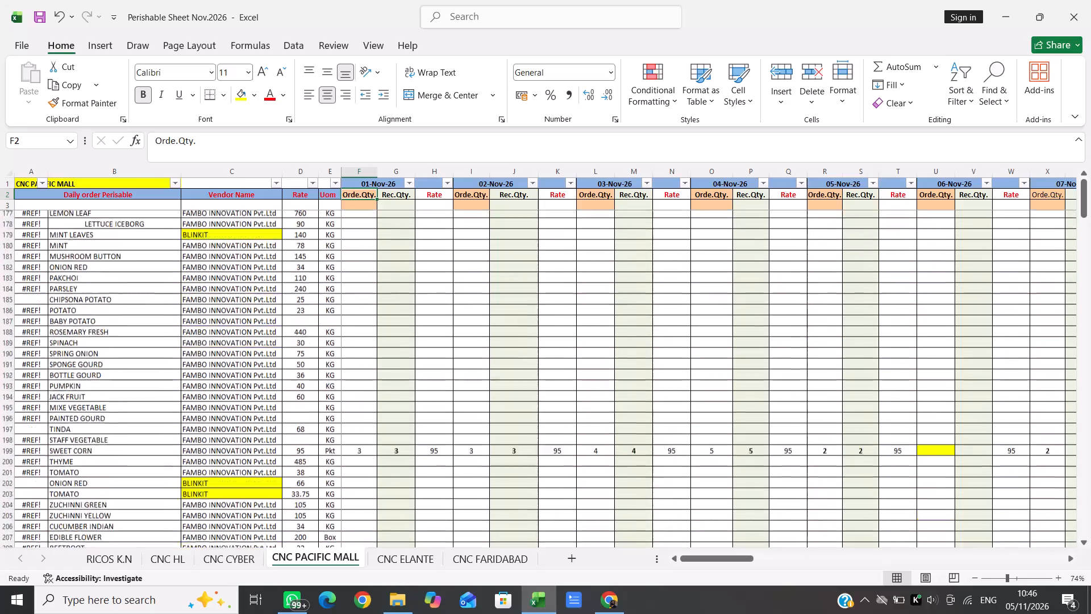
pyautogui.scroll(-15, 499, 405)
pyautogui.scroll(3, 499, 405)
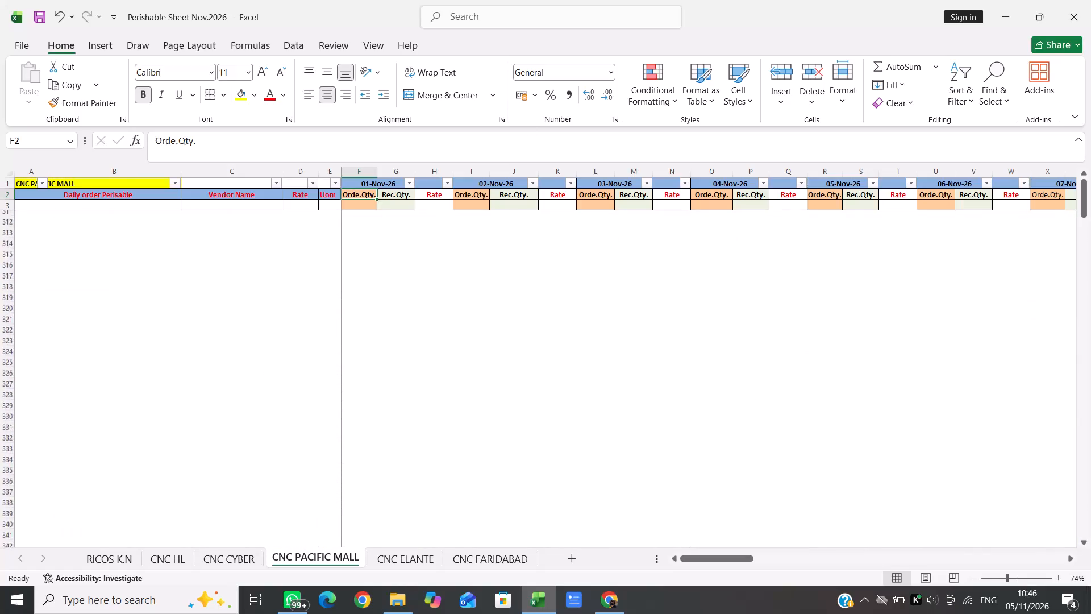
pyautogui.scroll(8, 499, 405)
pyautogui.scroll(-2, 499, 405)
pyautogui.hscroll(-2, 680, 410)
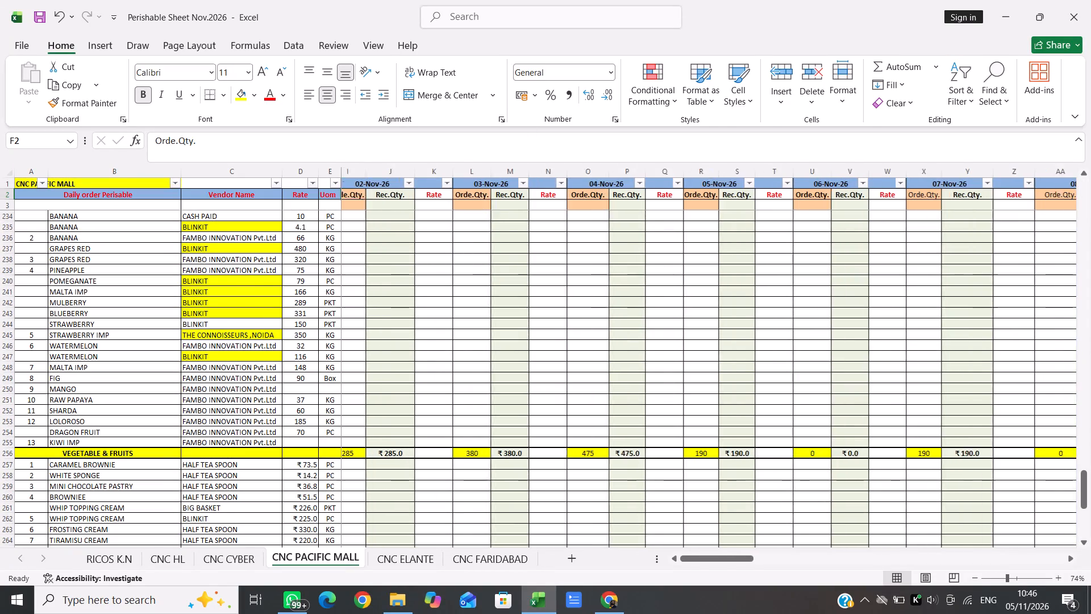
pyautogui.hscroll(-12, 680, 410)
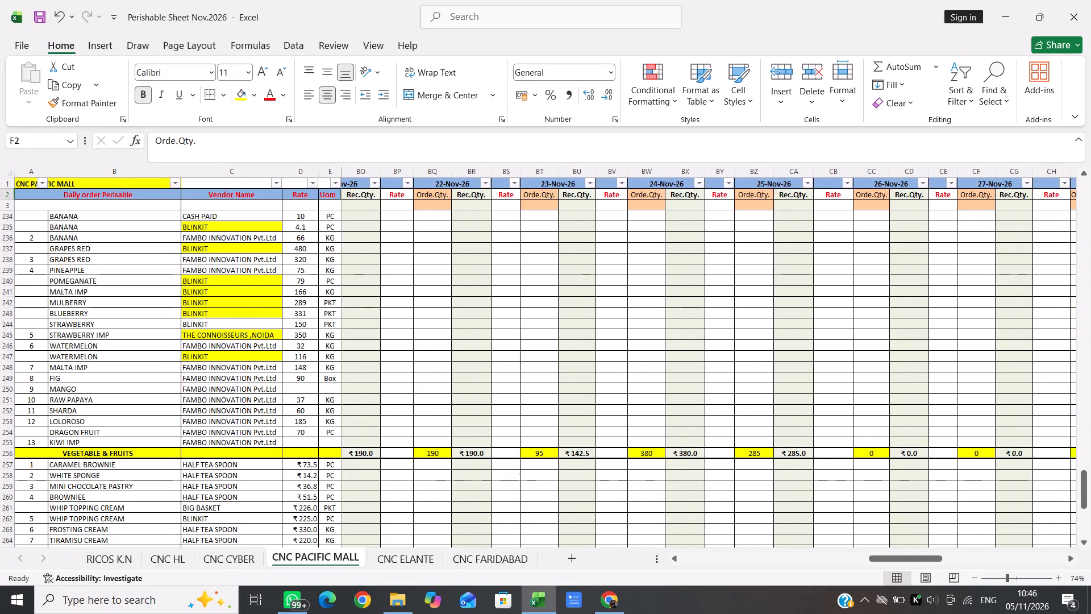
pyautogui.hscroll(-5, 680, 410)
pyautogui.scroll(7, 680, 410)
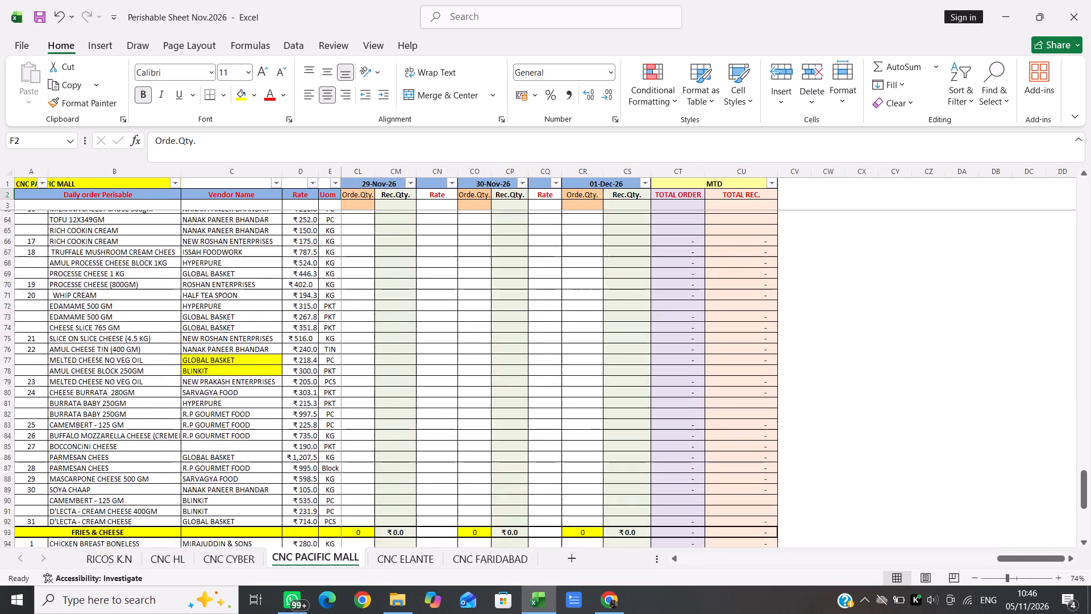
pyautogui.scroll(5, 680, 410)
pyautogui.scroll(-20, 680, 410)
pyautogui.scroll(2, 680, 410)
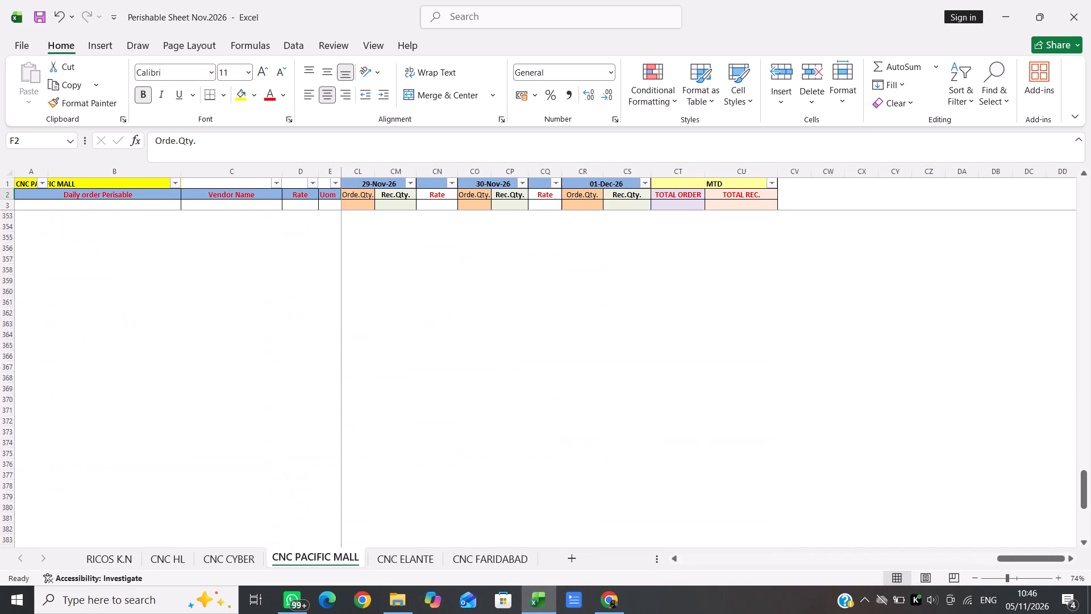
pyautogui.scroll(12, 680, 410)
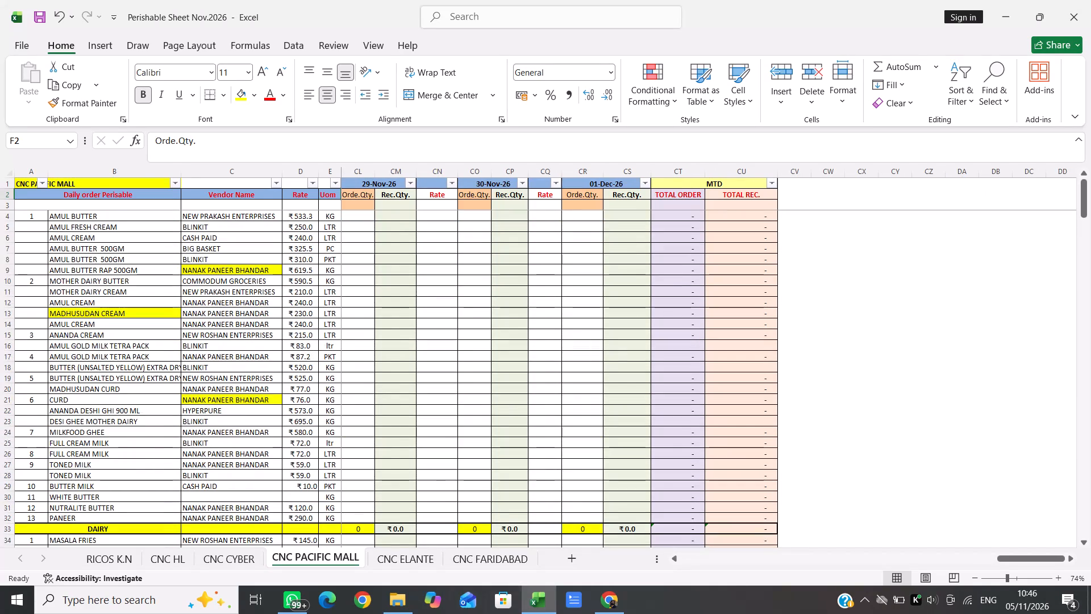
# On the CNC ELANTE sheet, change the month label in cell C1 to Nov'26.
pyautogui.click(406, 561)
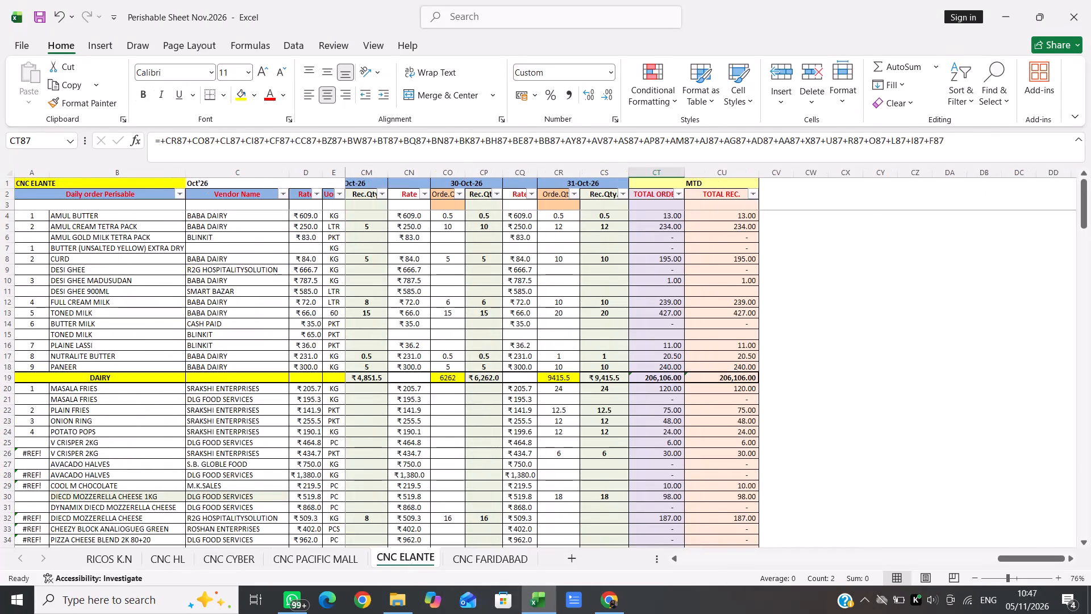
pyautogui.hscroll(10, 593, 359)
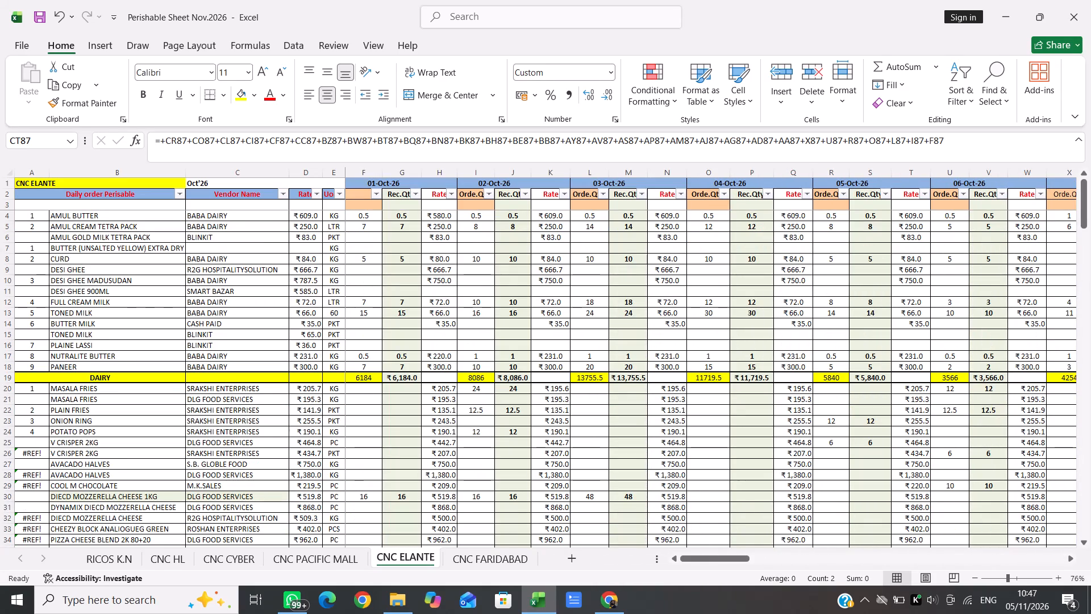
pyautogui.doubleClick(200, 183)
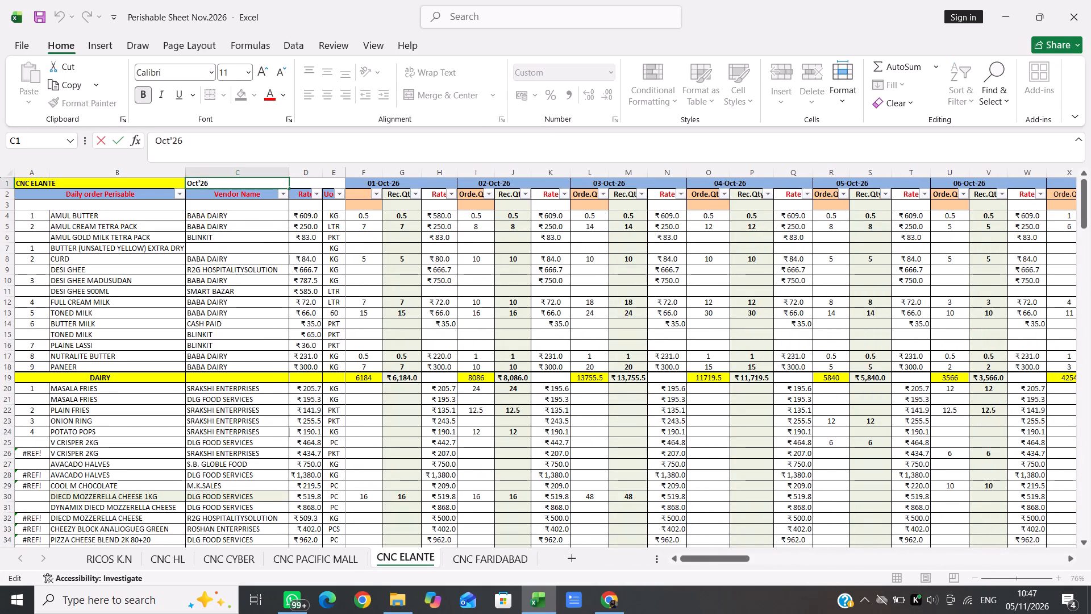
pyautogui.press('Left')
pyautogui.press('BackSpace')
pyautogui.press('BackSpace')
pyautogui.press('BackSpace')
pyautogui.press('BackSpace')
pyautogui.press('BackSpace')
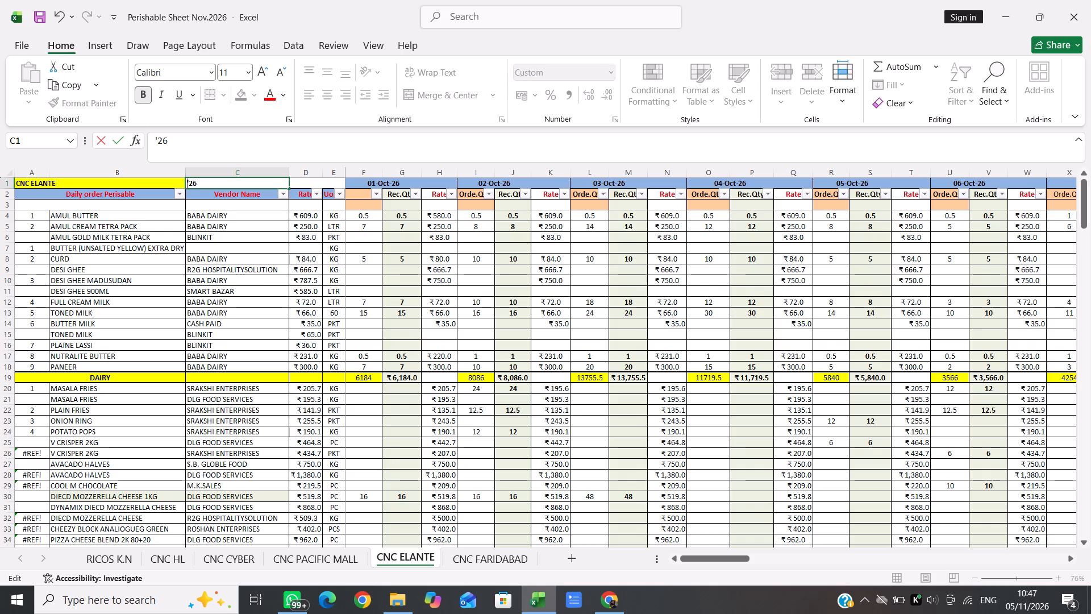
pyautogui.write('no')
pyautogui.press('BackSpace')
pyautogui.press('BackSpace')
pyautogui.press('BackSpace')
pyautogui.press('BackSpace')
pyautogui.press('n')
pyautogui.write('ov')
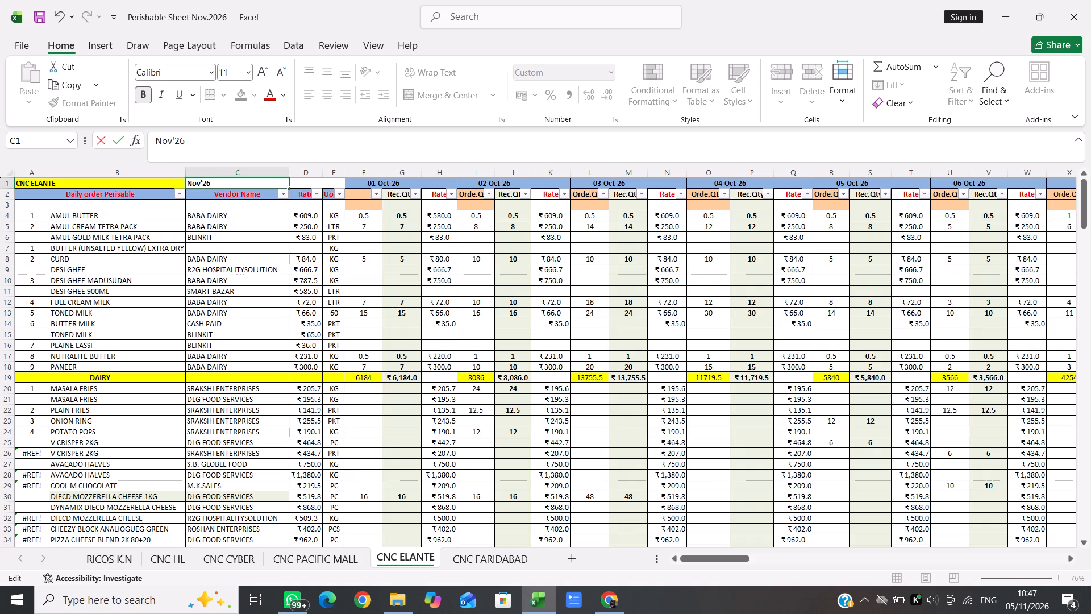
pyautogui.press('Return')
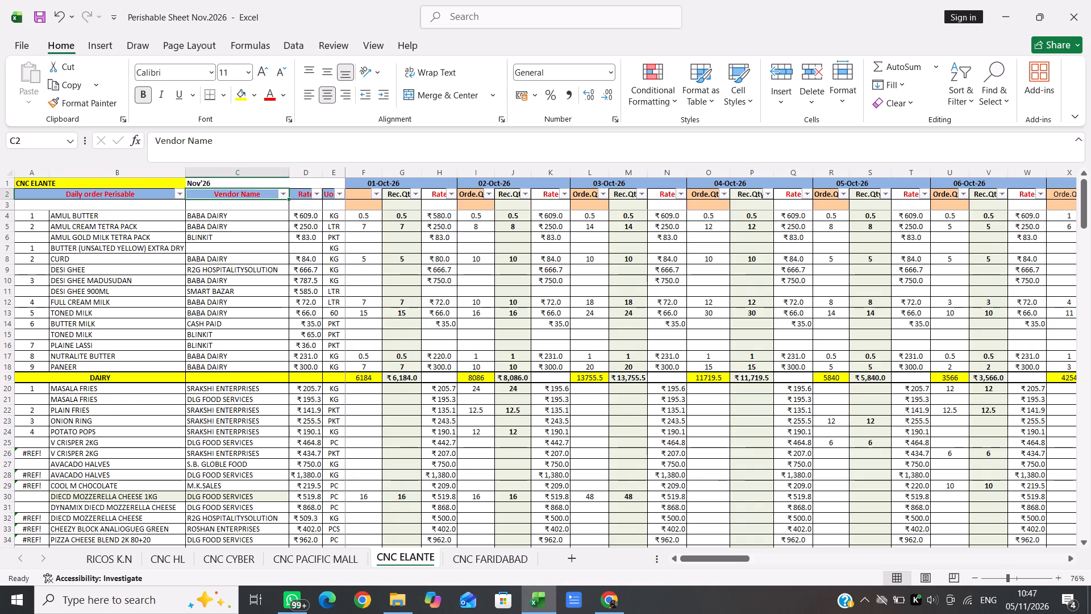
# Change the first date header, in cell F1 of the CNC ELANTE sheet, to 01/11/2026.
pyautogui.doubleClick(384, 184)
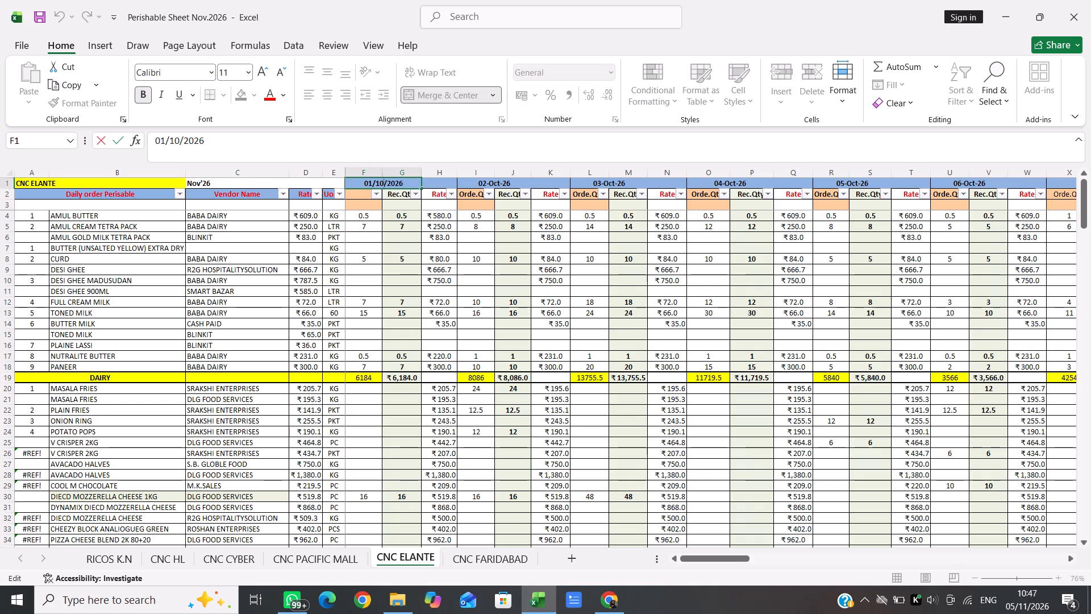
pyautogui.press('BackSpace')
pyautogui.press('1')
pyautogui.press('Return')
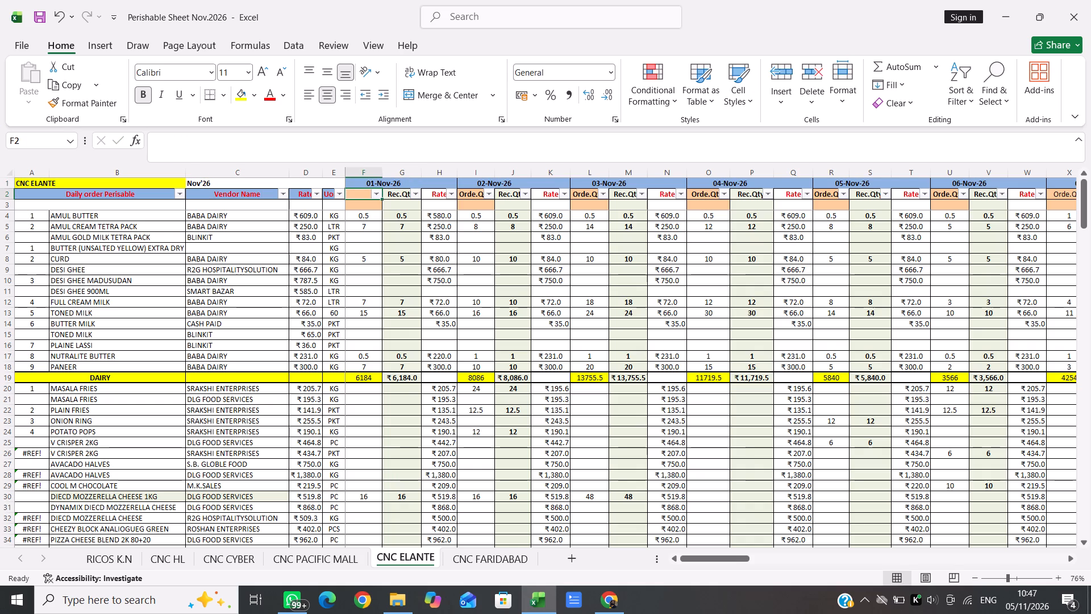
# Filter the Vendor Name column by cell colour to list only the rows with no fill.
pyautogui.scroll(2, 470, 348)
pyautogui.hscroll(3, 470, 348)
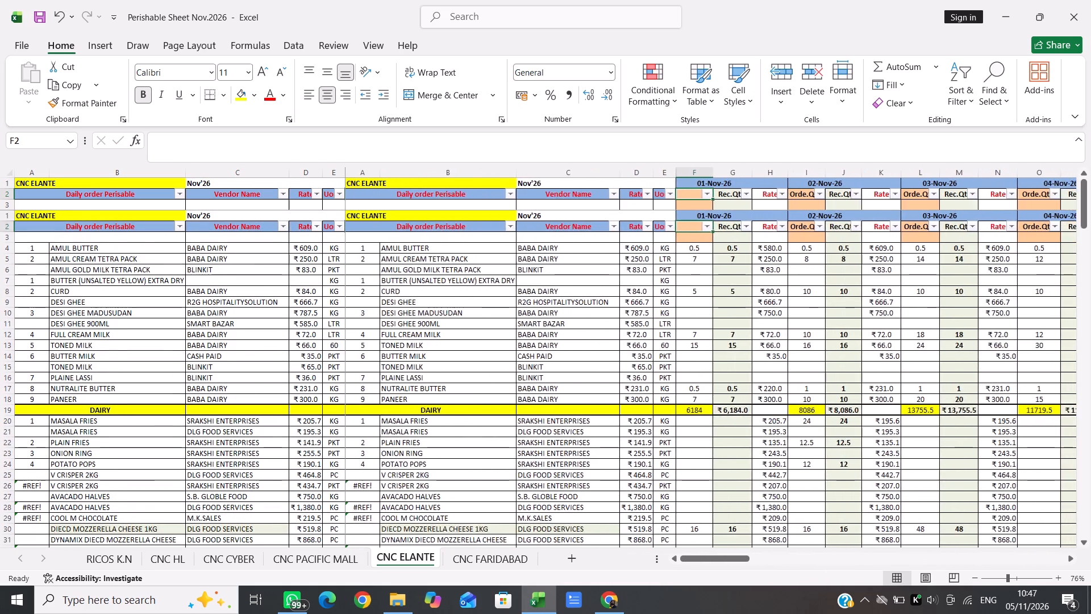
pyautogui.click(283, 193)
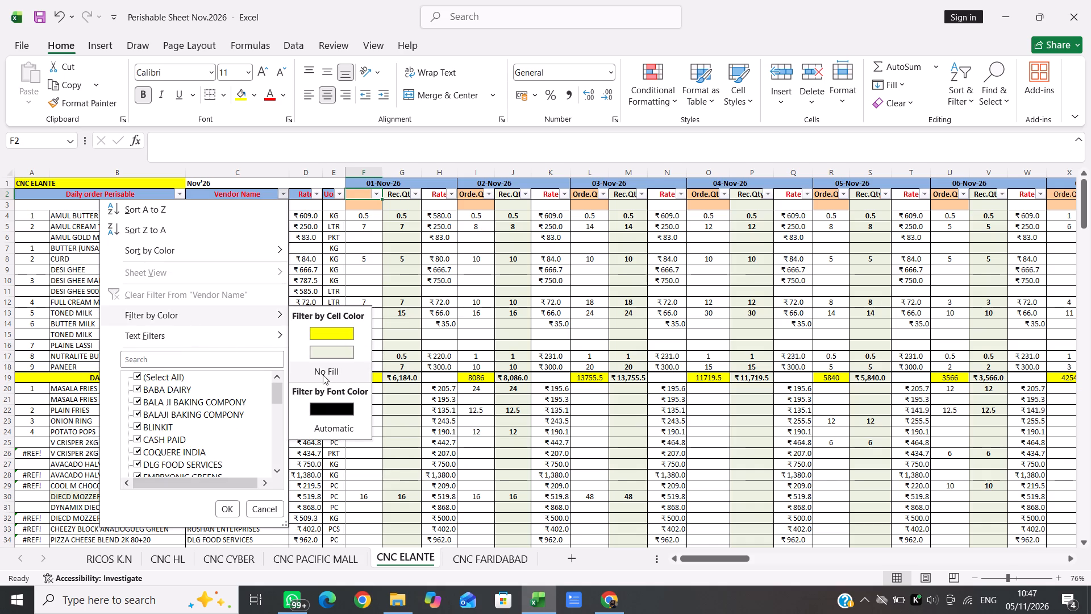
pyautogui.click(323, 373)
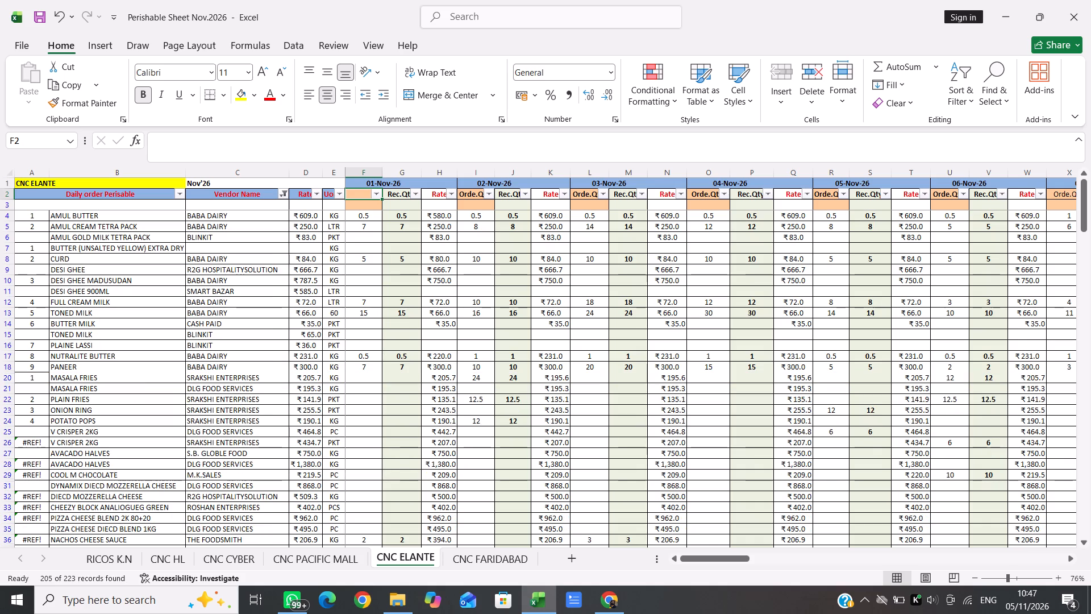
# Clear all daily order, received and rate entries in the filtered item rows, from F4 to CS224, leaving out the MTD columns.
pyautogui.click(368, 210)
pyautogui.hotkey('shift', 'Down')
pyautogui.hotkey('shift', 'Down')
pyautogui.hotkey('shift', 'Down')
pyautogui.hotkey('shift', 'Down')
pyautogui.hotkey('shift', 'Down')
pyautogui.hotkey('shift', 'Down')
pyautogui.hotkey('shift', 'Down')
pyautogui.hotkey('shift', 'Down')
pyautogui.hotkey('shift', 'Down')
pyautogui.hotkey('shift', 'Down')
pyautogui.hotkey('shift', 'Down')
pyautogui.hotkey('shift', 'Down')
pyautogui.hotkey('shift', 'Down')
pyautogui.hotkey('shift', 'Down')
pyautogui.hotkey('shift', 'Down')
pyautogui.hotkey('shift', 'Down')
pyautogui.hotkey('shift', 'Down')
pyautogui.hotkey('shift', 'Down')
pyautogui.hotkey('shift', 'Down')
pyautogui.hotkey('shift', 'Down')
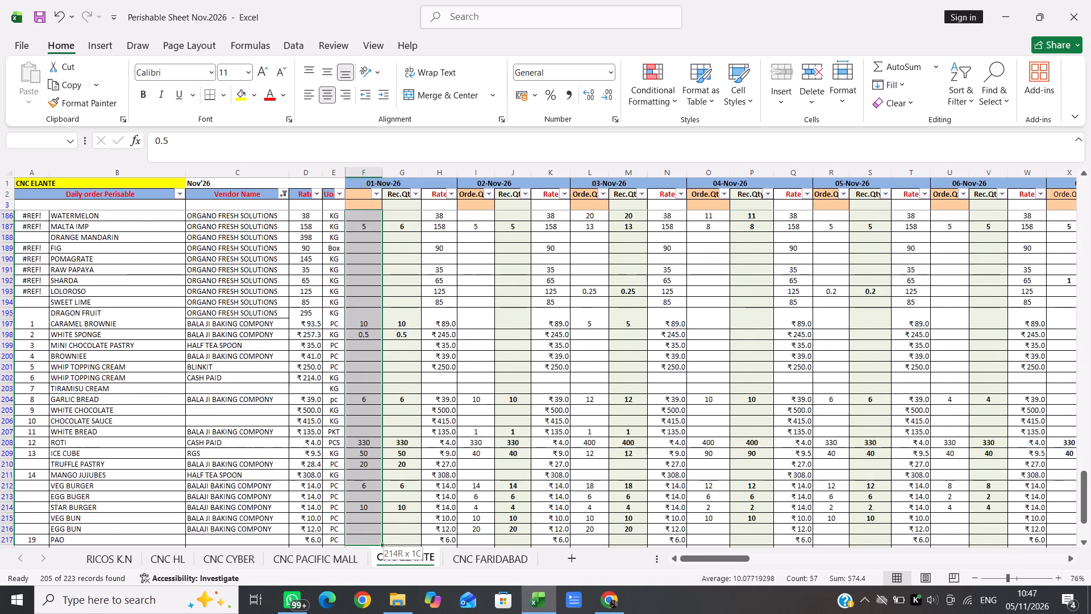
pyautogui.hotkey('shift', 'Up')
pyautogui.hotkey('shift', 'Up')
pyautogui.hotkey('shift', 'Up')
pyautogui.hotkey('shift', 'Up')
pyautogui.hotkey('shift', 'Up')
pyautogui.hotkey('shift', 'Up')
pyautogui.hotkey('shift', 'Up')
pyautogui.hotkey('shift', 'Up')
pyautogui.hotkey('shift', 'Up')
pyautogui.hotkey('shift', 'Up')
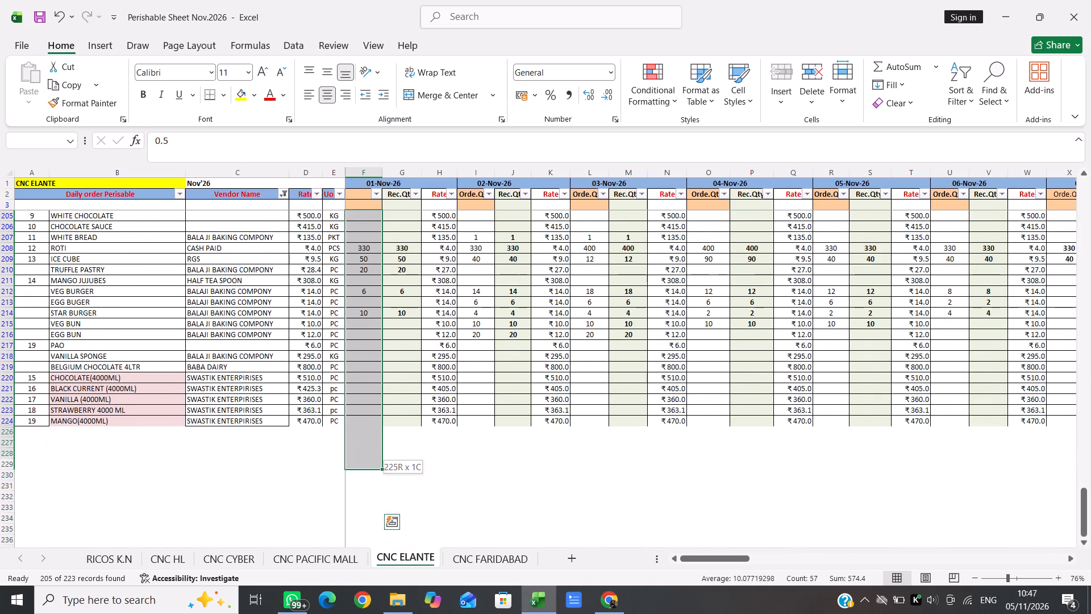
pyautogui.hotkey('shift', 'Up')
pyautogui.hotkey('shift', 'Right')
pyautogui.hotkey('shift', 'Right')
pyautogui.hotkey('shift', 'Right')
pyautogui.hotkey('shift', 'Right')
pyautogui.hotkey('shift', 'Right')
pyautogui.hotkey('shift', 'Right')
pyautogui.hotkey('shift', 'Right')
pyautogui.hotkey('shift', 'Right')
pyautogui.hotkey('shift', 'Right')
pyautogui.hotkey('shift', 'Right')
pyautogui.hotkey('shift', 'Right')
pyautogui.hotkey('shift', 'Right')
pyautogui.hotkey('shift', 'Right')
pyautogui.hotkey('shift', 'Right')
pyautogui.hotkey('shift', 'Right')
pyautogui.hotkey('shift', 'Right')
pyautogui.hotkey('shift', 'Right')
pyautogui.hotkey('shift', 'Right')
pyautogui.hotkey('shift', 'Right')
pyautogui.hotkey('shift', 'Right')
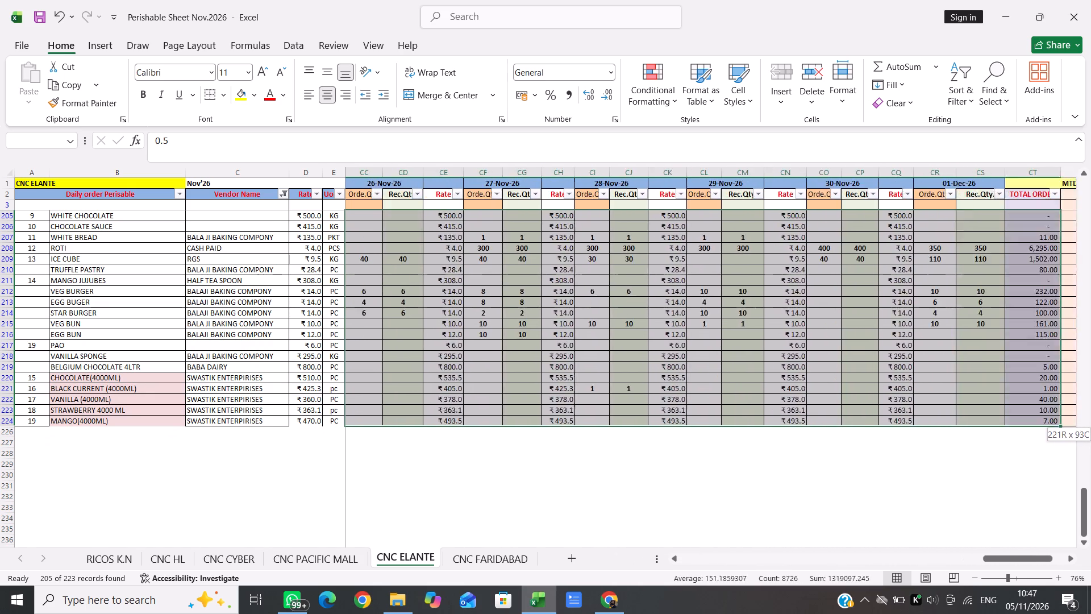
pyautogui.hotkey('shift', 'Left')
pyautogui.hotkey('shift', 'Left')
pyautogui.hotkey('shift', 'Left')
pyautogui.hotkey('shift', 'Left')
pyautogui.hotkey('shift', 'Left')
pyautogui.hotkey('shift', 'Left')
pyautogui.hotkey('shift', 'Left')
pyautogui.hotkey('shift', 'Left')
pyautogui.hotkey('shift', 'Left')
pyautogui.hotkey('shift', 'Left')
pyautogui.hotkey('shift', 'Left')
pyautogui.hotkey('shift', 'Left')
pyautogui.hotkey('shift', 'Left')
pyautogui.hotkey('shift', 'Left')
pyautogui.hotkey('shift', 'Left')
pyautogui.hotkey('shift', 'Left')
pyautogui.hotkey('shift', 'Left')
pyautogui.hotkey('shift', 'Left')
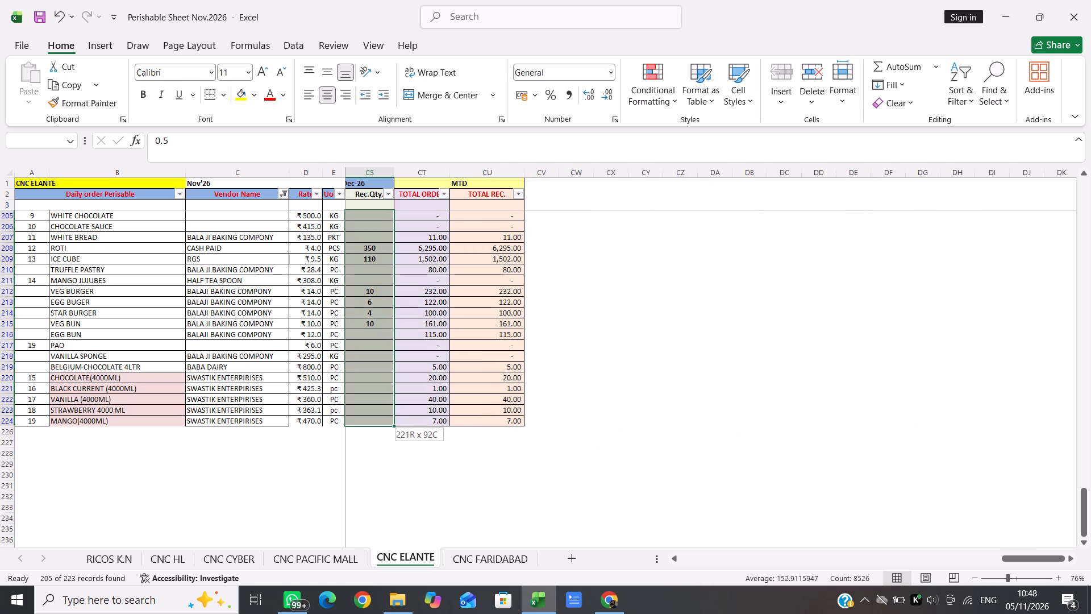
pyautogui.press('Delete')
pyautogui.scroll(4, 368, 210)
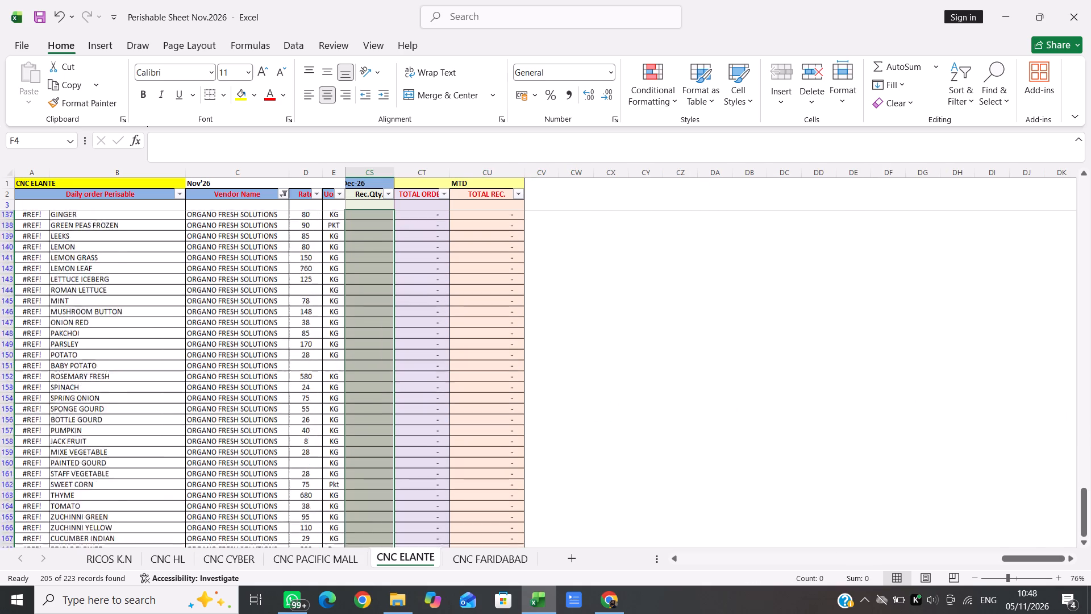
pyautogui.scroll(8, 368, 210)
pyautogui.click(467, 383)
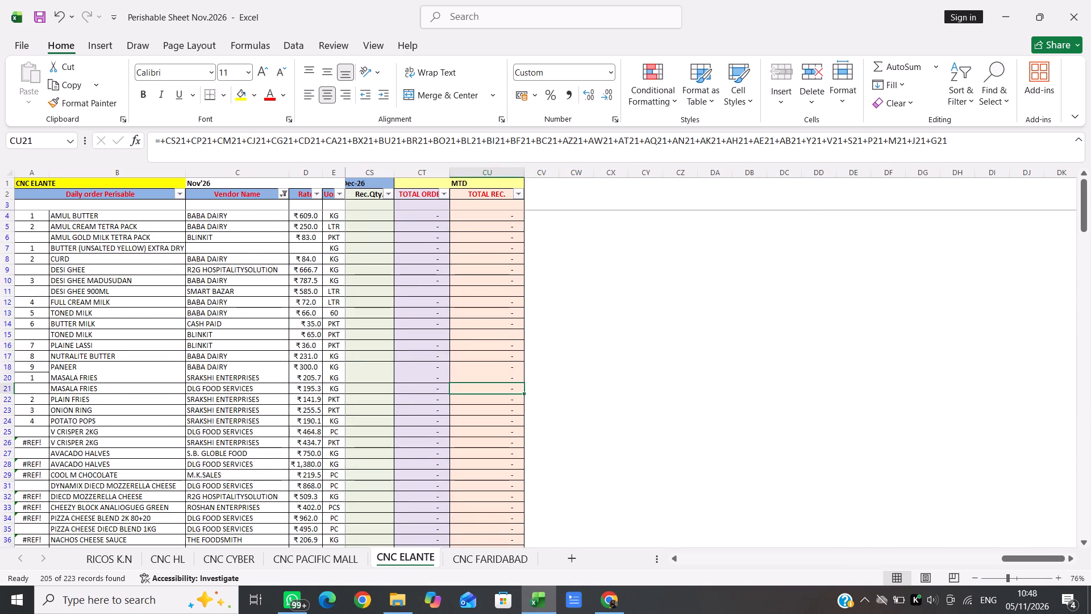
# Filter the Vendor Name column by cell colour to list only the yellow rows.
pyautogui.click(284, 197)
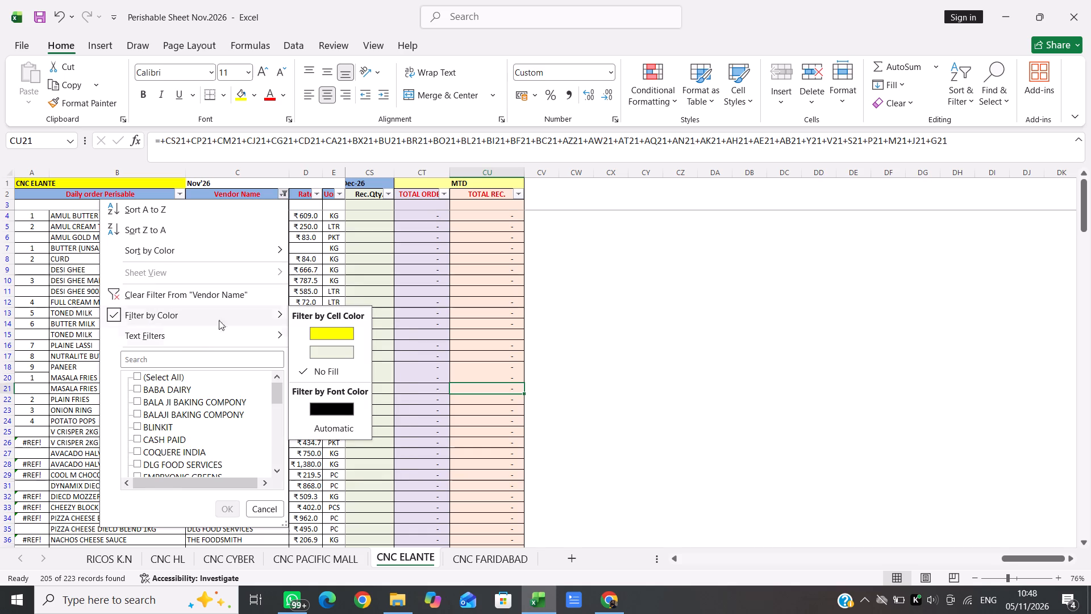
pyautogui.click(310, 330)
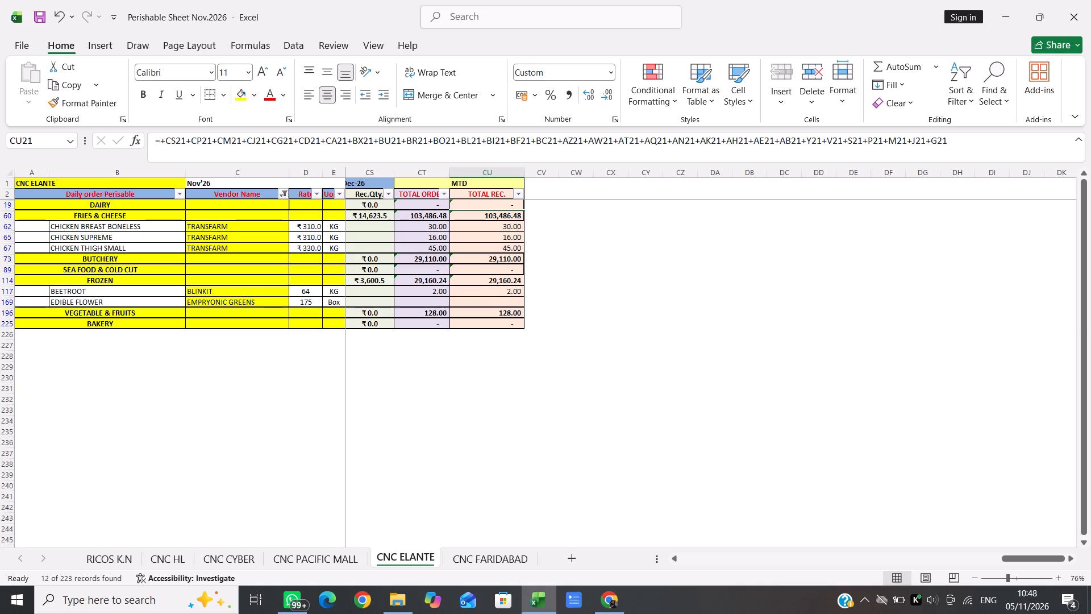
# Clear the daily order, received and rate entries of the three yellow TRANSFARM chicken rows, from F62 to CS67.
pyautogui.hscroll(7, 409, 246)
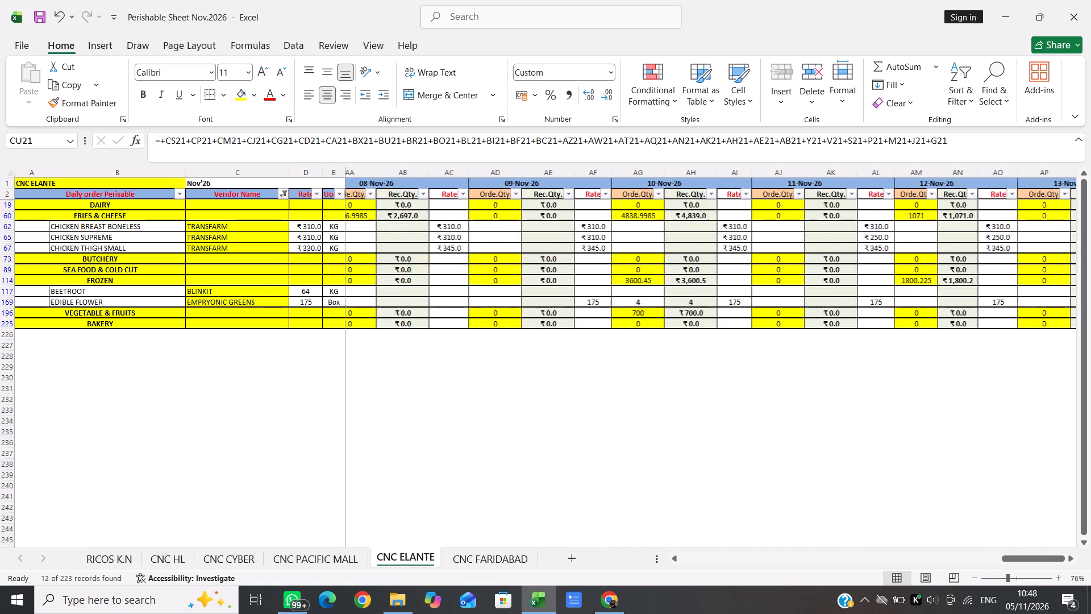
pyautogui.hscroll(5, 409, 246)
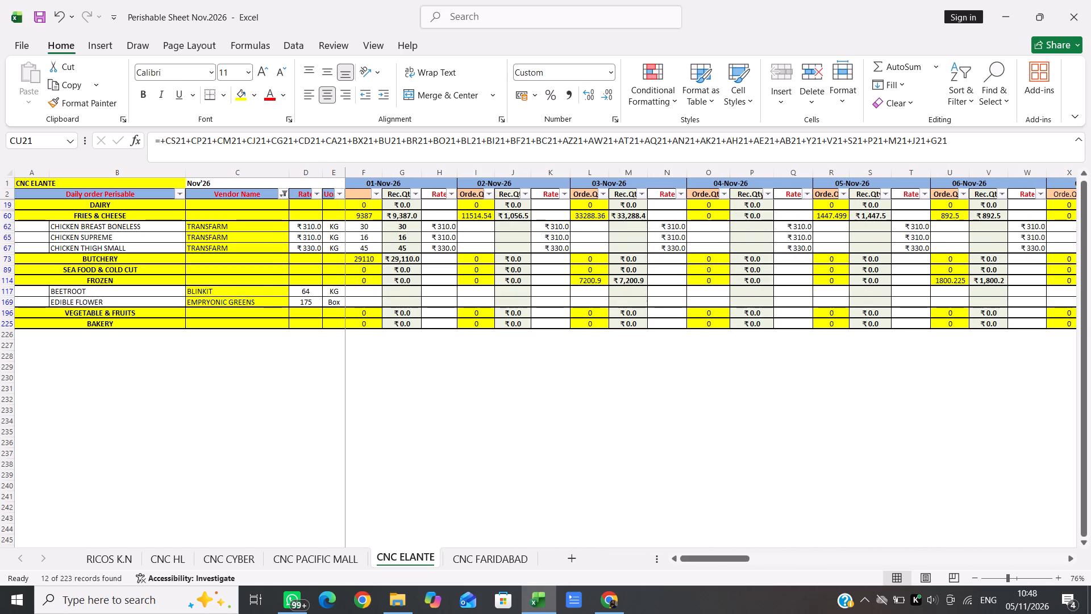
pyautogui.click(370, 225)
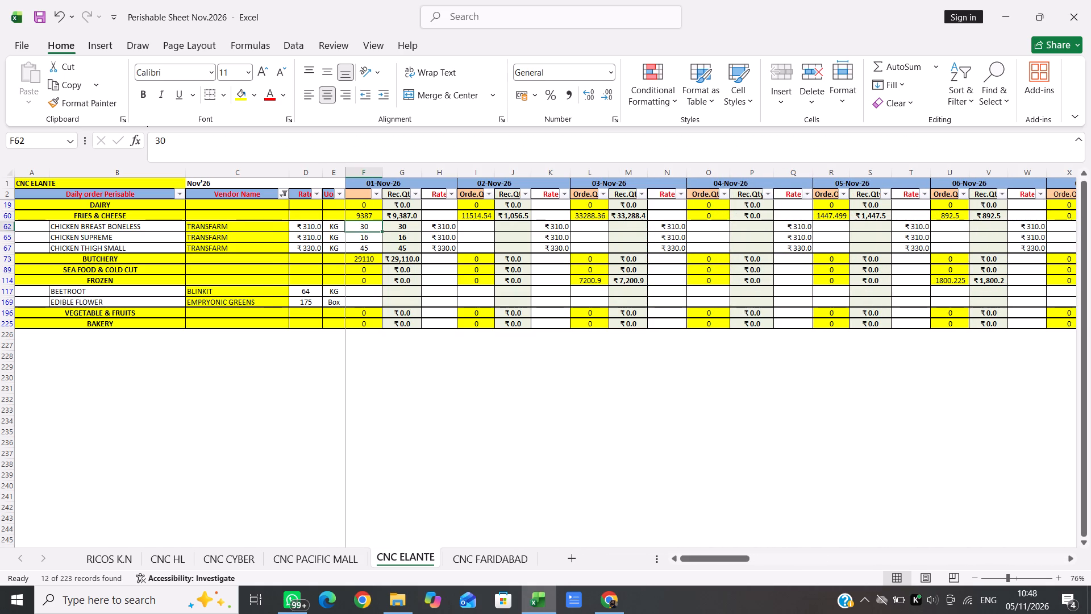
pyautogui.hotkey('shift', 'Down')
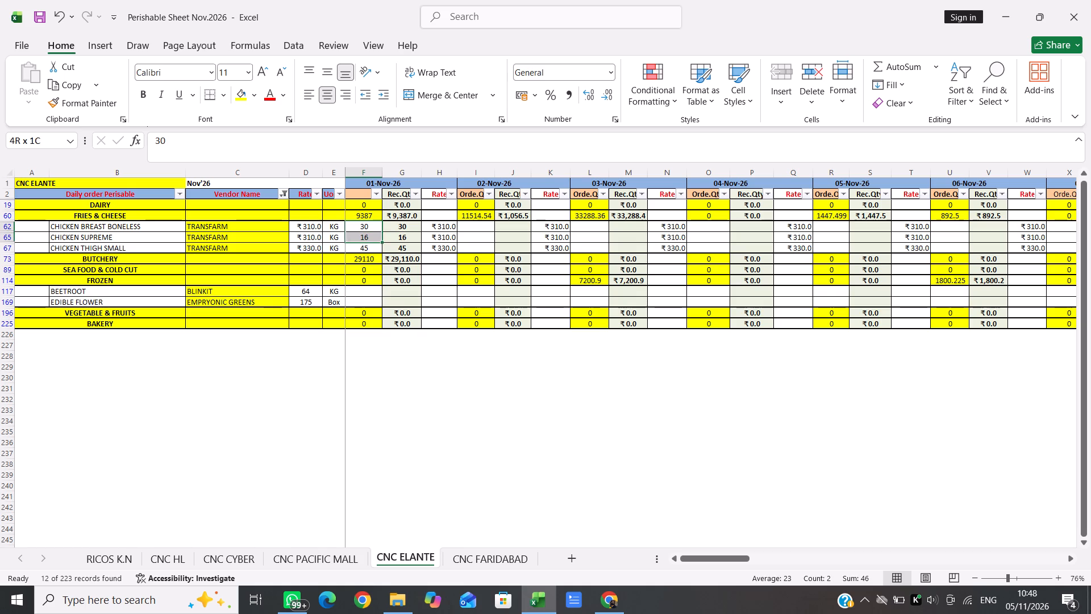
pyautogui.hotkey('shift', 'Down')
pyautogui.hotkey('shift', 'Right')
pyautogui.hotkey('shift', 'Right')
pyautogui.hotkey('shift', 'Right')
pyautogui.hotkey('shift', 'Right')
pyautogui.hotkey('shift', 'Right')
pyautogui.hotkey('shift', 'Right')
pyautogui.hotkey('shift', 'Right')
pyautogui.hotkey('shift', 'Right')
pyautogui.hotkey('shift', 'Right')
pyautogui.hotkey('shift', 'Right')
pyautogui.hotkey('shift', 'Right')
pyautogui.hotkey('shift', 'Right')
pyautogui.hotkey('shift', 'Right')
pyautogui.hotkey('shift', 'Right')
pyautogui.hotkey('shift', 'Right')
pyautogui.hotkey('shift', 'Right')
pyautogui.hotkey('shift', 'Right')
pyautogui.hotkey('shift', 'Right')
pyautogui.hotkey('shift', 'Right')
pyautogui.hotkey('shift', 'Right')
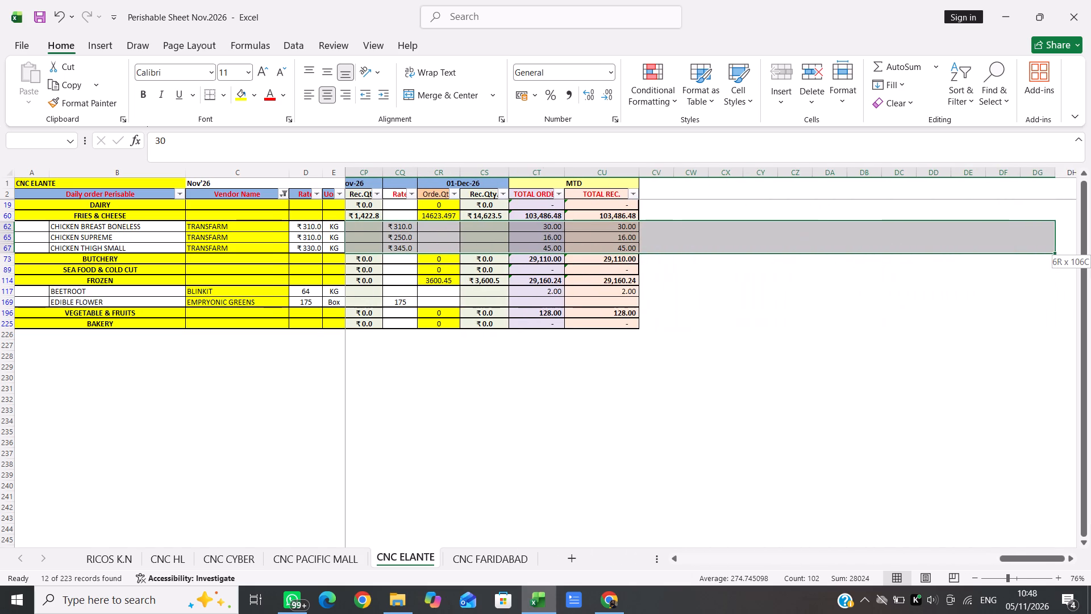
pyautogui.hotkey('shift', 'Left')
pyautogui.hotkey('shift', 'Left')
pyautogui.hotkey('shift', 'Left')
pyautogui.hotkey('shift', 'Left')
pyautogui.hotkey('shift', 'Left')
pyautogui.hotkey('shift', 'Left')
pyautogui.hotkey('shift', 'Left')
pyautogui.hotkey('shift', 'Left')
pyautogui.hotkey('shift', 'Left')
pyautogui.hotkey('shift', 'Left')
pyautogui.hotkey('shift', 'Left')
pyautogui.hotkey('shift', 'Left')
pyautogui.hotkey('shift', 'Left')
pyautogui.hotkey('shift', 'Left')
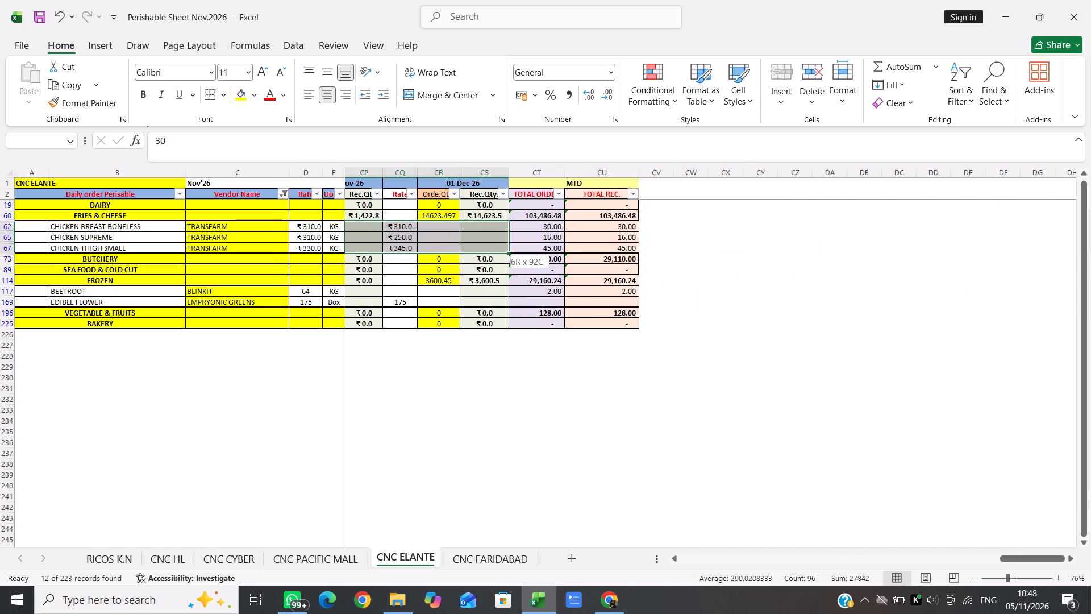
pyautogui.press('Delete')
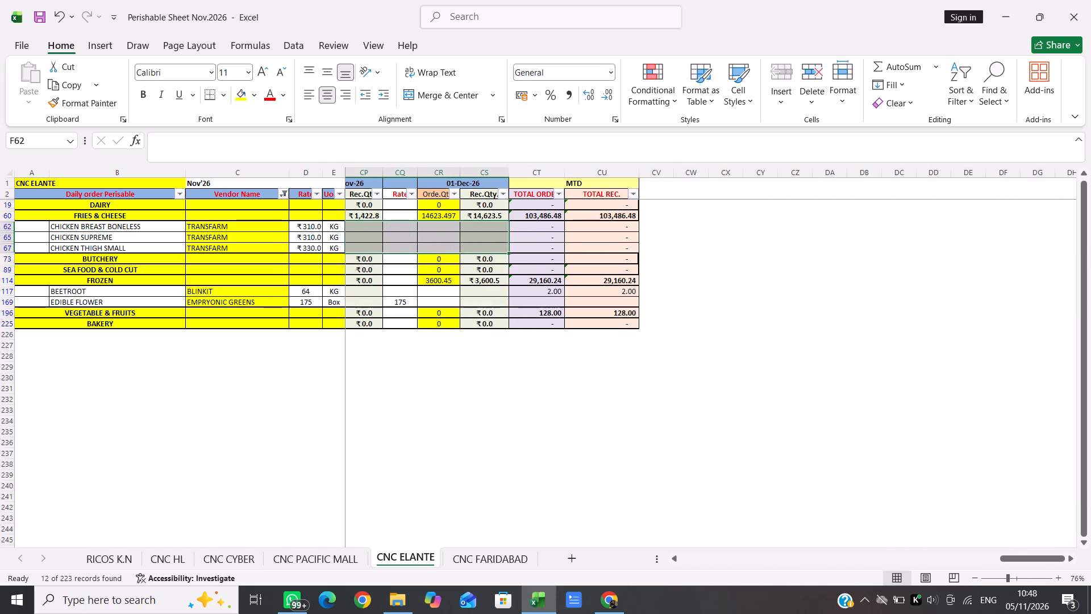
# Clear the daily cells of the FROZEN total row from G114 to CR114.
pyautogui.scroll(-1, 462, 310)
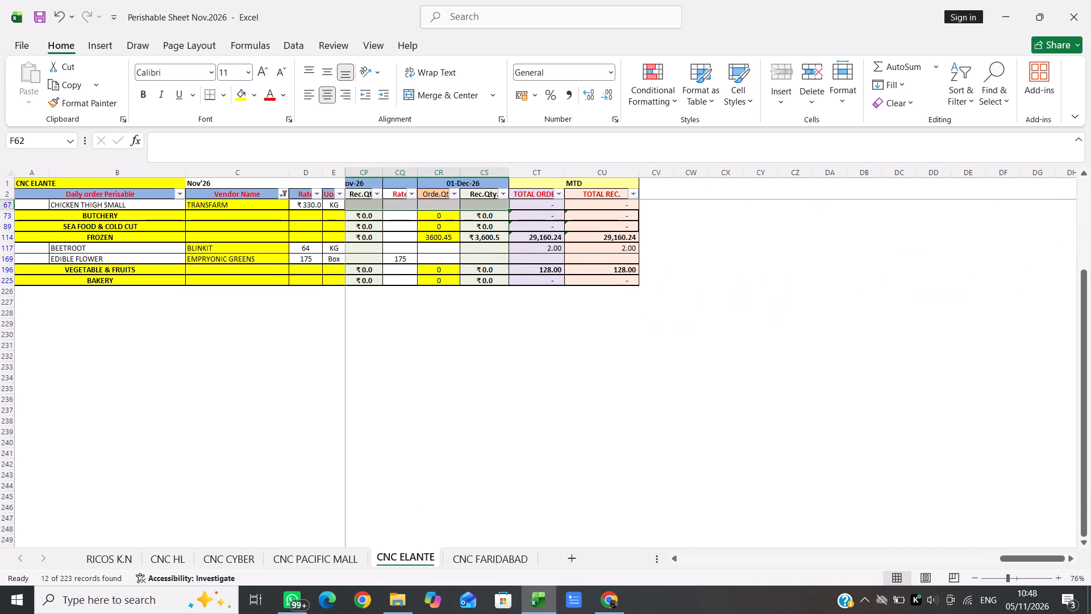
pyautogui.click(455, 238)
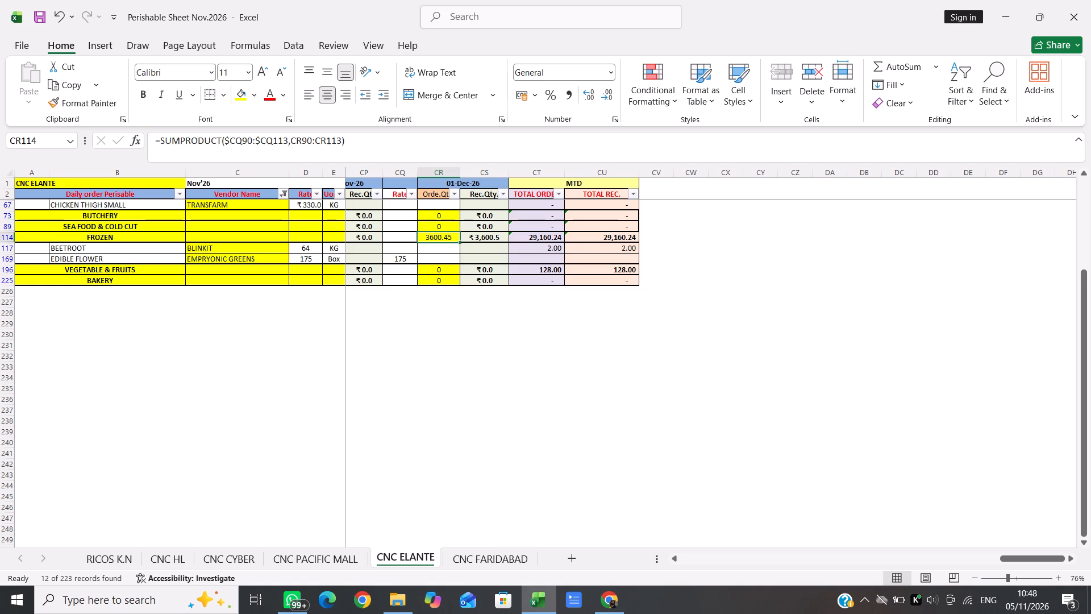
pyautogui.hotkey('shift', 'Left')
pyautogui.hotkey('shift', 'Left')
pyautogui.hotkey('shift', 'Left')
pyautogui.hotkey('shift', 'Left')
pyautogui.hotkey('shift', 'Left')
pyautogui.hotkey('shift', 'Left')
pyautogui.hotkey('shift', 'Left')
pyautogui.hotkey('shift', 'Left')
pyautogui.hotkey('shift', 'Left')
pyautogui.hotkey('shift', 'Left')
pyautogui.hotkey('shift', 'Left')
pyautogui.hotkey('shift', 'Left')
pyautogui.hotkey('shift', 'Left')
pyautogui.hotkey('shift', 'Left')
pyautogui.hotkey('shift', 'Left')
pyautogui.hotkey('shift', 'Left')
pyautogui.hotkey('shift', 'Left')
pyautogui.hotkey('shift', 'Left')
pyautogui.hotkey('shift', 'Left')
pyautogui.hotkey('shift', 'Left')
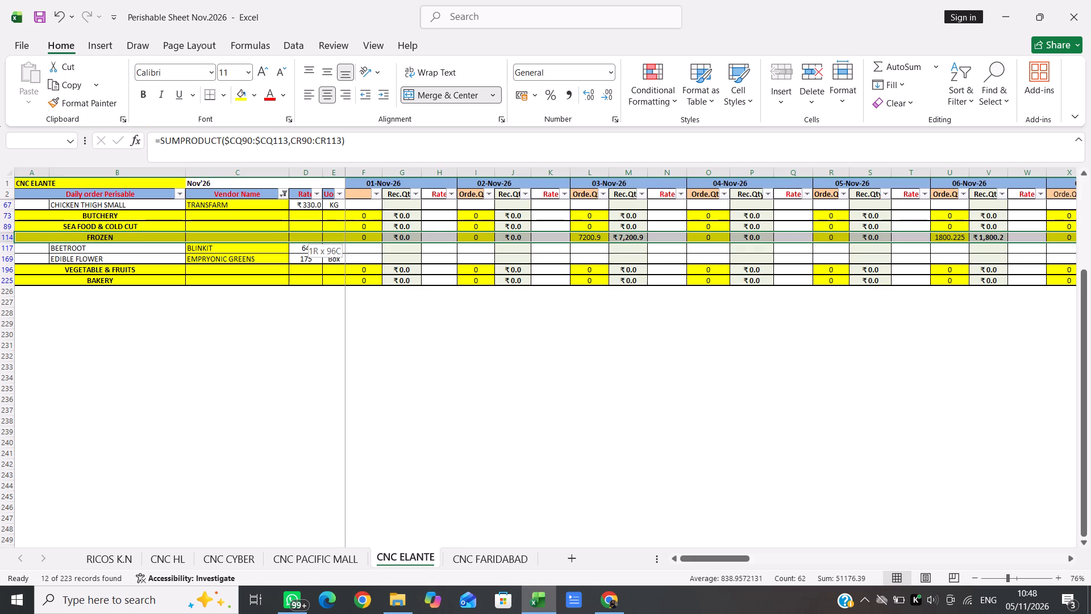
pyautogui.hotkey('shift', 'Right')
pyautogui.hotkey('shift', 'Right')
pyautogui.hotkey('shift', 'Right')
pyautogui.hotkey('shift', 'Right')
pyautogui.hotkey('shift', 'Right')
pyautogui.press('Delete')
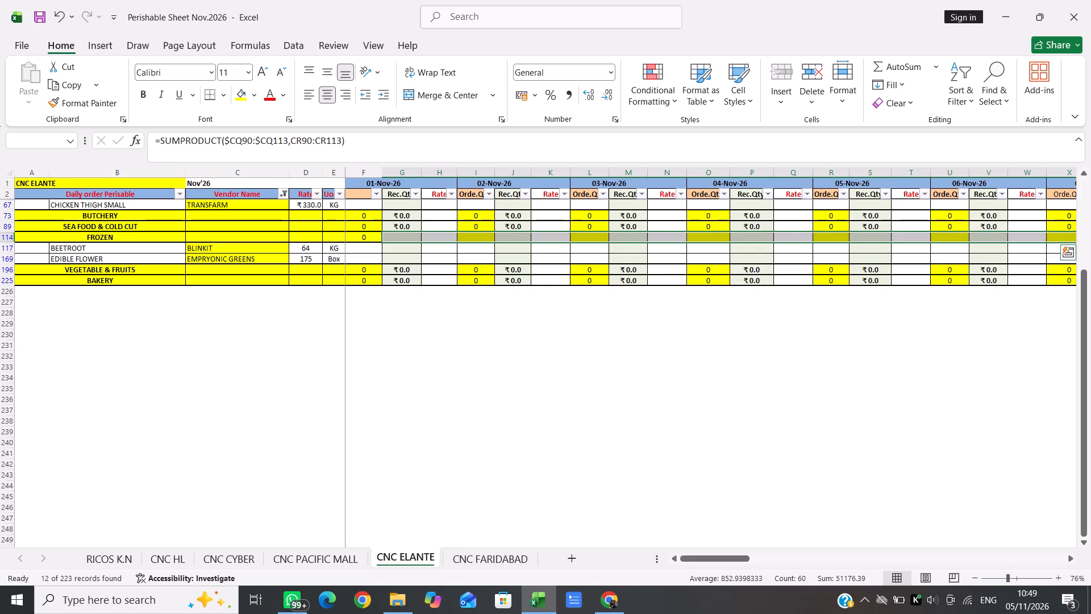
# Clear the daily order, received and rate entries of the BEETROOT and EDIBLE FLOWER rows, from G117 to CS169.
pyautogui.hscroll(-4, 503, 244)
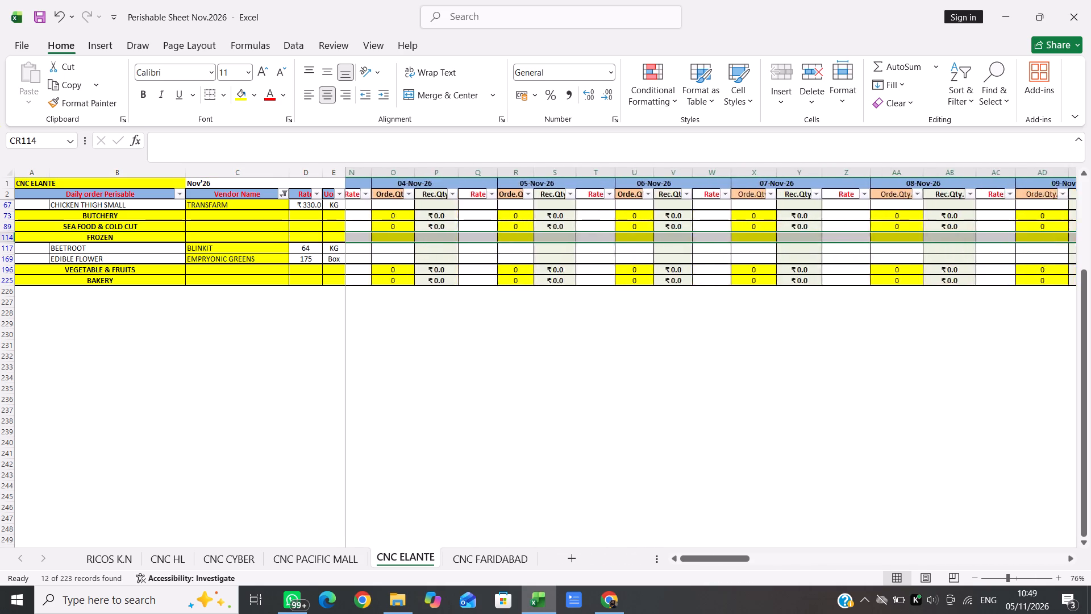
pyautogui.hscroll(-14, 503, 244)
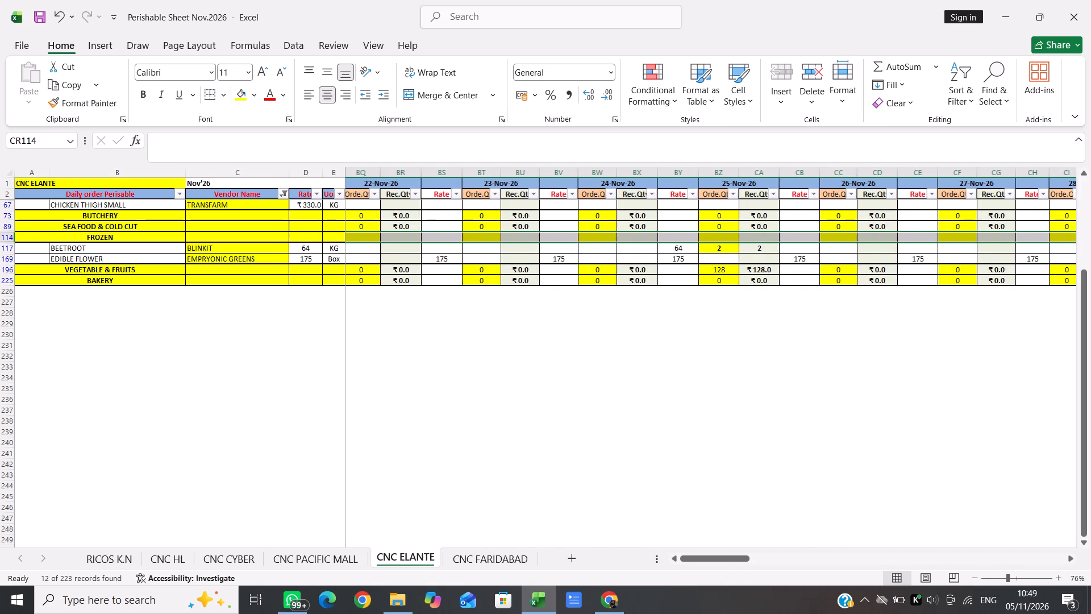
pyautogui.hscroll(-1, 503, 244)
pyautogui.hscroll(5, 503, 244)
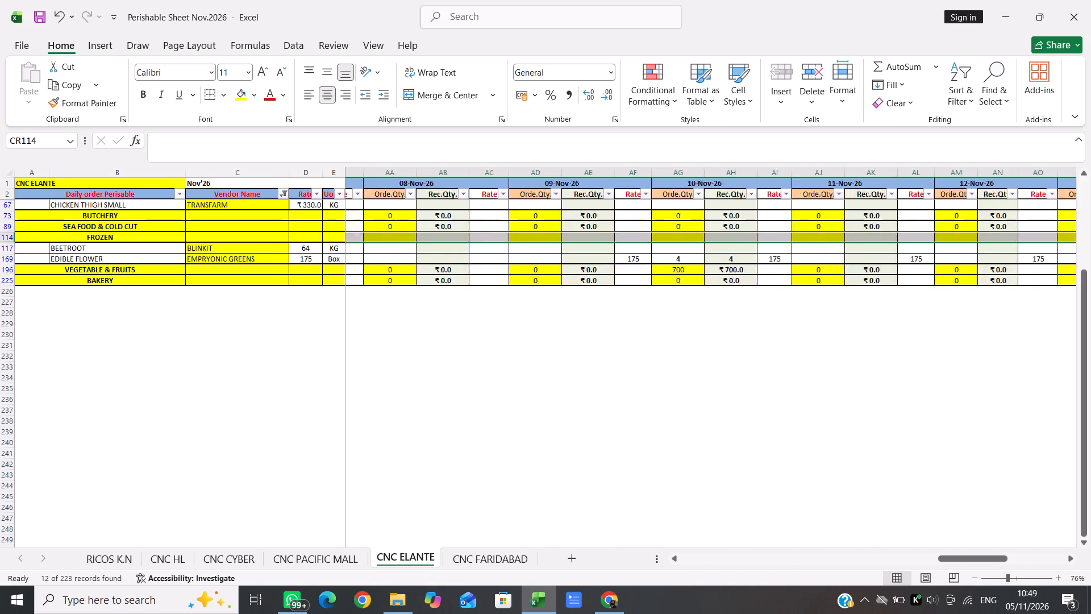
pyautogui.hscroll(2, 503, 244)
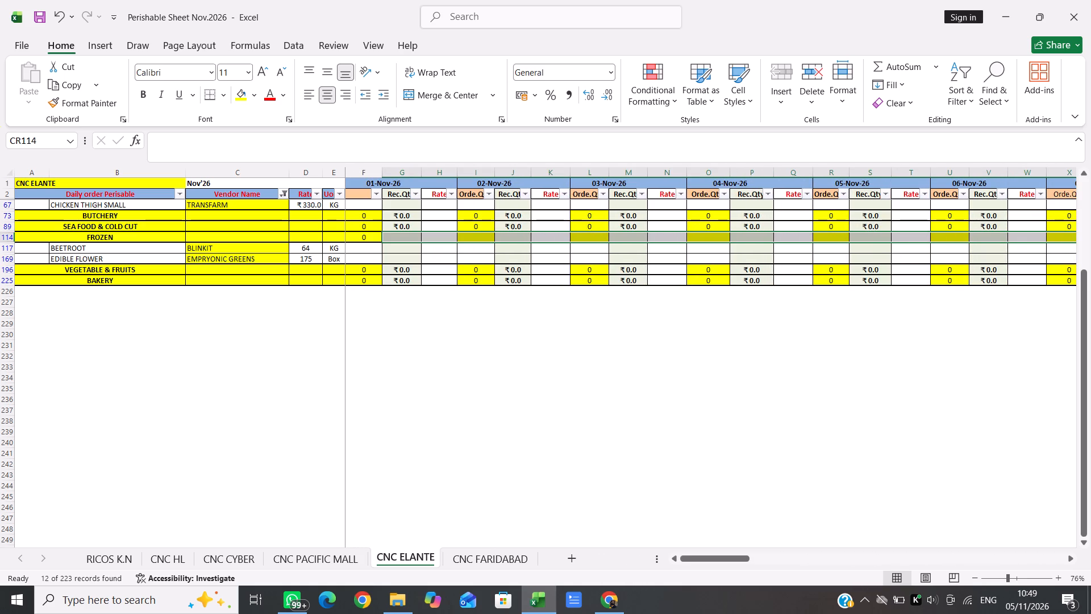
pyautogui.click(404, 248)
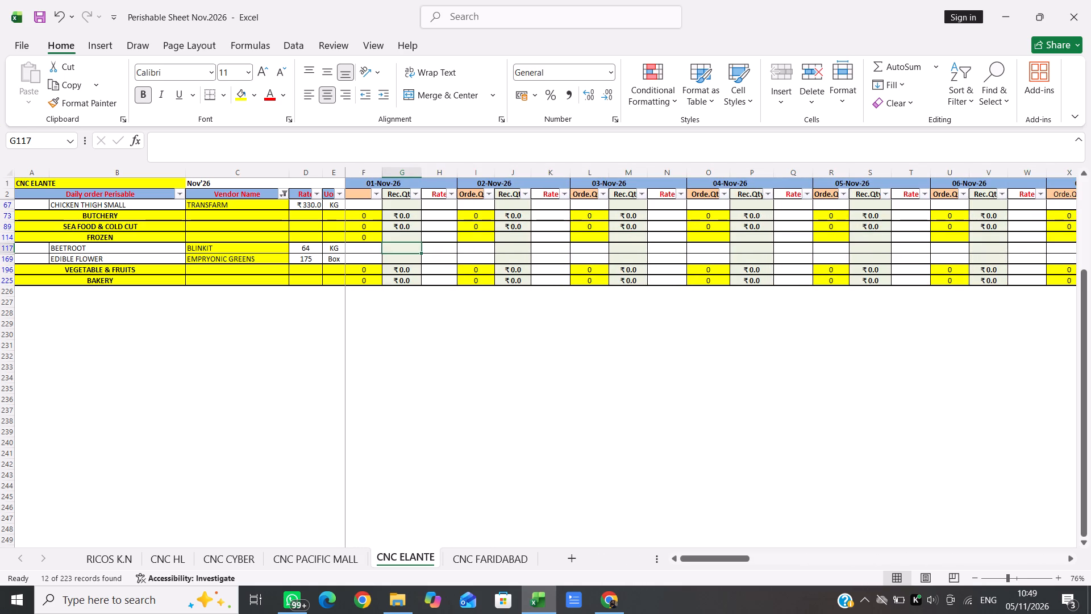
pyautogui.hotkey('shift', 'Down')
pyautogui.hotkey('shift', 'Right')
pyautogui.hotkey('shift', 'Right')
pyautogui.hotkey('shift', 'Right')
pyautogui.hotkey('shift', 'Right')
pyautogui.hotkey('shift', 'Right')
pyautogui.hotkey('shift', 'Right')
pyautogui.hotkey('shift', 'Right')
pyautogui.hotkey('shift', 'Right')
pyautogui.hotkey('shift', 'Right')
pyautogui.hotkey('shift', 'Right')
pyautogui.hotkey('shift', 'Right')
pyautogui.hotkey('shift', 'Right')
pyautogui.hotkey('shift', 'Right')
pyautogui.hotkey('shift', 'Right')
pyautogui.hotkey('shift', 'Right')
pyautogui.hotkey('shift', 'Right')
pyautogui.hotkey('shift', 'Right')
pyautogui.hotkey('shift', 'Right')
pyautogui.hotkey('shift', 'Right')
pyautogui.hotkey('shift', 'Right')
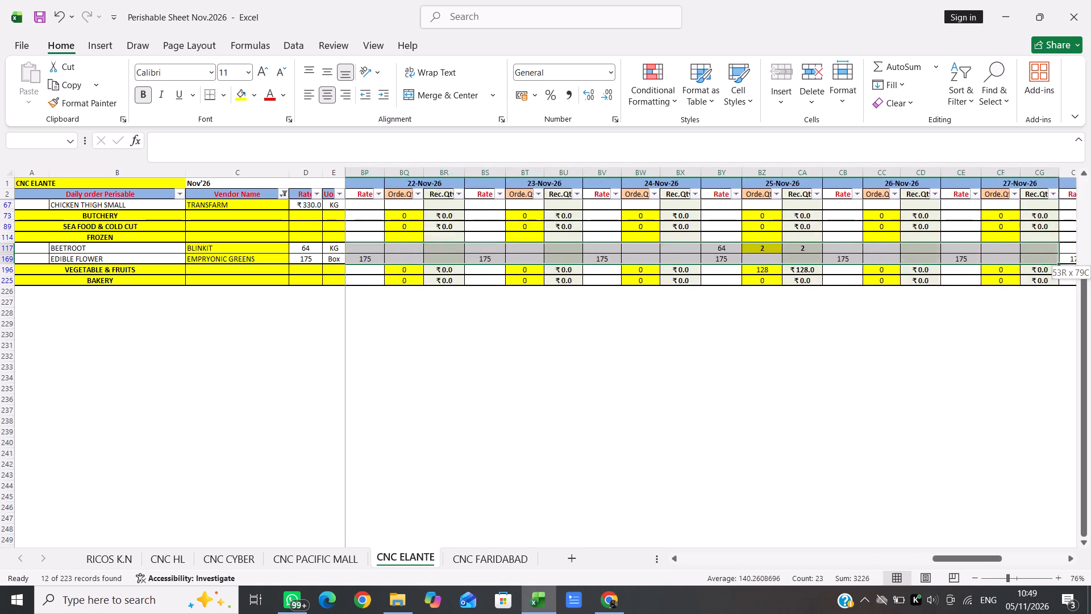
pyautogui.hotkey('shift', 'Left')
pyautogui.hotkey('shift', 'Left')
pyautogui.hotkey('shift', 'Left')
pyautogui.hotkey('shift', 'Left')
pyautogui.hotkey('shift', 'Left')
pyautogui.hotkey('shift', 'Left')
pyautogui.hotkey('shift', 'Left')
pyautogui.hotkey('shift', 'Left')
pyautogui.hotkey('shift', 'Left')
pyautogui.hotkey('shift', 'Left')
pyautogui.hotkey('shift', 'Left')
pyautogui.hotkey('shift', 'Left')
pyautogui.hotkey('shift', 'Left')
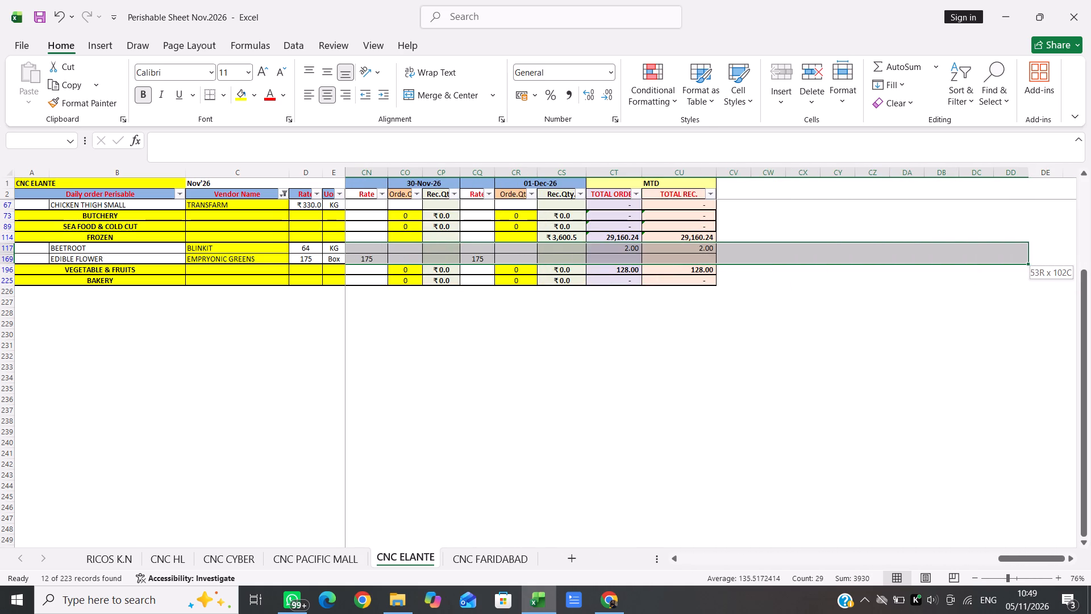
pyautogui.hotkey('shift', 'Right')
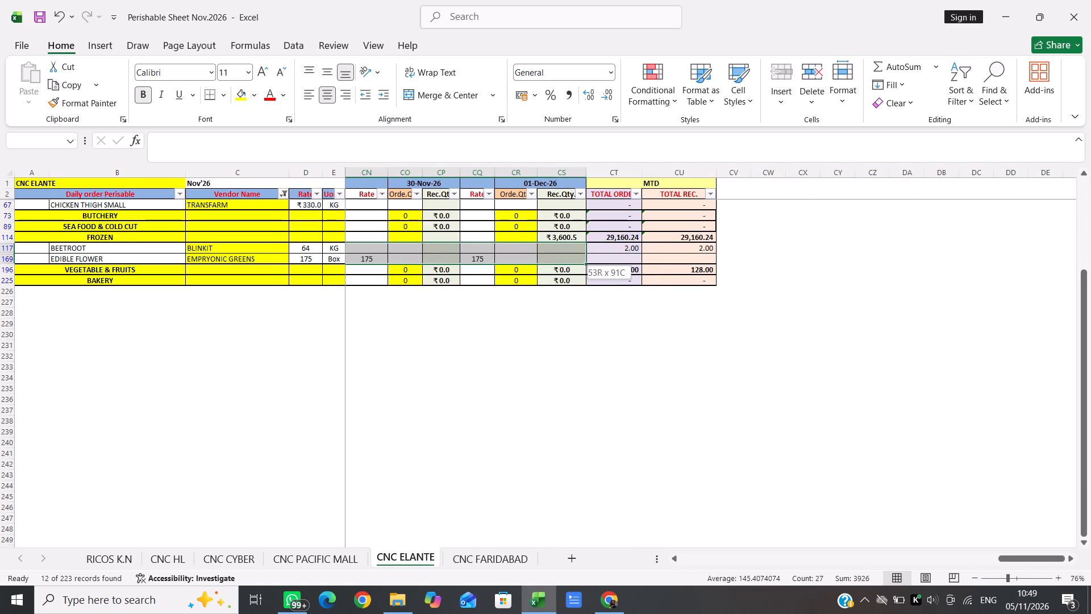
pyautogui.press('Delete')
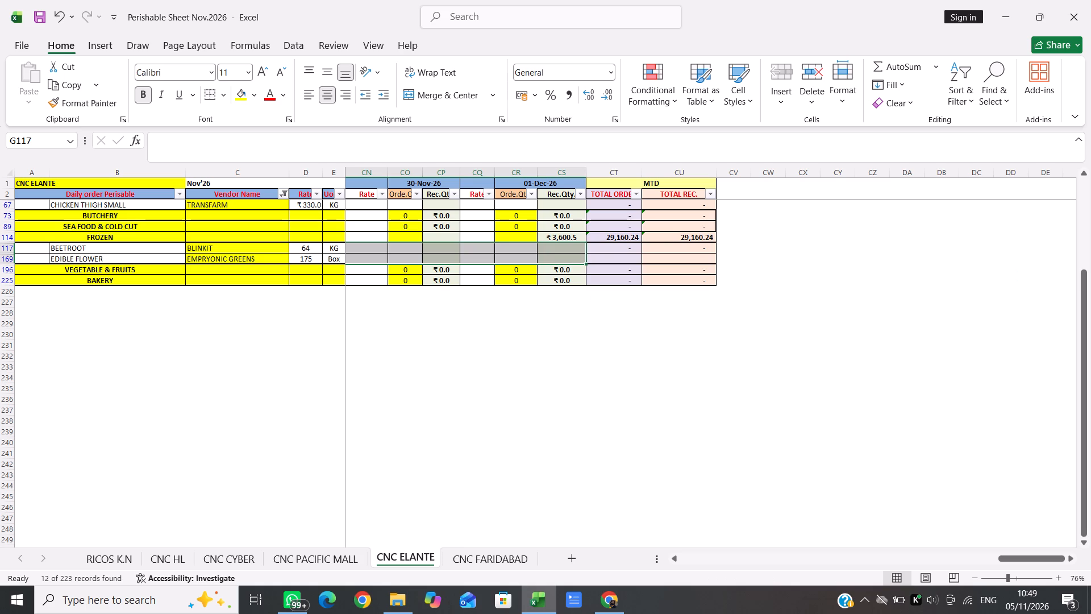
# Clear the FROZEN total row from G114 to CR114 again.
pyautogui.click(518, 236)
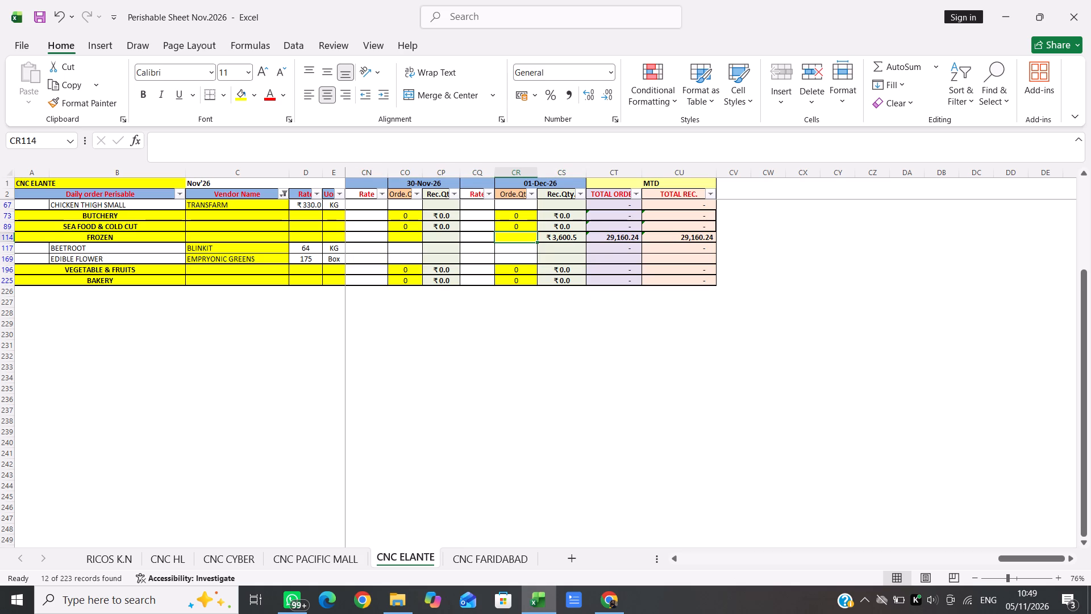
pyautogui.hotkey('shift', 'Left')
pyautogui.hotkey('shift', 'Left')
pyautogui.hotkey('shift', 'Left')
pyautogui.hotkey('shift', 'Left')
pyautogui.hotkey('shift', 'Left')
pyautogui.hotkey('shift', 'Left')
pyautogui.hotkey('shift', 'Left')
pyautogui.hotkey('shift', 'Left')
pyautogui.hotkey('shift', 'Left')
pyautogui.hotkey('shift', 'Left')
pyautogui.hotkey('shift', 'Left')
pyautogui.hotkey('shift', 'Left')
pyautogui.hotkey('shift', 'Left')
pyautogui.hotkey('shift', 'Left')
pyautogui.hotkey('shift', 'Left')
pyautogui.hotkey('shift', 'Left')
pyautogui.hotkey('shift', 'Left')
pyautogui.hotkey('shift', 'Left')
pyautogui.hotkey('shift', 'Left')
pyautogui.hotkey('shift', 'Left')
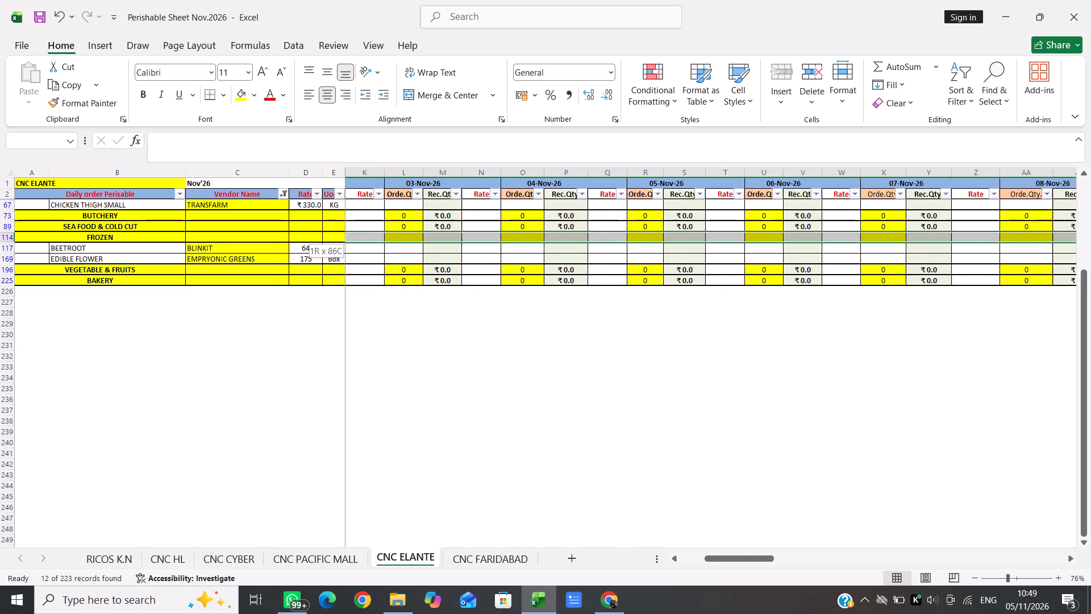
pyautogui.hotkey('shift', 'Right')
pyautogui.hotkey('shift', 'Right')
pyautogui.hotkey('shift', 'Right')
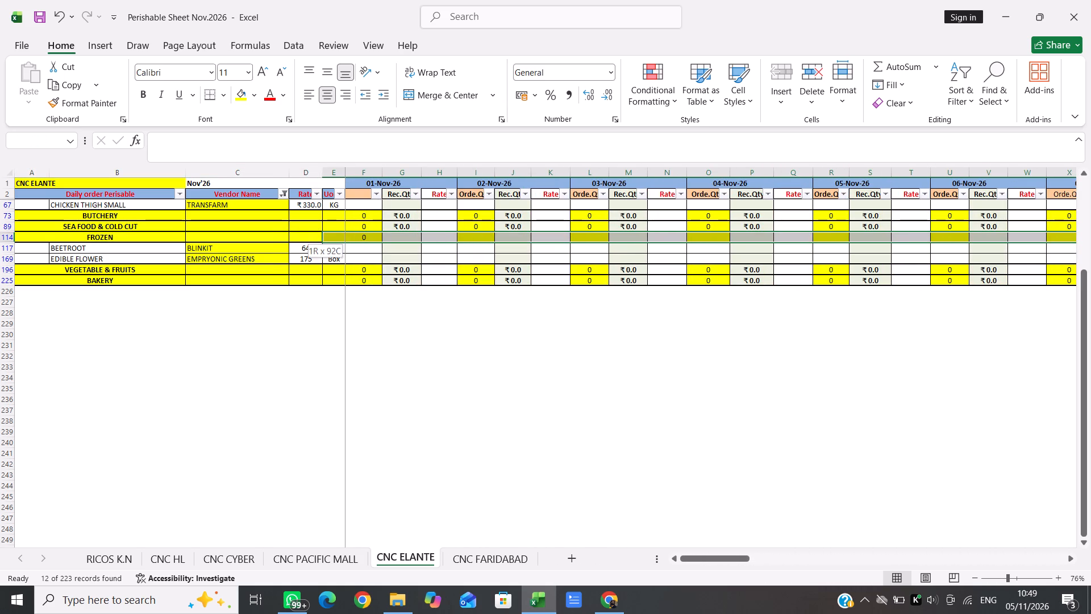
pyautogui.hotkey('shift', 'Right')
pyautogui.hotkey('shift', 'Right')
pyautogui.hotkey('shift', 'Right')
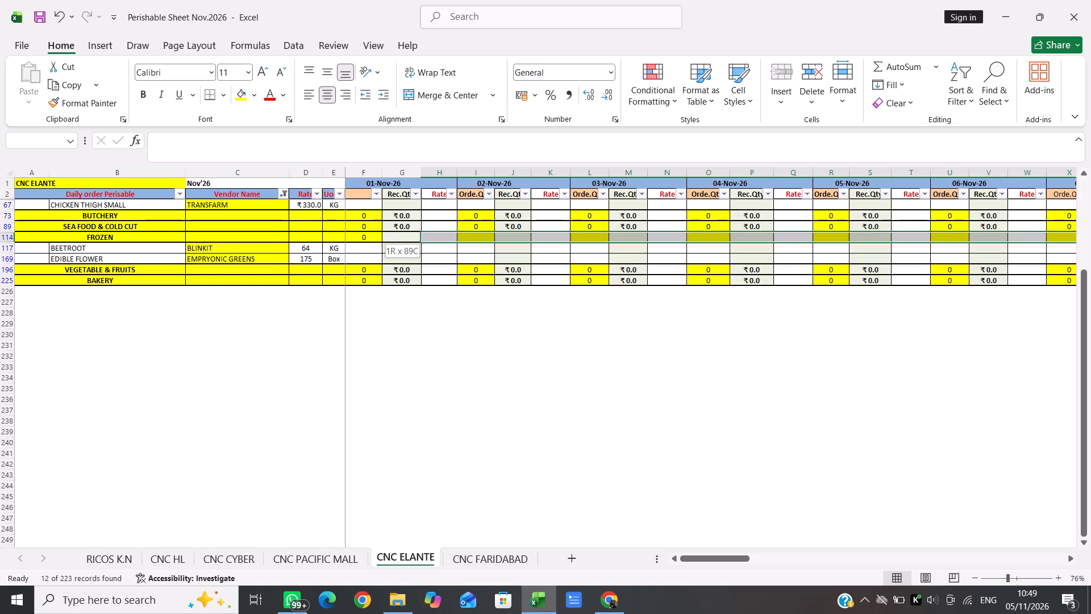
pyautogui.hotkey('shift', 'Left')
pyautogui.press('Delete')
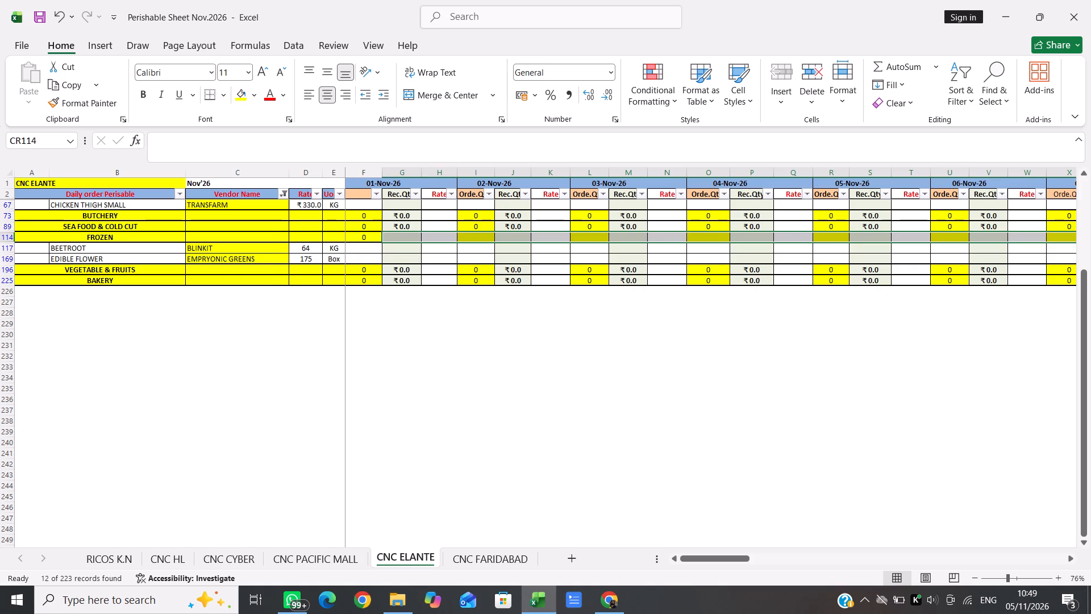
# Examine the filtered rows across the date columns and the FROZEN row's received total under 01-Dec-26.
pyautogui.hscroll(-8, 763, 273)
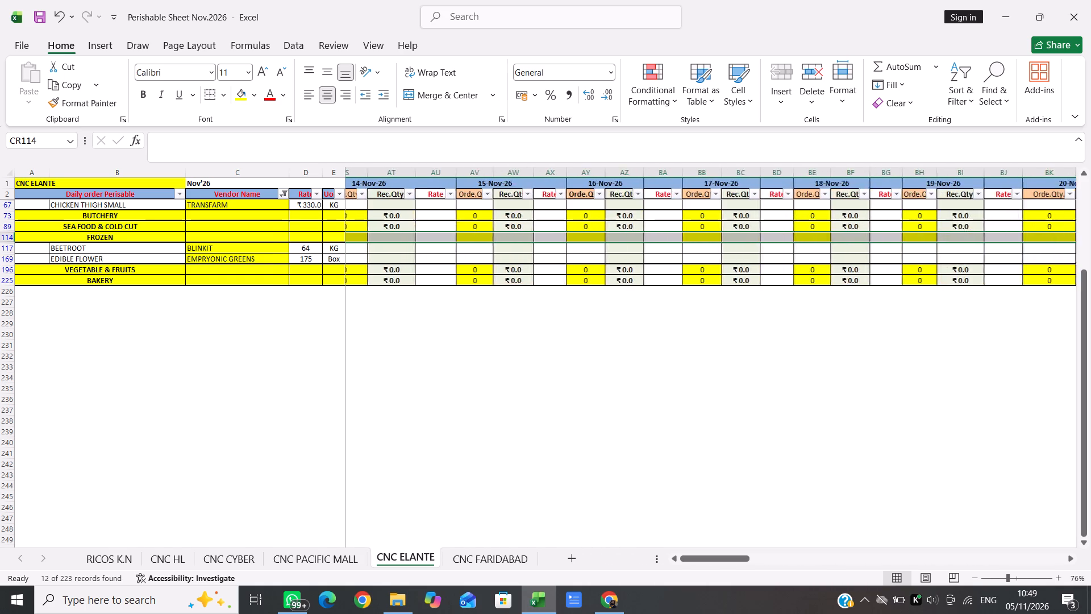
pyautogui.hscroll(-8, 763, 273)
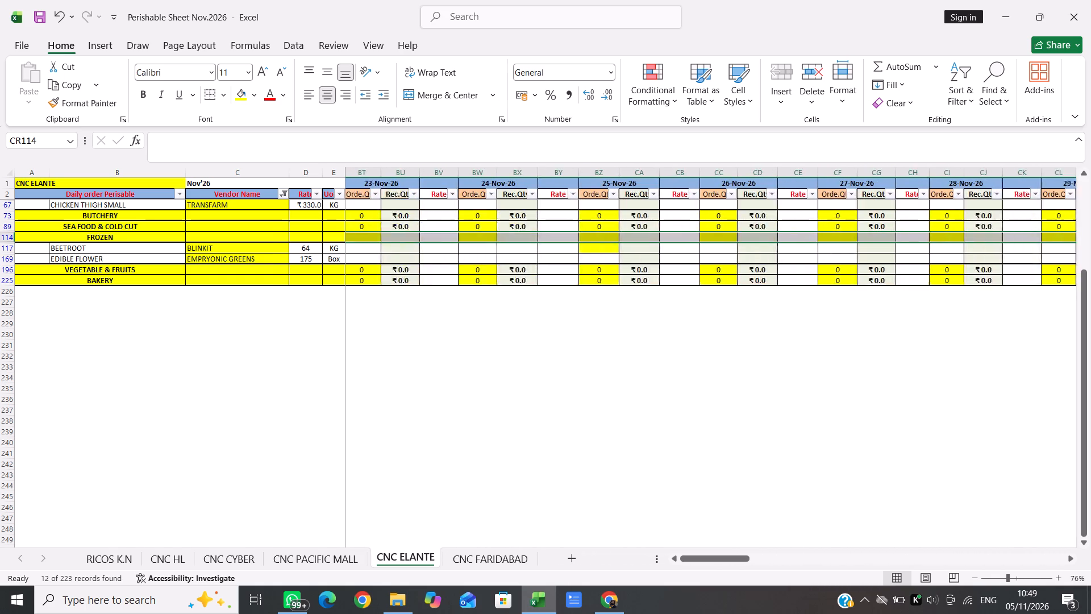
pyautogui.hscroll(-4, 763, 273)
pyautogui.hscroll(3, 763, 273)
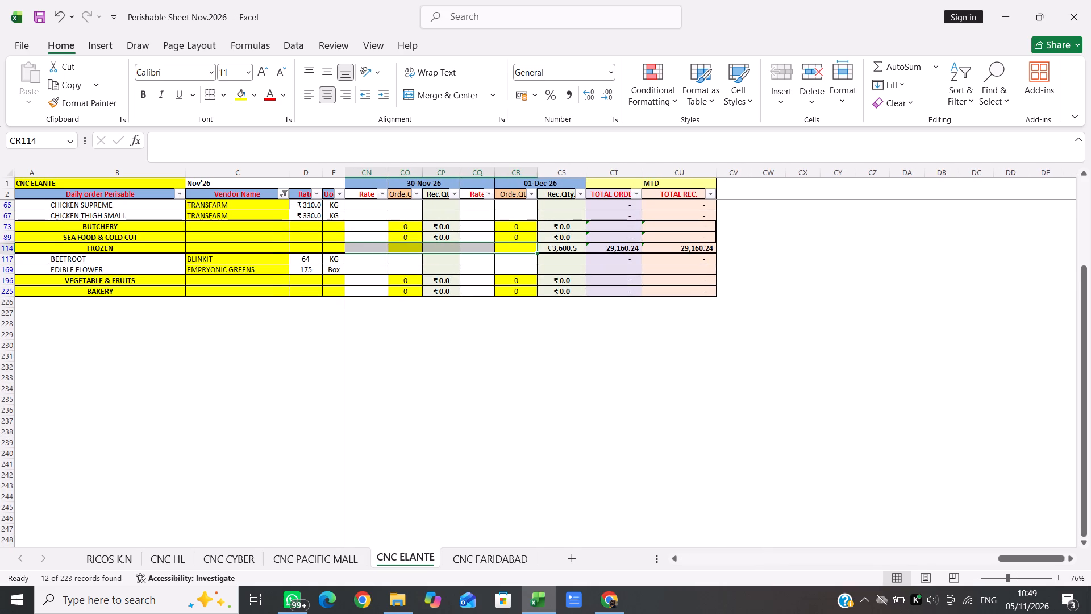
pyautogui.click(571, 246)
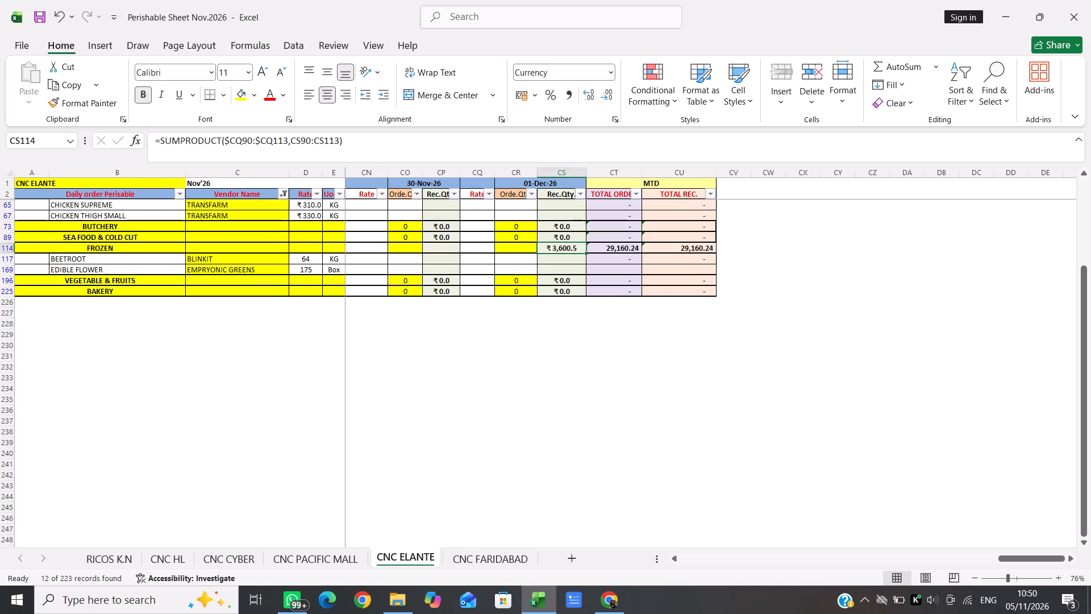
pyautogui.scroll(2, 584, 265)
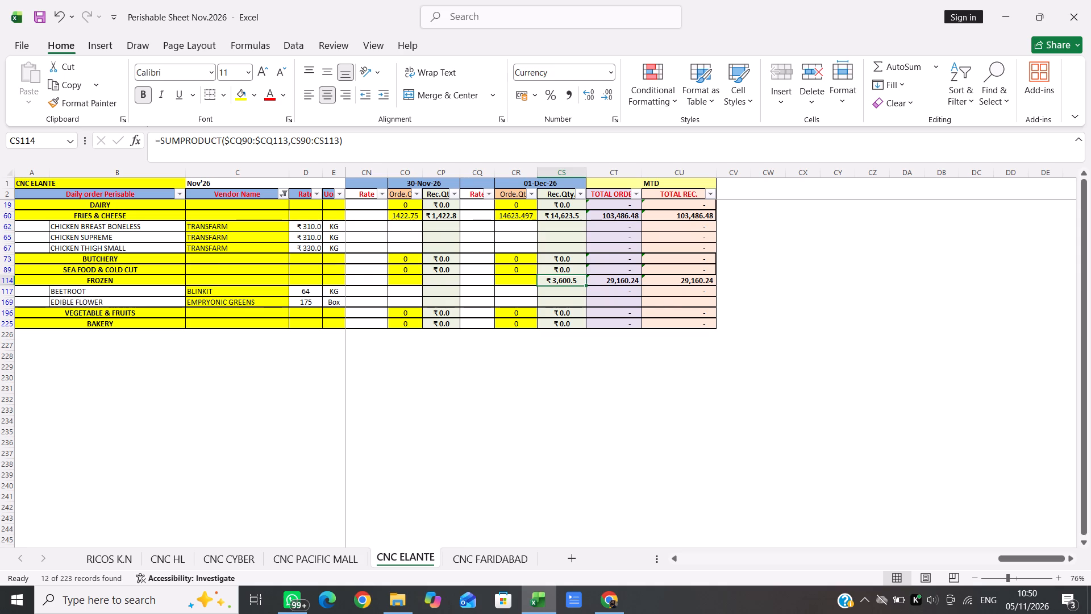
# Remove the colour filter from the Vendor Name column to list all item rows.
pyautogui.click(281, 194)
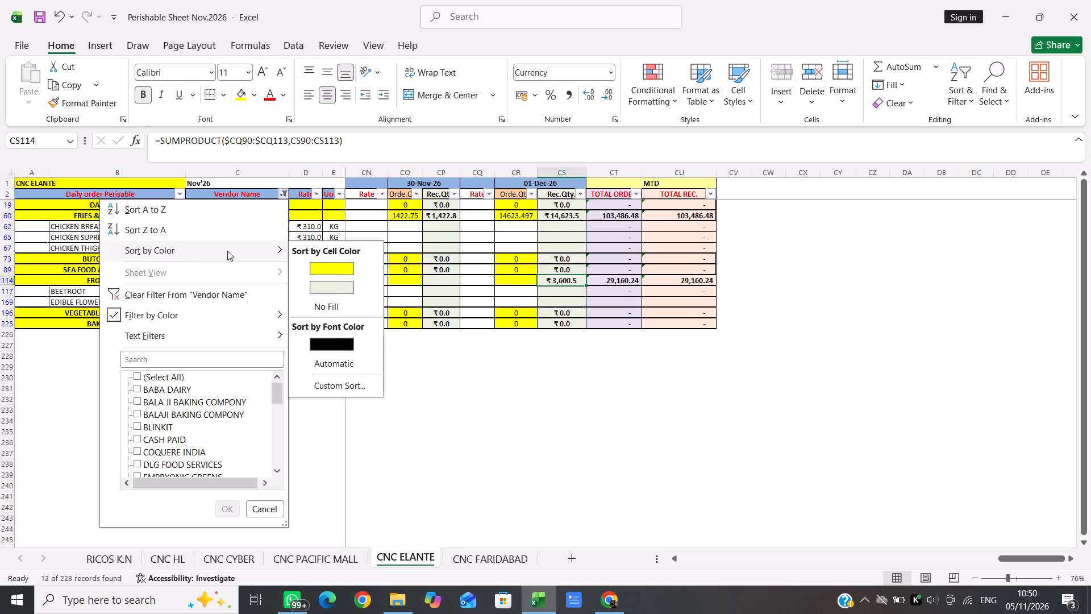
pyautogui.click(439, 404)
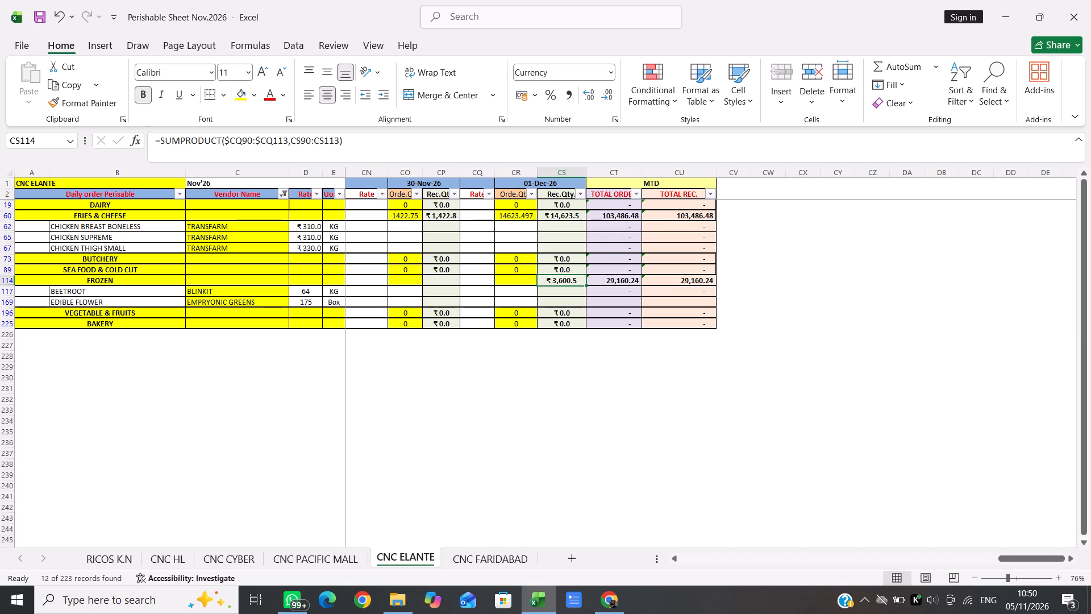
pyautogui.click(282, 193)
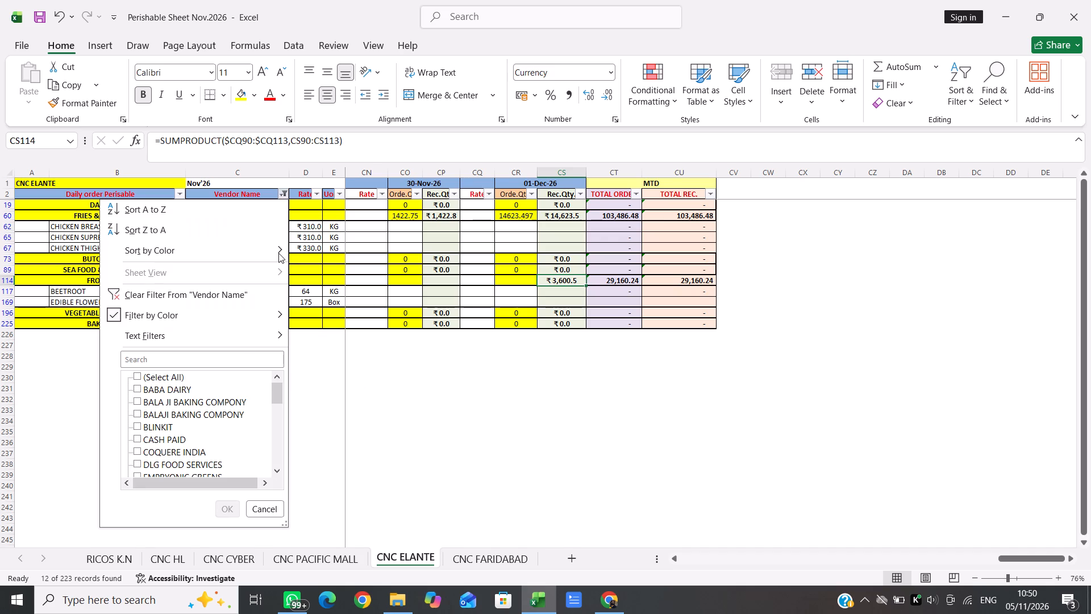
pyautogui.click(251, 294)
pyautogui.scroll(-1, 415, 423)
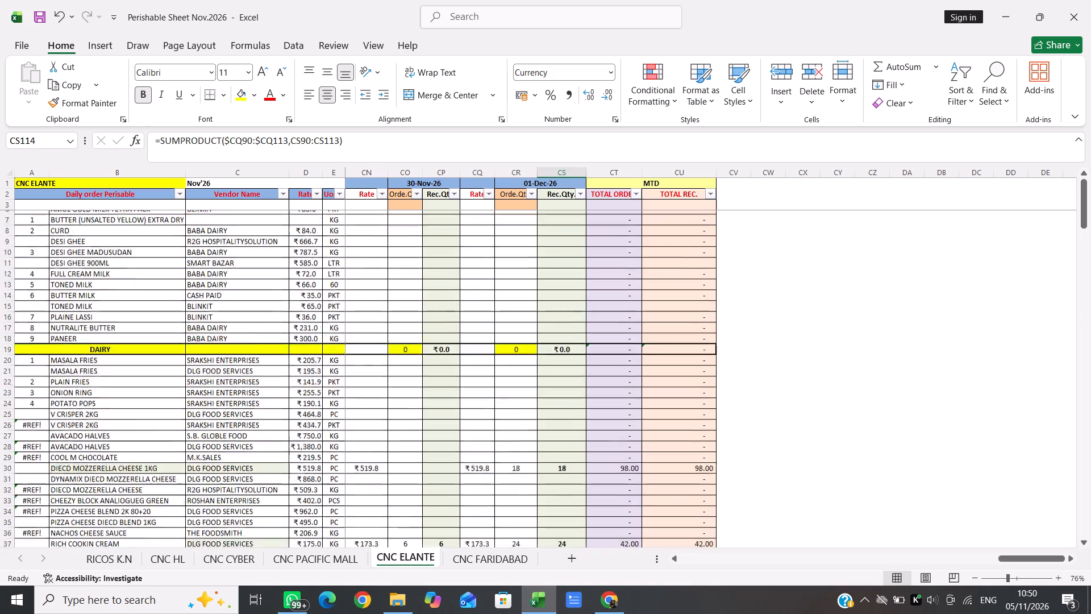
pyautogui.scroll(-5, 415, 423)
pyautogui.scroll(1, 415, 423)
pyautogui.scroll(-1, 415, 423)
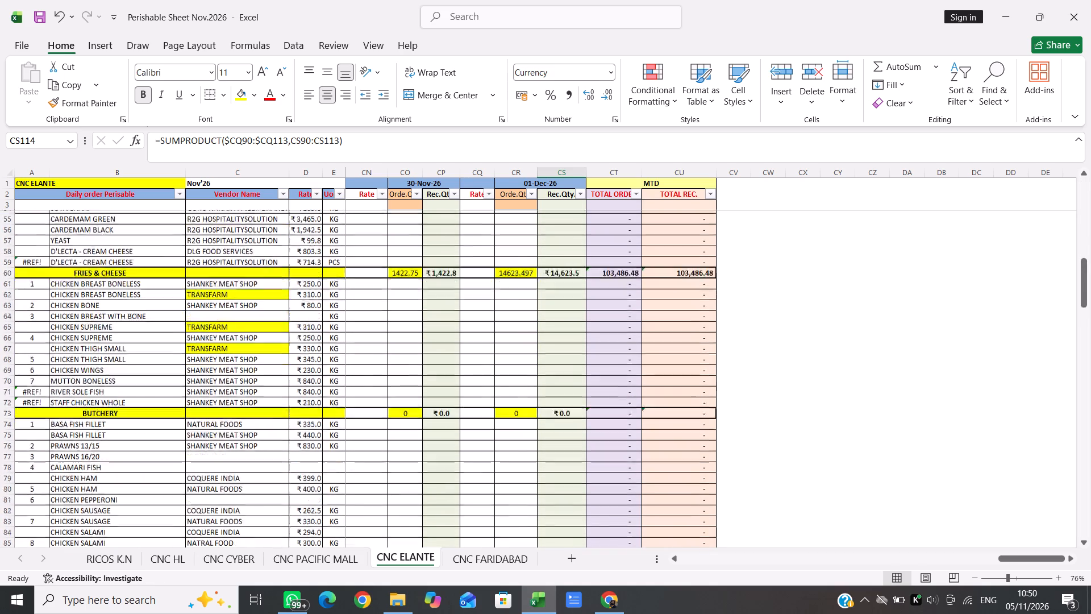
# Open the Perishable Sheet Oct2026 - Copy - Copy workbook from the Downloads folder at its CNC ELANTE sheet.
pyautogui.scroll(-2, 415, 423)
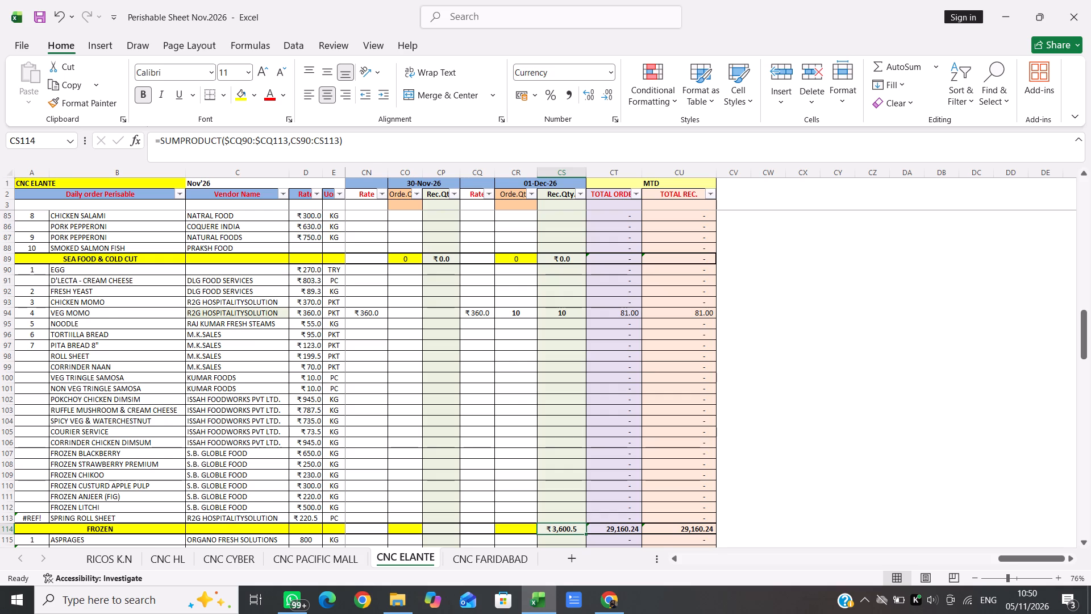
pyautogui.scroll(-2, 415, 423)
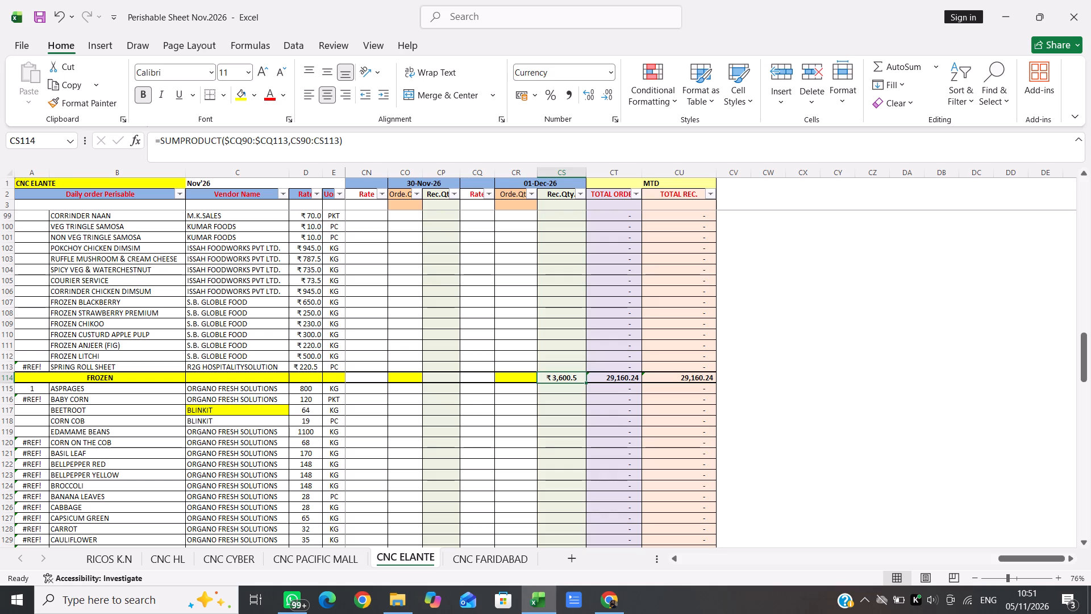
pyautogui.doubleClick(414, 608)
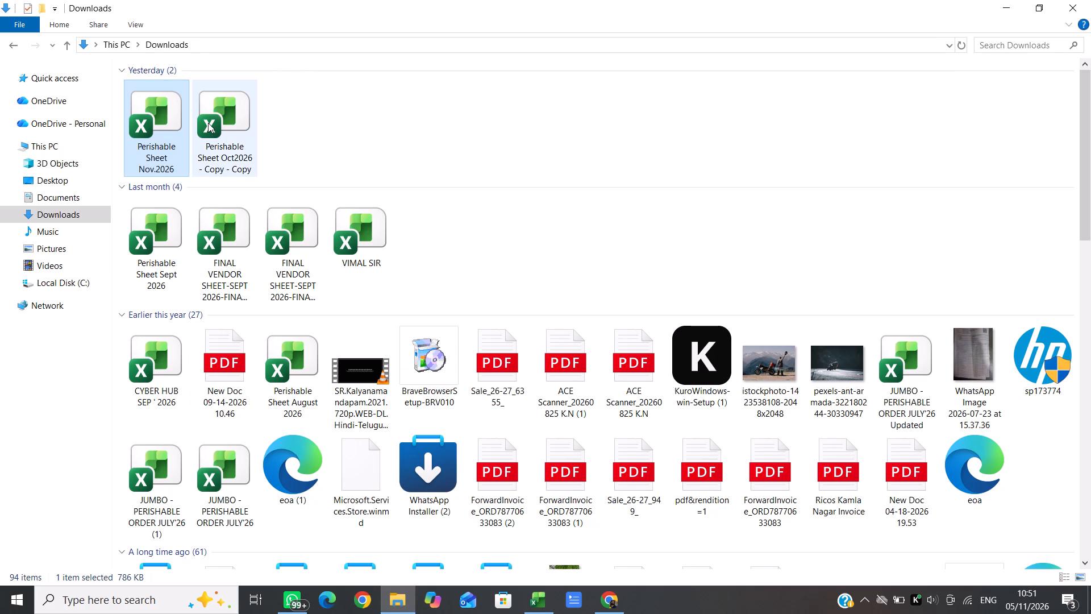
pyautogui.doubleClick(208, 123)
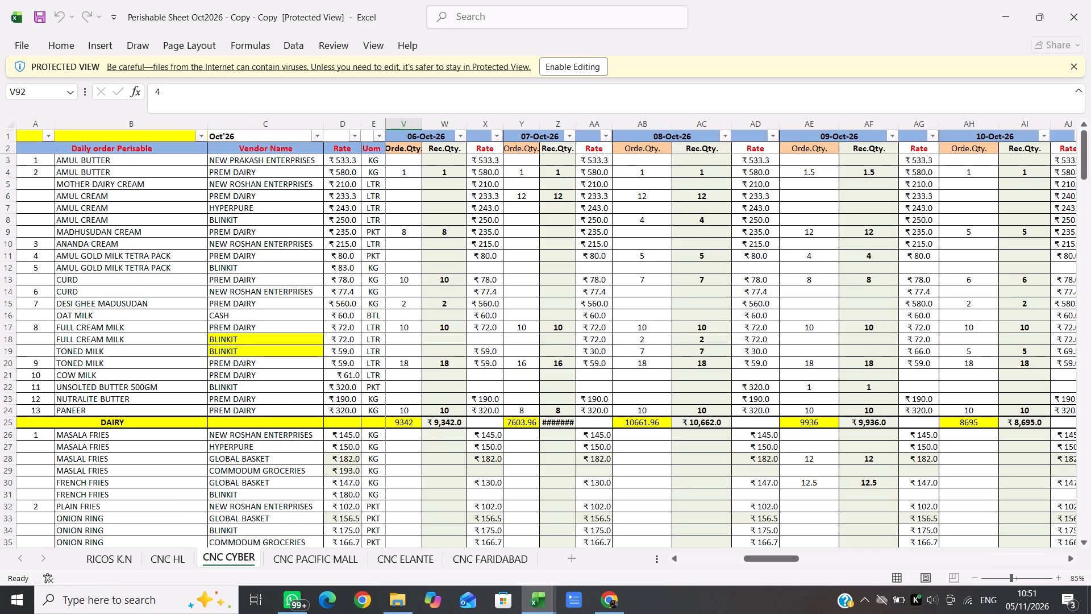
pyautogui.click(413, 561)
# Examine the October CNC ELANTE section total rows from DAIRY down to FROZEN, including the last date and MTD columns.
pyautogui.scroll(-1, 538, 446)
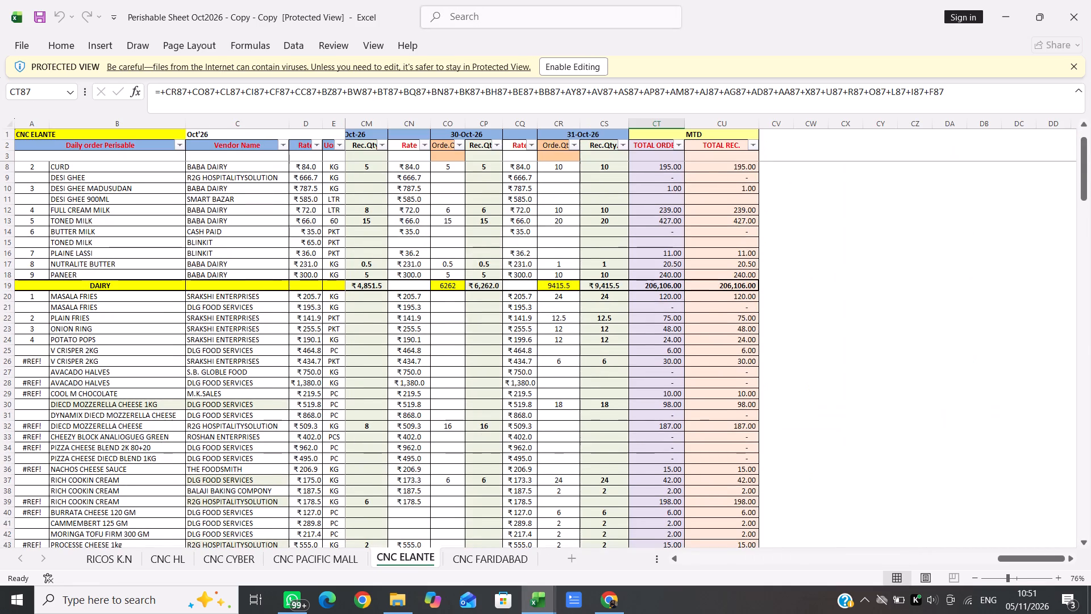
pyautogui.scroll(-1, 538, 446)
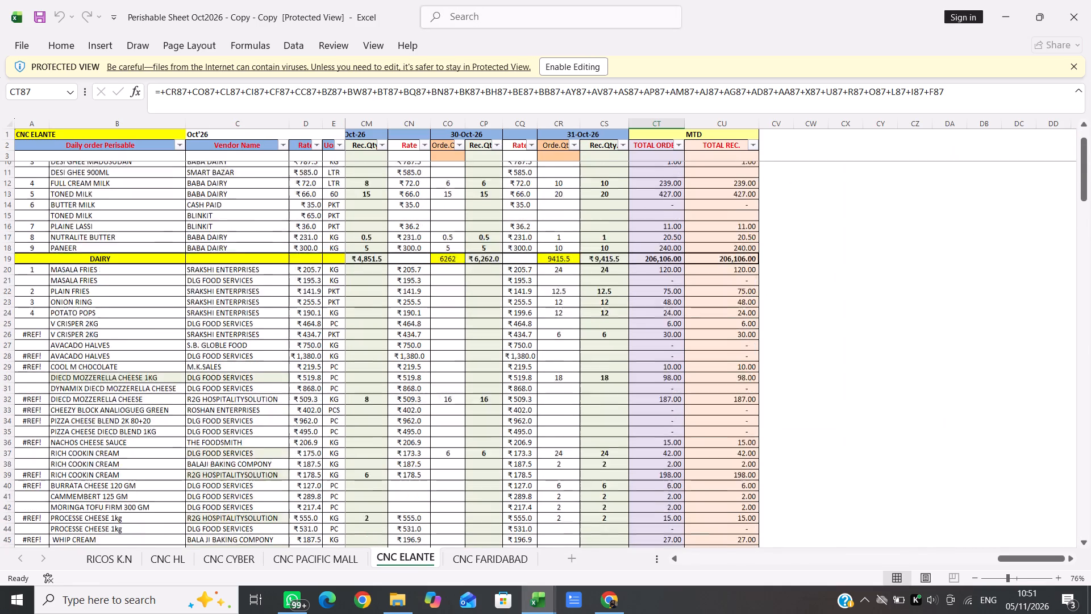
pyautogui.scroll(-3, 538, 446)
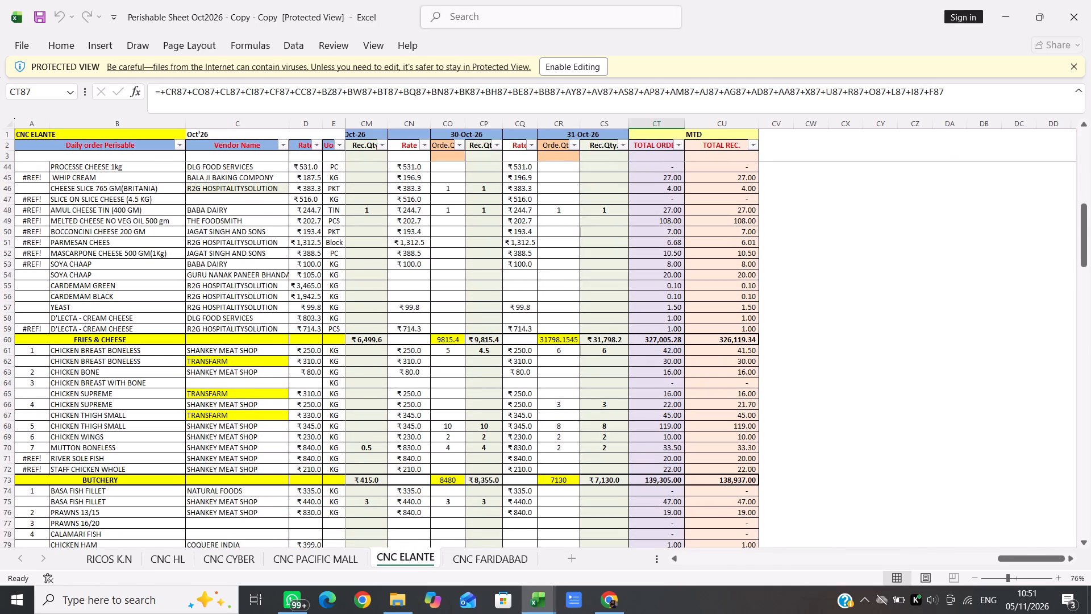
pyautogui.scroll(2, 538, 446)
pyautogui.scroll(-1, 538, 446)
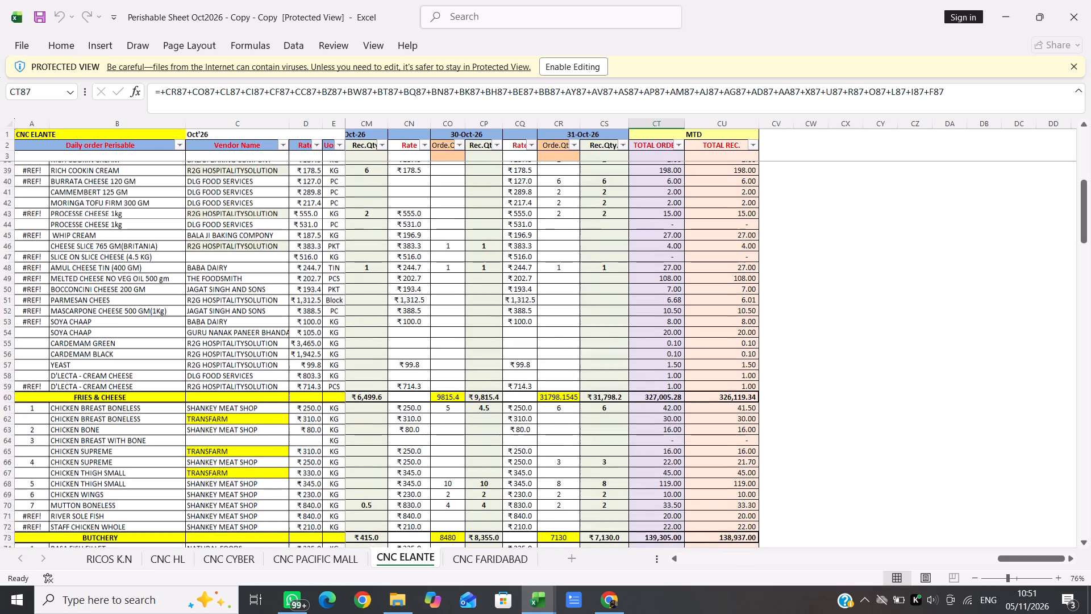
pyautogui.scroll(-1, 538, 446)
pyautogui.scroll(2, 538, 446)
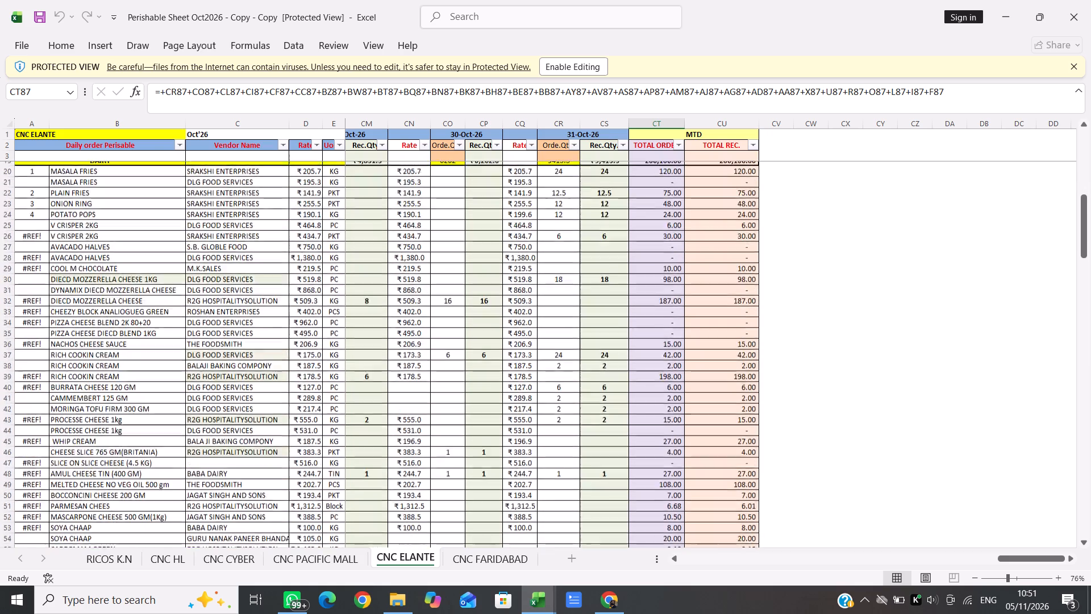
pyautogui.scroll(3, 538, 446)
pyautogui.scroll(-4, 538, 446)
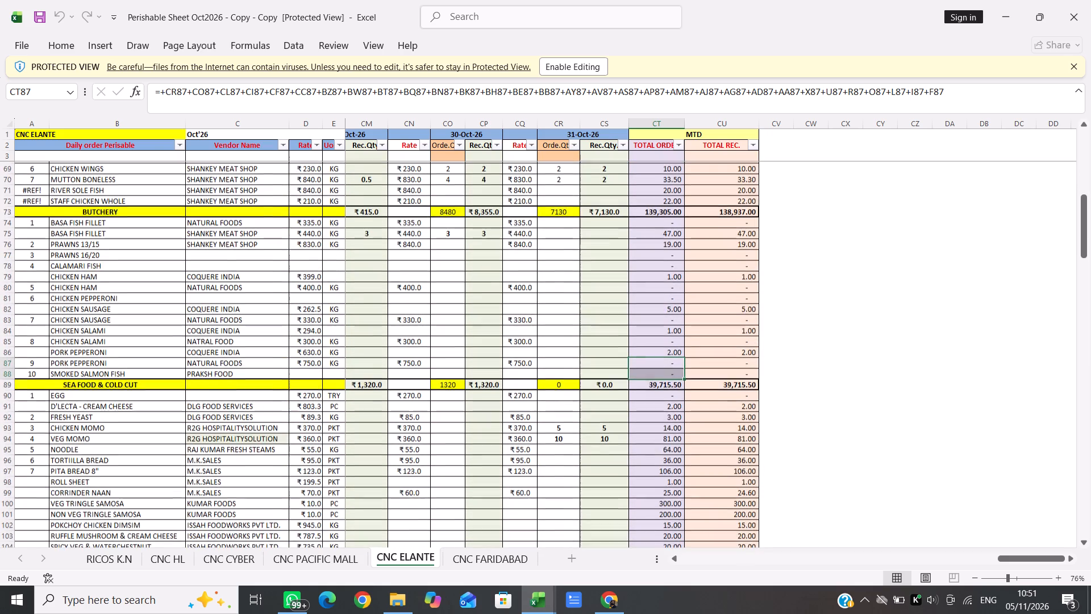
pyautogui.scroll(-2, 538, 446)
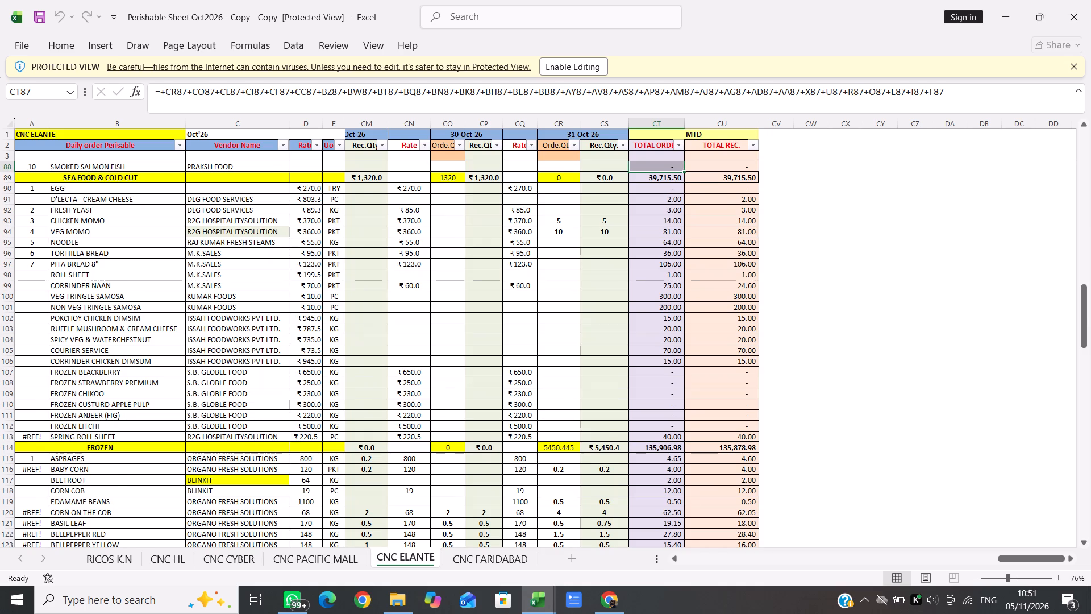
# Compare the FROZEN total row in the October copy with the same row in the Perishable Sheet Nov.2026 workbook.
pyautogui.hotkey('alt', 'Tab')
pyautogui.hotkey('alt', 'Tab')
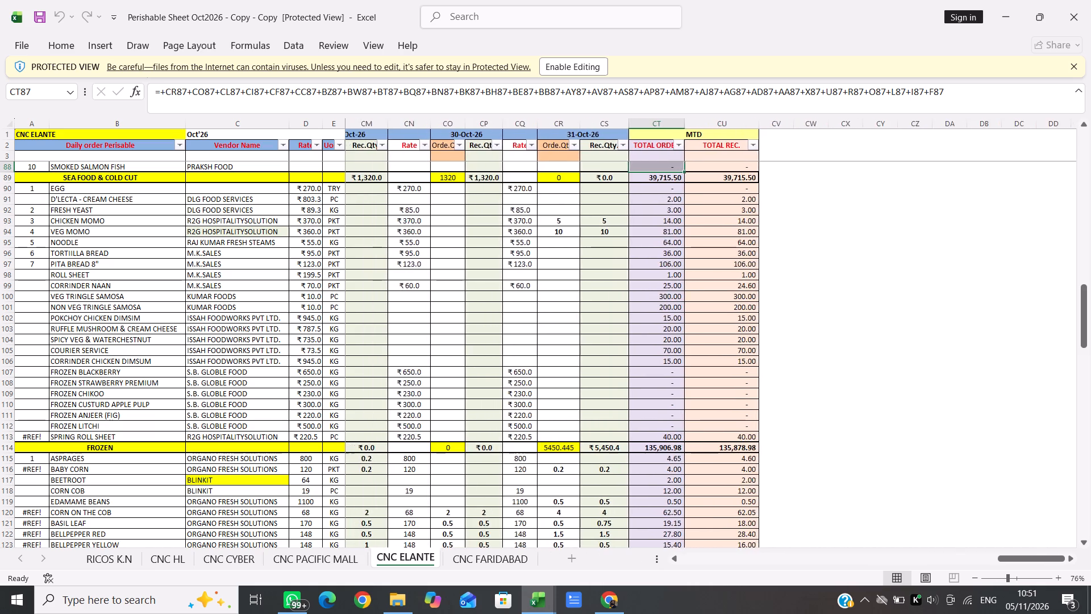
pyautogui.hotkey('alt', 'Tab')
pyautogui.hscroll(-1, 551, 450)
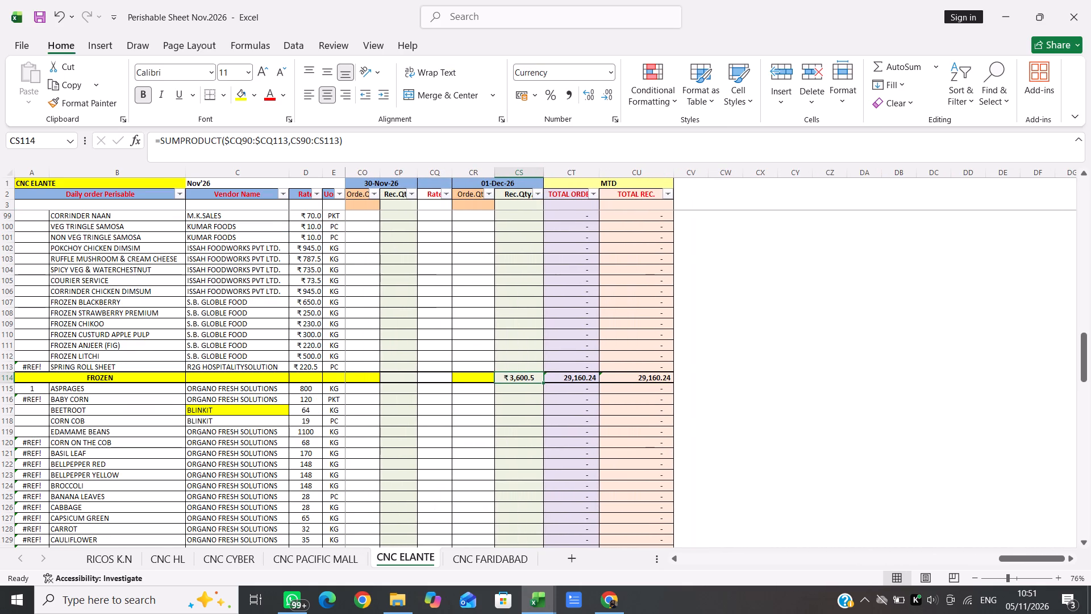
pyautogui.hotkey('alt', 'Tab')
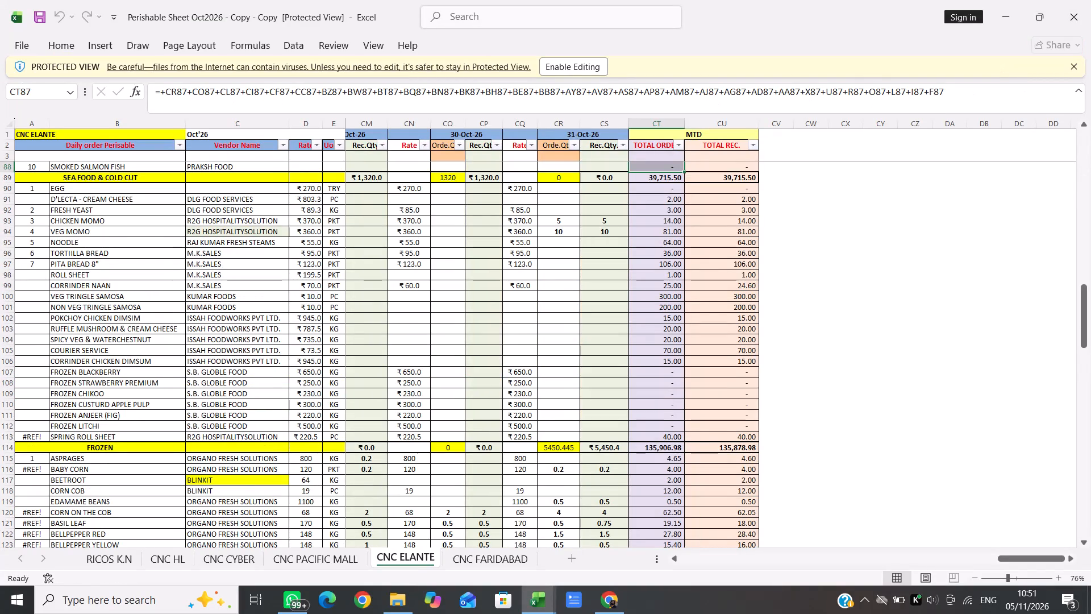
pyautogui.hotkey('alt', 'Tab')
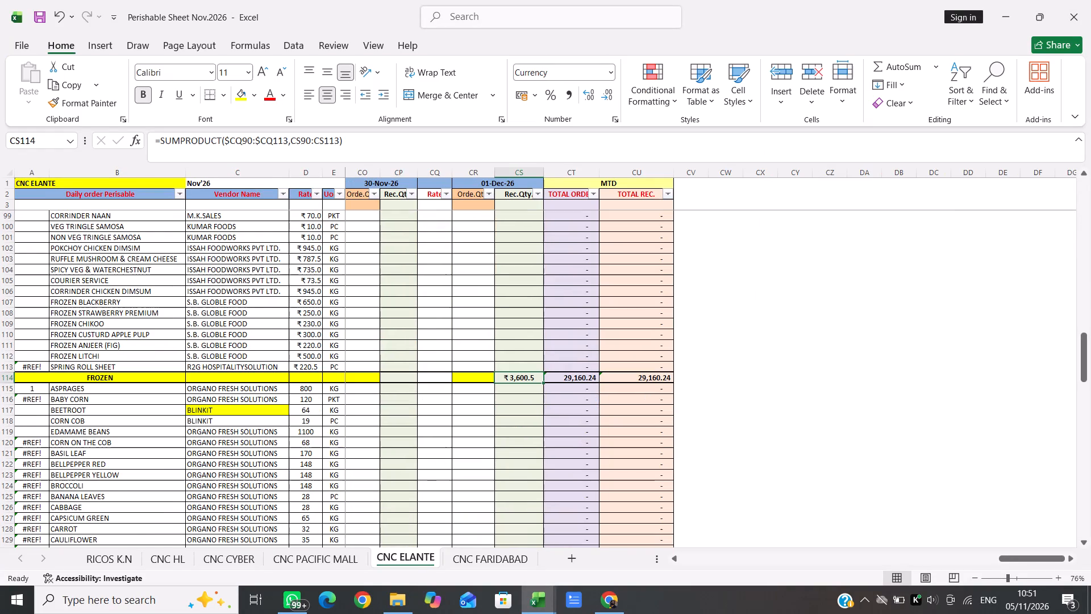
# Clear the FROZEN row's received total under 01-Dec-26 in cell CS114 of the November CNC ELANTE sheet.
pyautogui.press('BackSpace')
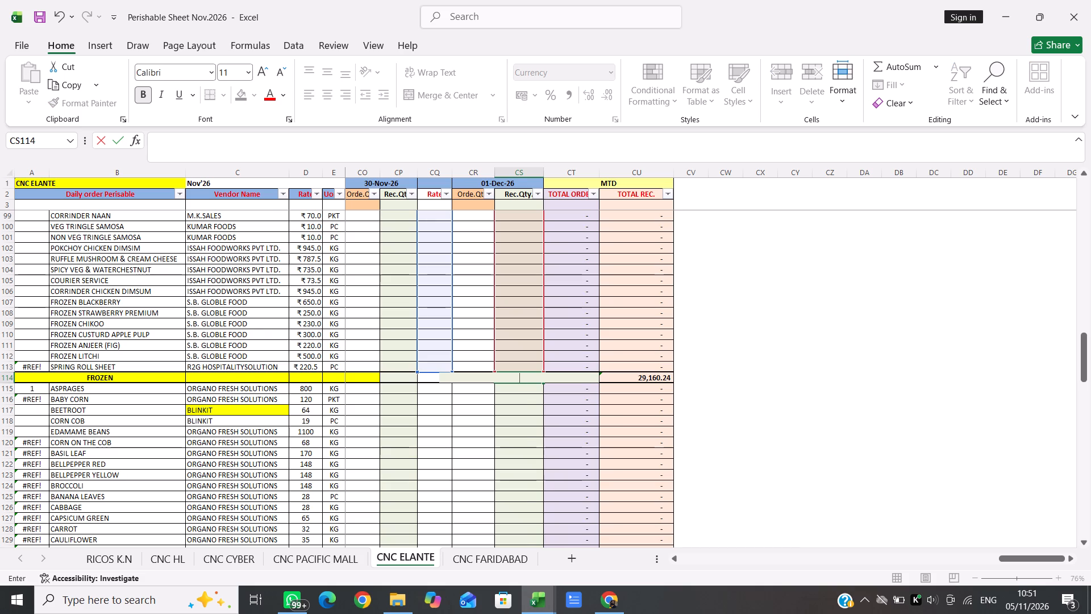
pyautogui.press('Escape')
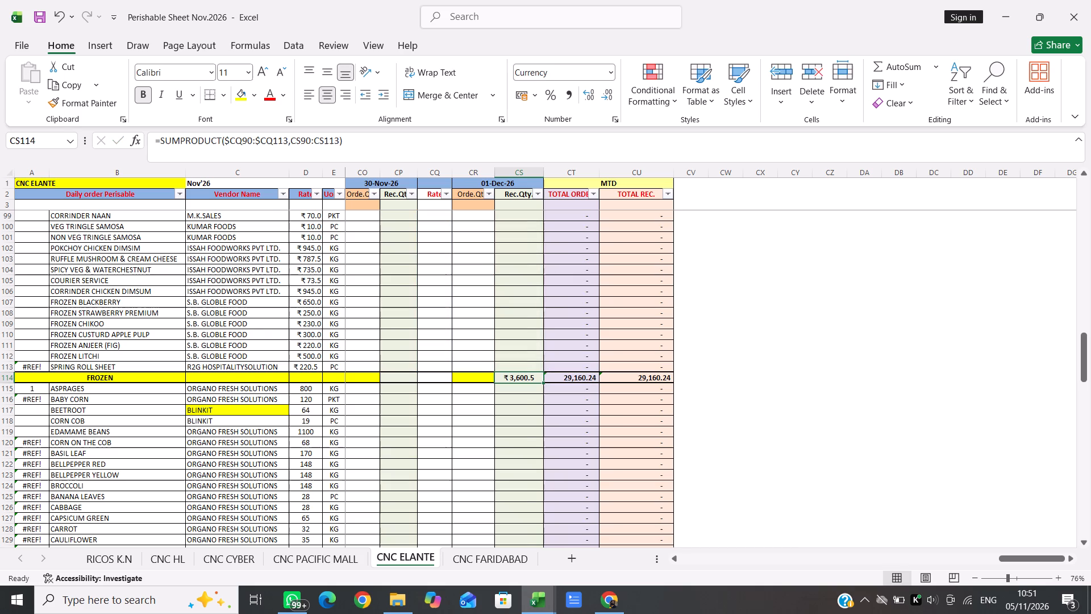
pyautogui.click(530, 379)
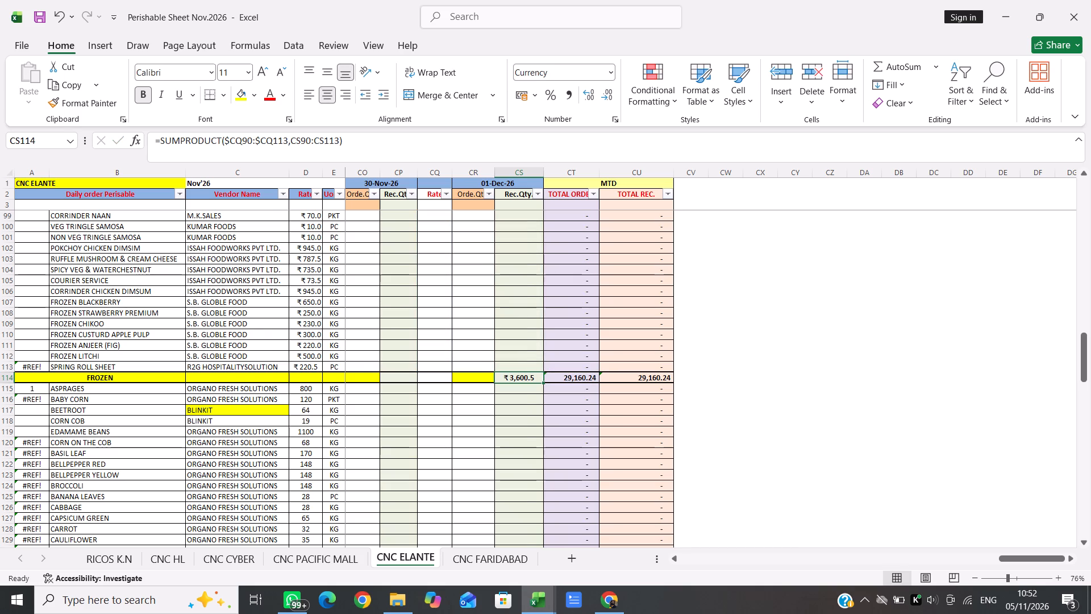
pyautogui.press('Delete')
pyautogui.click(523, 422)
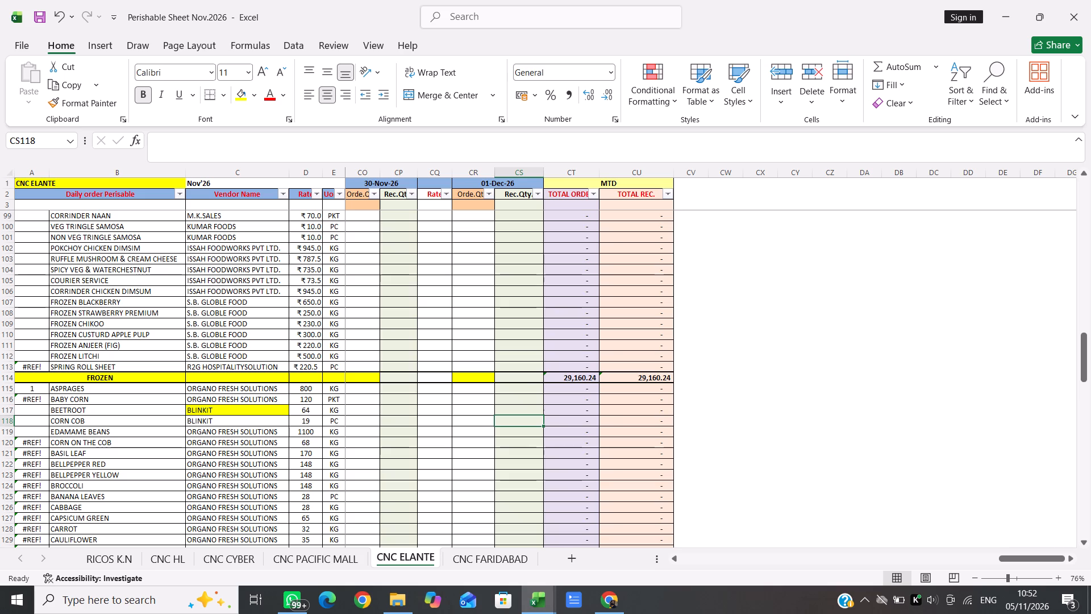
# Examine the FROZEN total row across the date columns from 01-Nov-26 to 01-Dec-26 and the MTD totals.
pyautogui.hscroll(3, 551, 387)
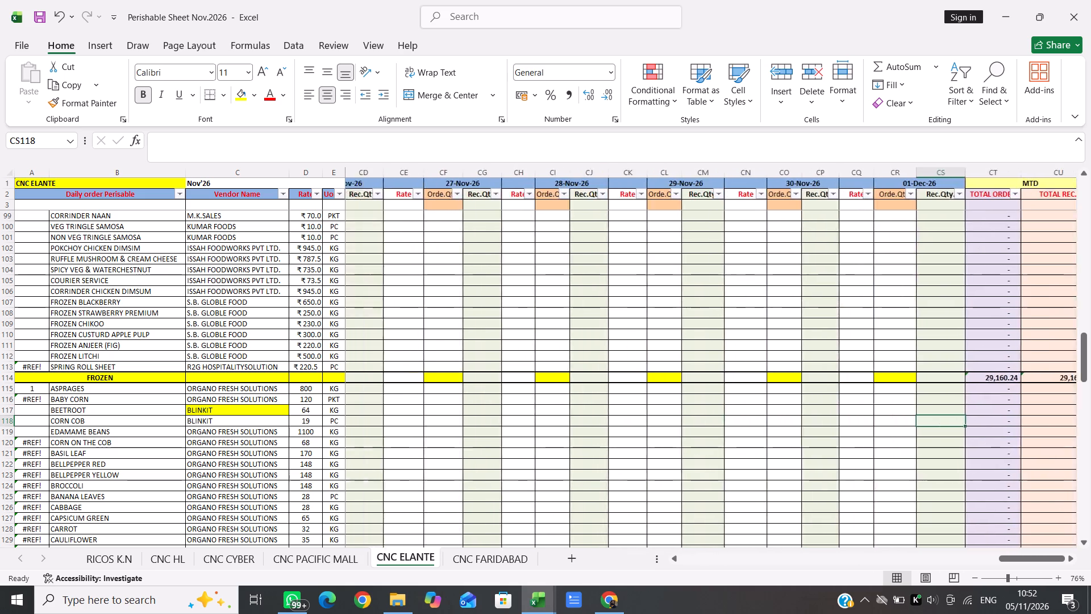
pyautogui.hscroll(8, 551, 387)
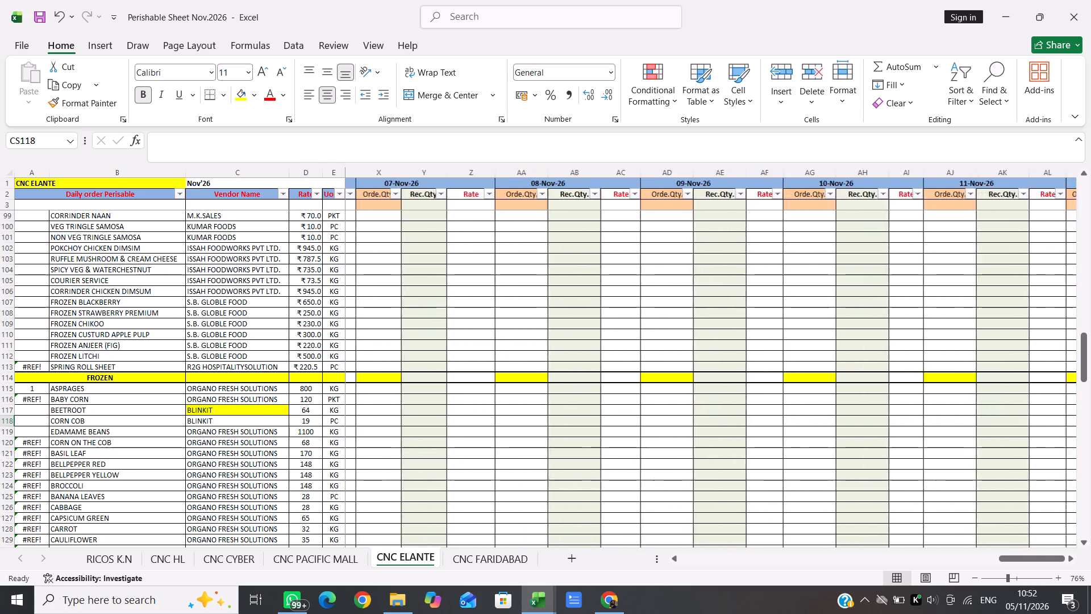
pyautogui.hscroll(4, 551, 387)
pyautogui.hscroll(-1, 551, 387)
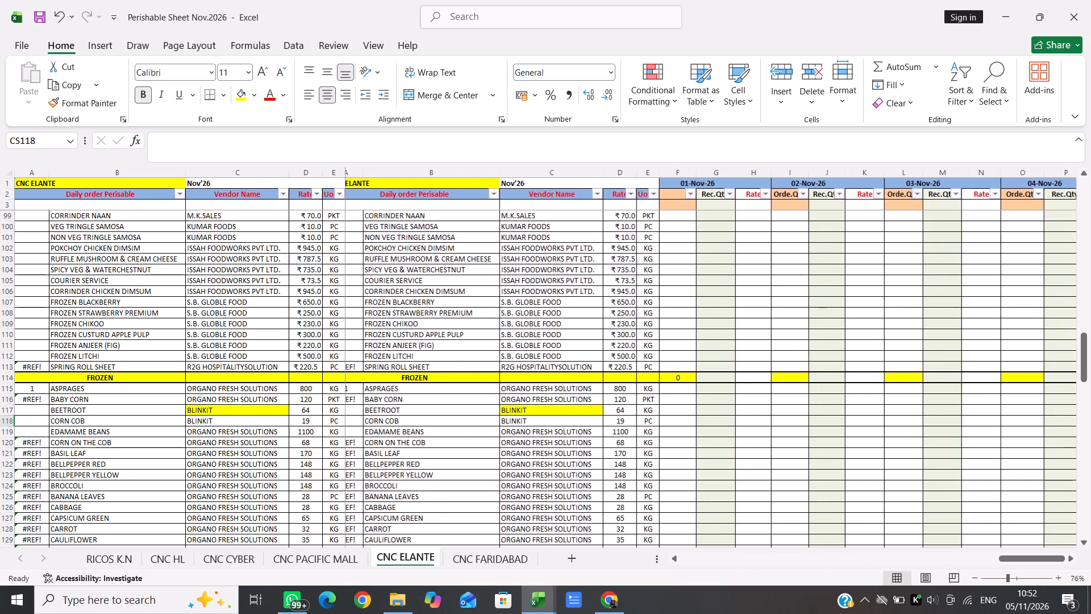
pyautogui.hscroll(-2, 551, 387)
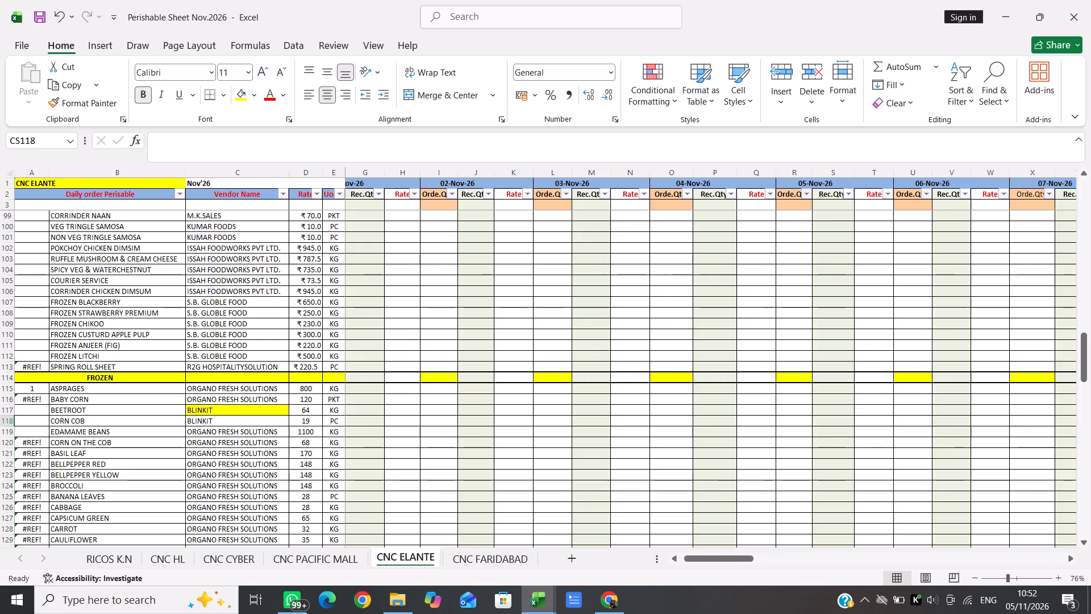
pyautogui.hscroll(-7, 551, 387)
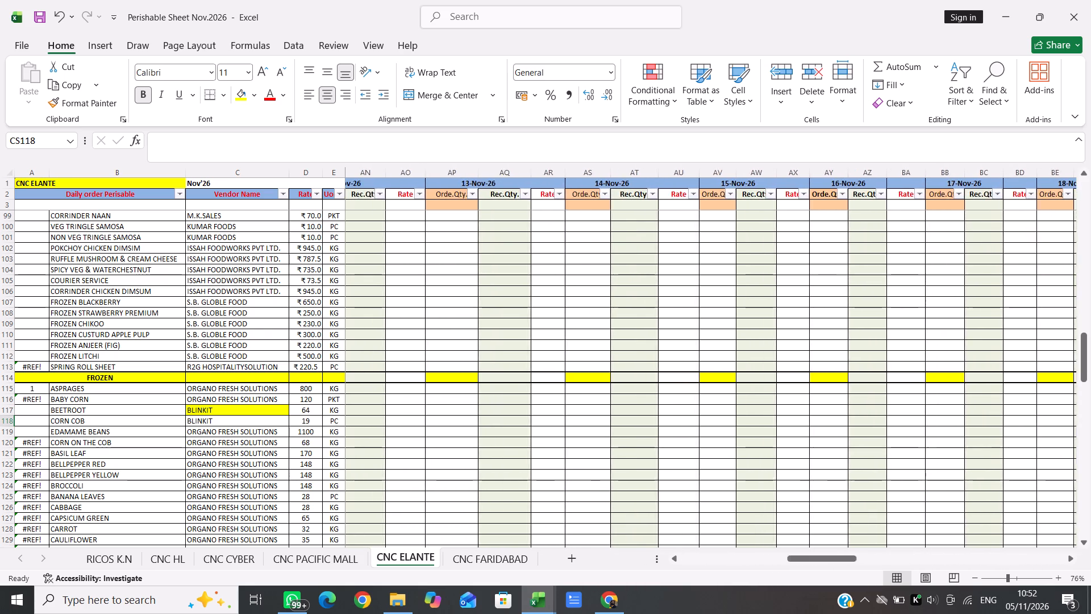
pyautogui.hscroll(-10, 551, 387)
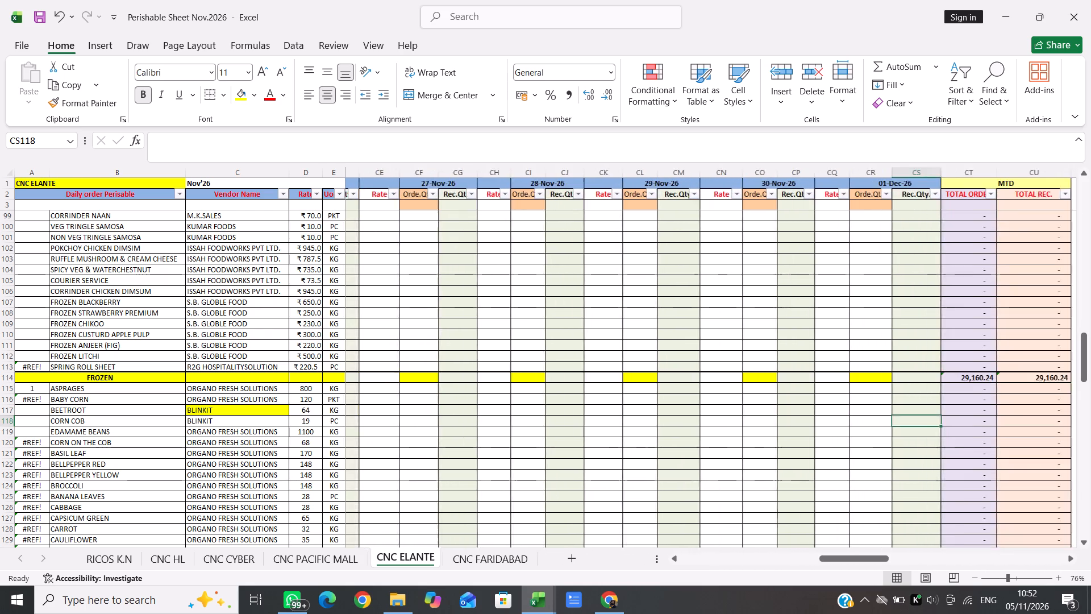
# Undo the clearing of the FROZEN received total in CS114 and continue undoing the edits made before it.
pyautogui.hotkey('ctrl', 'z')
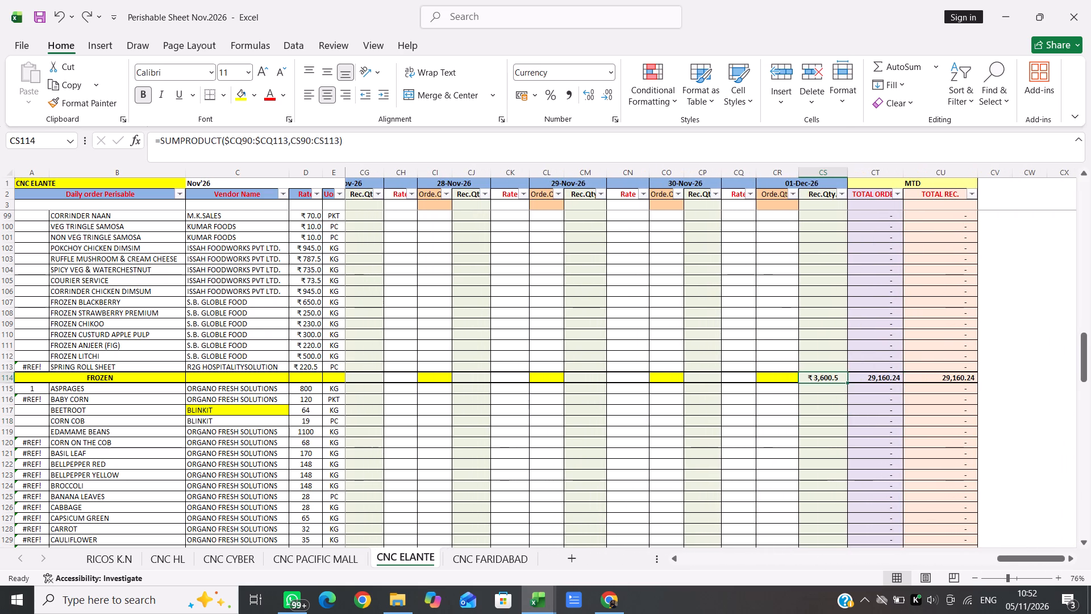
pyautogui.hotkey('ctrl', 'z')
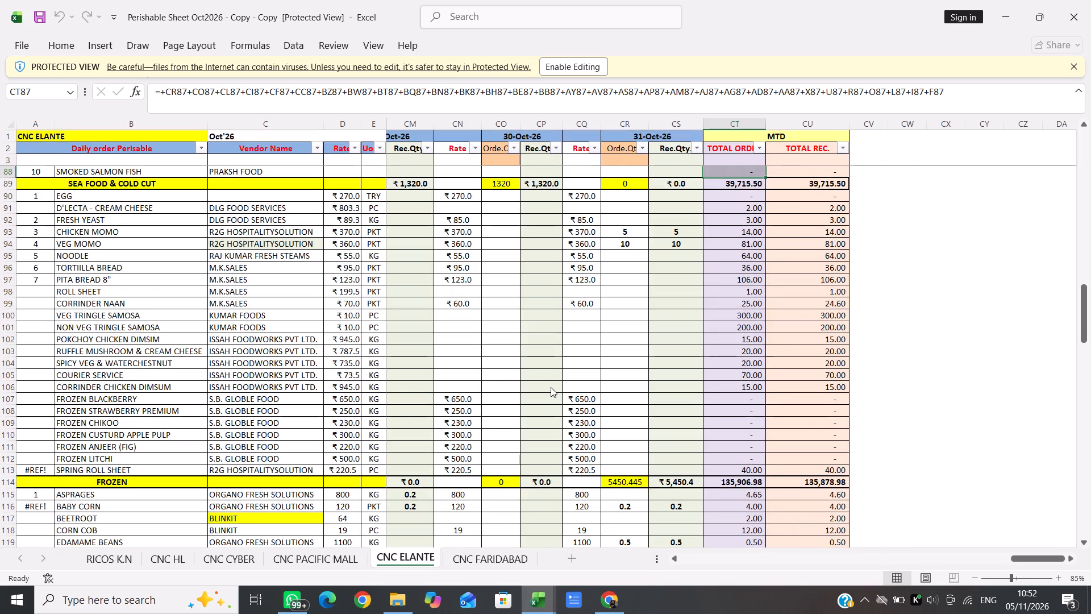
pyautogui.hotkey('ctrl', 'z')
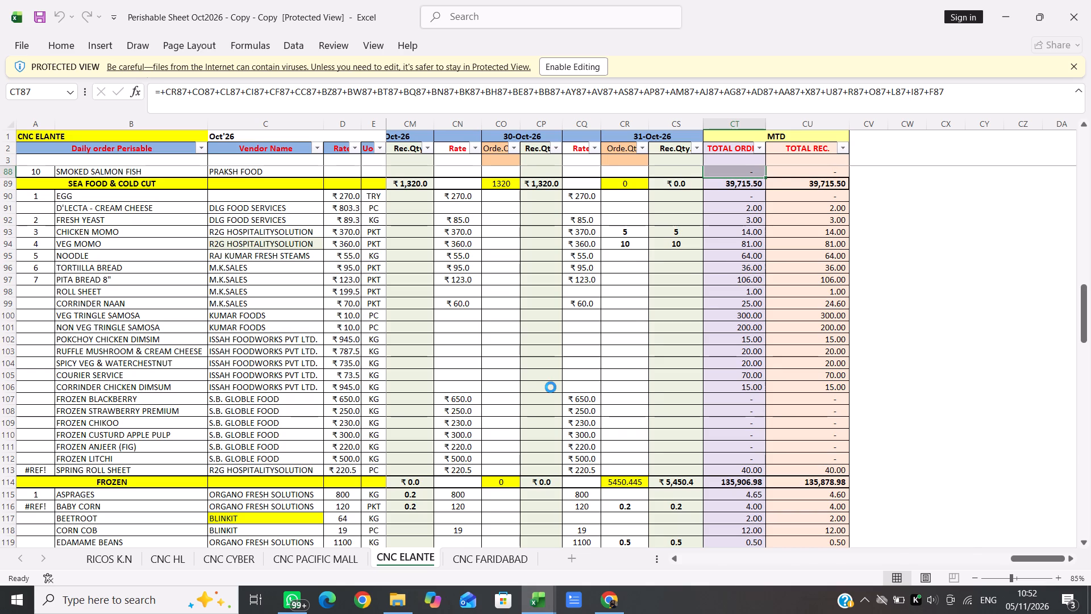
# Check the last date and MTD columns of CNC ELANTE in both workbooks and close the Perishable Sheet Oct2026 copy.
pyautogui.hscroll(2, 551, 387)
pyautogui.hotkey('alt', 'Tab')
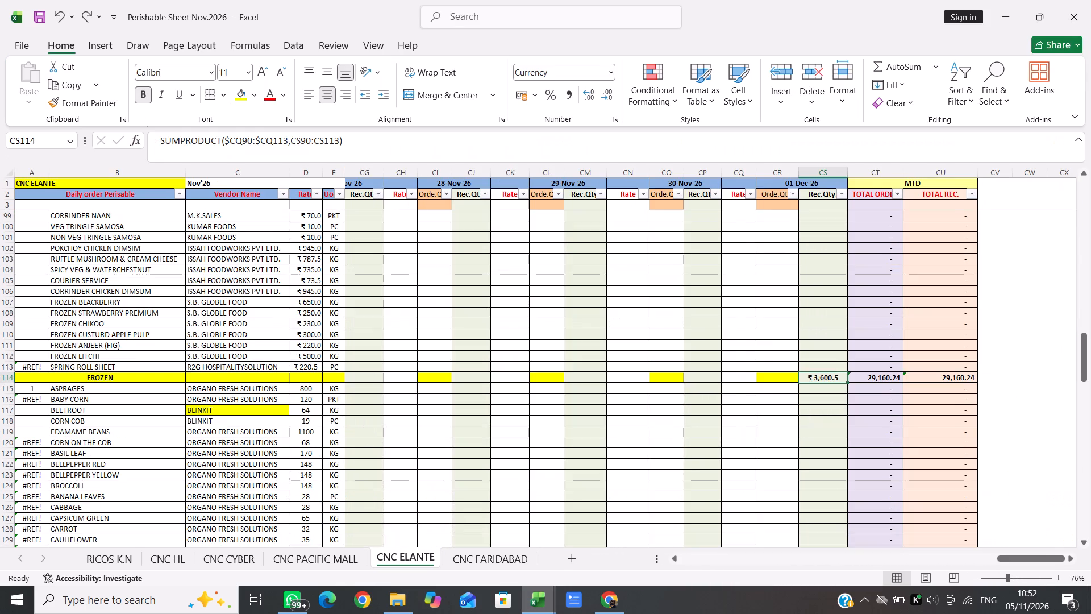
pyautogui.hscroll(1, 551, 387)
pyautogui.hotkey('alt', 'Tab')
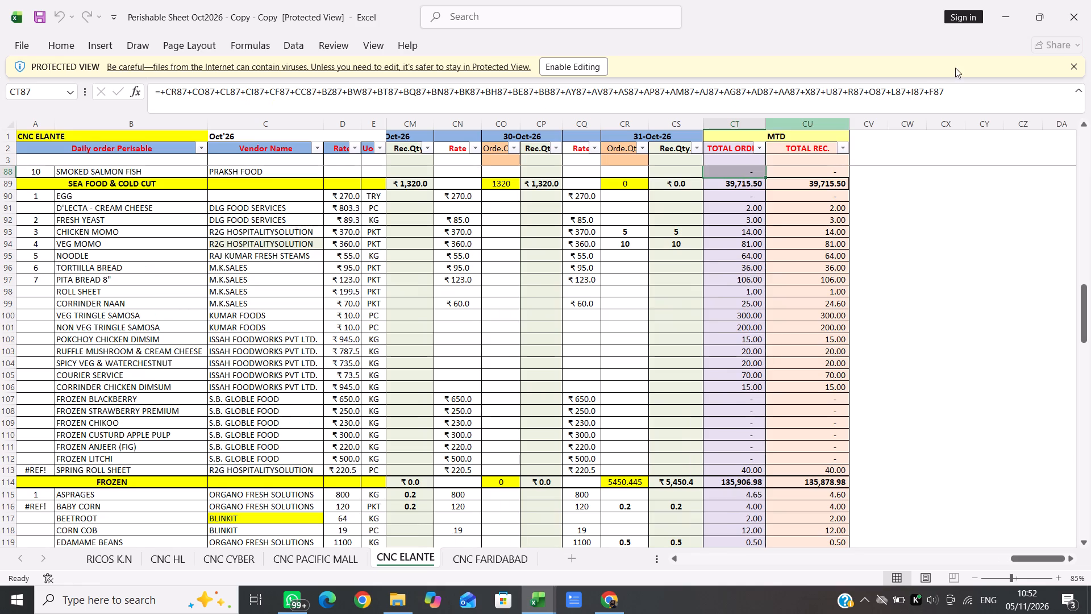
pyautogui.click(1078, 23)
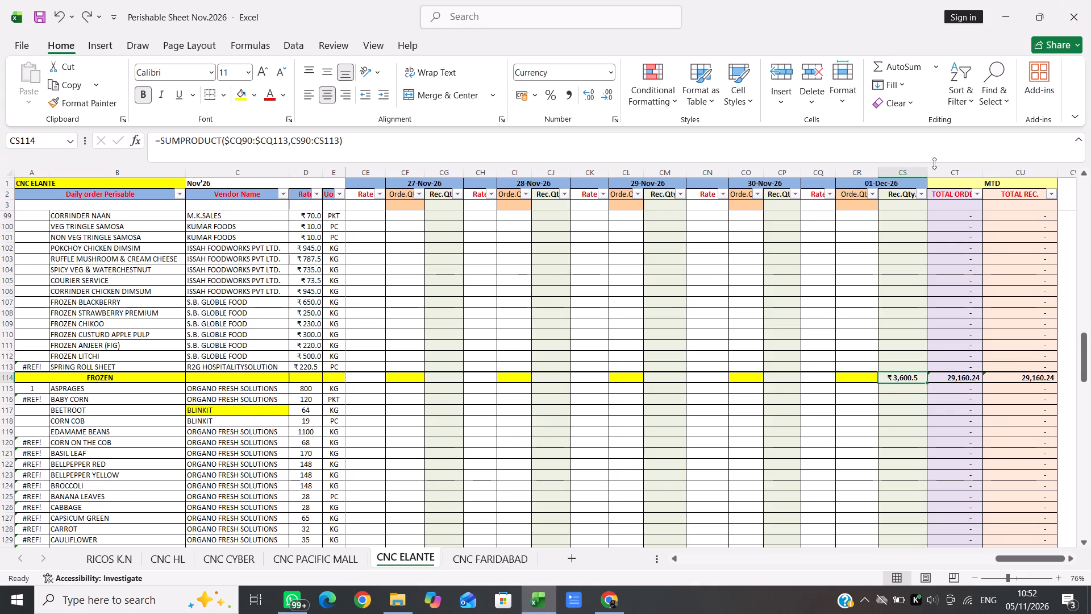
# Examine the FROZEN total row of the November CNC ELANTE sheet from the MTD totals back to 01-Nov-26.
pyautogui.scroll(-2, 711, 328)
pyautogui.scroll(1, 711, 328)
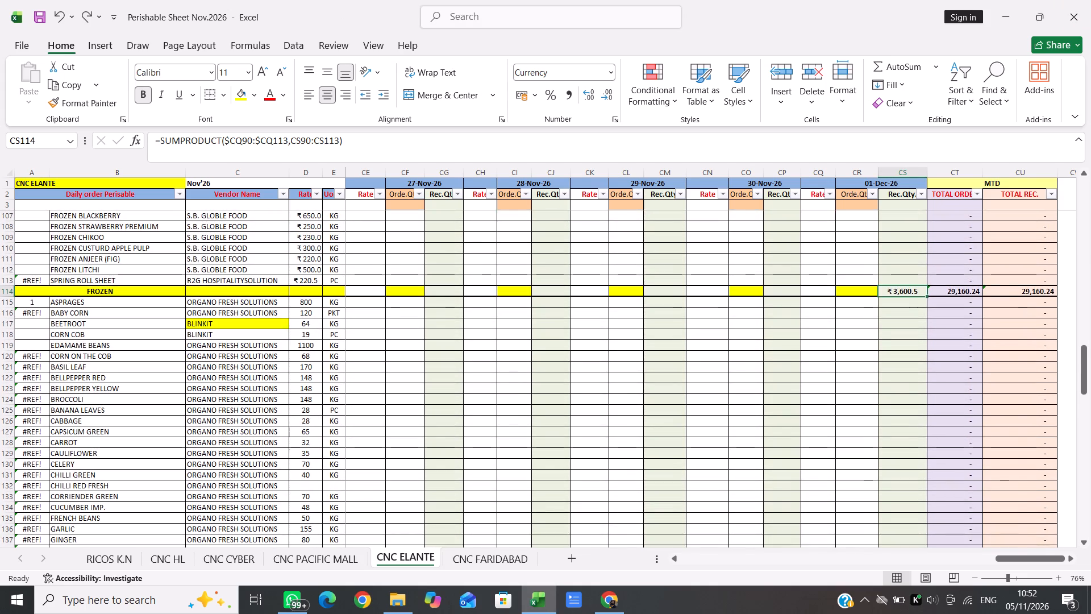
pyautogui.hscroll(10, 711, 328)
pyautogui.hscroll(-1, 711, 328)
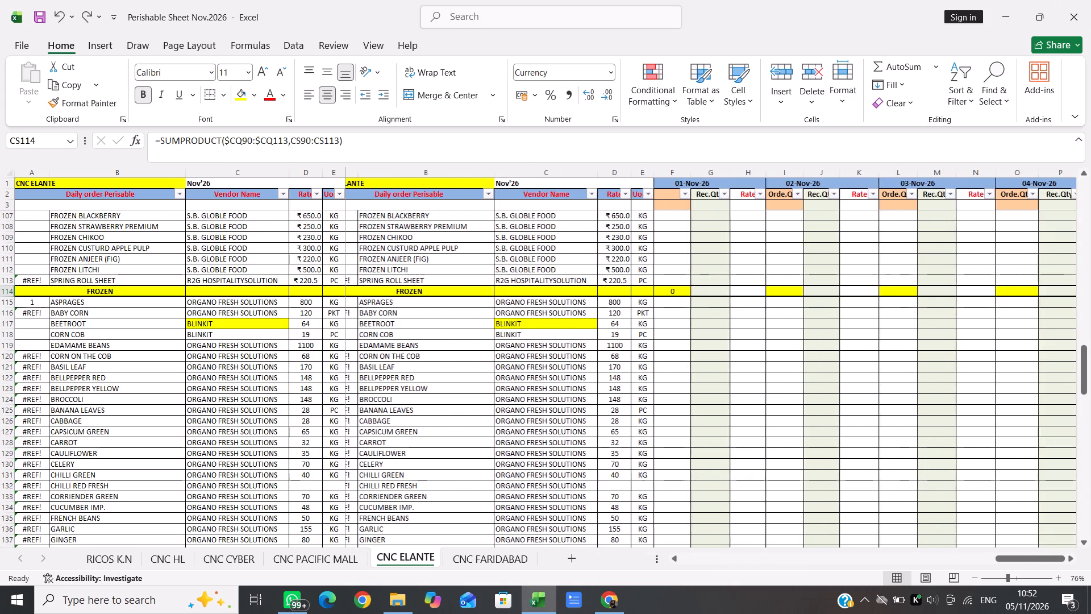
pyautogui.hscroll(-2, 711, 328)
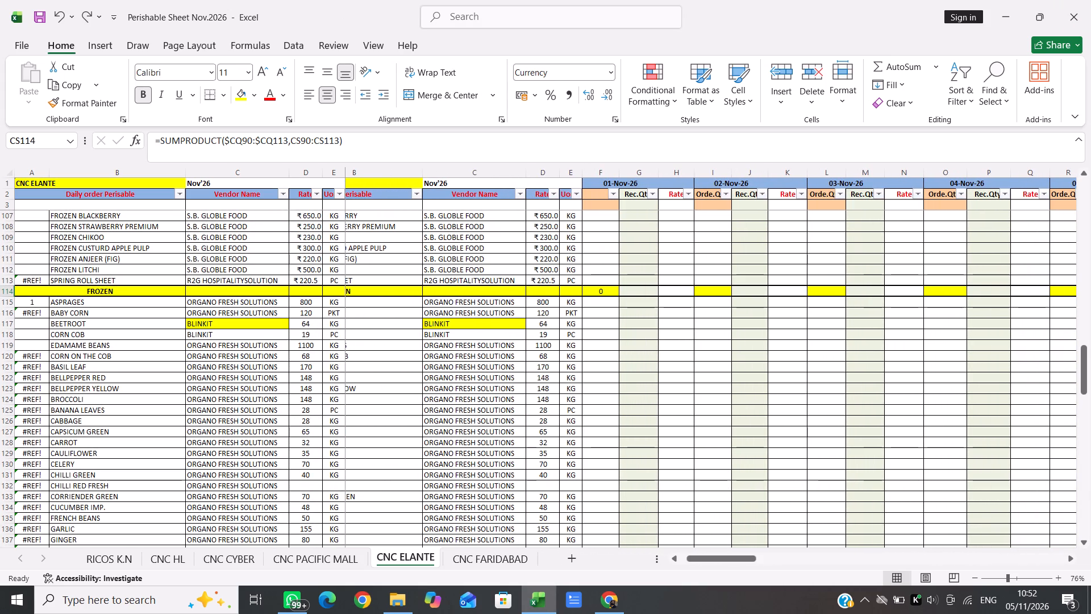
pyautogui.click(672, 262)
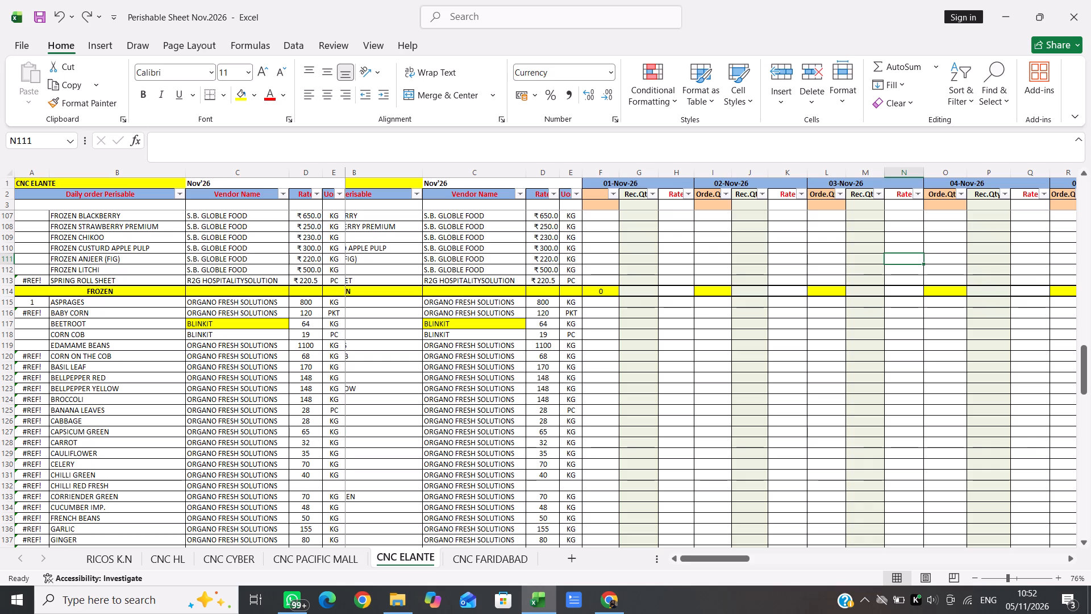
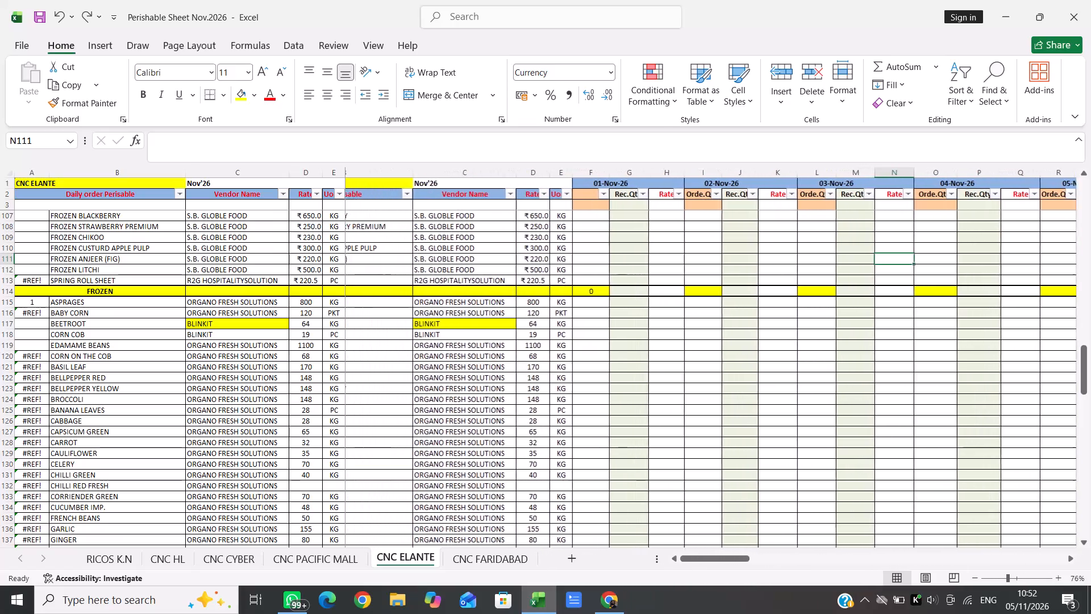
# In the FROZEN LITCHI row, enter 500 as the 01-Nov-26 rate and 2 as both the ordered and received quantities for 02-Nov-26.
pyautogui.click(589, 395)
pyautogui.click(580, 362)
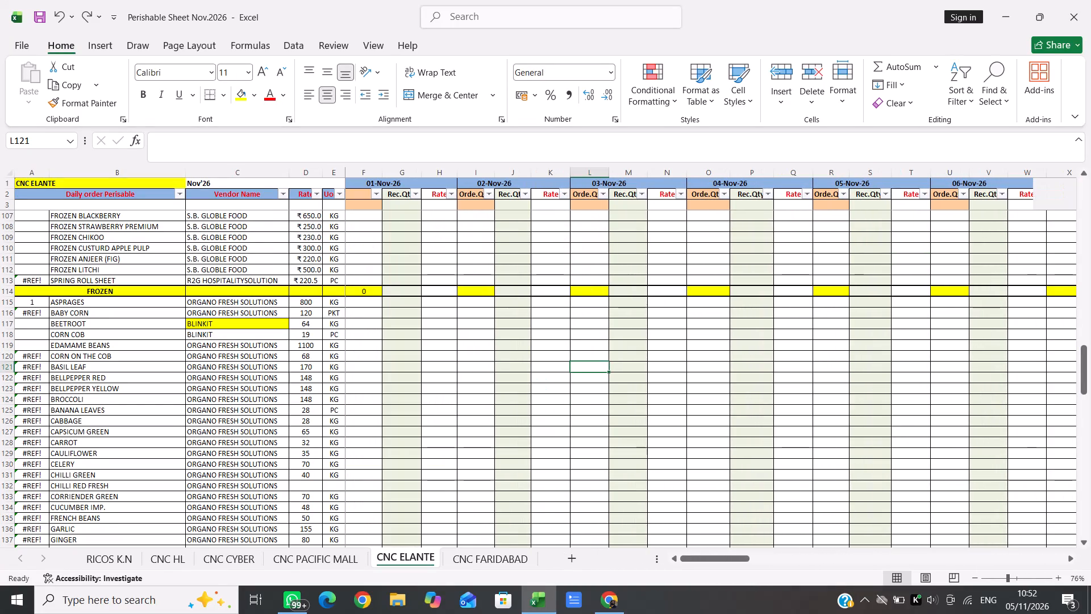
pyautogui.click(447, 265)
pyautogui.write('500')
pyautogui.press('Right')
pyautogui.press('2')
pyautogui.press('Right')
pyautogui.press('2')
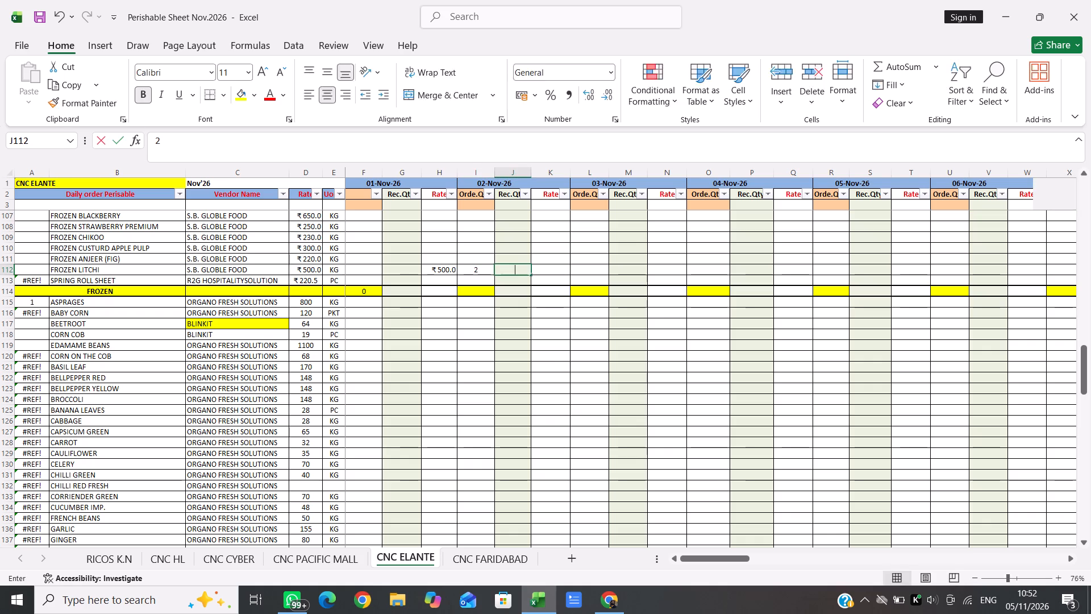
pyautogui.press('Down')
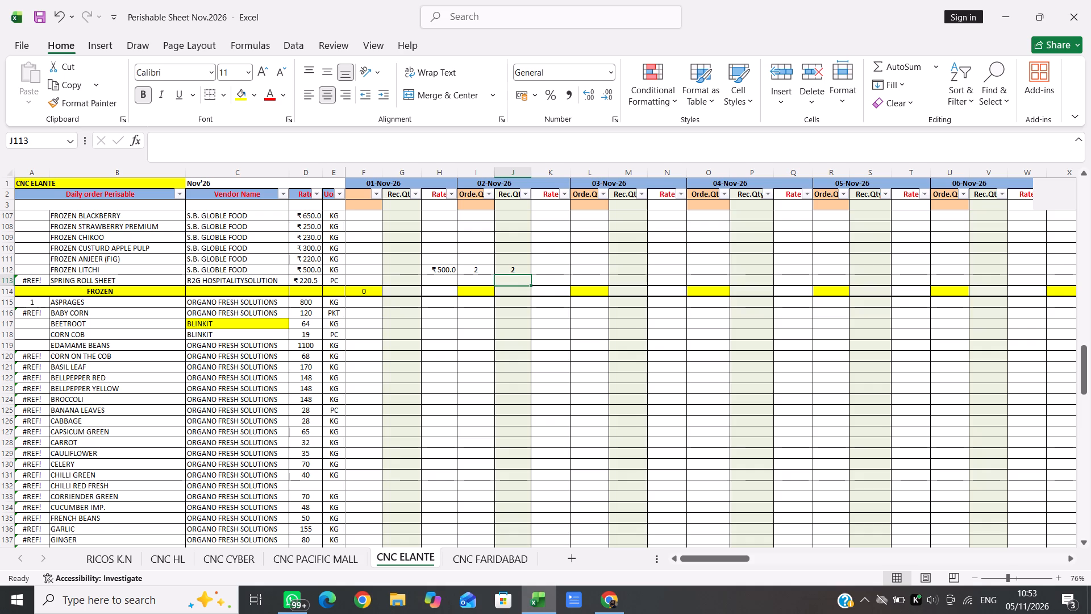
# Clear the FROZEN LITCHI received and ordered quantities under 02-Nov-26 in cells J112 and I112.
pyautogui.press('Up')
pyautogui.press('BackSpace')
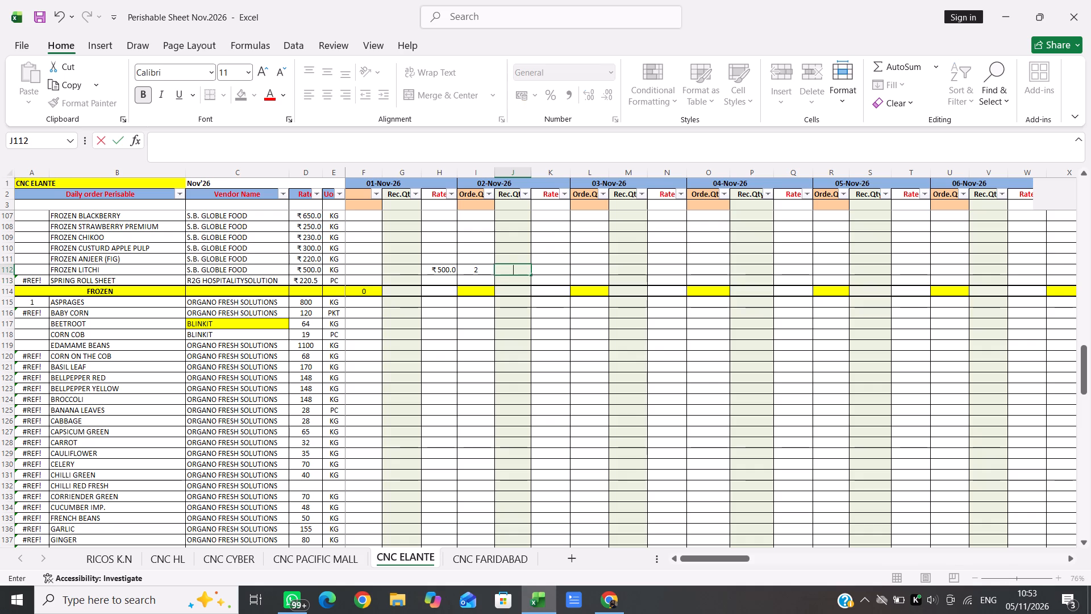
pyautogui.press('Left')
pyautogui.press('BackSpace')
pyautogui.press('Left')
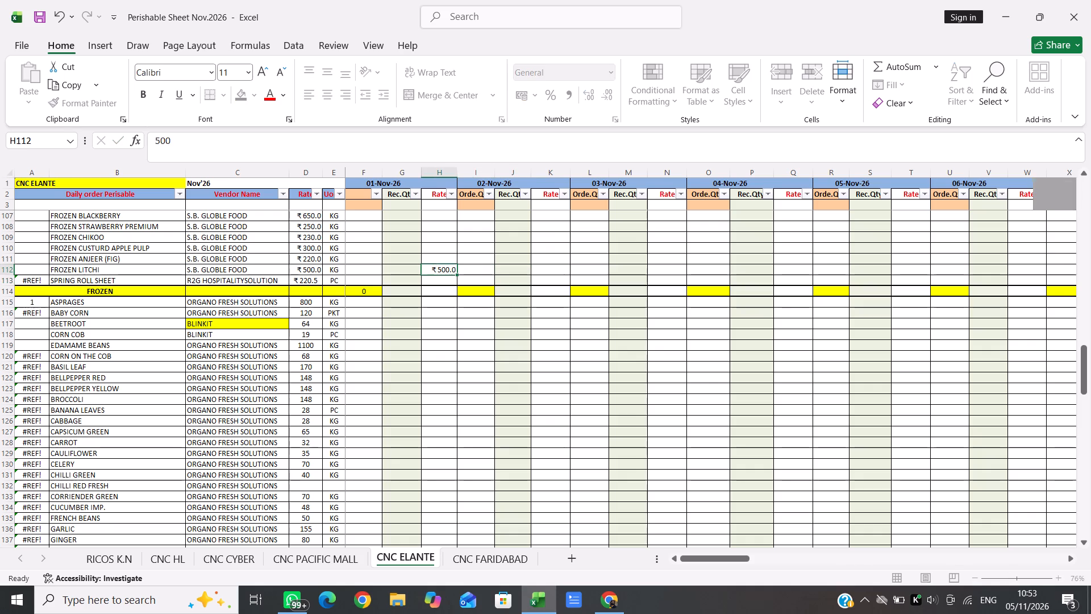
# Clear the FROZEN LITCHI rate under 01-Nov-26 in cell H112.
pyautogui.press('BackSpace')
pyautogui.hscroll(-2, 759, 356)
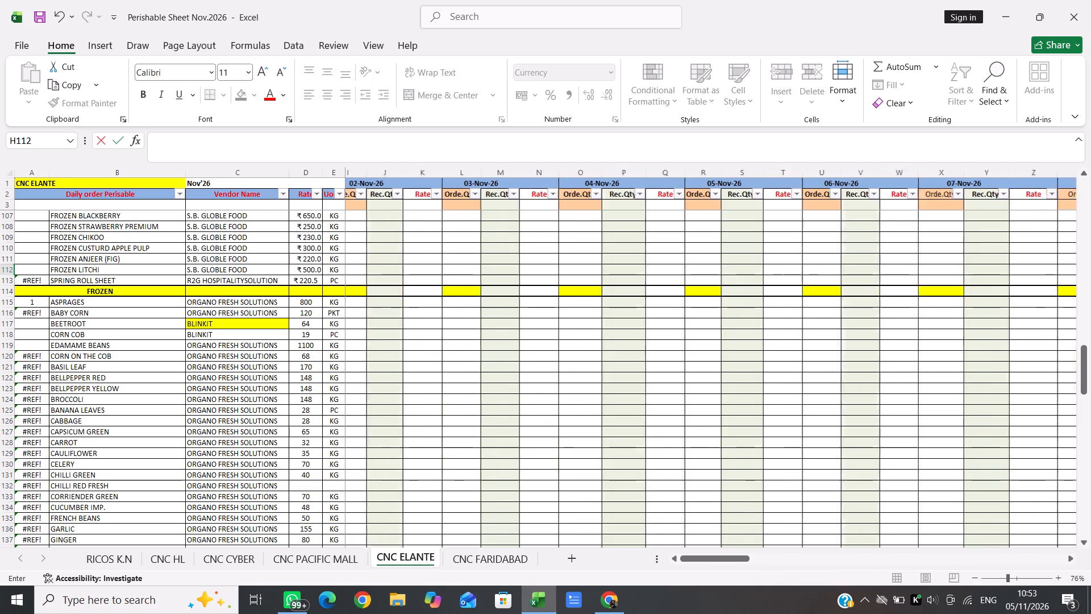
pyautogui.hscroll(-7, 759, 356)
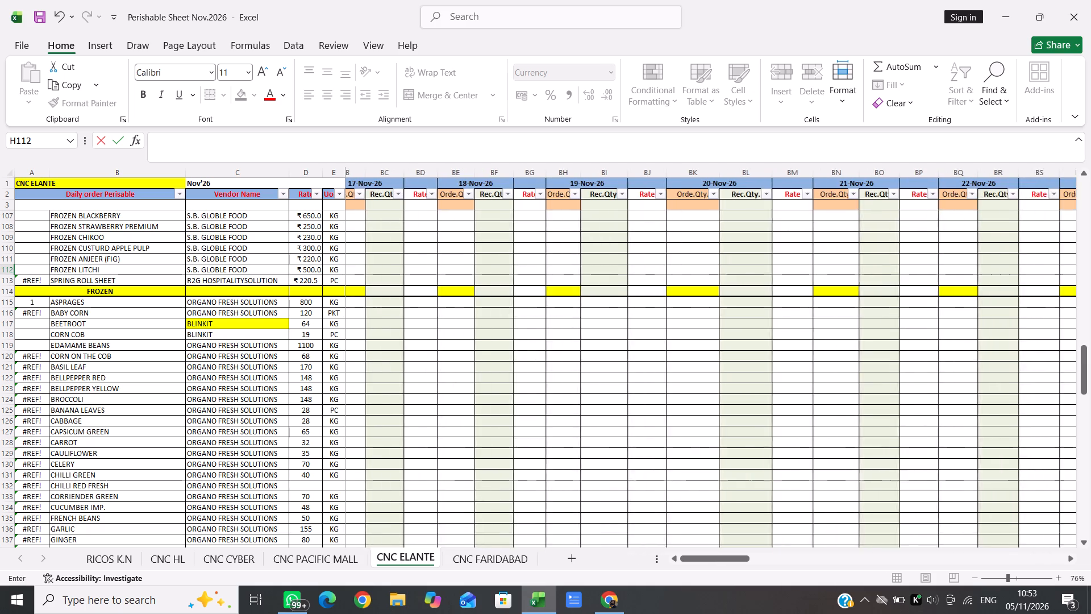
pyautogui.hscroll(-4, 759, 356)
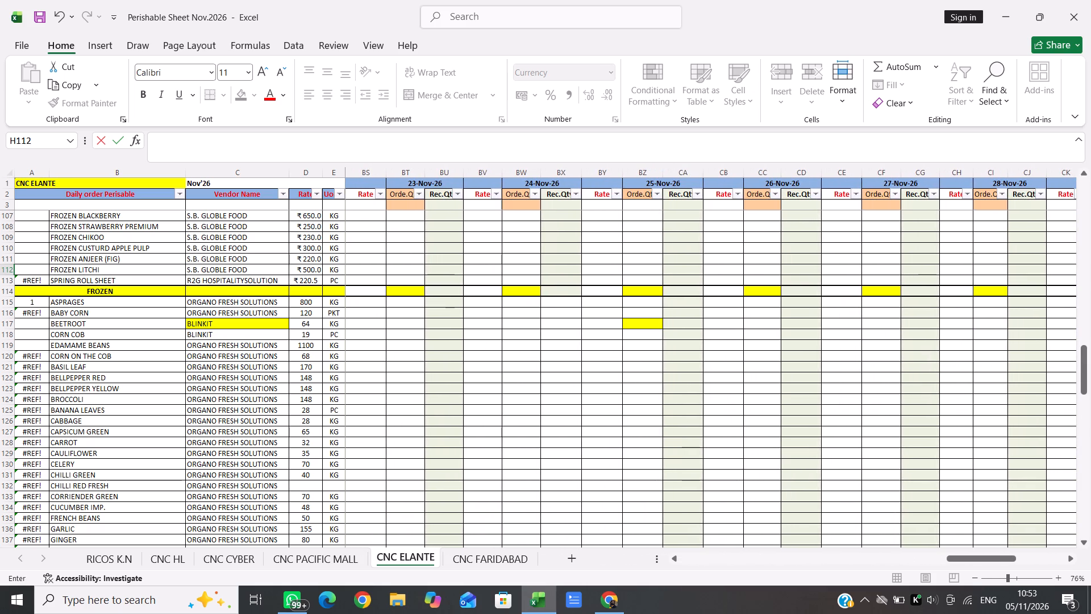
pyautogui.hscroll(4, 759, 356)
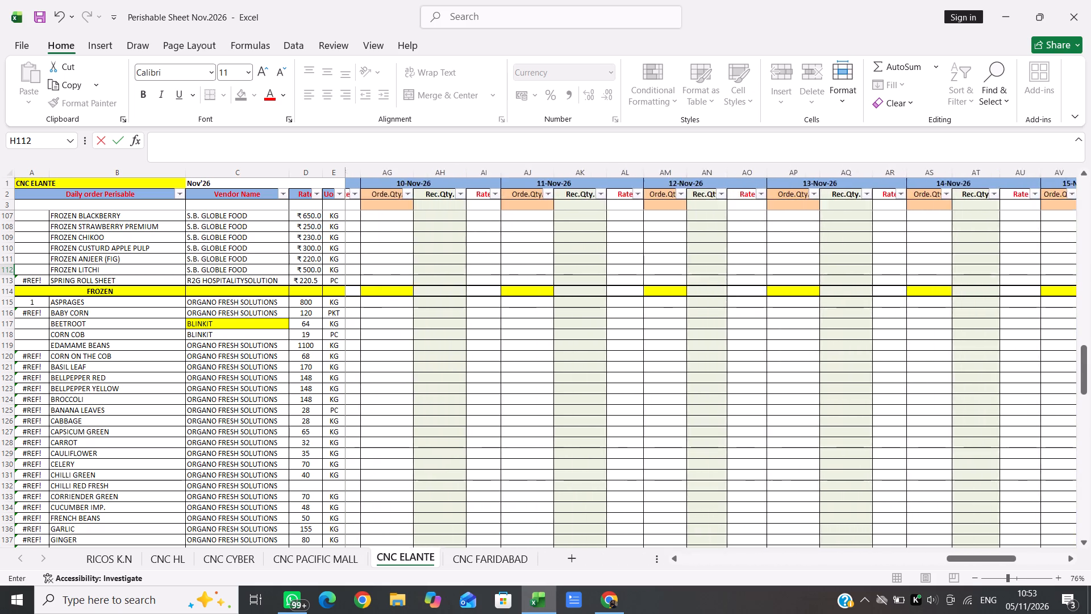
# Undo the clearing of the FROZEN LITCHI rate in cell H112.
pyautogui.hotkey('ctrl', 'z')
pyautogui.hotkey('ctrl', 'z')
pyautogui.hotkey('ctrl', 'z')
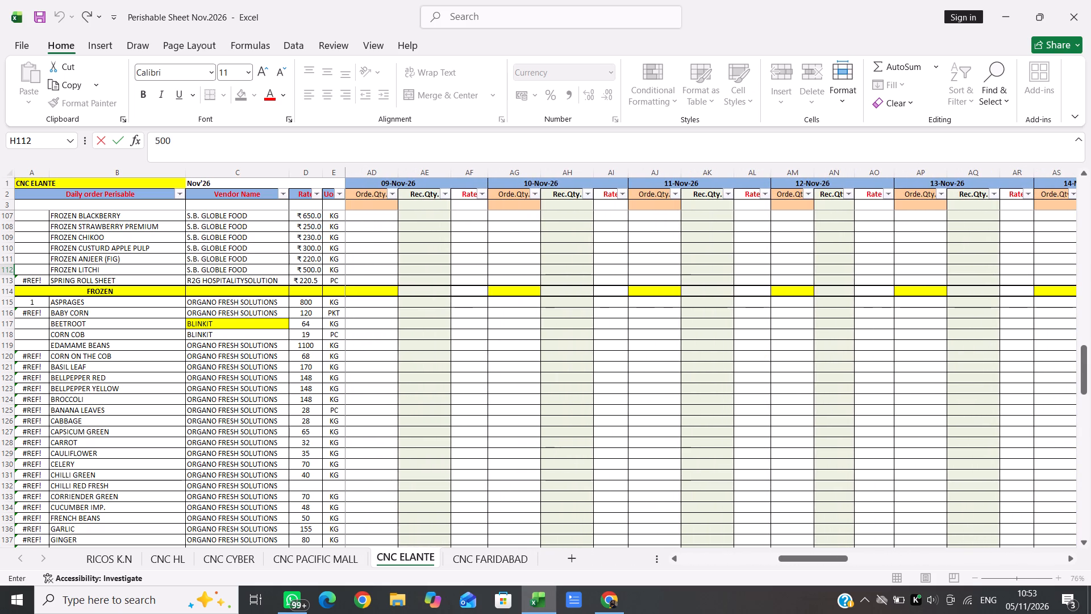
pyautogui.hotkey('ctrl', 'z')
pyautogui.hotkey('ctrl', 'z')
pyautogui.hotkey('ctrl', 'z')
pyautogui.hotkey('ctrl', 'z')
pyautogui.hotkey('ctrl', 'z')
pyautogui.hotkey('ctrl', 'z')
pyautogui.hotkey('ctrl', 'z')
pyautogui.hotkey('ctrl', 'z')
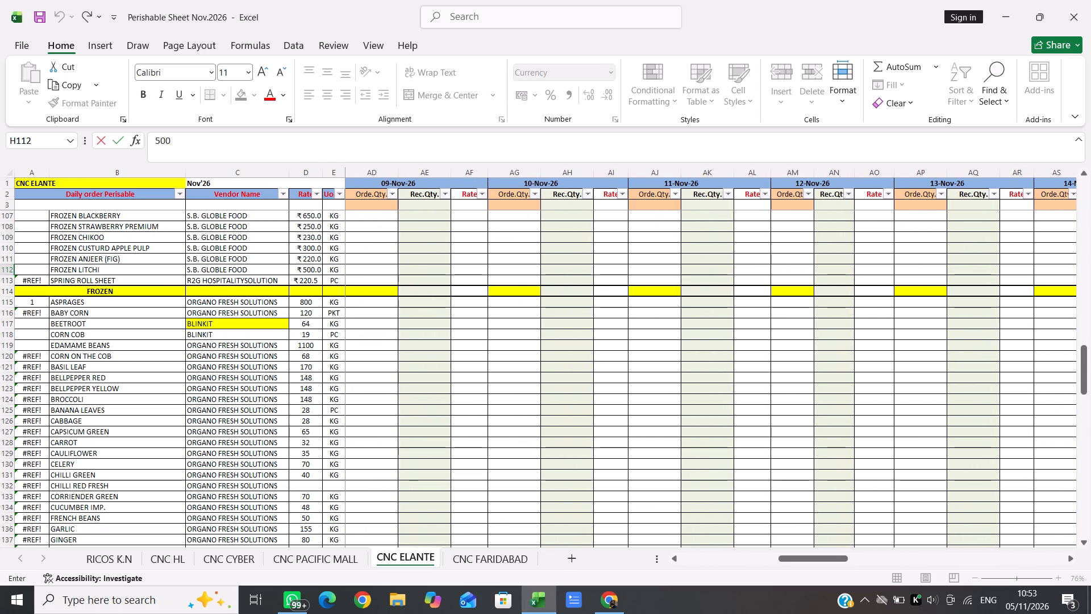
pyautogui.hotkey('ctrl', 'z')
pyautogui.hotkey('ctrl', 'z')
# Examine the BUTCHERY, SEA FOOD & COLD CUT and FROZEN sections, following the FROZEN total row across to the MTD columns.
pyautogui.hscroll(2, 594, 383)
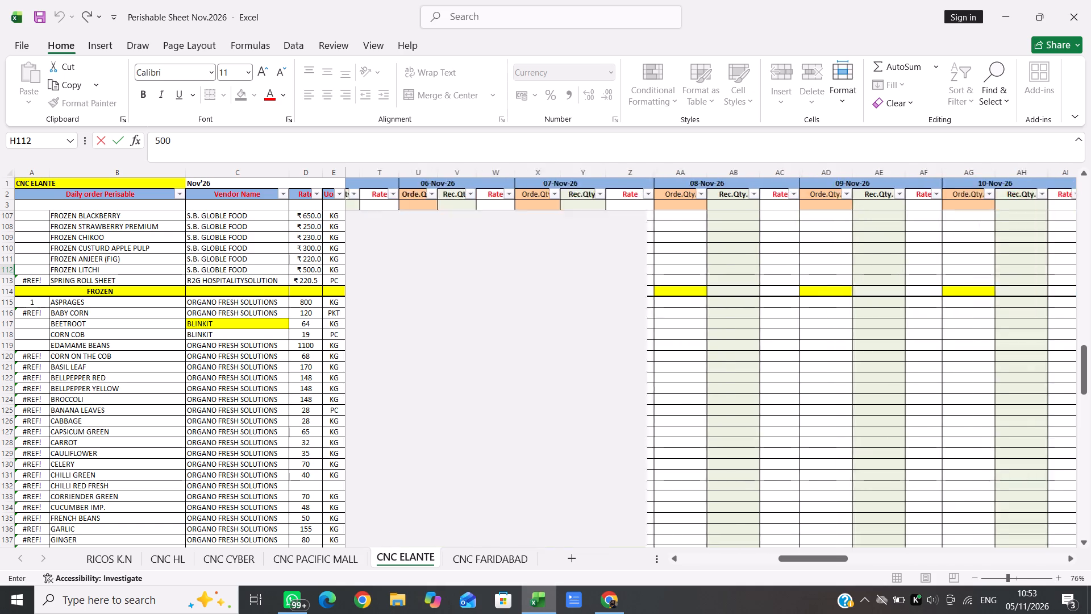
pyautogui.hscroll(1, 594, 383)
pyautogui.scroll(1, 594, 383)
pyautogui.scroll(3, 586, 465)
pyautogui.scroll(-1, 586, 465)
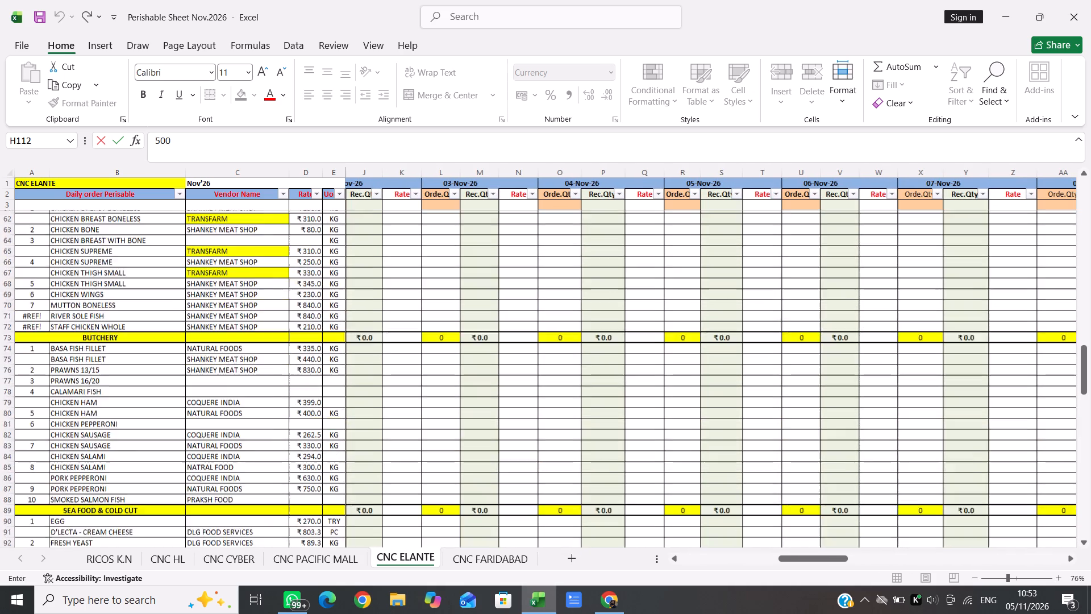
pyautogui.scroll(-1, 586, 465)
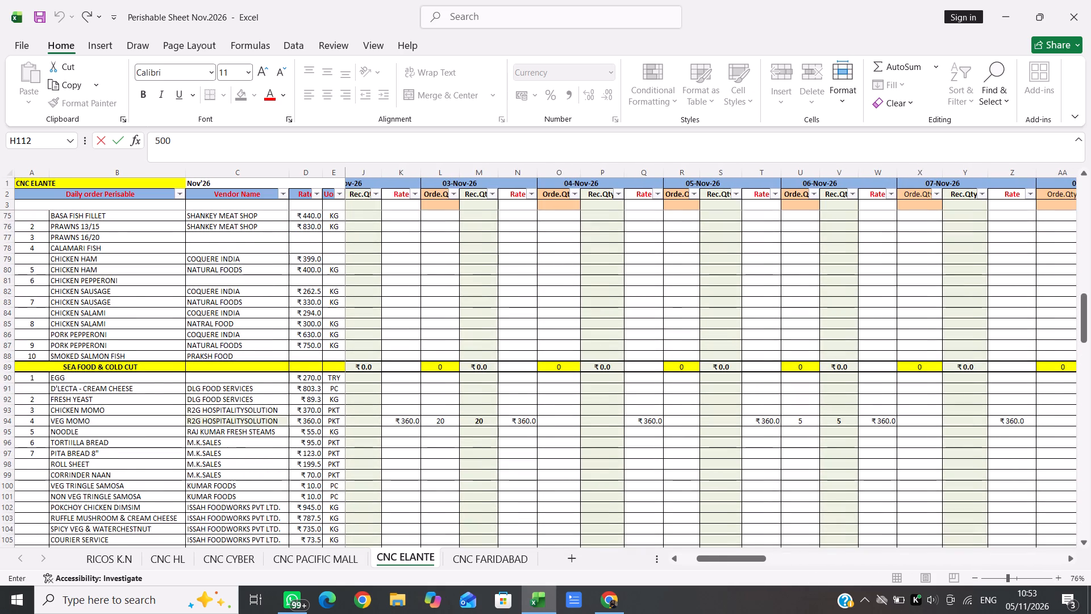
pyautogui.scroll(-3, 457, 459)
pyautogui.scroll(2, 457, 459)
pyautogui.hscroll(-1, 457, 459)
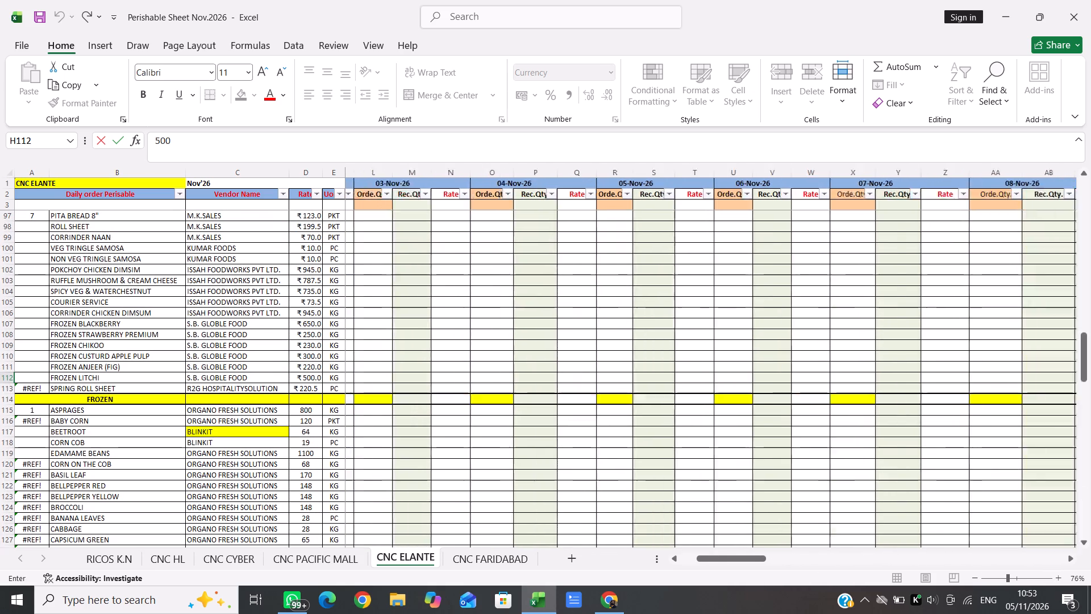
pyautogui.hscroll(-13, 457, 459)
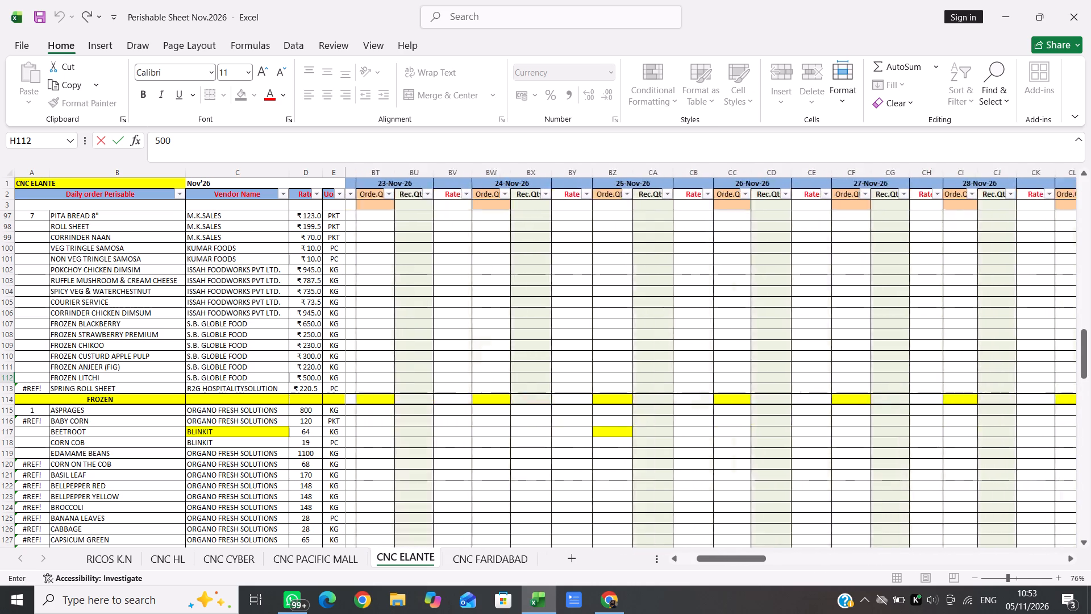
pyautogui.hscroll(-5, 457, 459)
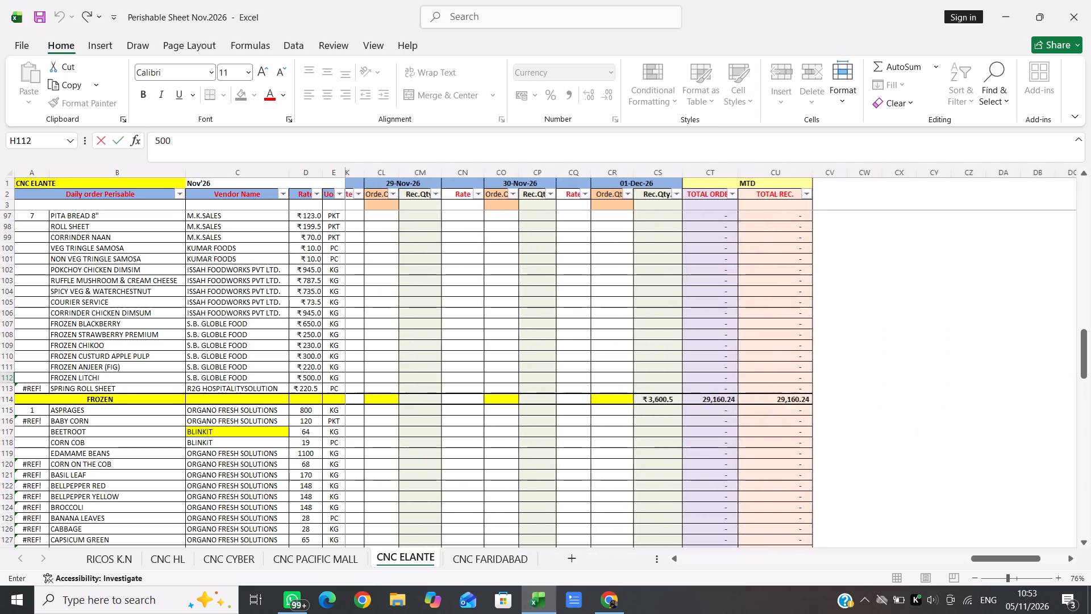
pyautogui.hscroll(-1, 457, 459)
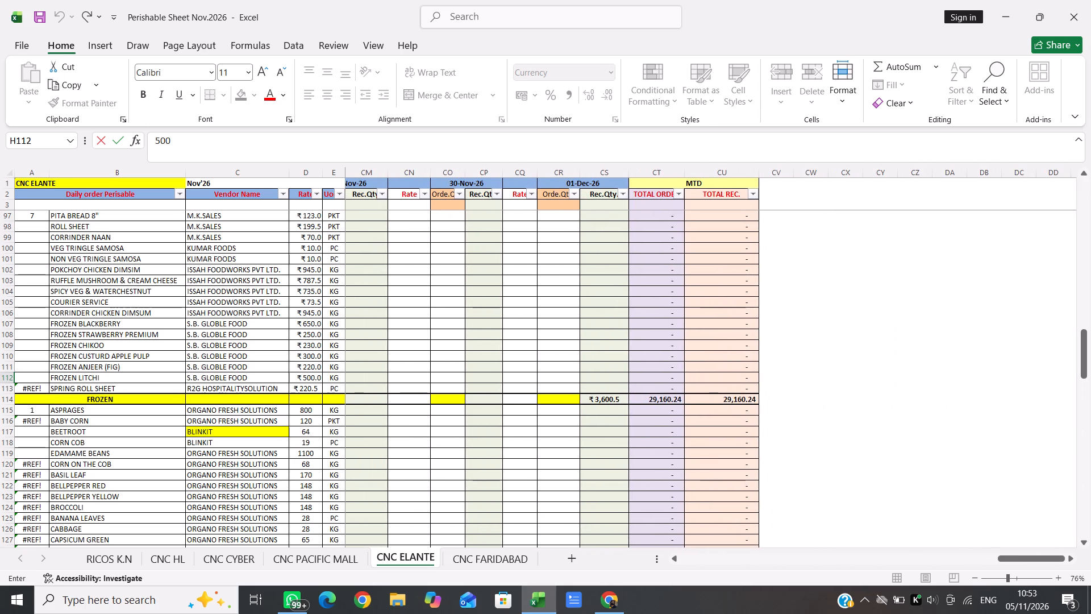
# Check cells CQ114, CN114 and CR114 in the FROZEN total row for formulas.
pyautogui.click(520, 397)
pyautogui.press('F2')
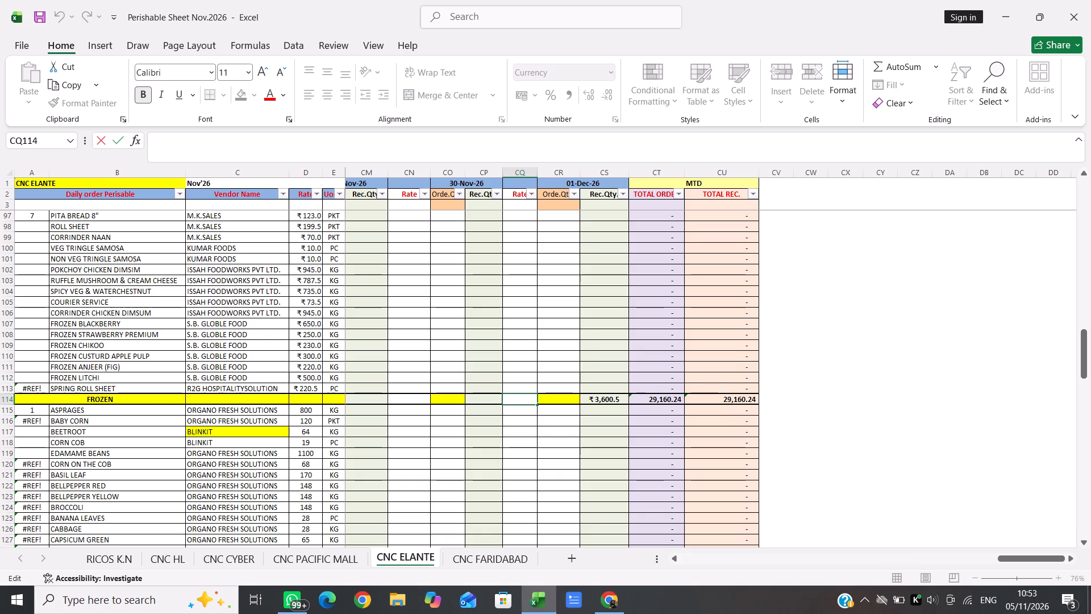
pyautogui.click(426, 399)
pyautogui.press('F2')
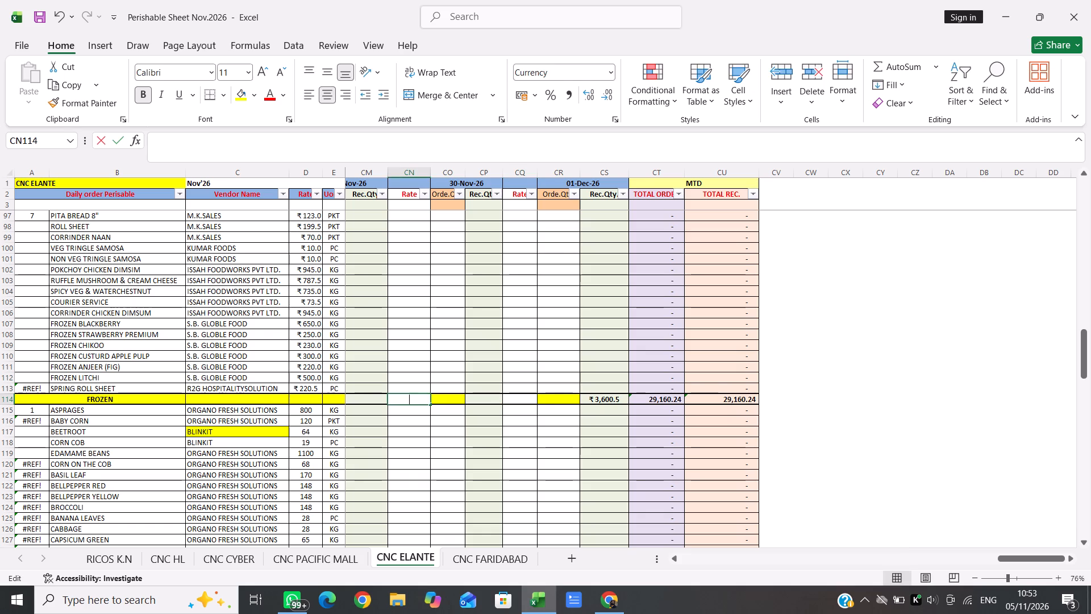
pyautogui.hscroll(3, 426, 399)
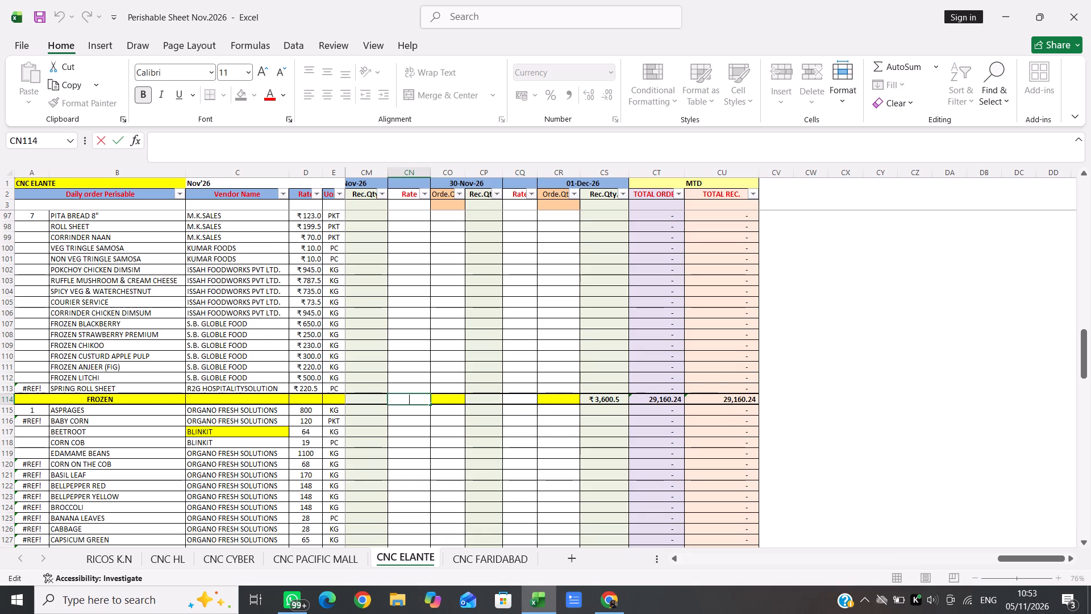
pyautogui.click(553, 397)
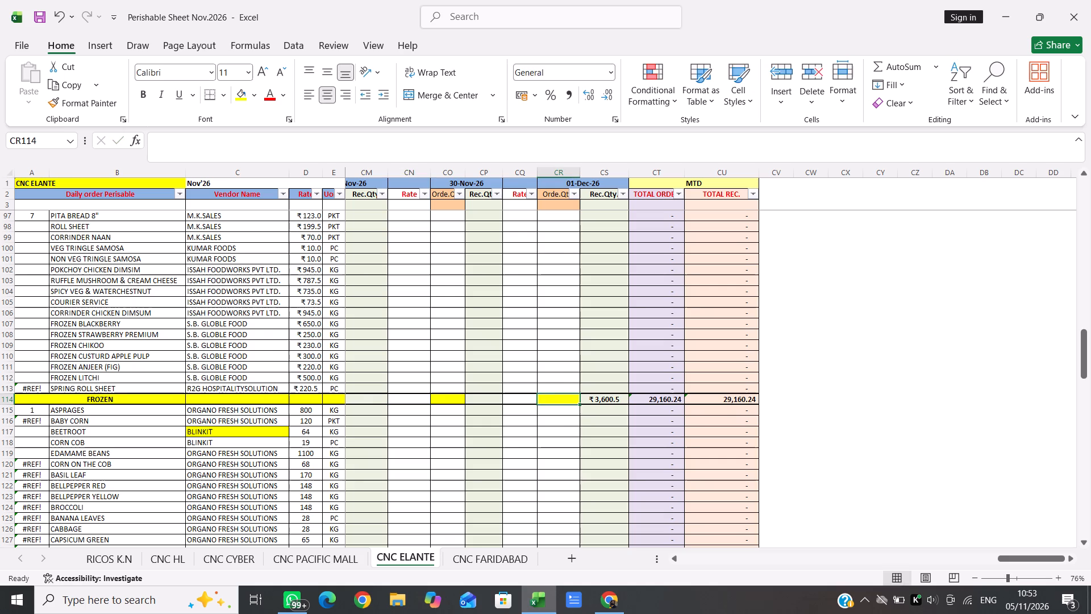
pyautogui.press('F2')
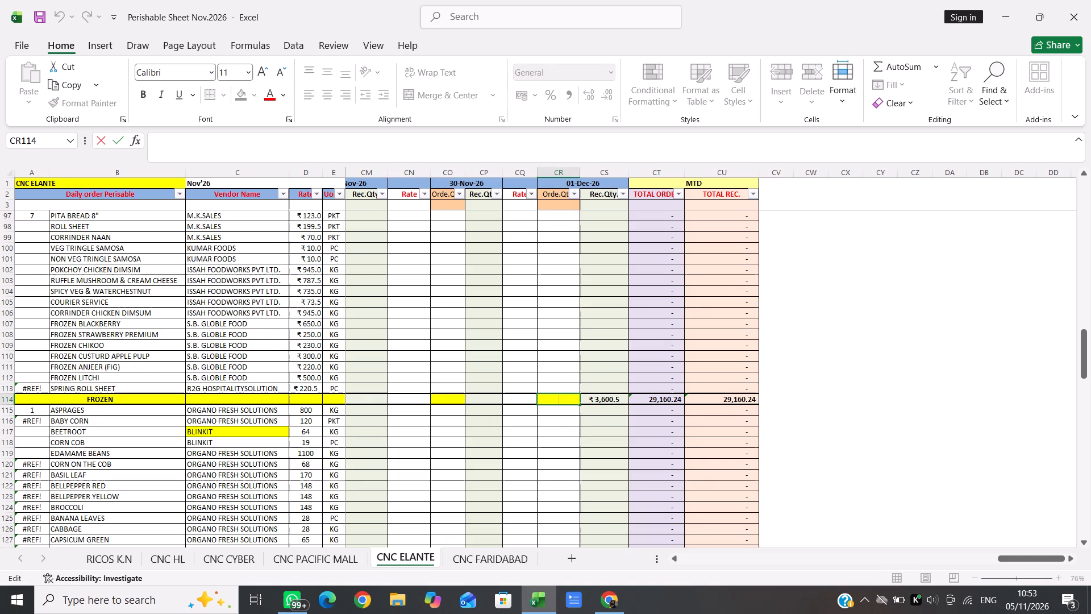
pyautogui.click(405, 402)
pyautogui.press('F2')
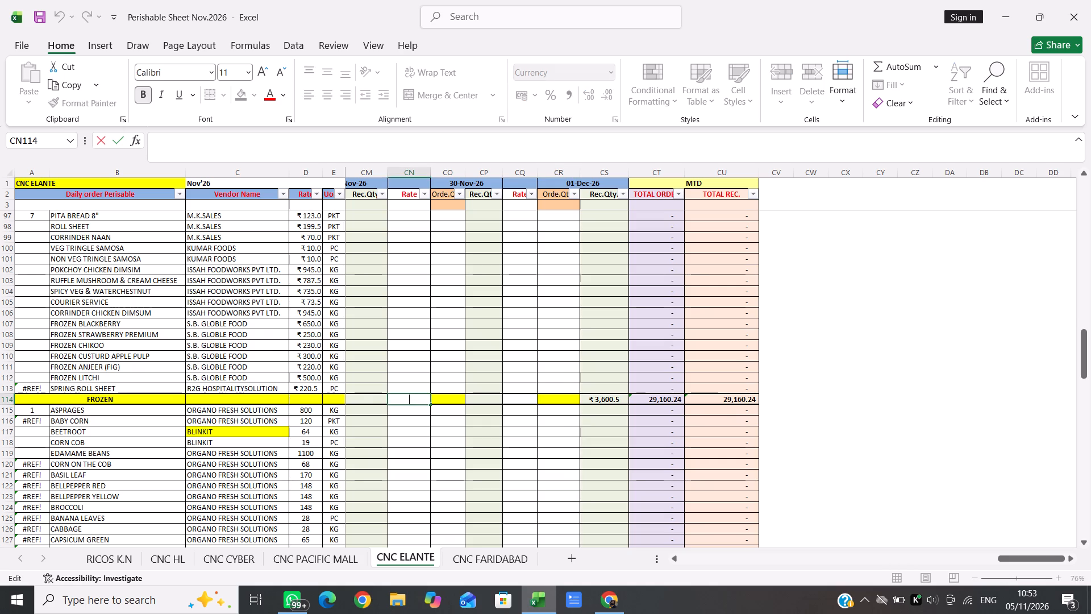
# Inspect the formula of the SEA FOOD & COLD CUT ordered total under 30-Nov-26 in cell CO89.
pyautogui.scroll(5, 405, 402)
pyautogui.scroll(-1, 405, 402)
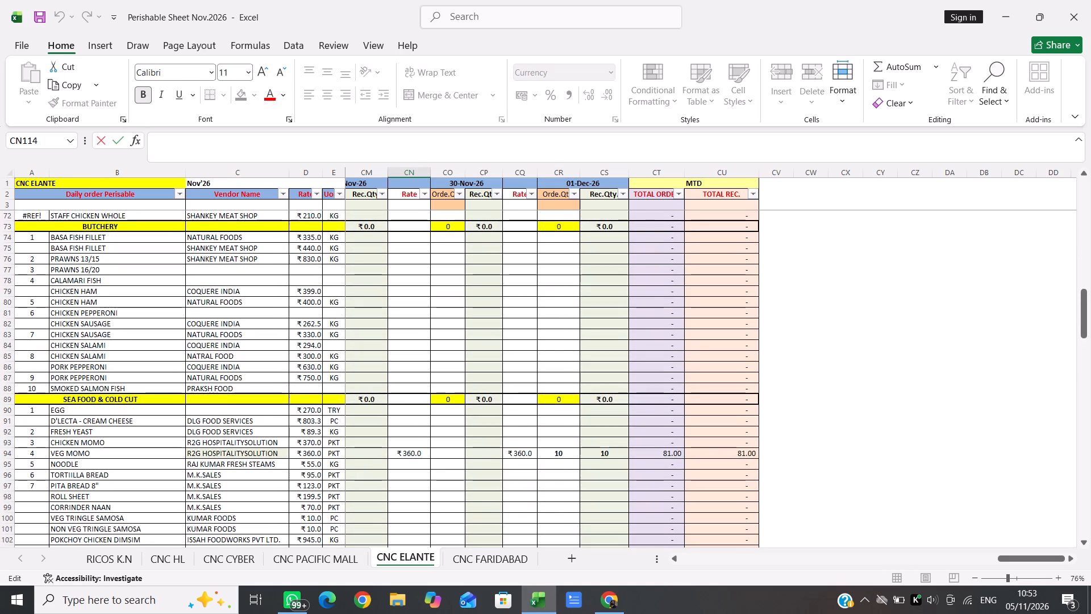
pyautogui.click(448, 397)
pyautogui.press('F2')
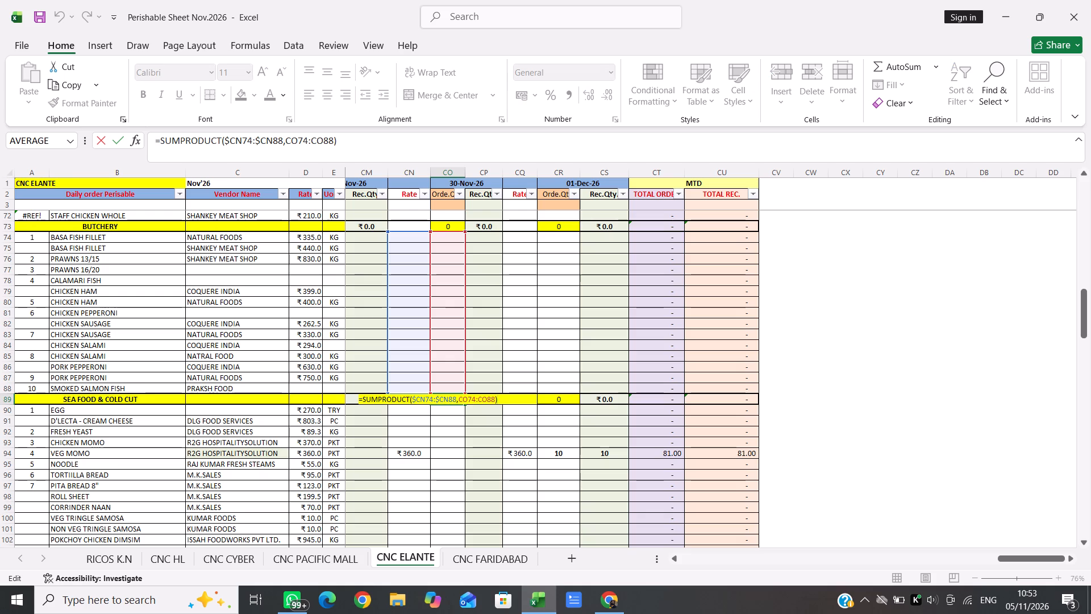
pyautogui.click(477, 468)
# Examine the FROZEN total row across all dates and the item rows down to the BAKERY total for leftover entries.
pyautogui.scroll(-2, 477, 468)
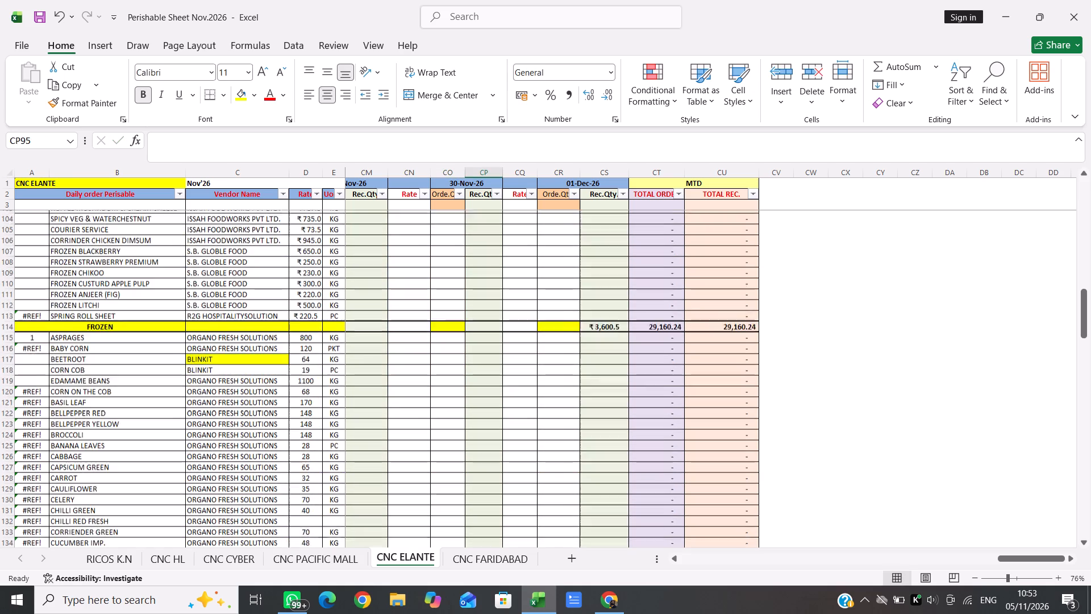
pyautogui.scroll(-2, 477, 468)
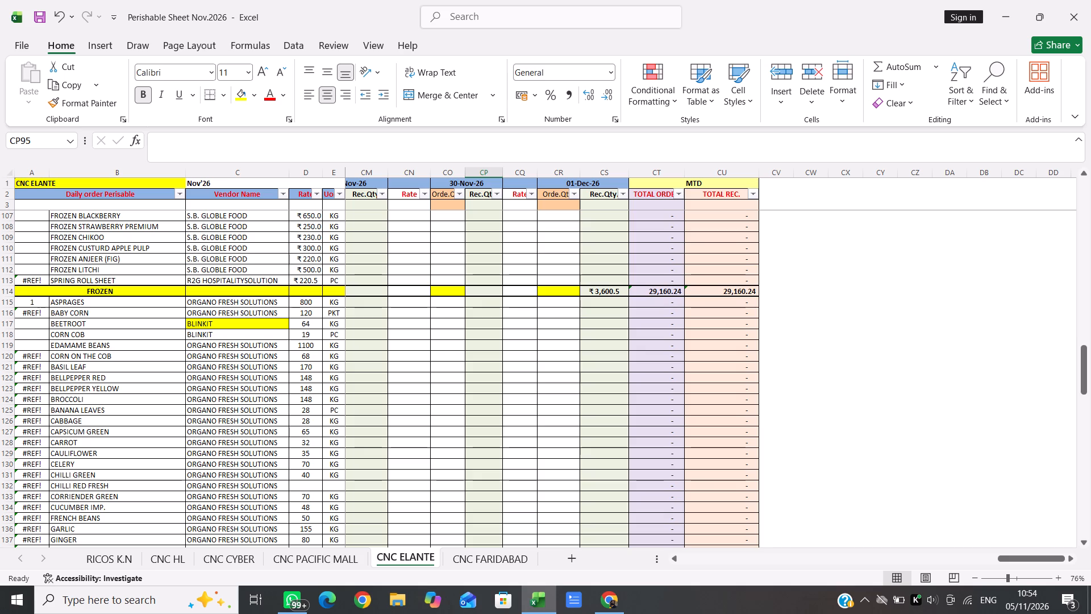
pyautogui.hscroll(3, 477, 468)
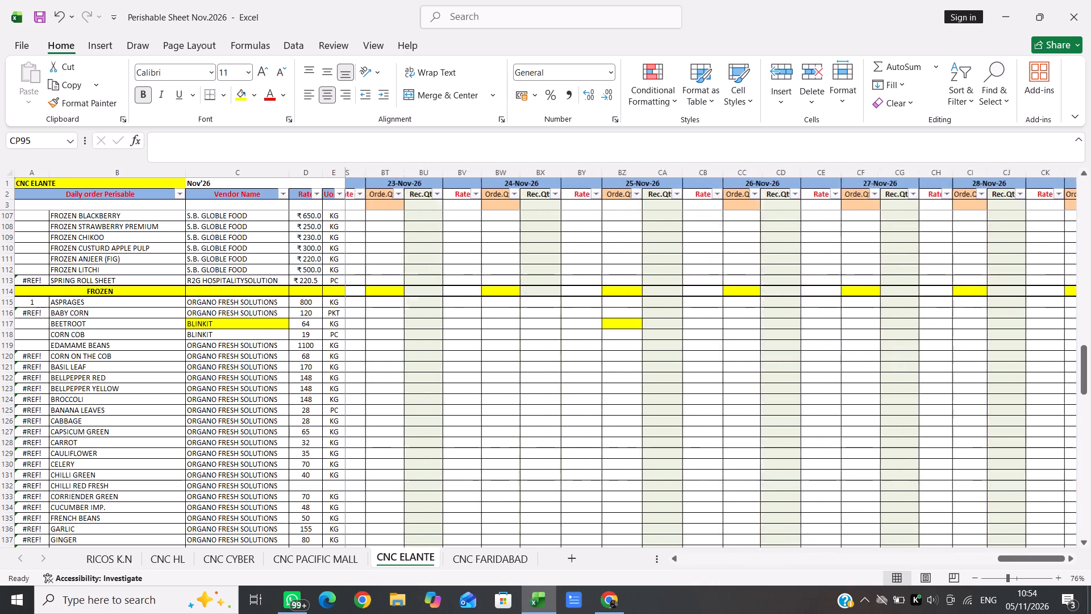
pyautogui.hscroll(2, 477, 468)
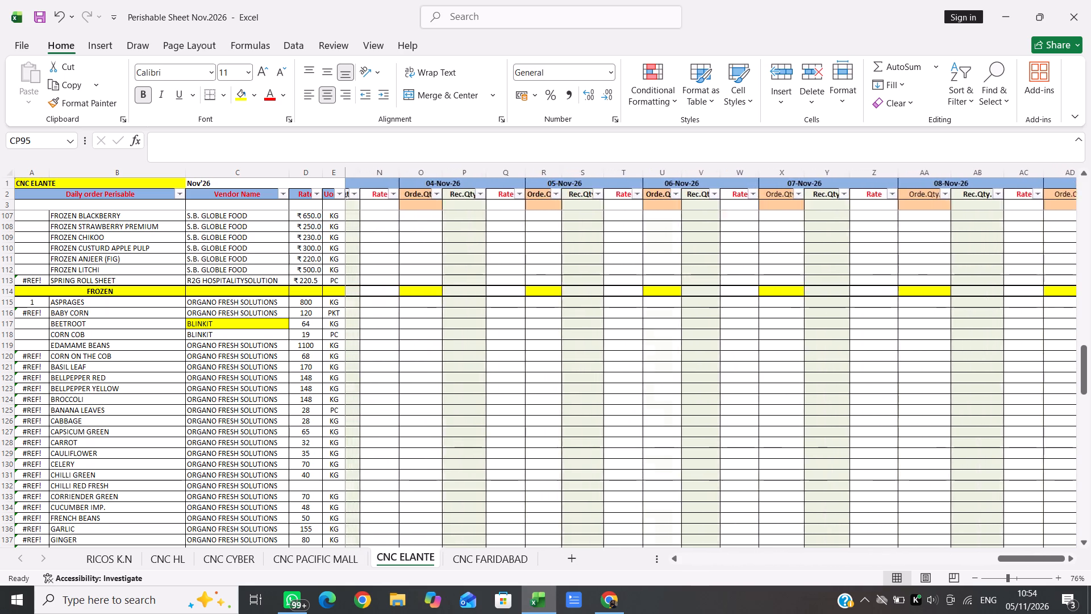
pyautogui.hscroll(4, 477, 468)
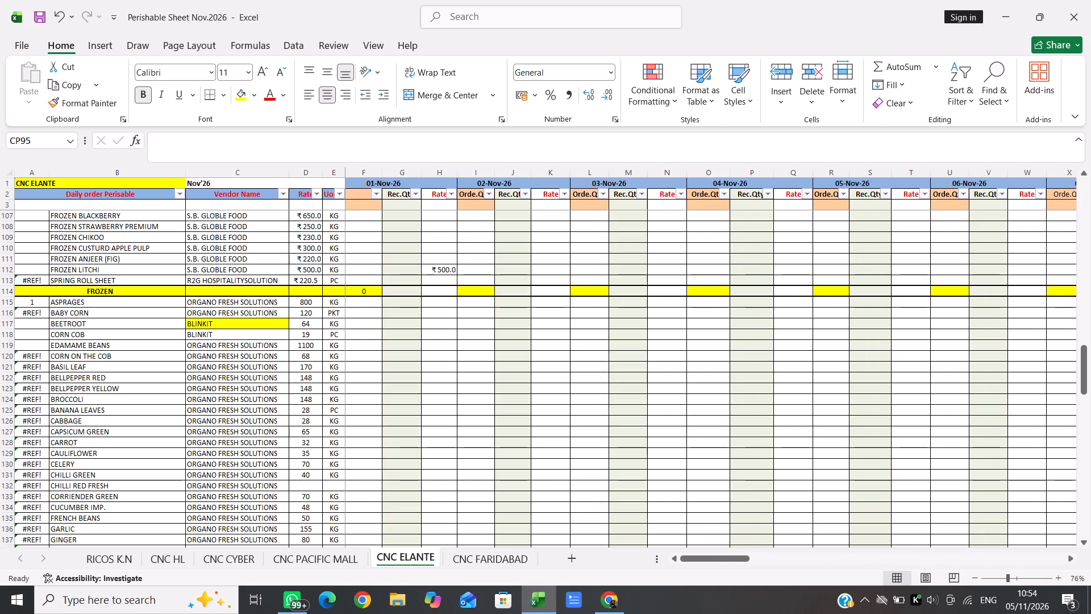
pyautogui.scroll(-3, 477, 468)
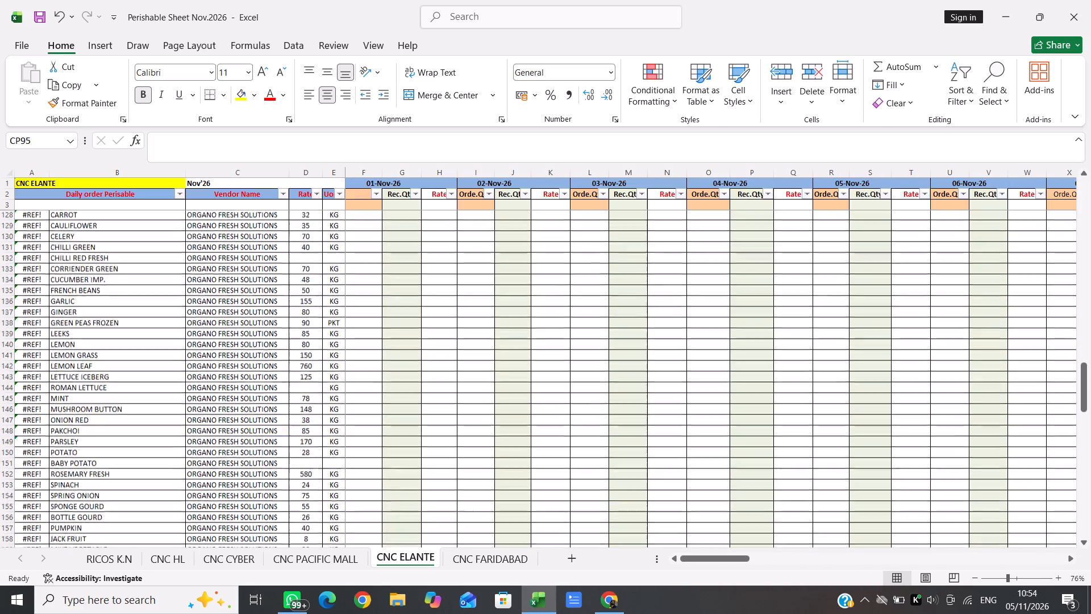
pyautogui.scroll(-4, 477, 468)
pyautogui.scroll(4, 477, 468)
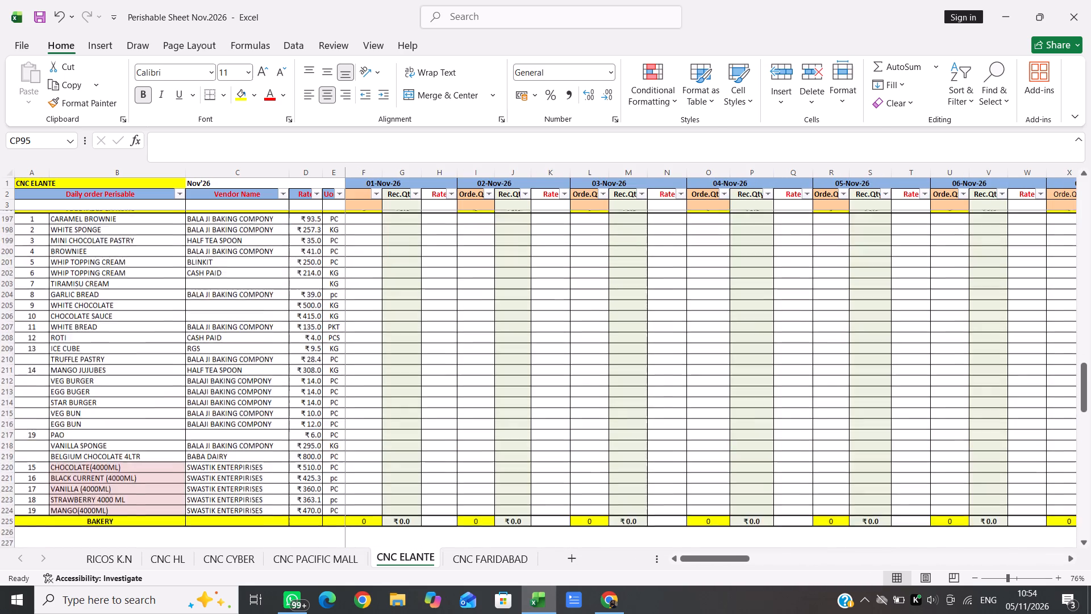
pyautogui.scroll(8, 477, 468)
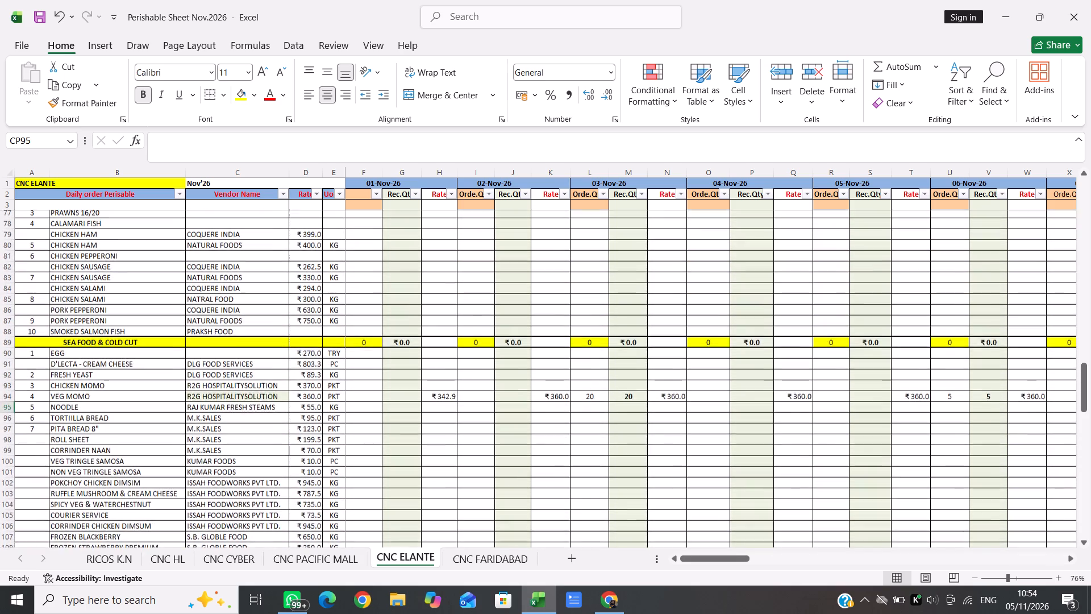
pyautogui.scroll(-1, 477, 468)
pyautogui.hscroll(-2, 477, 468)
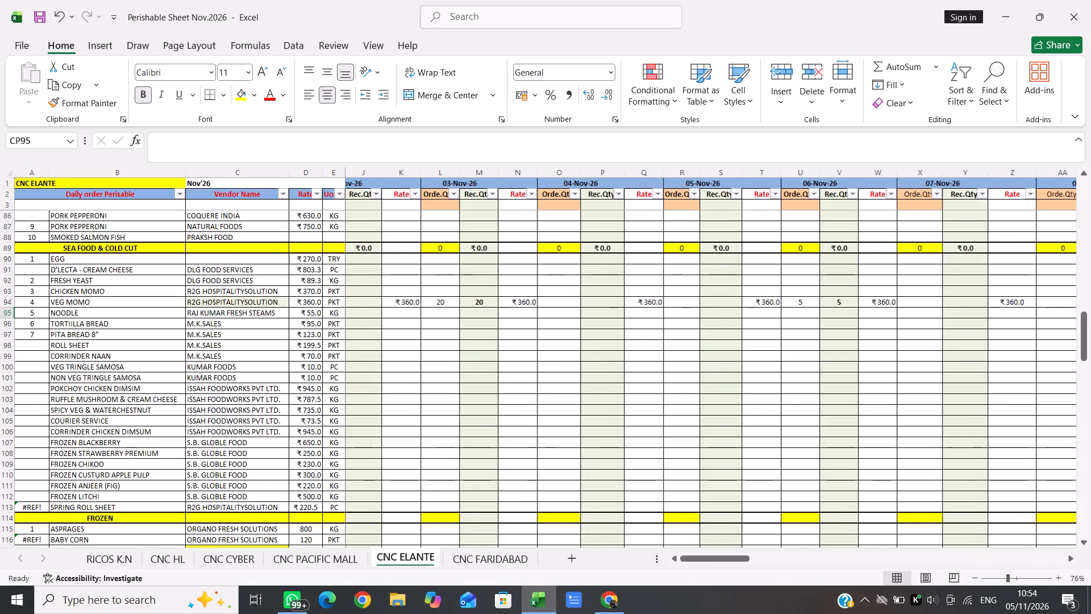
pyautogui.scroll(-2, 477, 468)
pyautogui.scroll(1, 477, 468)
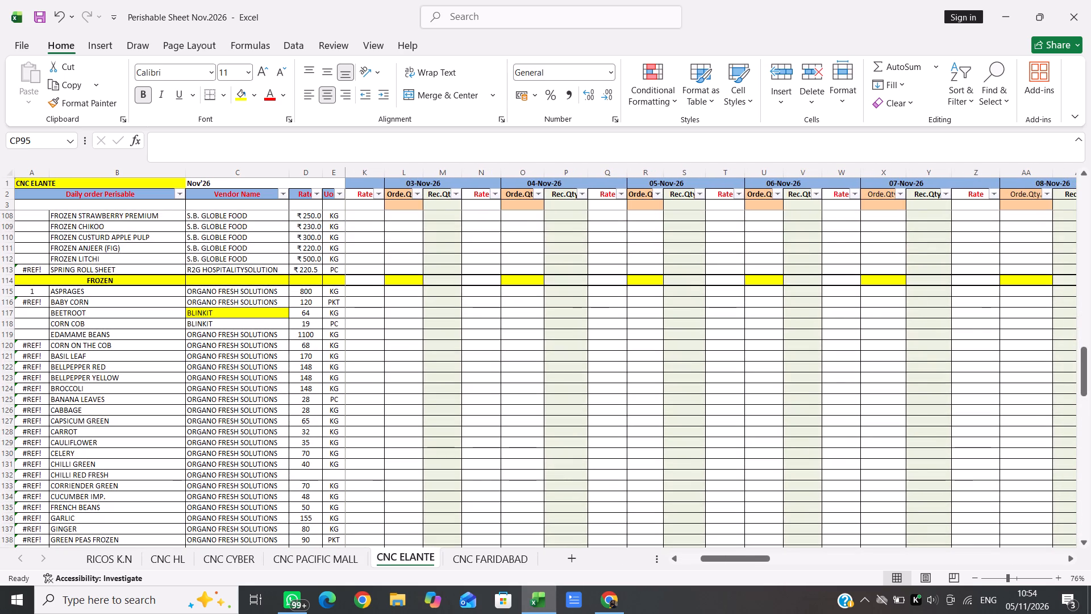
pyautogui.hscroll(-12, 477, 468)
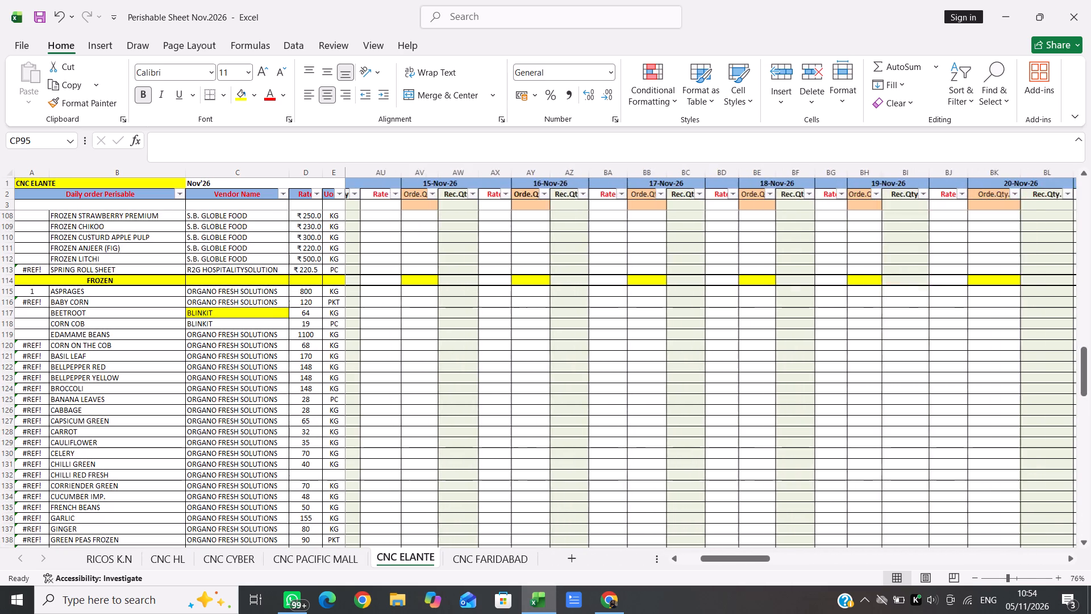
pyautogui.hscroll(-12, 477, 468)
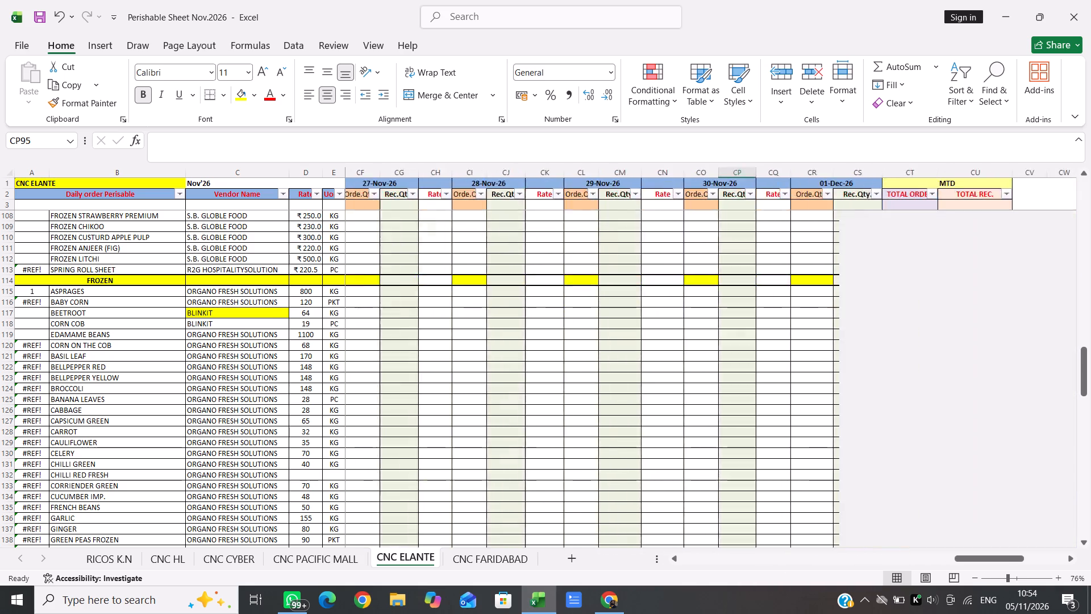
# Inspect the formula of the SEA FOOD & COLD CUT received total under 01-Dec-26 in cell CS89.
pyautogui.hscroll(-3, 477, 468)
pyautogui.hscroll(3, 477, 468)
pyautogui.scroll(1, 477, 468)
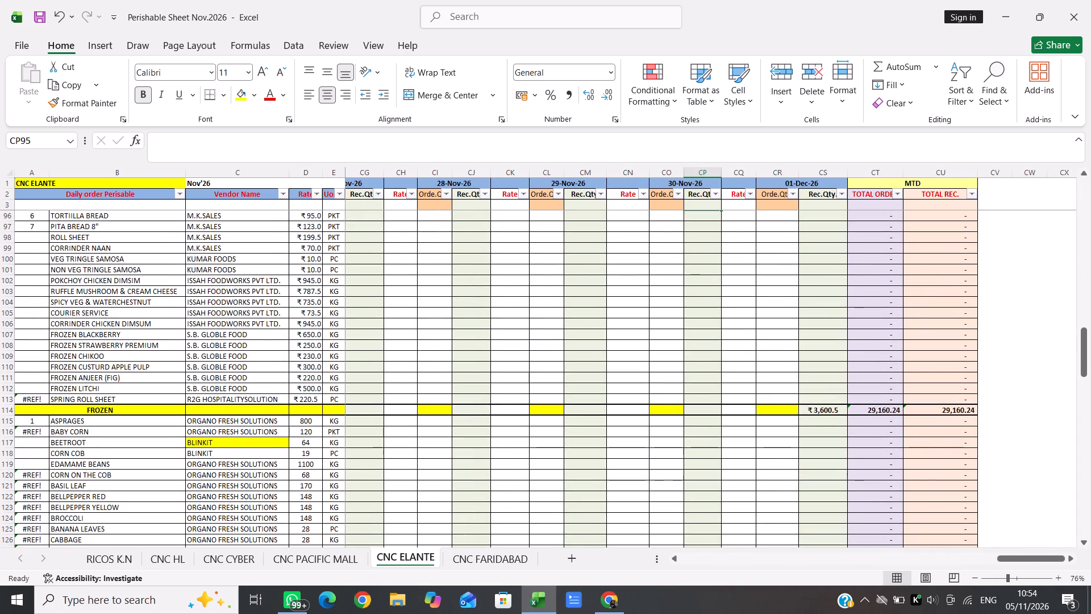
pyautogui.scroll(1, 775, 404)
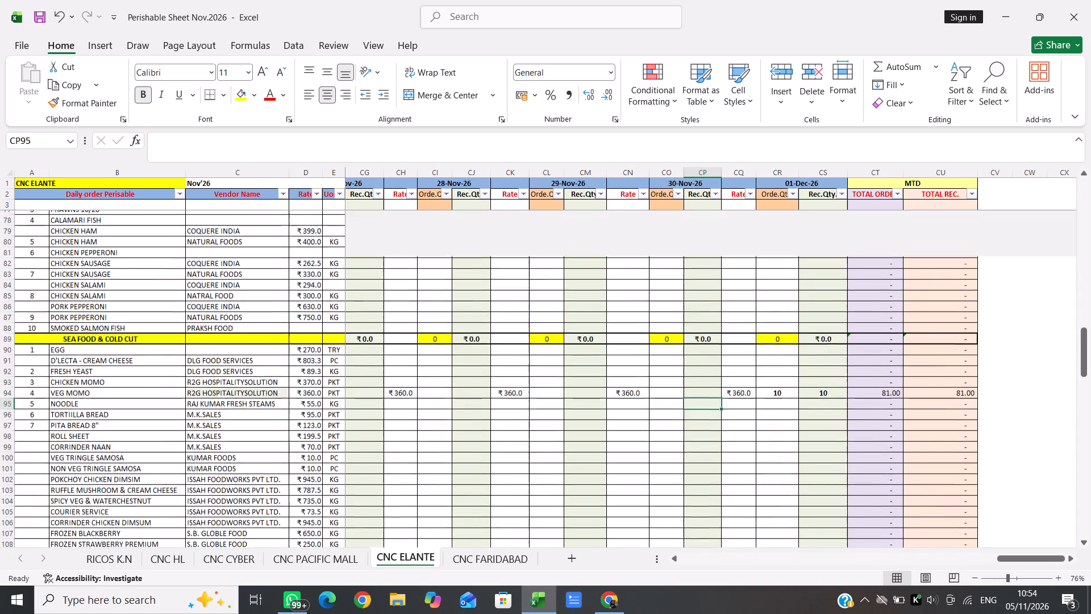
pyautogui.scroll(1, 775, 404)
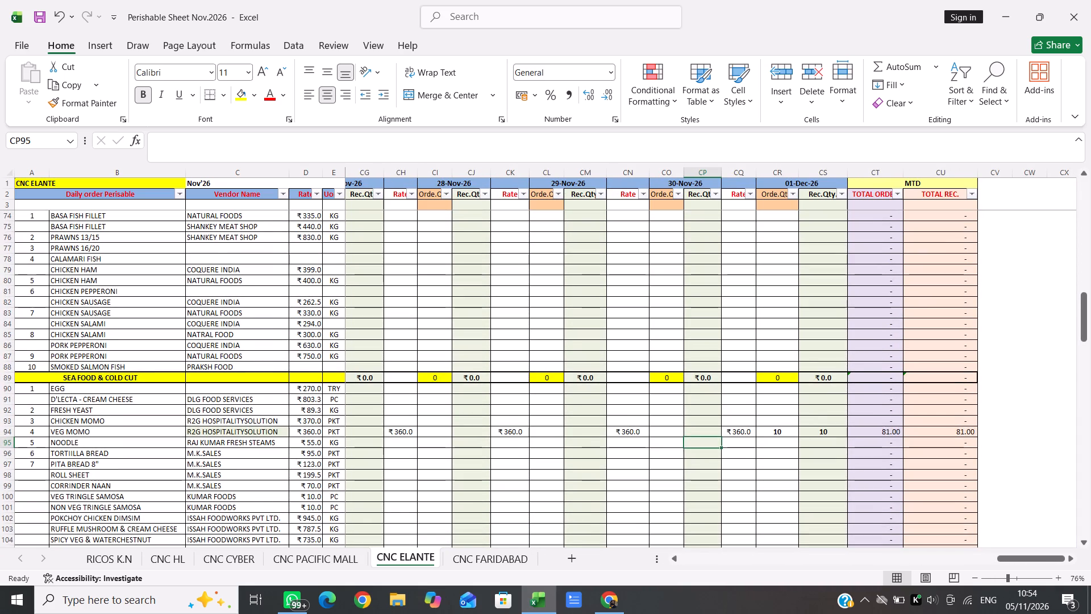
pyautogui.click(744, 377)
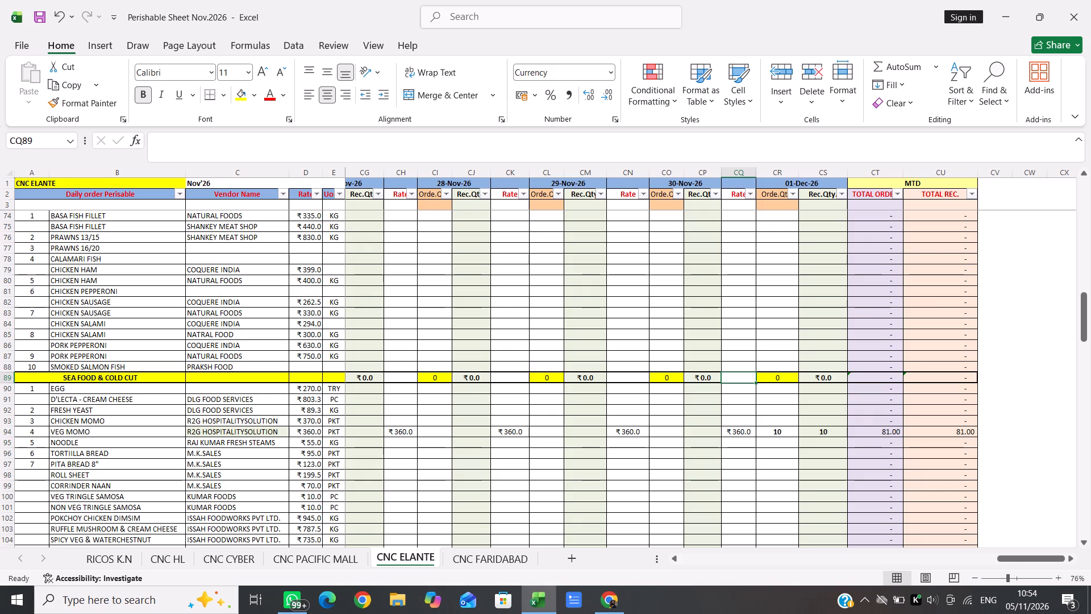
pyautogui.click(820, 377)
pyautogui.press('F2')
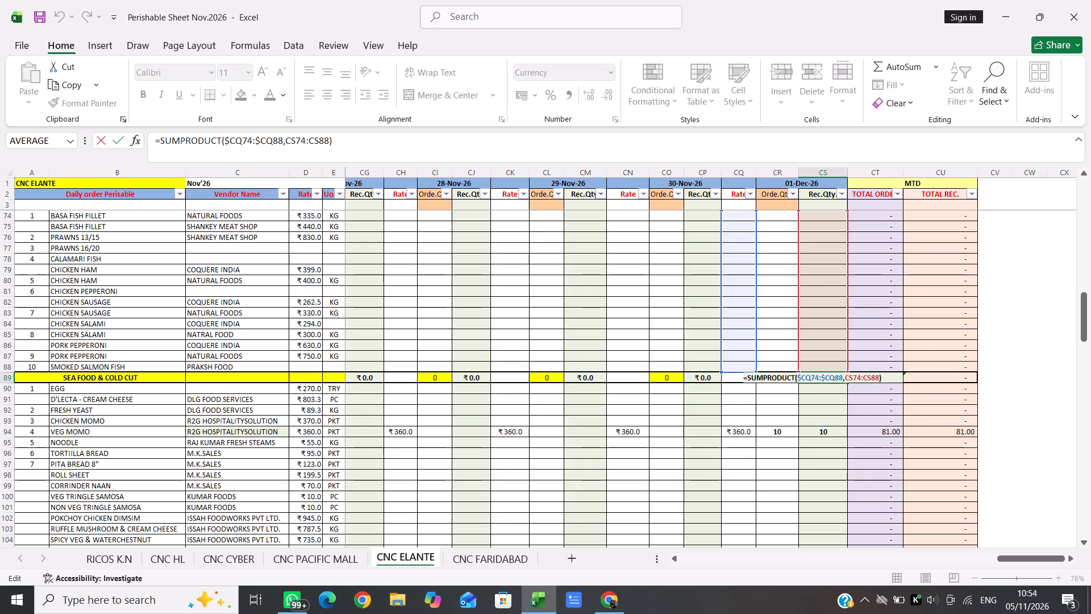
pyautogui.scroll(-2, 820, 377)
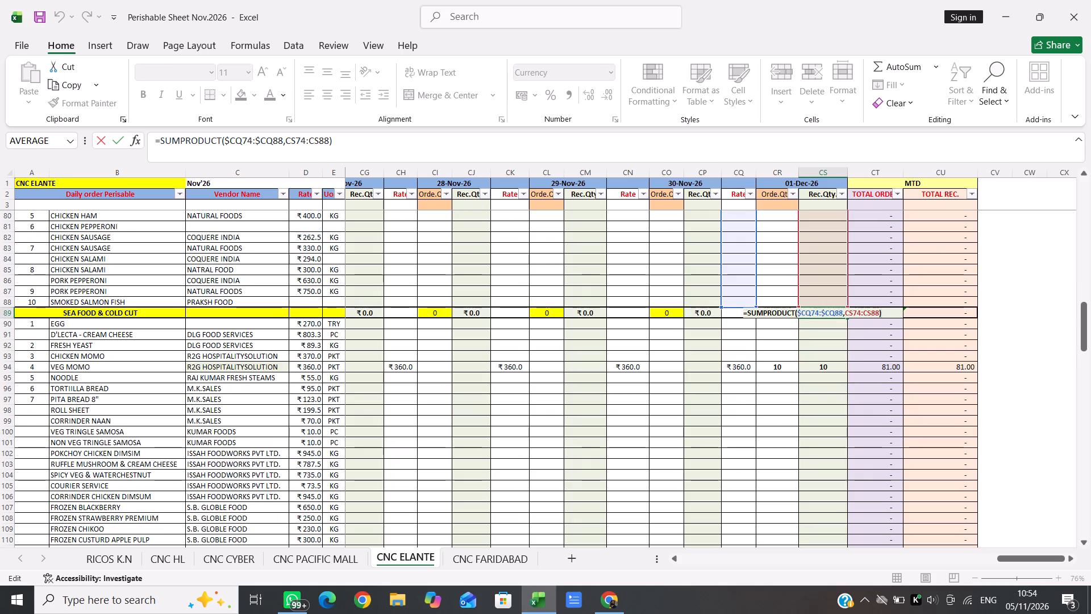
pyautogui.click(799, 380)
# Delete the FROZEN received total formula under 01-Dec-26 in cell CS114.
pyautogui.scroll(-1, 799, 380)
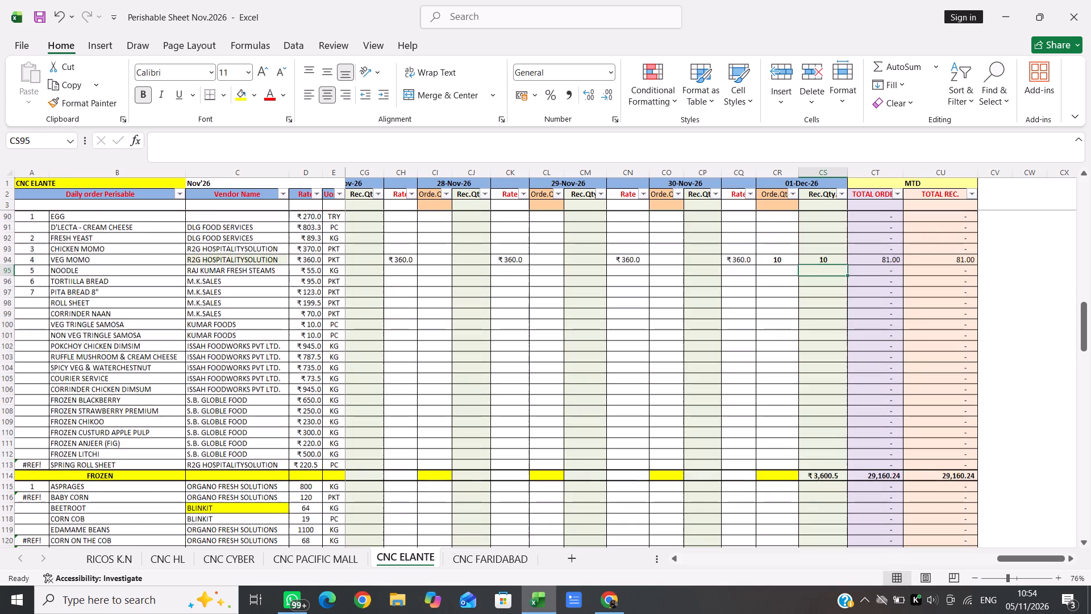
pyautogui.scroll(-1, 799, 380)
pyautogui.click(820, 437)
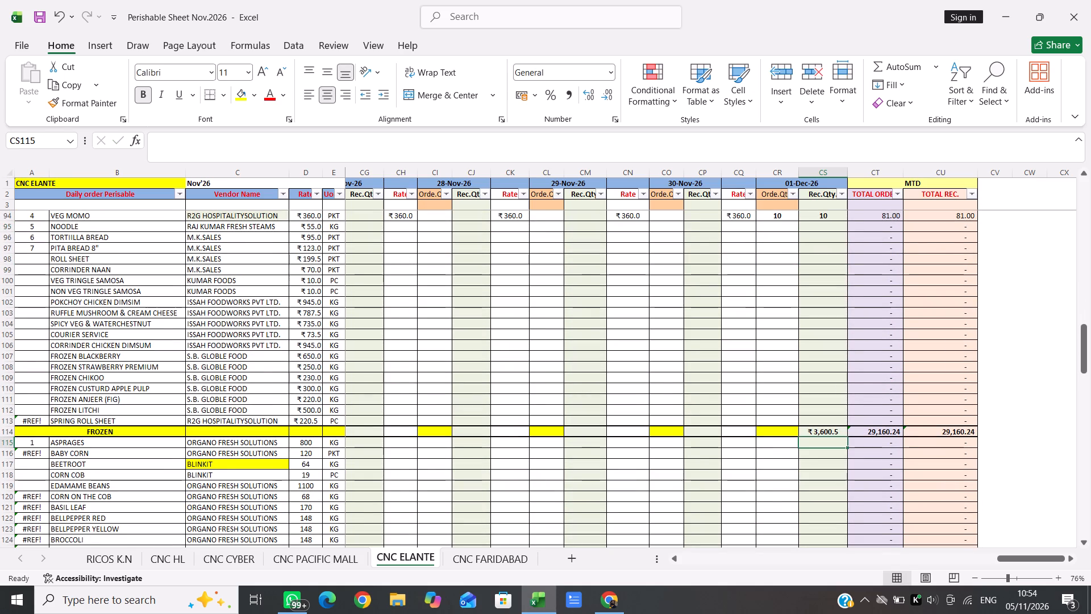
pyautogui.click(820, 431)
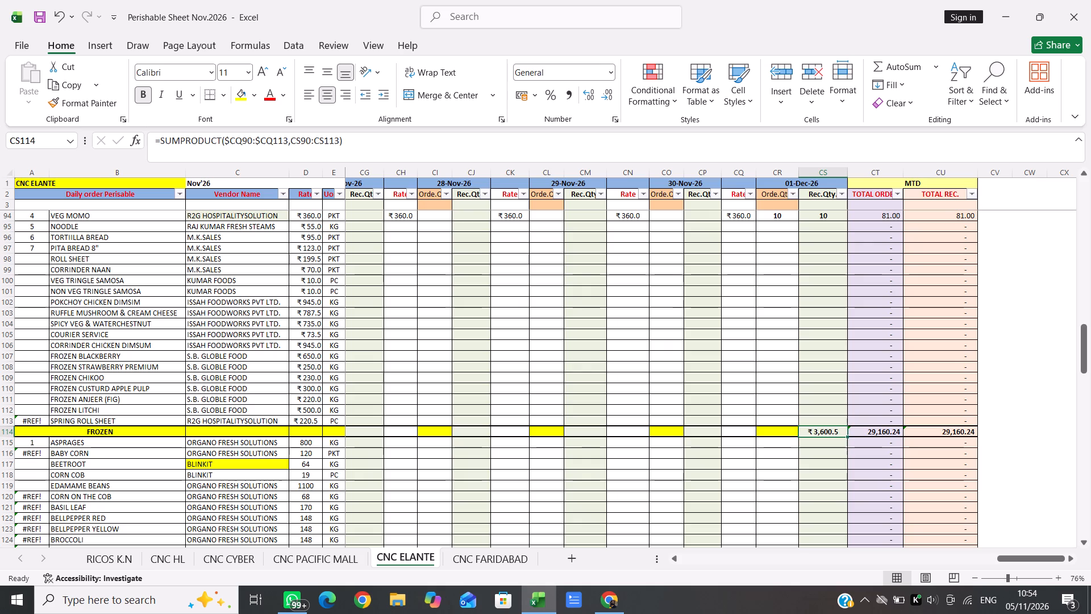
pyautogui.press('Delete')
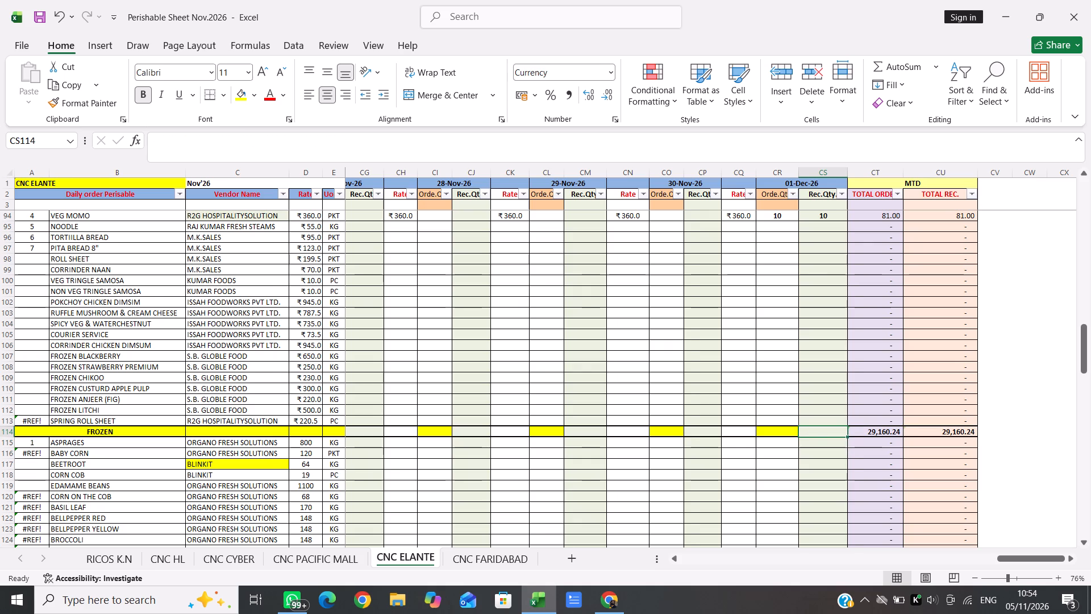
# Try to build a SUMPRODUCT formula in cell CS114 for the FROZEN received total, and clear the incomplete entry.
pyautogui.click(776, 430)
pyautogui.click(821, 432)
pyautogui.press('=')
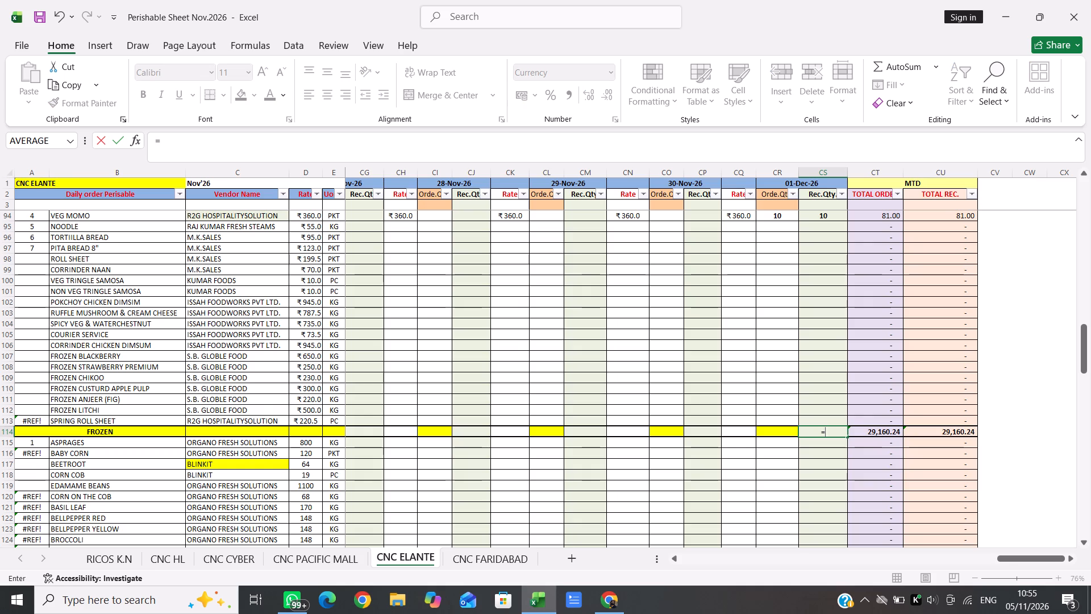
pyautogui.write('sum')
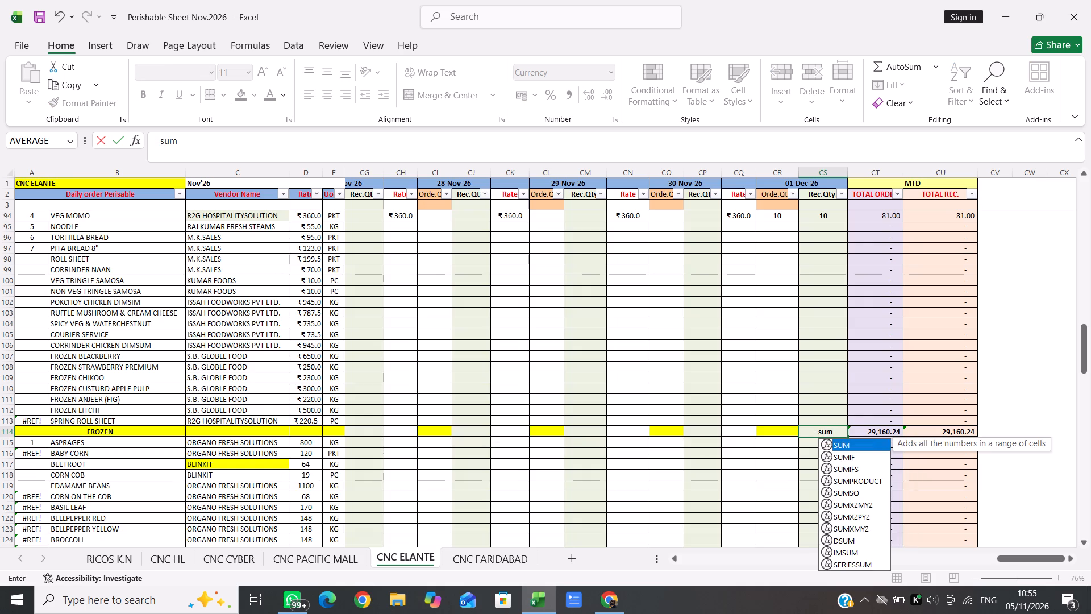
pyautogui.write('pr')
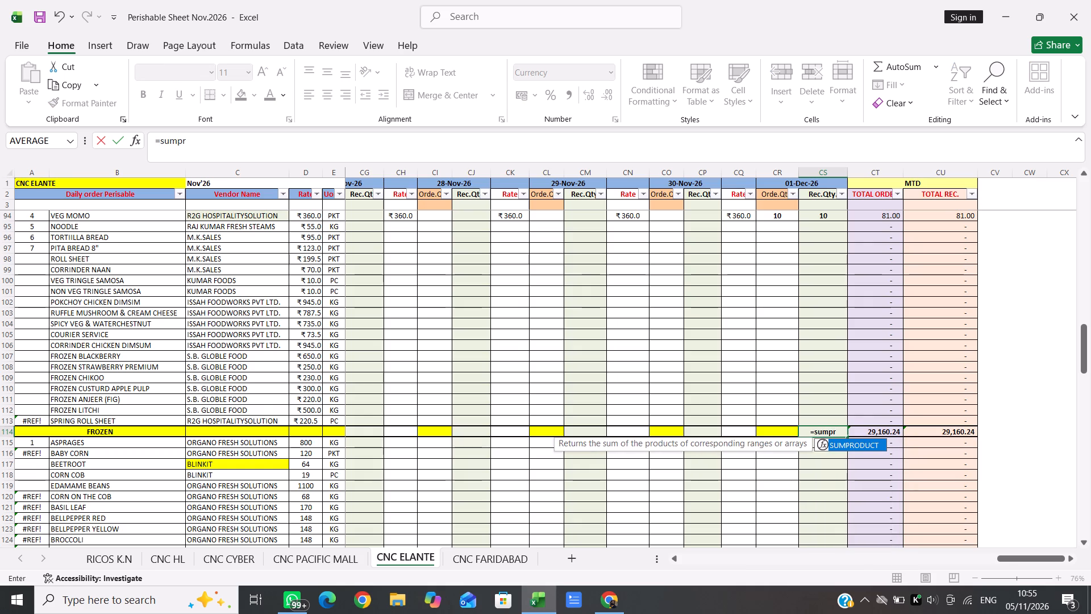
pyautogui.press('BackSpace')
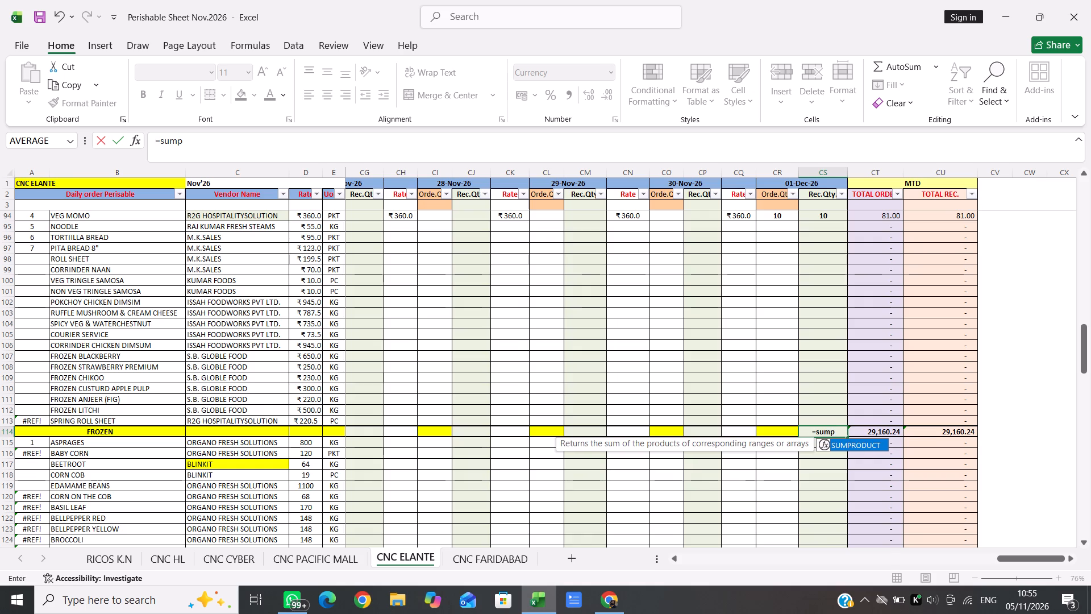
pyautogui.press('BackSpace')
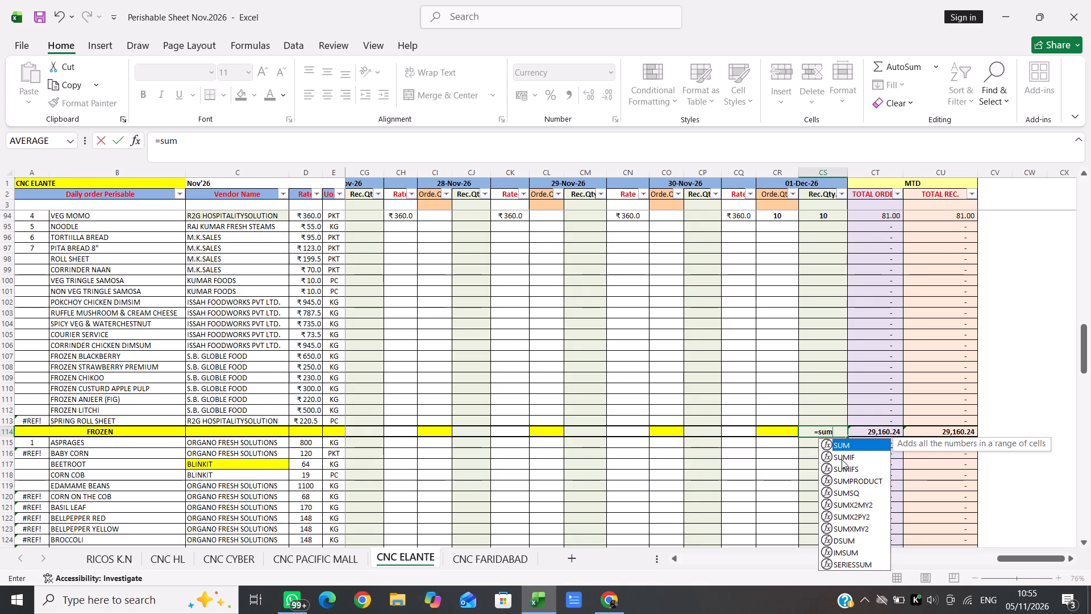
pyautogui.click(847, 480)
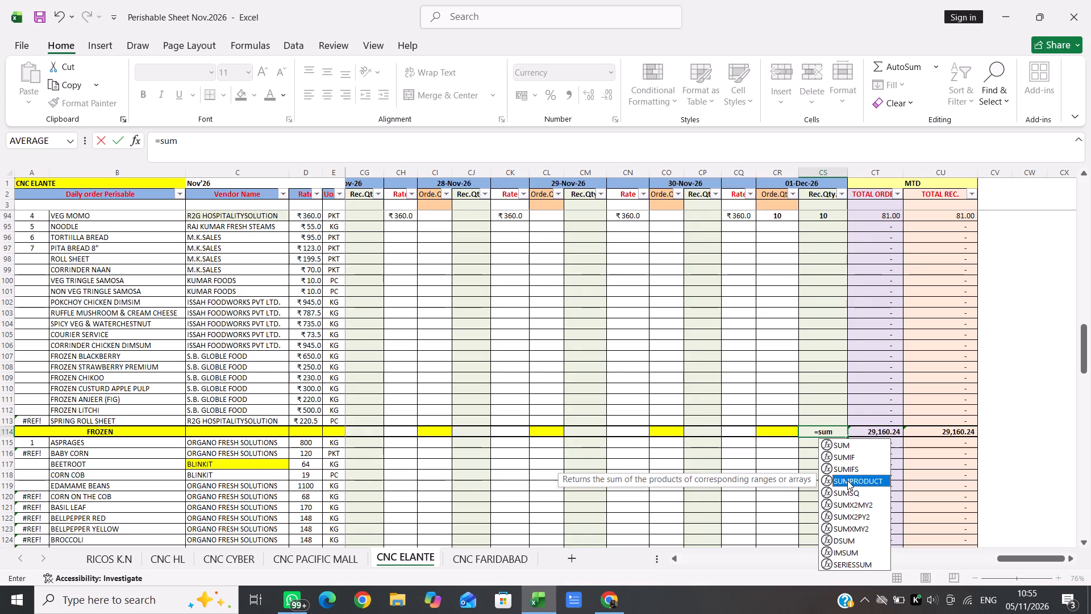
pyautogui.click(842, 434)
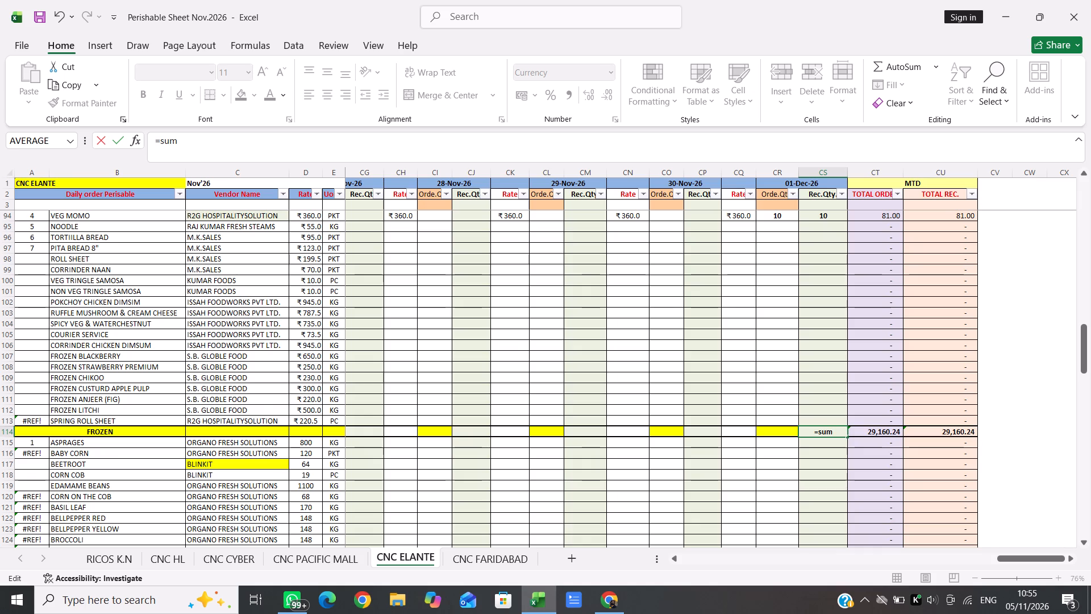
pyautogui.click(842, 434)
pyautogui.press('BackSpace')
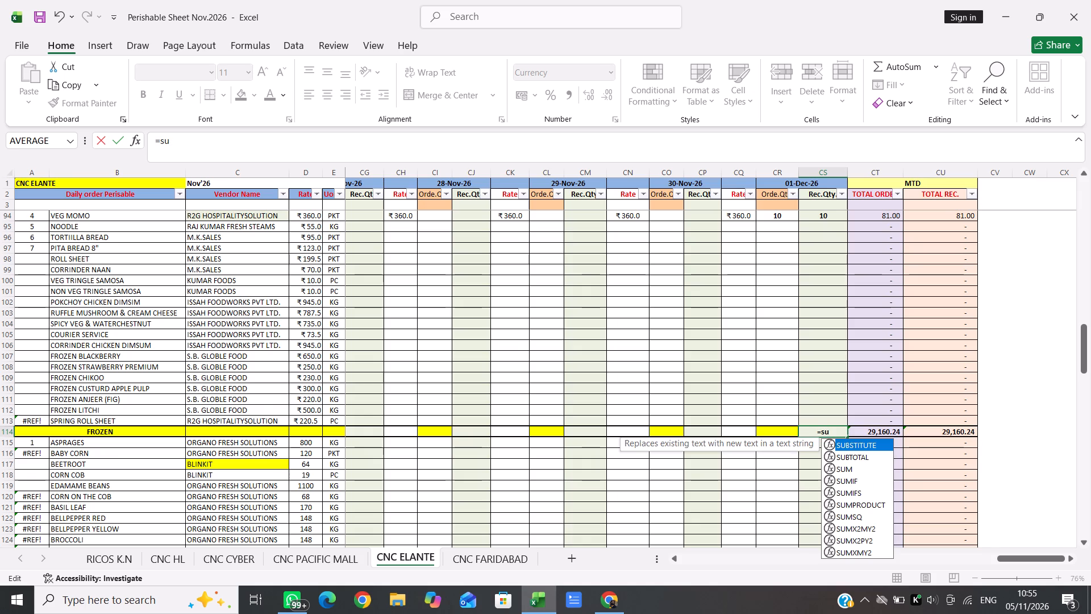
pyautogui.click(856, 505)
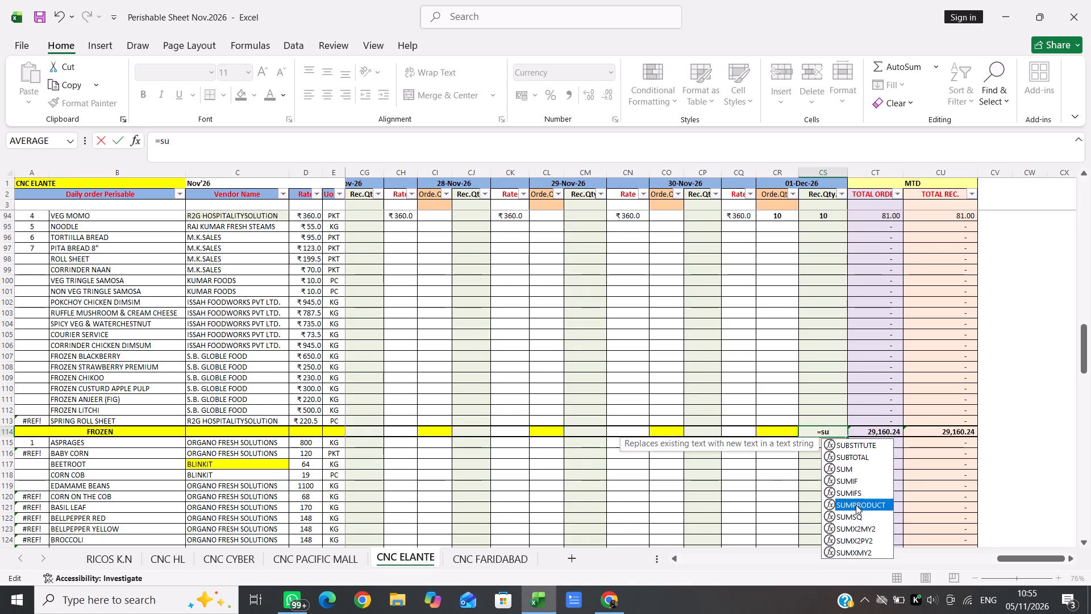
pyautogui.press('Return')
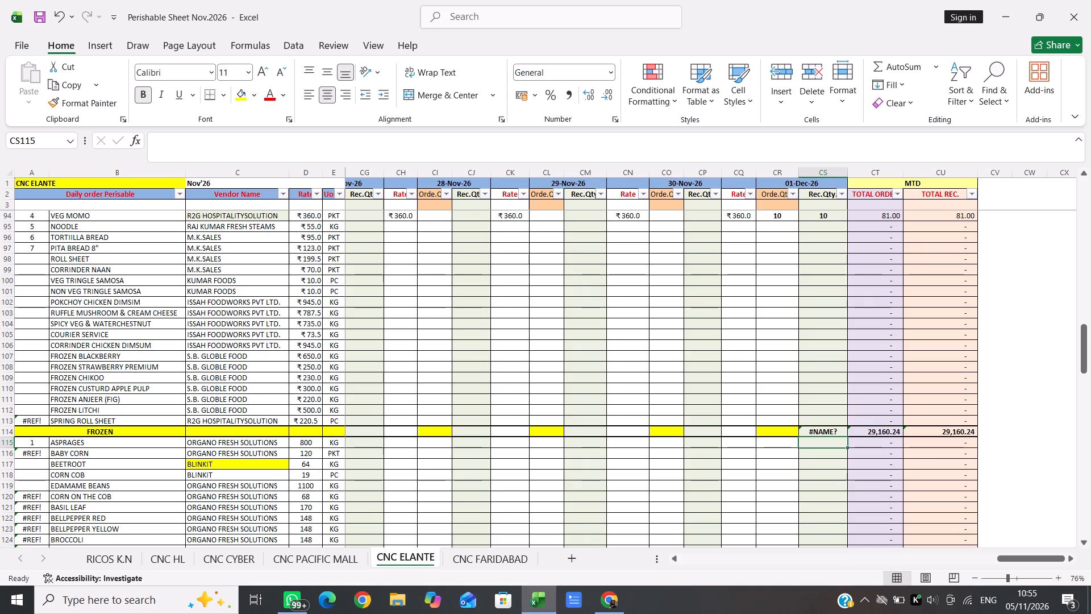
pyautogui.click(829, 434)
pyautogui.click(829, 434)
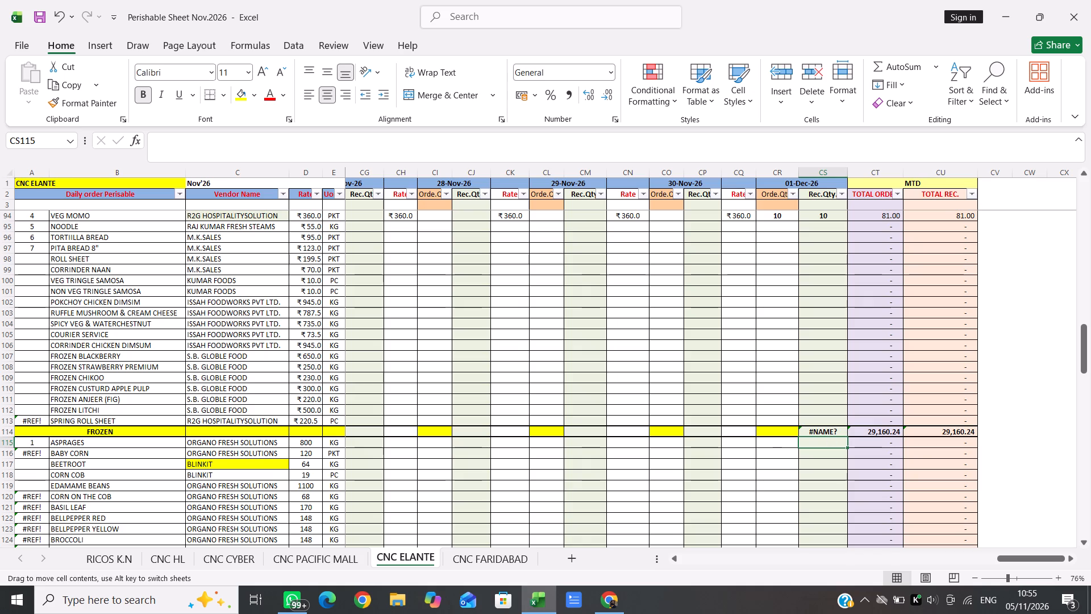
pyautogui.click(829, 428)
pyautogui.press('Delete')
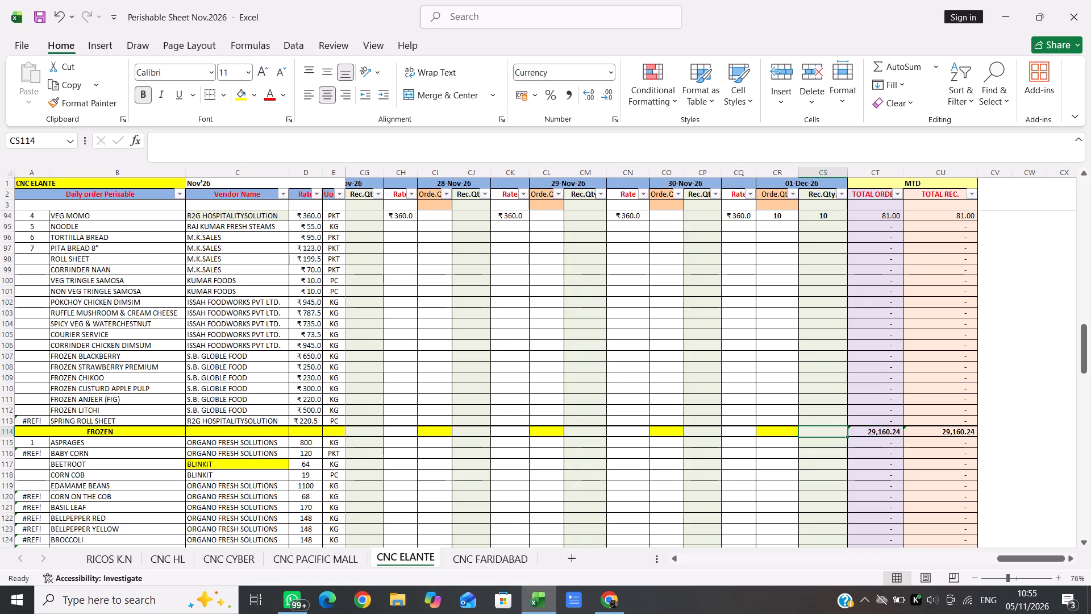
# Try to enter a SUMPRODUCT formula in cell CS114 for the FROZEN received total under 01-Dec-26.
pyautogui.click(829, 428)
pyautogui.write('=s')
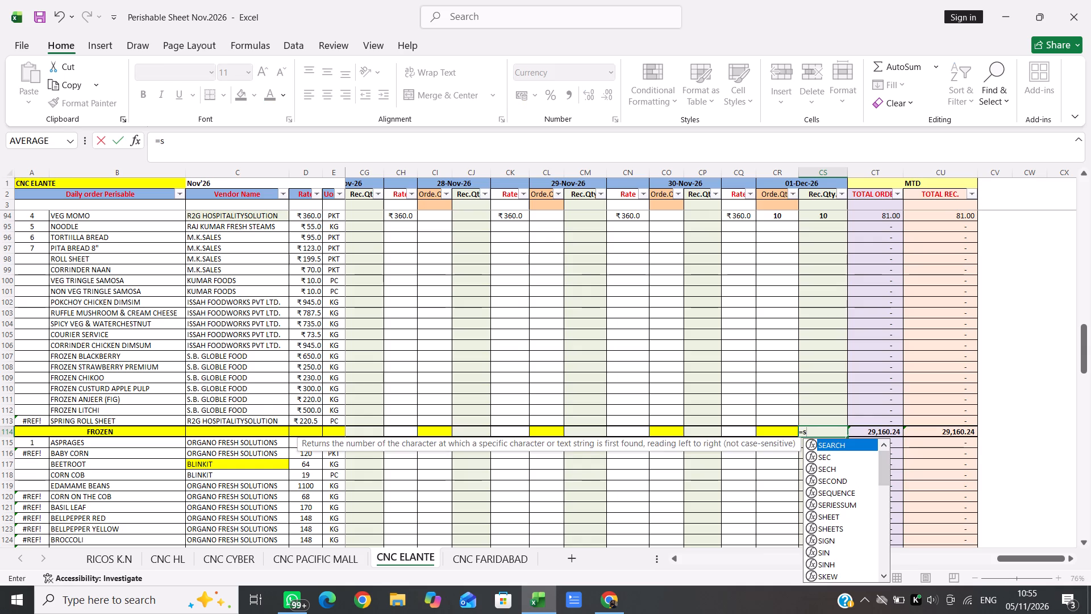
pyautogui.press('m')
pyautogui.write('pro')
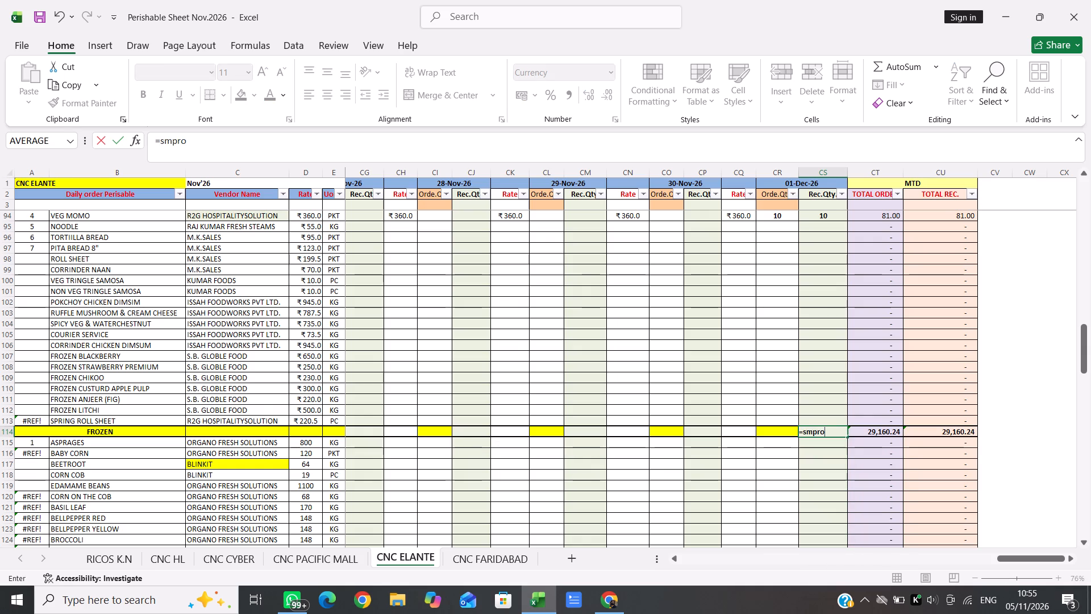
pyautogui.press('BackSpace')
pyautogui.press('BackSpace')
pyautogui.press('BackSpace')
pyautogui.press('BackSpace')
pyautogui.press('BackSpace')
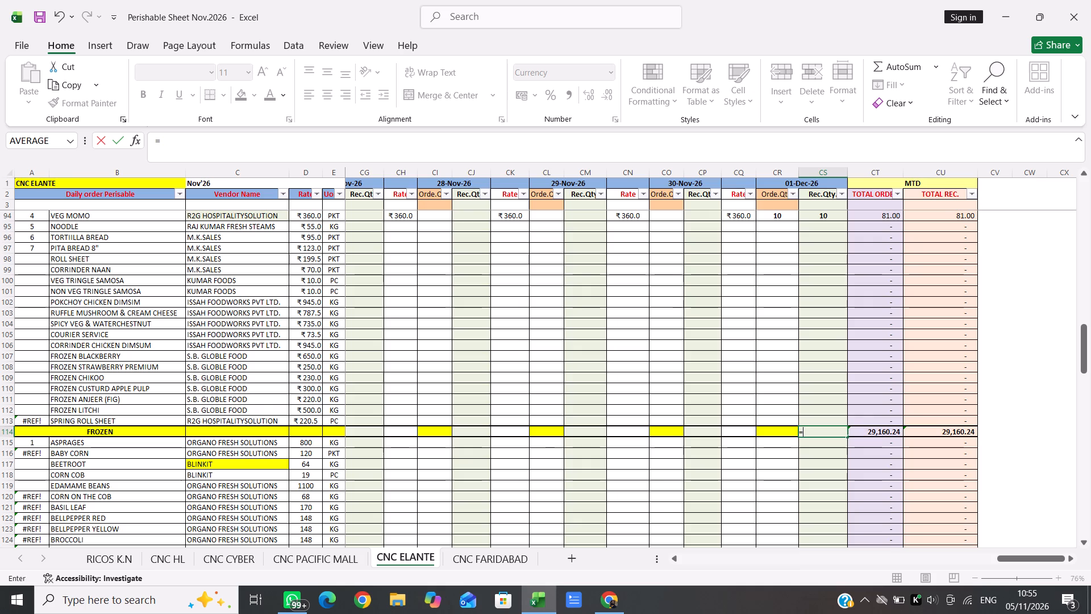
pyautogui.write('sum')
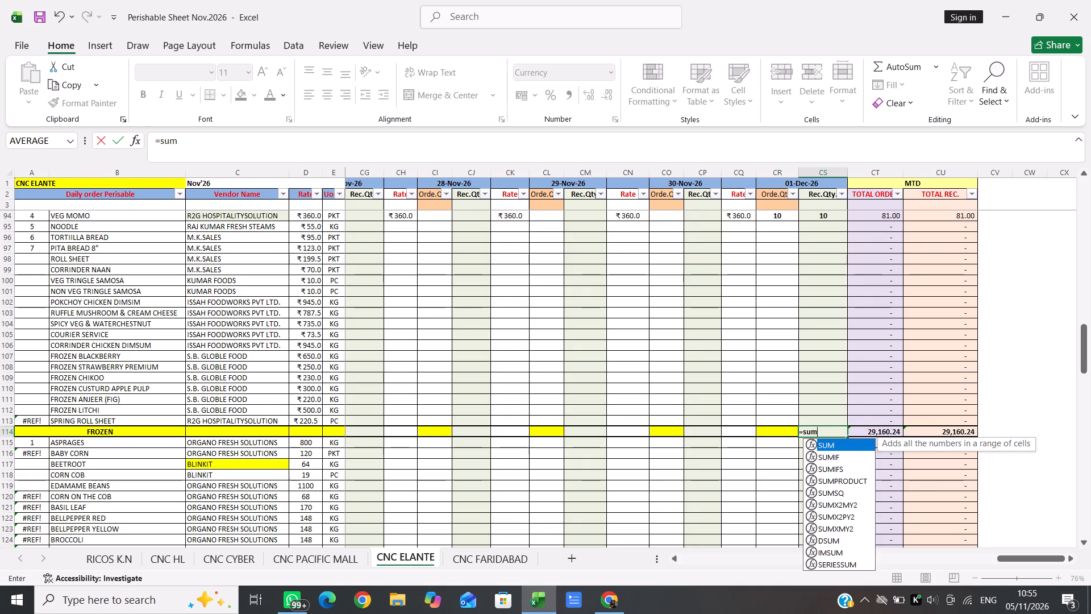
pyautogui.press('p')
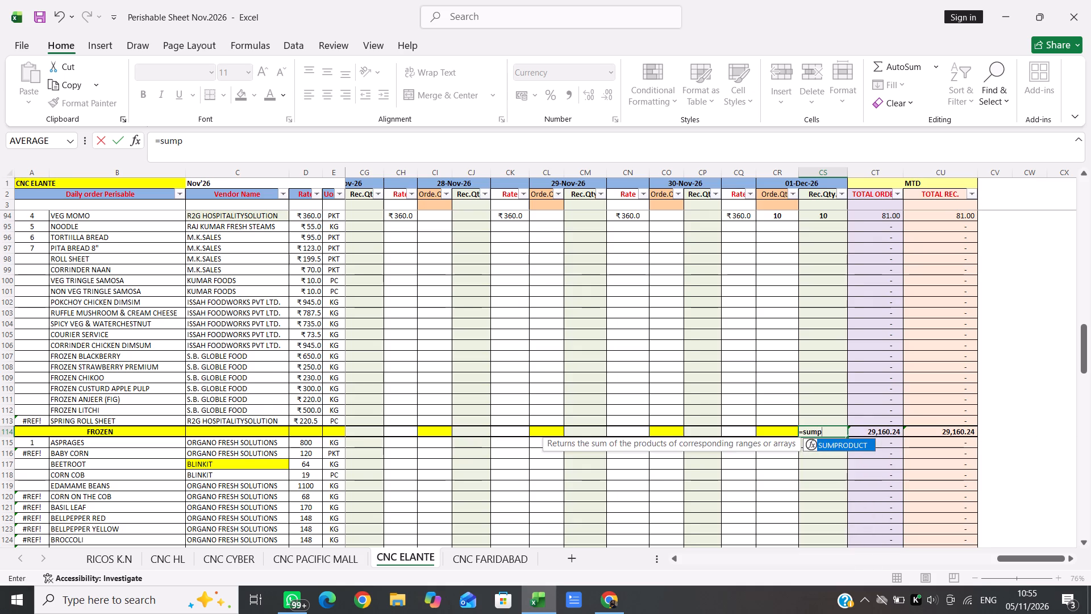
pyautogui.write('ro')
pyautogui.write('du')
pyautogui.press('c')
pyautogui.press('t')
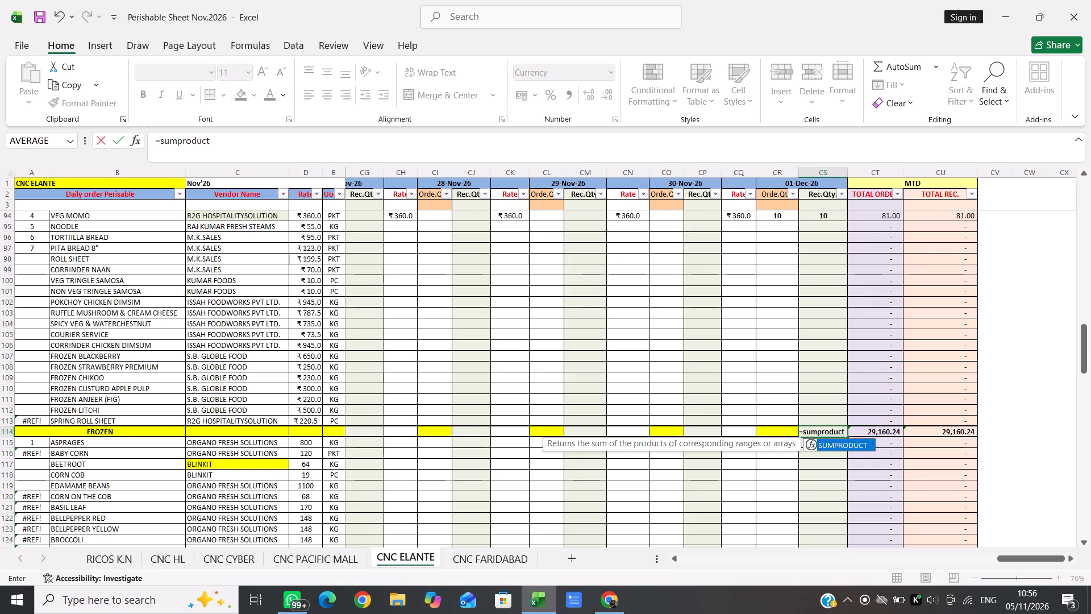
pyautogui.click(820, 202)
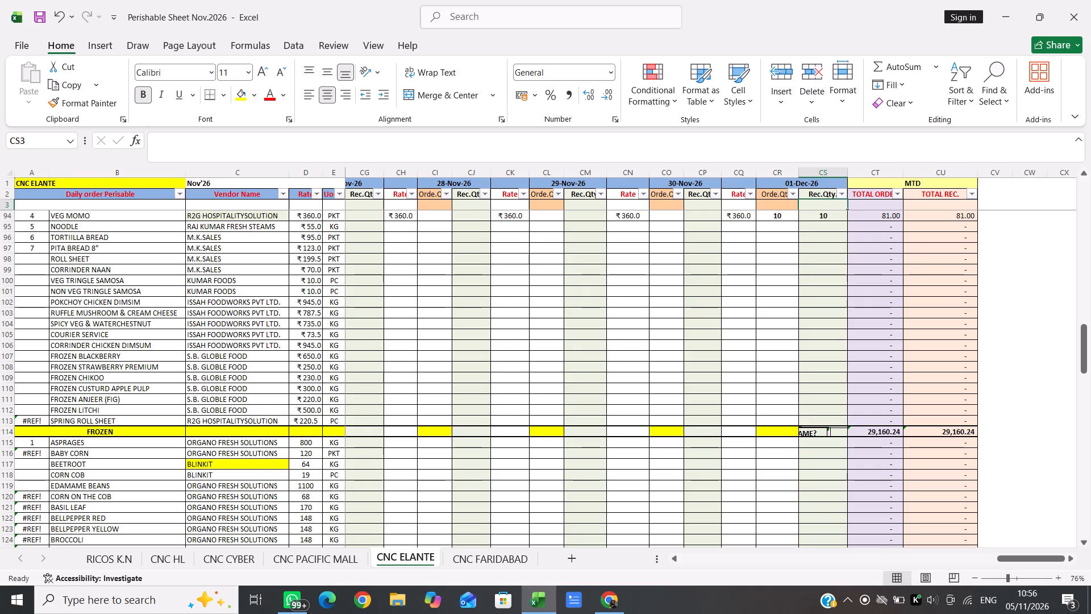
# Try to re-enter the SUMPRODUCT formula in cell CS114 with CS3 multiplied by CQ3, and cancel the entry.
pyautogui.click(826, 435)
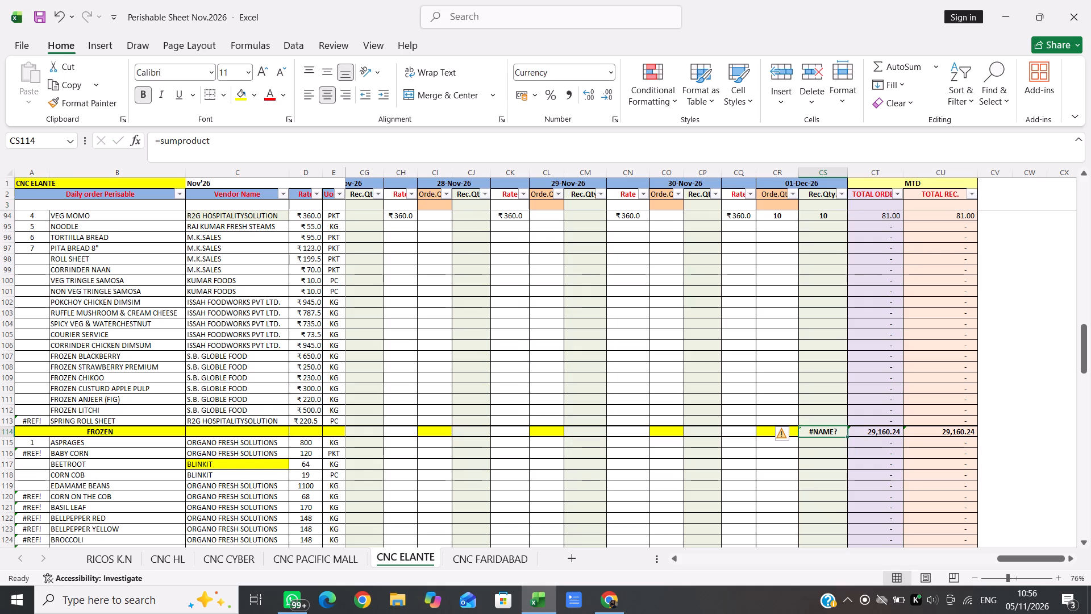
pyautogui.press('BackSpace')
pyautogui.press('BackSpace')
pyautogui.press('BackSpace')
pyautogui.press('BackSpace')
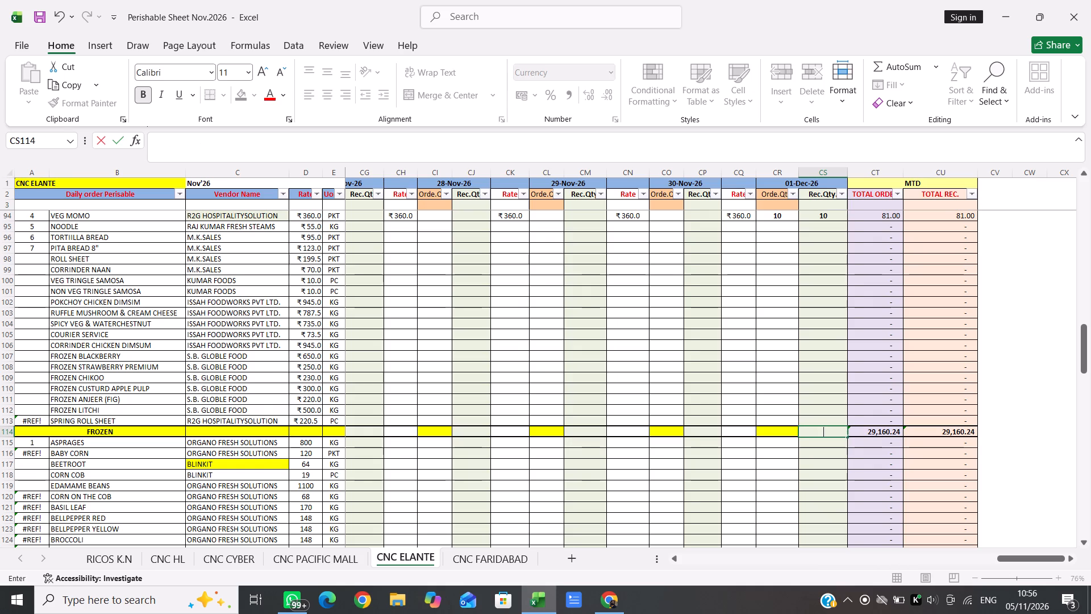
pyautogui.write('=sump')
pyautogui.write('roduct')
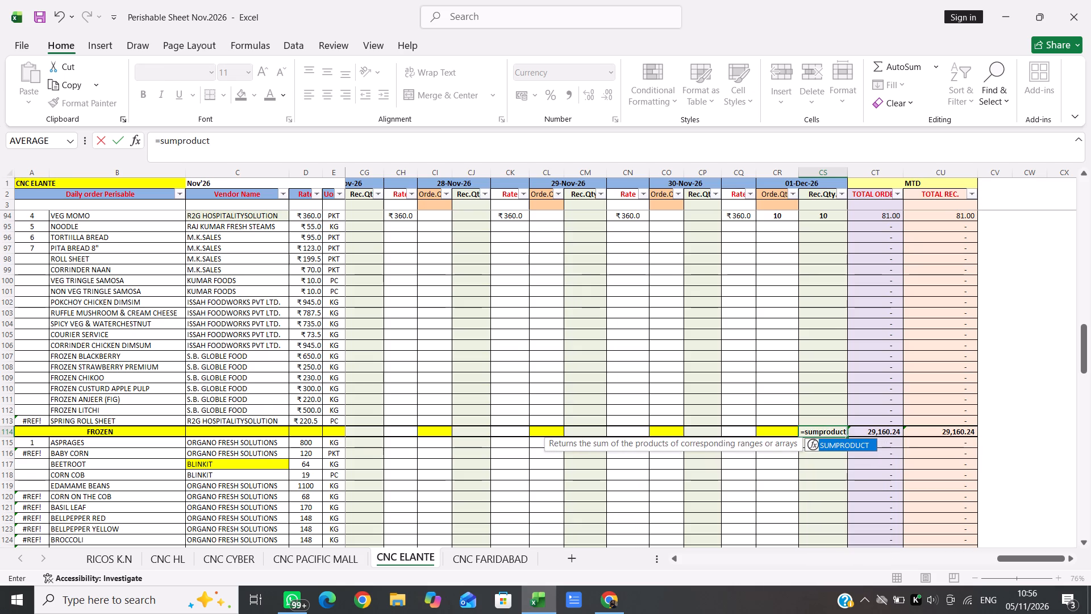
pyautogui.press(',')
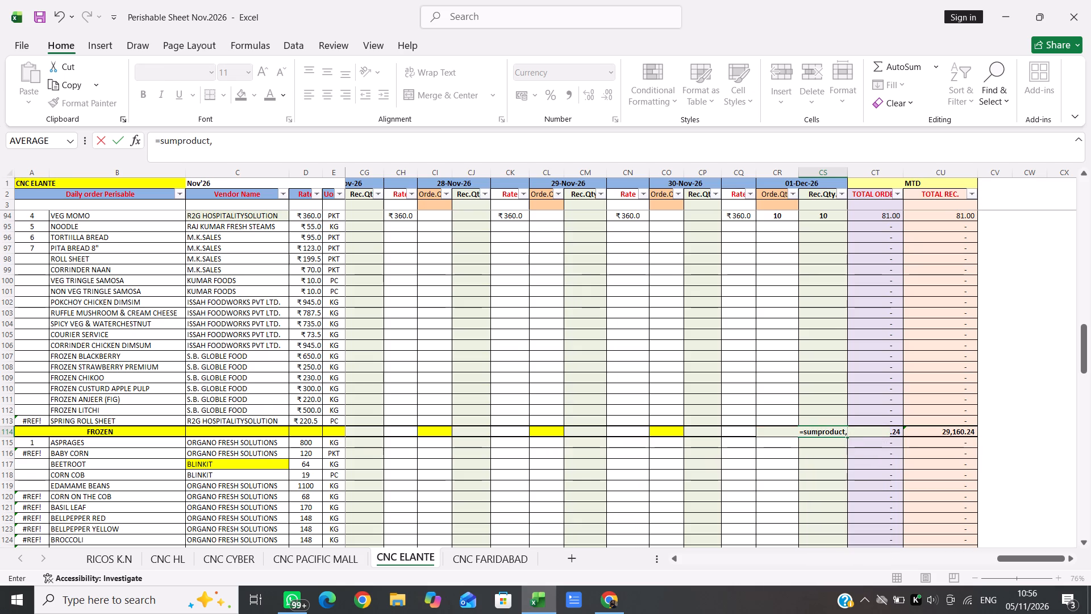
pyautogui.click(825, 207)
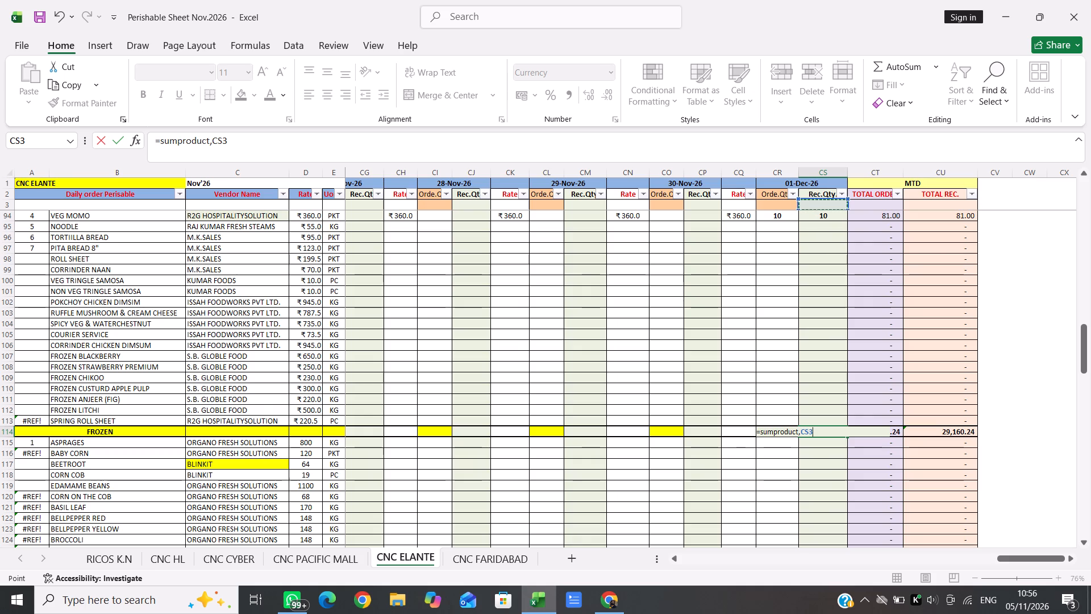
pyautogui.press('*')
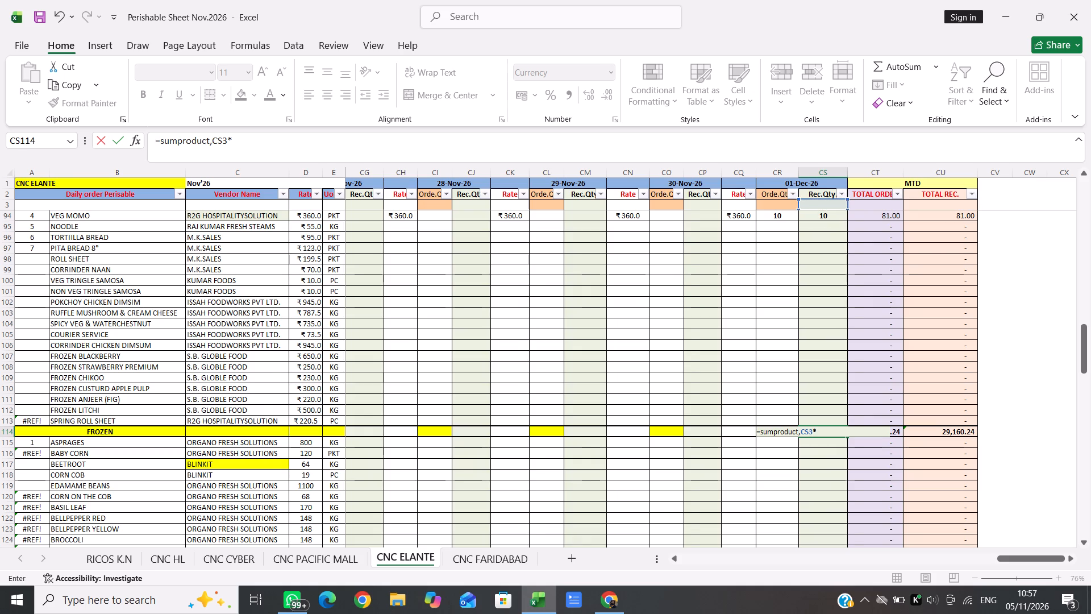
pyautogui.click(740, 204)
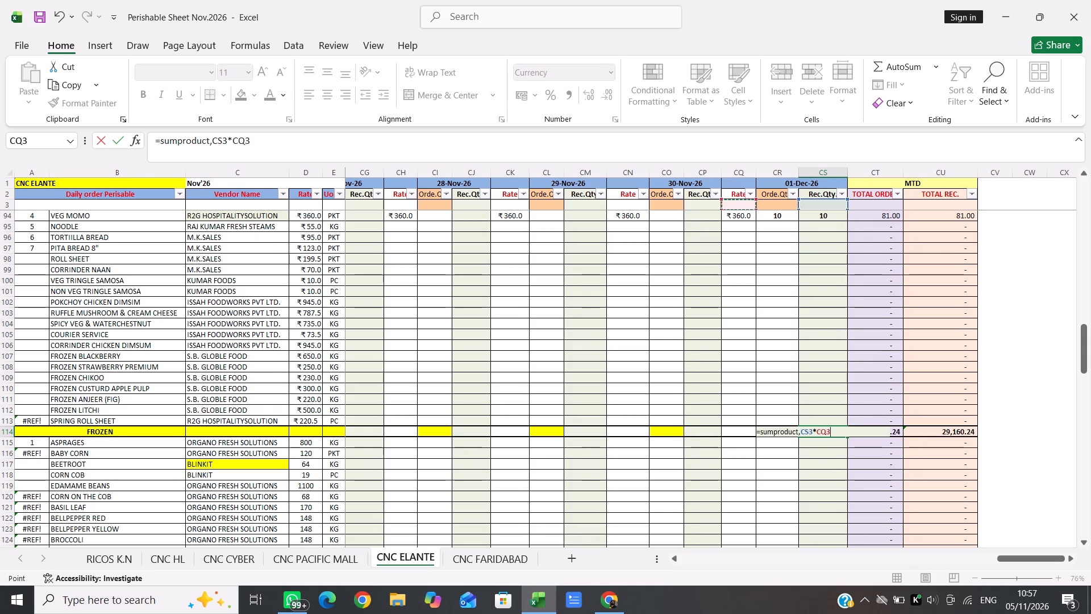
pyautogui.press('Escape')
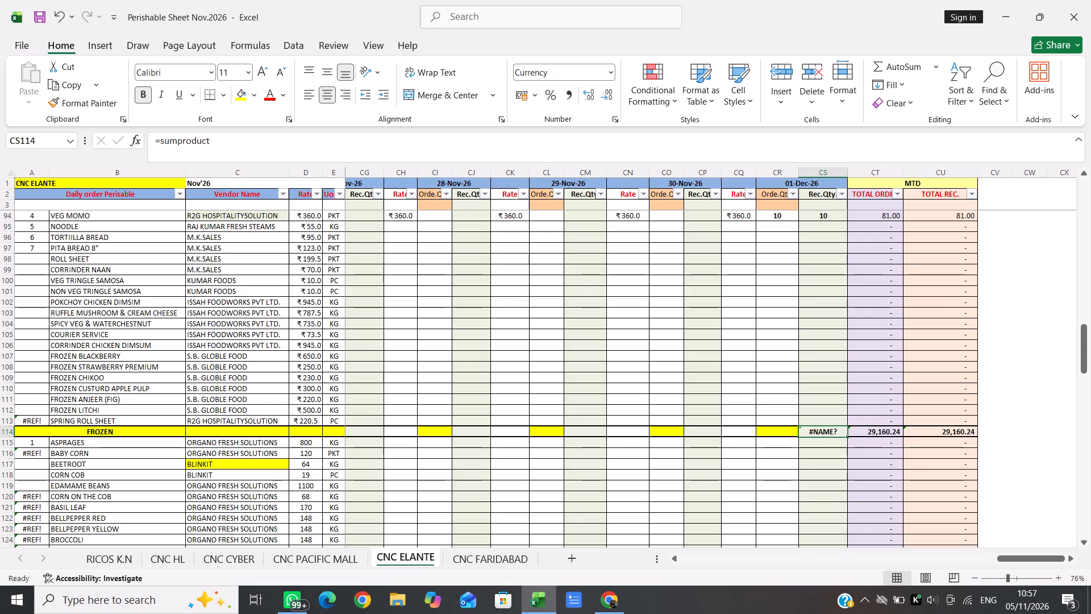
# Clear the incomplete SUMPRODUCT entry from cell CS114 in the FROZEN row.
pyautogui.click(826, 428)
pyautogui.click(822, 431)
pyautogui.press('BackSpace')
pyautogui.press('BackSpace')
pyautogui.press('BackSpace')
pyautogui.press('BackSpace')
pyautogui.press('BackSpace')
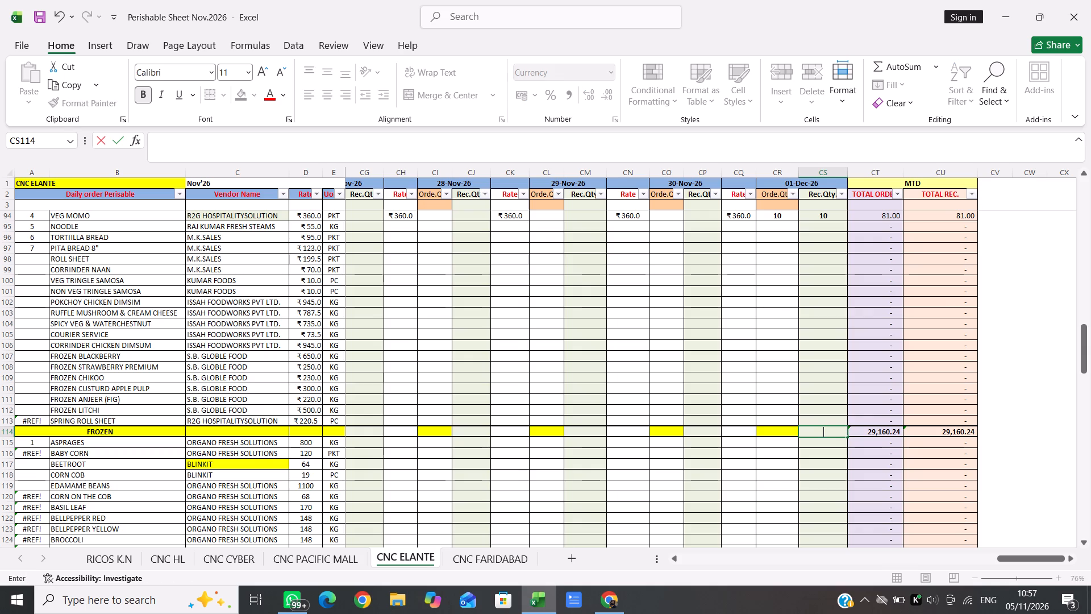
# Delete the VEG MOMO rate in CQ94 and its 01-Dec-26 ordered and received quantities in CR94 and CS94.
pyautogui.click(743, 217)
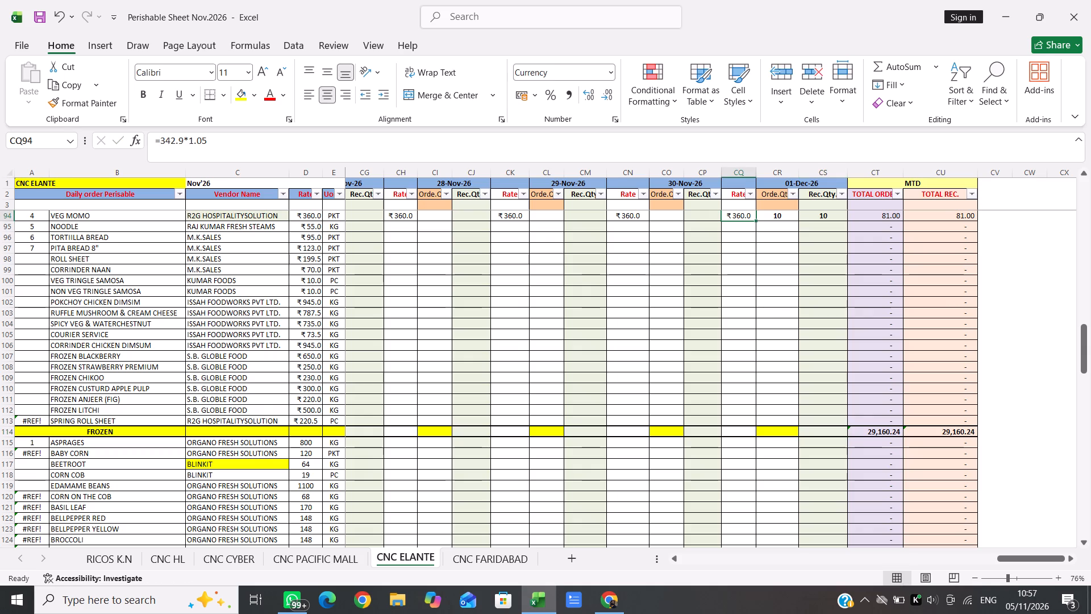
pyautogui.hotkey('shift', 'Right')
pyautogui.hotkey('shift', 'Right')
pyautogui.hotkey('shift', 'Right')
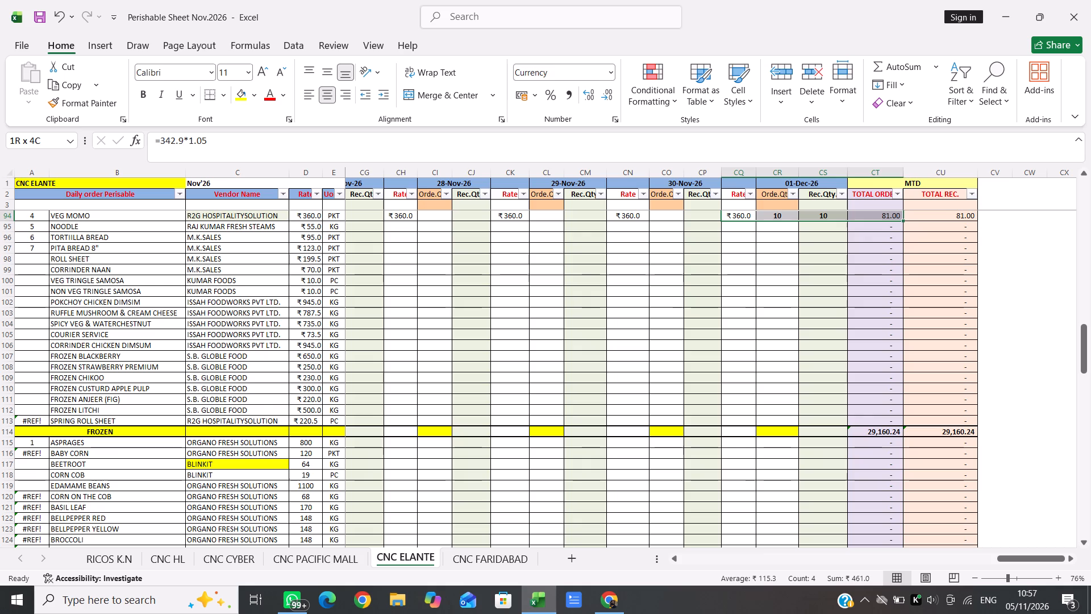
pyautogui.hotkey('shift', 'Left')
pyautogui.press('BackSpace')
pyautogui.moveTo(743, 217); pyautogui.dragTo(813, 220)
pyautogui.click(813, 220)
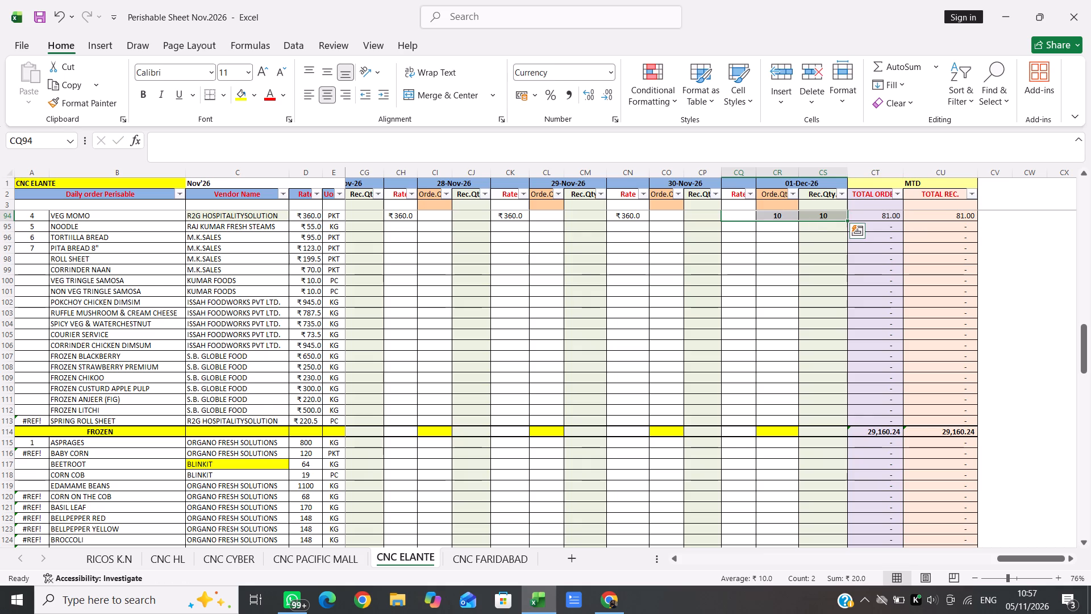
pyautogui.hotkey('shift', 'Left')
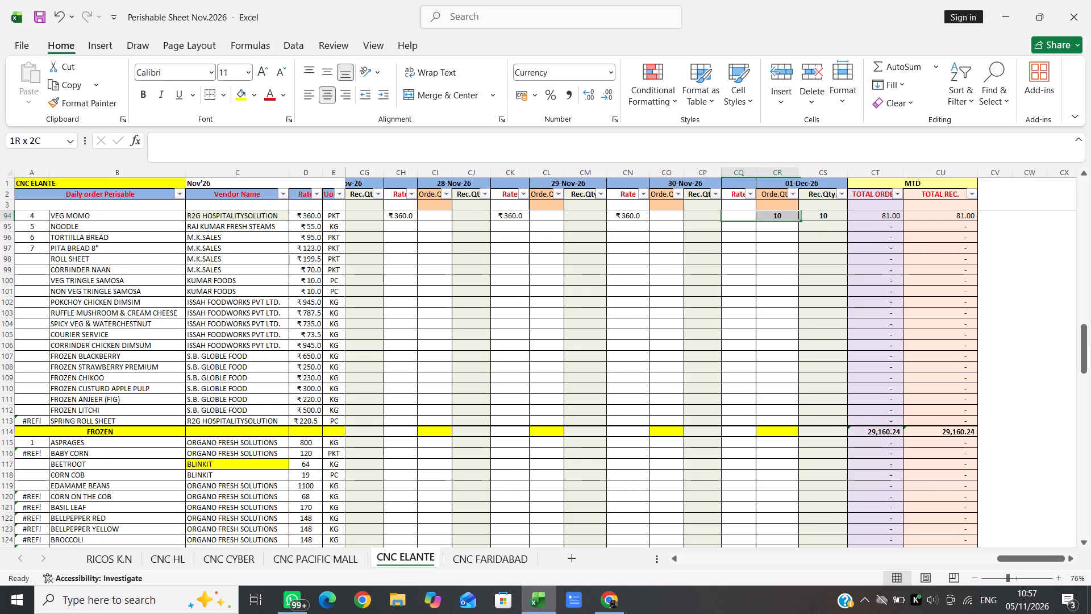
pyautogui.press('Delete')
pyautogui.press('Right')
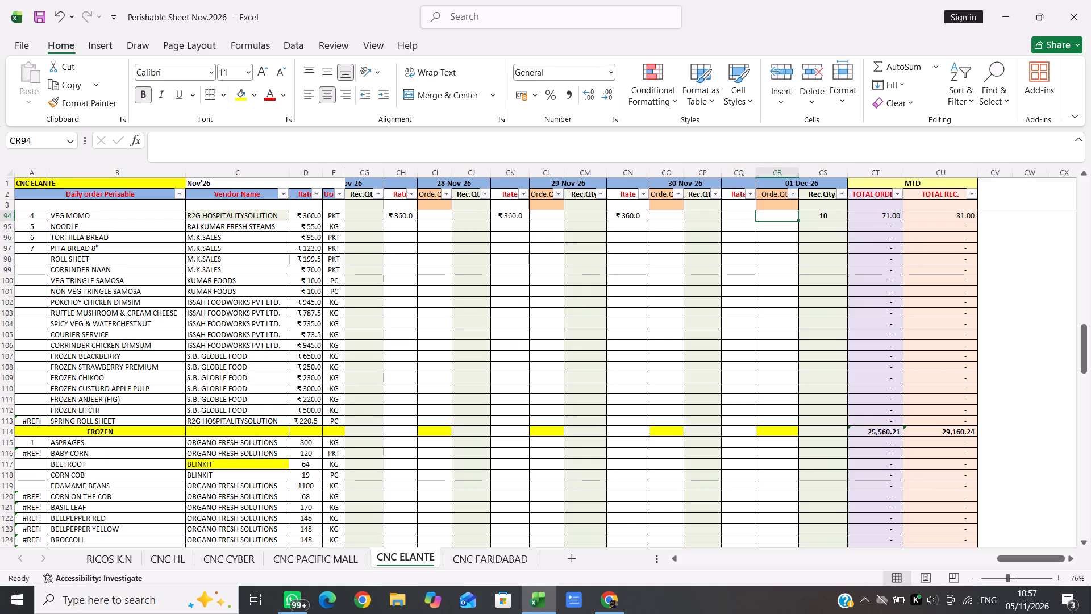
pyautogui.press('Delete')
pyautogui.press('Right')
pyautogui.press('Delete')
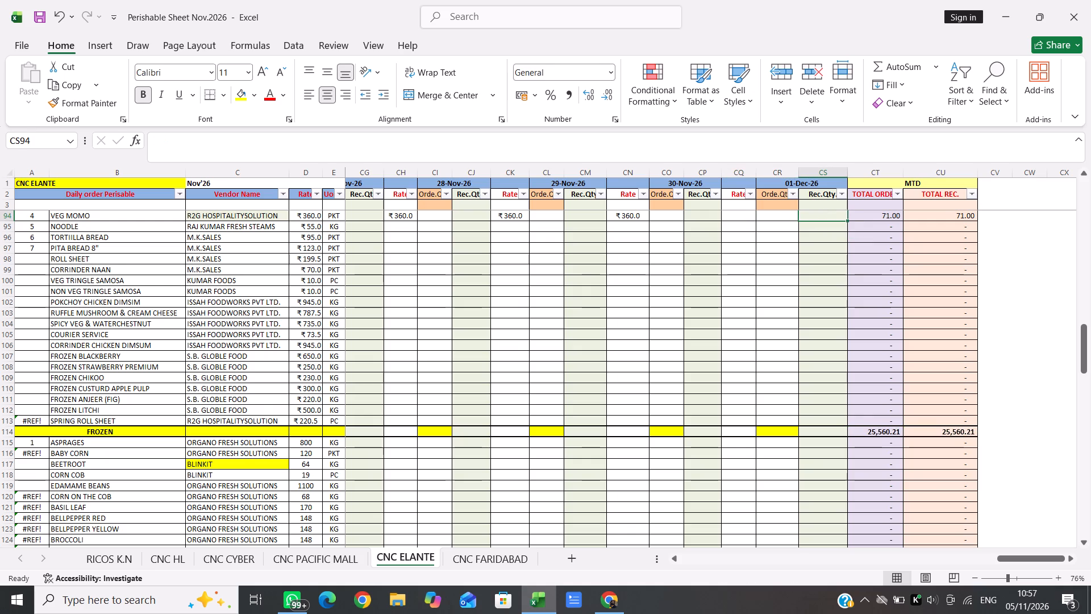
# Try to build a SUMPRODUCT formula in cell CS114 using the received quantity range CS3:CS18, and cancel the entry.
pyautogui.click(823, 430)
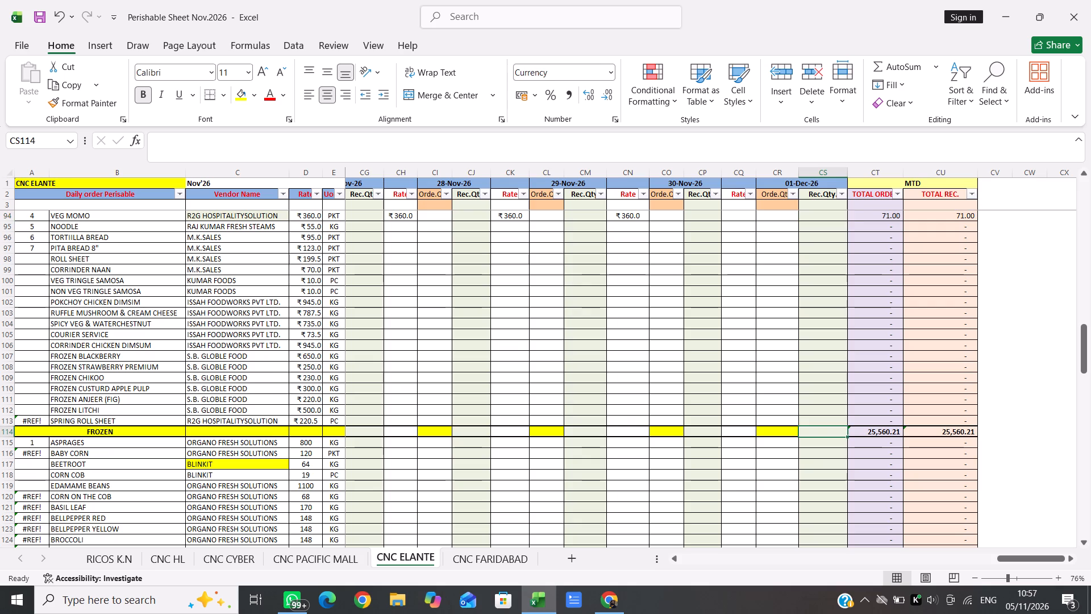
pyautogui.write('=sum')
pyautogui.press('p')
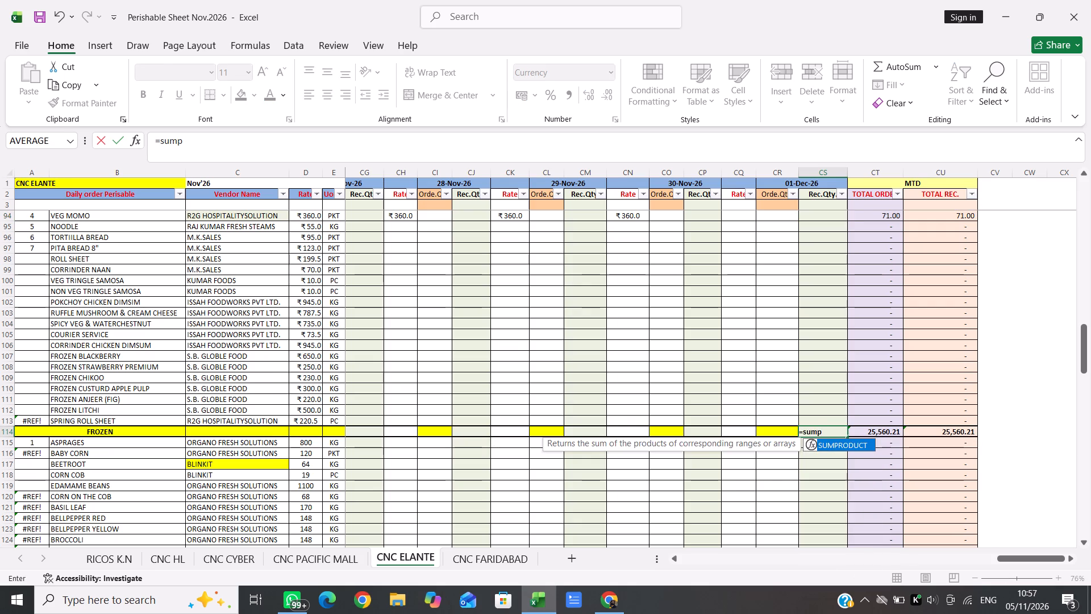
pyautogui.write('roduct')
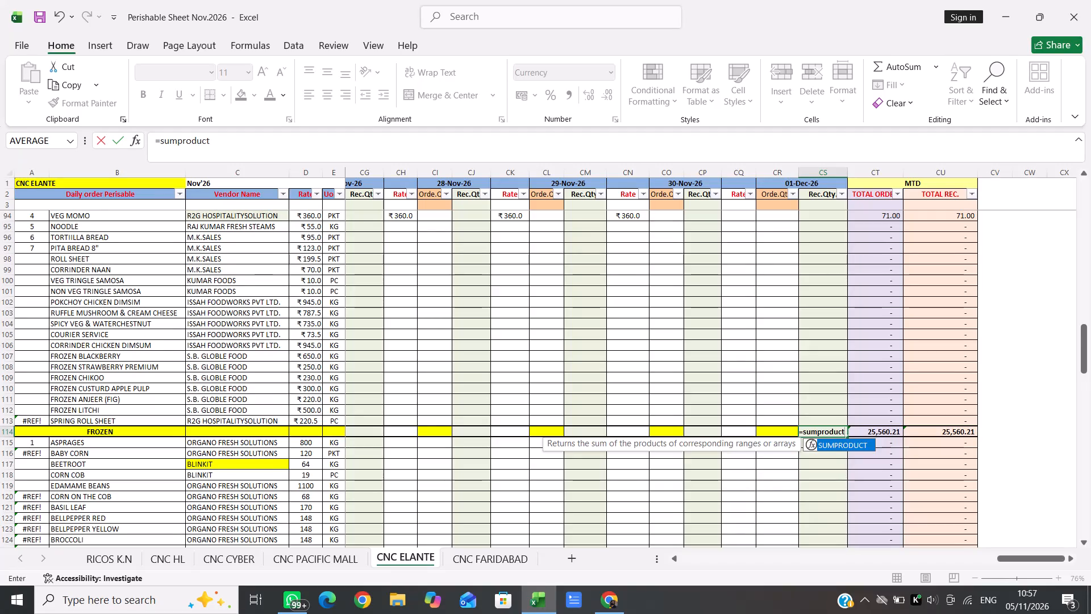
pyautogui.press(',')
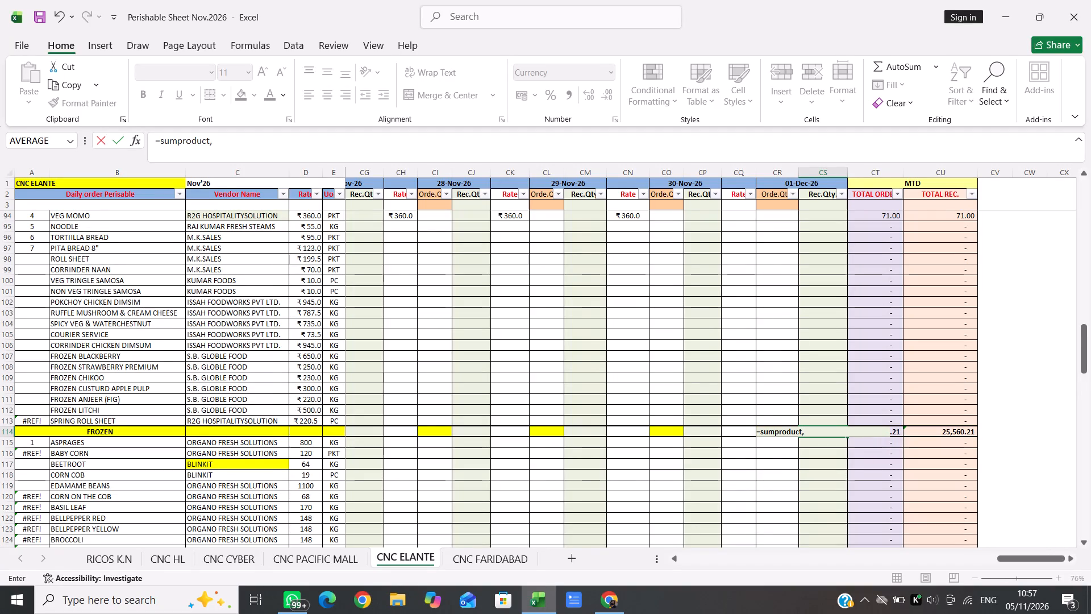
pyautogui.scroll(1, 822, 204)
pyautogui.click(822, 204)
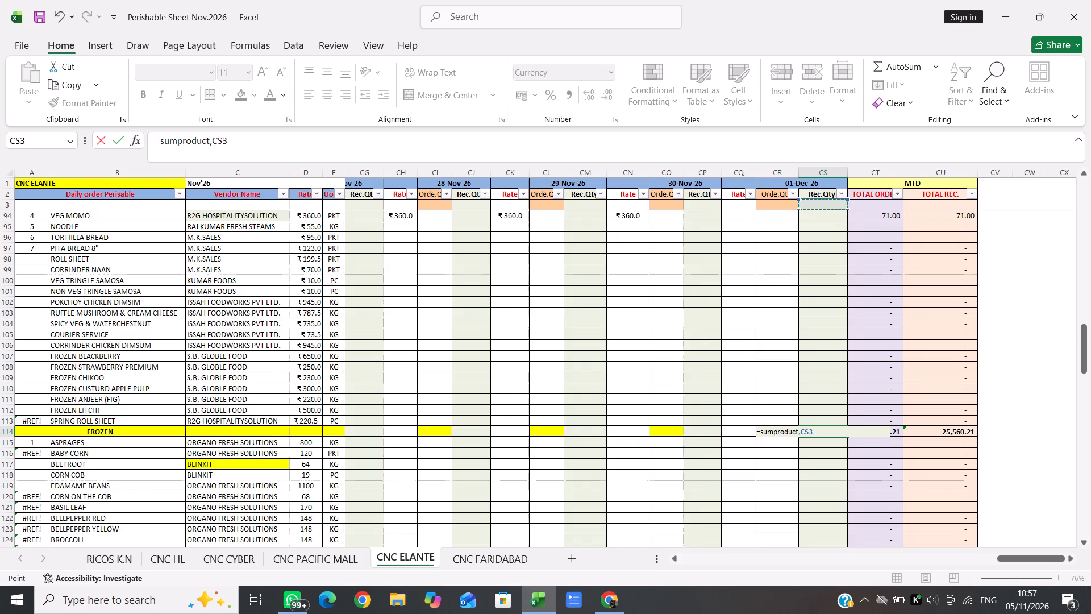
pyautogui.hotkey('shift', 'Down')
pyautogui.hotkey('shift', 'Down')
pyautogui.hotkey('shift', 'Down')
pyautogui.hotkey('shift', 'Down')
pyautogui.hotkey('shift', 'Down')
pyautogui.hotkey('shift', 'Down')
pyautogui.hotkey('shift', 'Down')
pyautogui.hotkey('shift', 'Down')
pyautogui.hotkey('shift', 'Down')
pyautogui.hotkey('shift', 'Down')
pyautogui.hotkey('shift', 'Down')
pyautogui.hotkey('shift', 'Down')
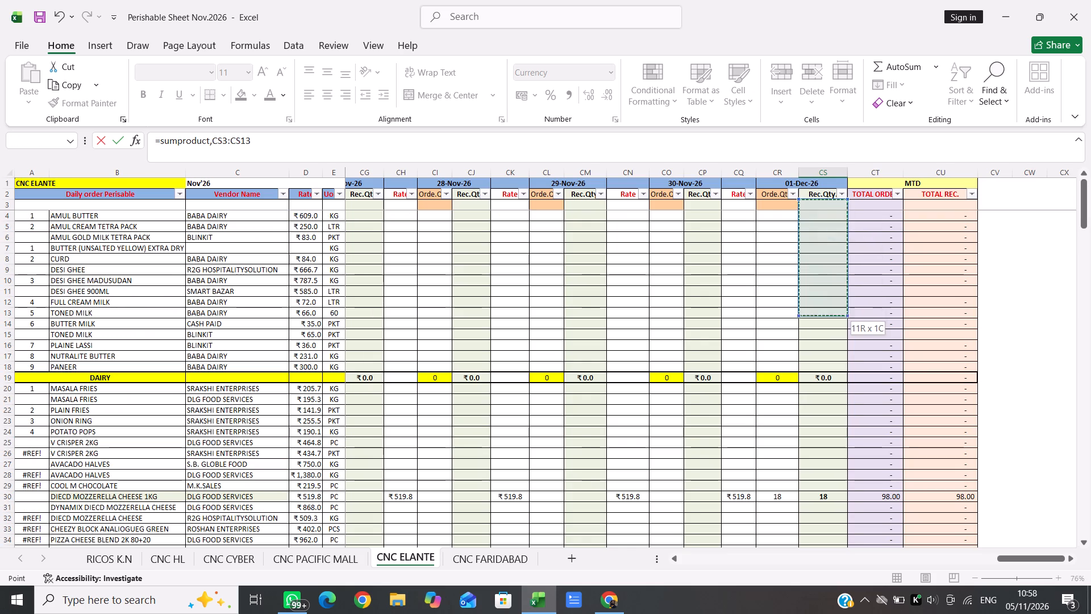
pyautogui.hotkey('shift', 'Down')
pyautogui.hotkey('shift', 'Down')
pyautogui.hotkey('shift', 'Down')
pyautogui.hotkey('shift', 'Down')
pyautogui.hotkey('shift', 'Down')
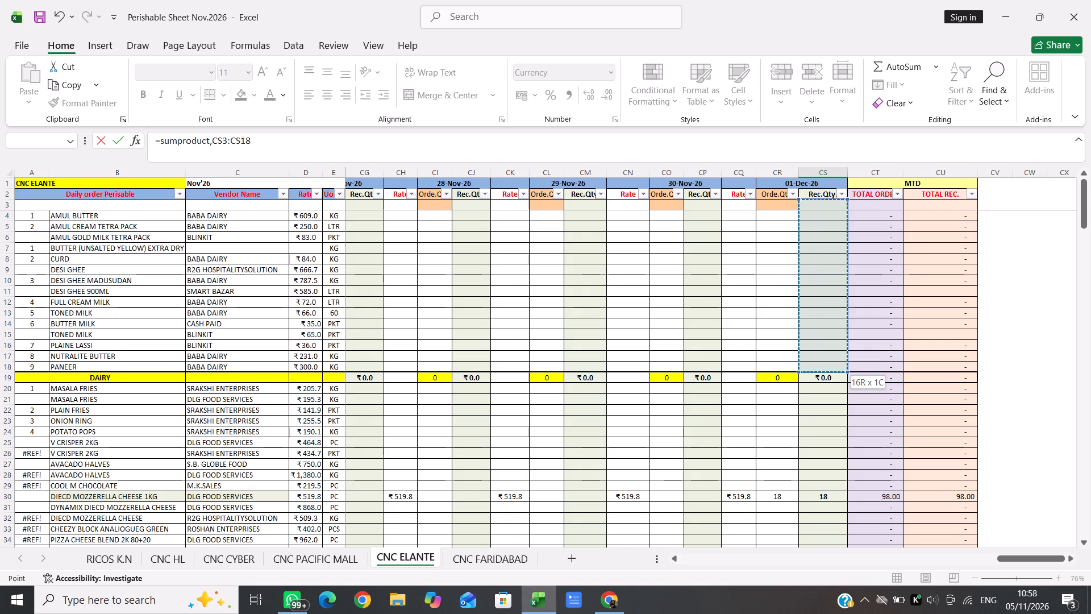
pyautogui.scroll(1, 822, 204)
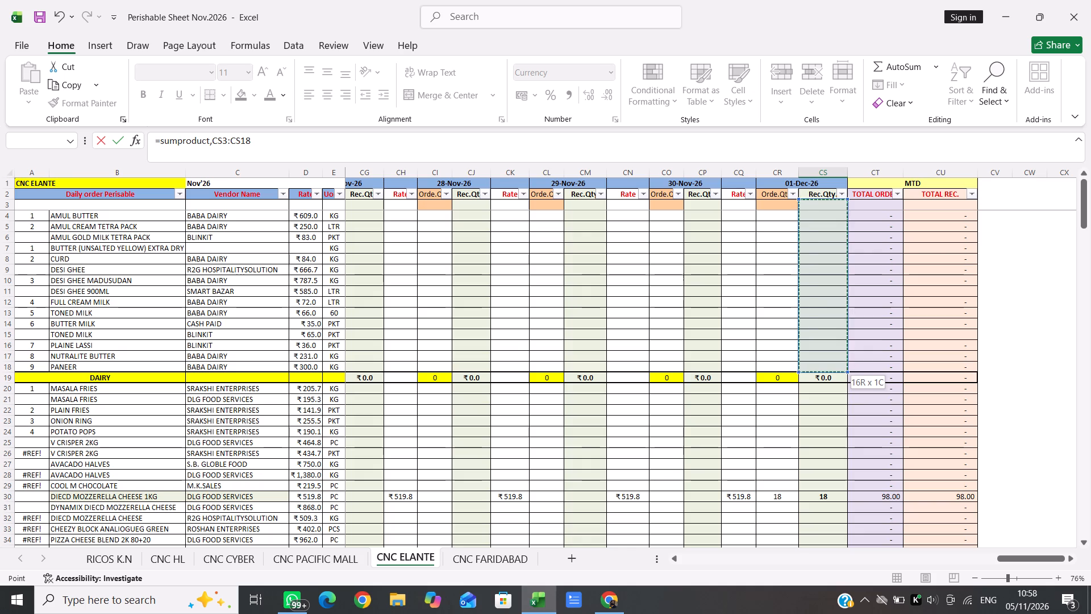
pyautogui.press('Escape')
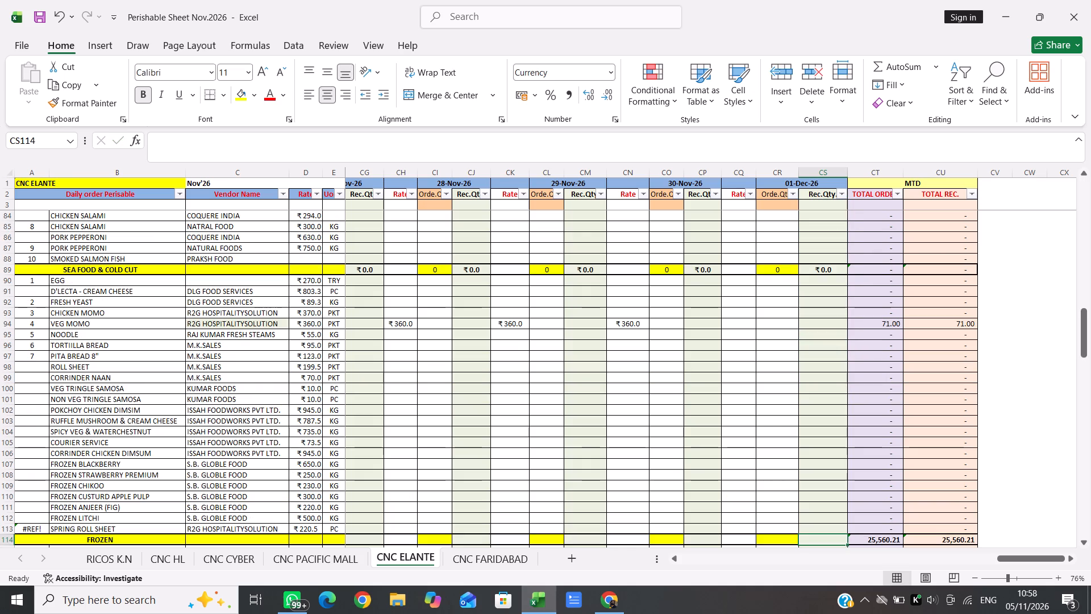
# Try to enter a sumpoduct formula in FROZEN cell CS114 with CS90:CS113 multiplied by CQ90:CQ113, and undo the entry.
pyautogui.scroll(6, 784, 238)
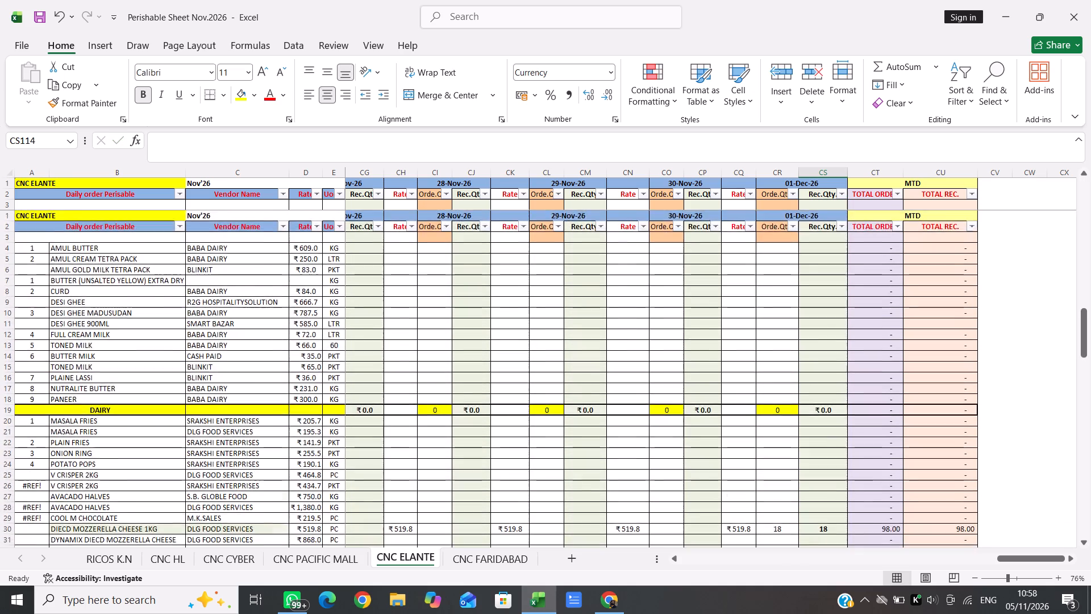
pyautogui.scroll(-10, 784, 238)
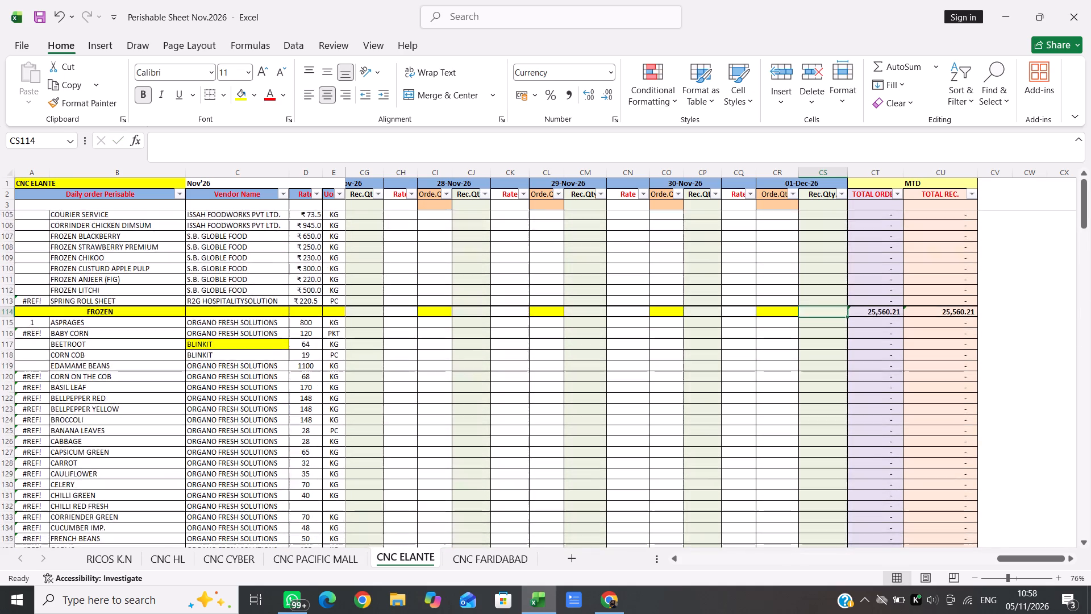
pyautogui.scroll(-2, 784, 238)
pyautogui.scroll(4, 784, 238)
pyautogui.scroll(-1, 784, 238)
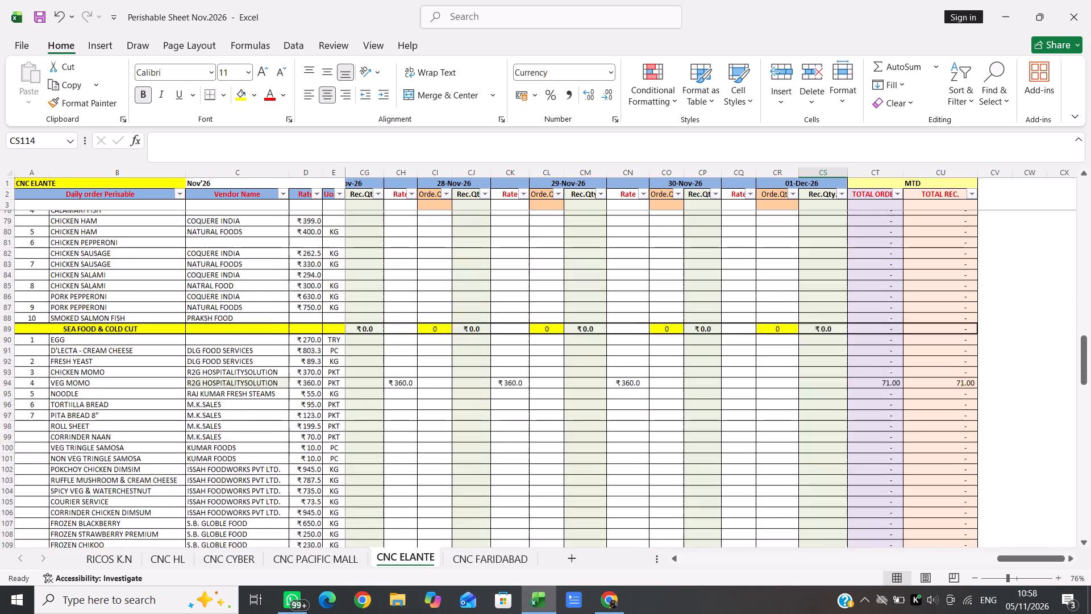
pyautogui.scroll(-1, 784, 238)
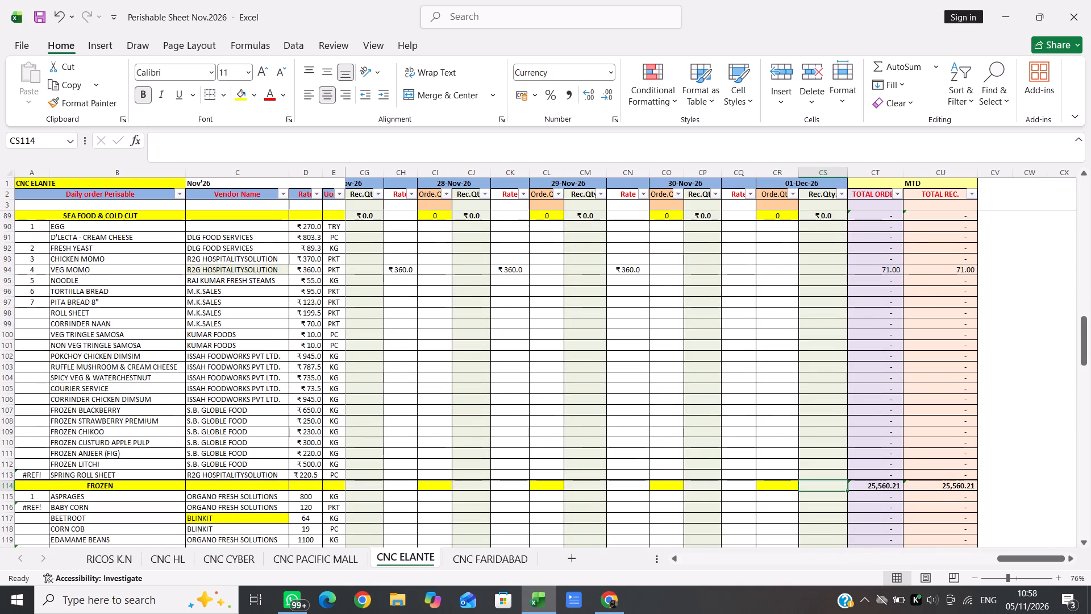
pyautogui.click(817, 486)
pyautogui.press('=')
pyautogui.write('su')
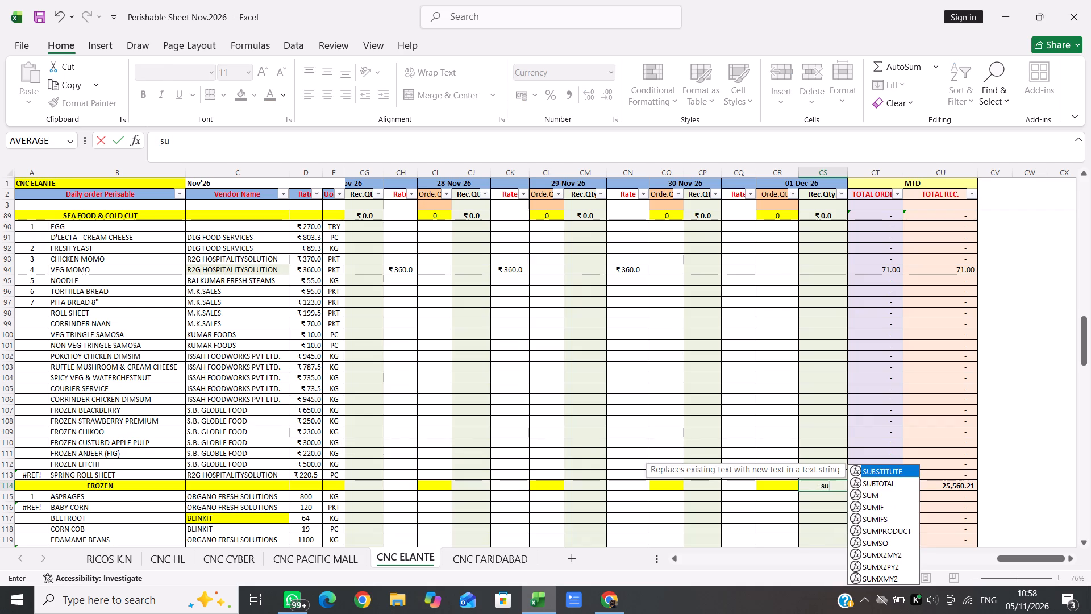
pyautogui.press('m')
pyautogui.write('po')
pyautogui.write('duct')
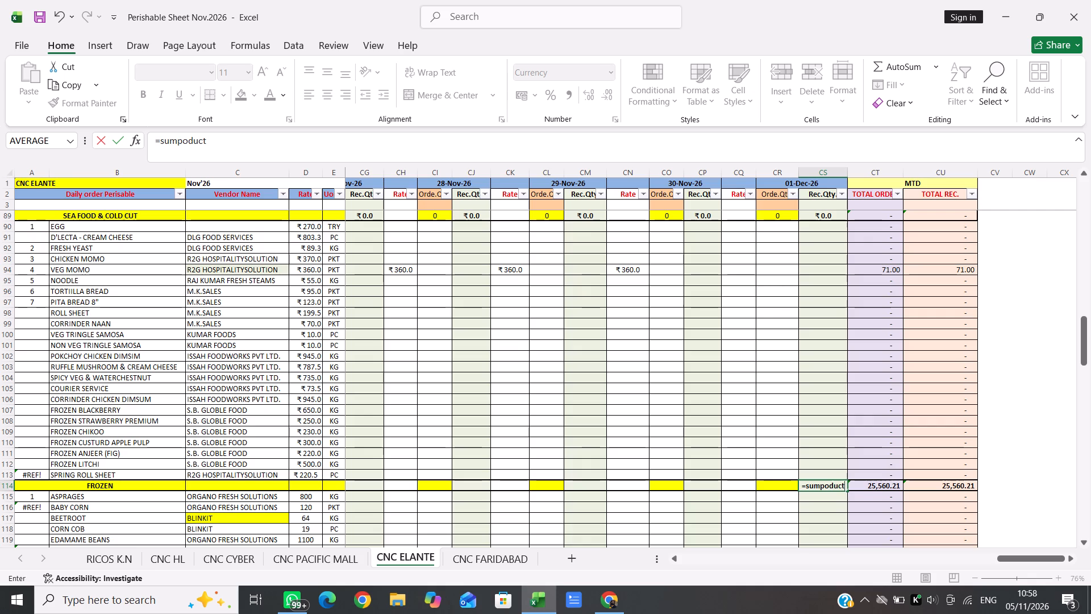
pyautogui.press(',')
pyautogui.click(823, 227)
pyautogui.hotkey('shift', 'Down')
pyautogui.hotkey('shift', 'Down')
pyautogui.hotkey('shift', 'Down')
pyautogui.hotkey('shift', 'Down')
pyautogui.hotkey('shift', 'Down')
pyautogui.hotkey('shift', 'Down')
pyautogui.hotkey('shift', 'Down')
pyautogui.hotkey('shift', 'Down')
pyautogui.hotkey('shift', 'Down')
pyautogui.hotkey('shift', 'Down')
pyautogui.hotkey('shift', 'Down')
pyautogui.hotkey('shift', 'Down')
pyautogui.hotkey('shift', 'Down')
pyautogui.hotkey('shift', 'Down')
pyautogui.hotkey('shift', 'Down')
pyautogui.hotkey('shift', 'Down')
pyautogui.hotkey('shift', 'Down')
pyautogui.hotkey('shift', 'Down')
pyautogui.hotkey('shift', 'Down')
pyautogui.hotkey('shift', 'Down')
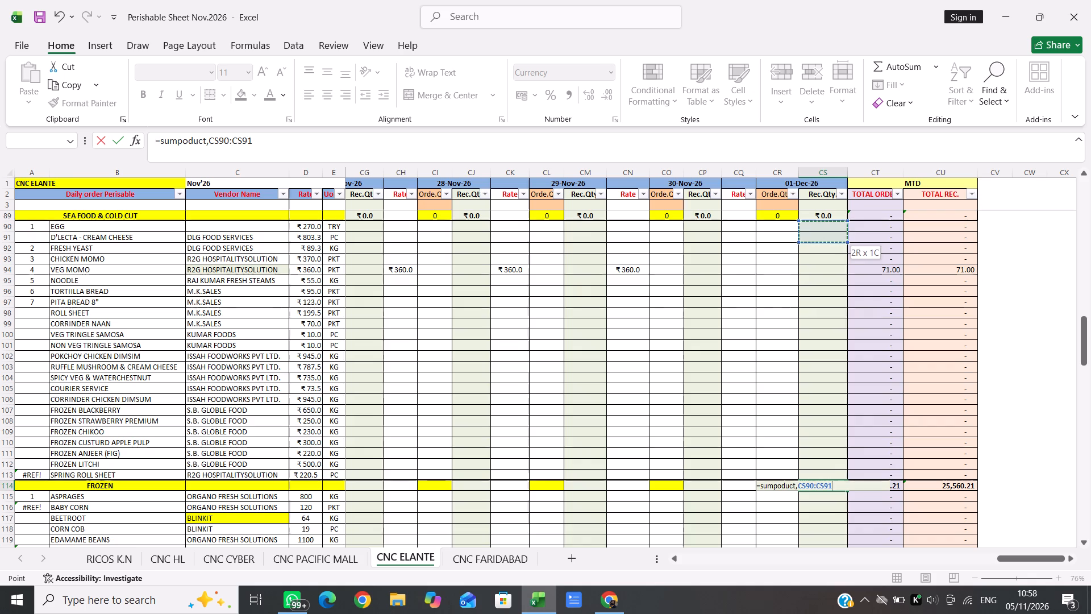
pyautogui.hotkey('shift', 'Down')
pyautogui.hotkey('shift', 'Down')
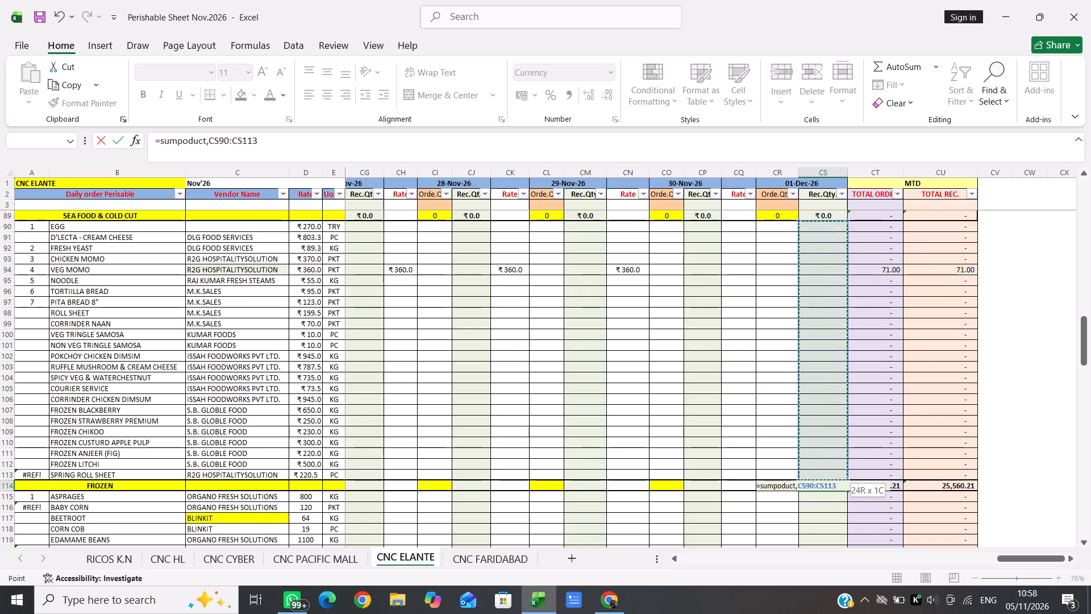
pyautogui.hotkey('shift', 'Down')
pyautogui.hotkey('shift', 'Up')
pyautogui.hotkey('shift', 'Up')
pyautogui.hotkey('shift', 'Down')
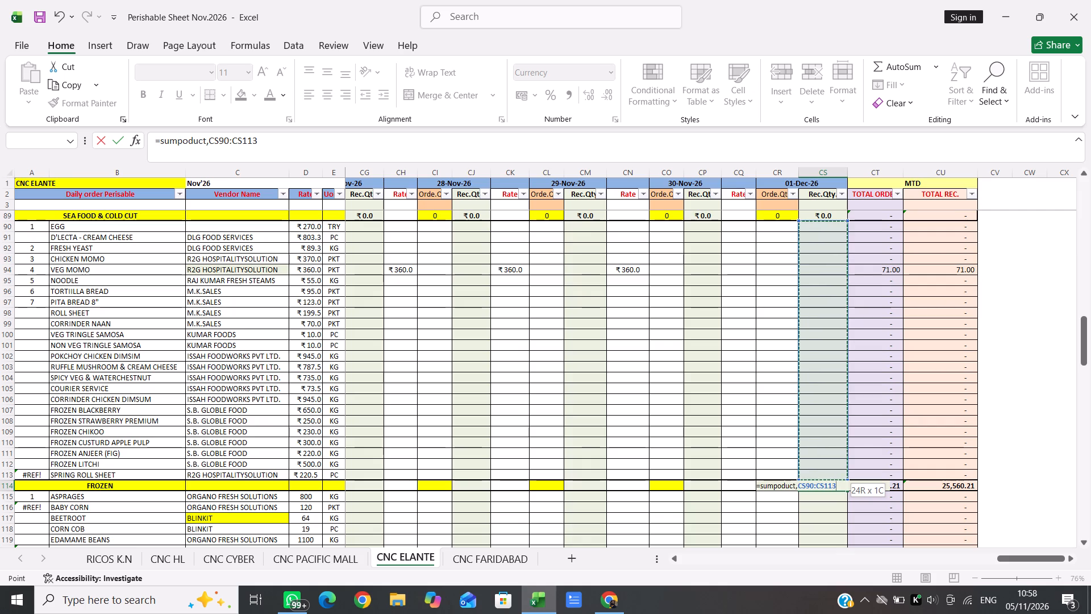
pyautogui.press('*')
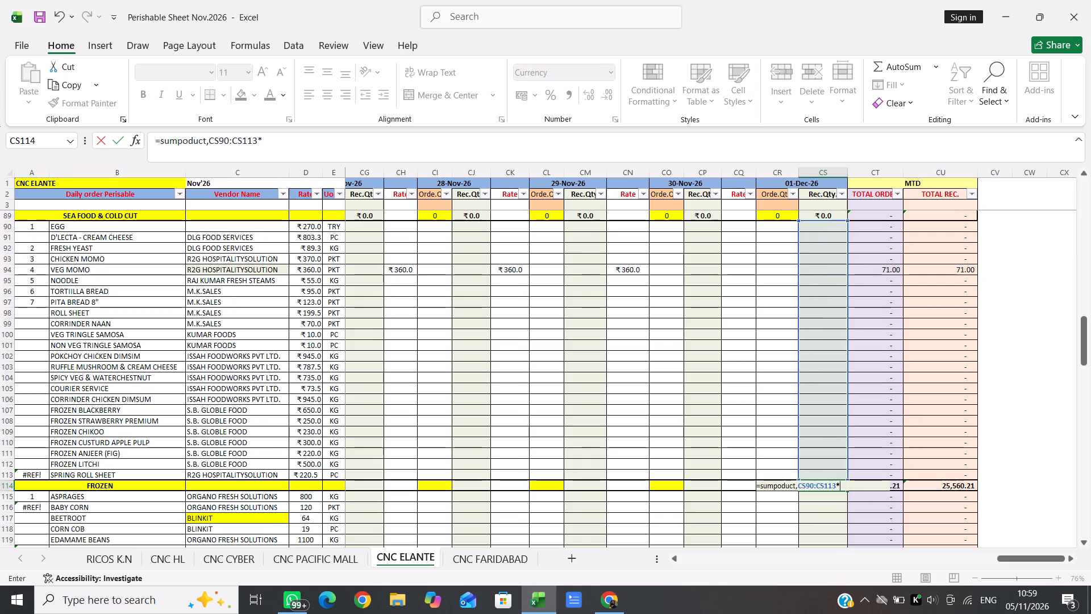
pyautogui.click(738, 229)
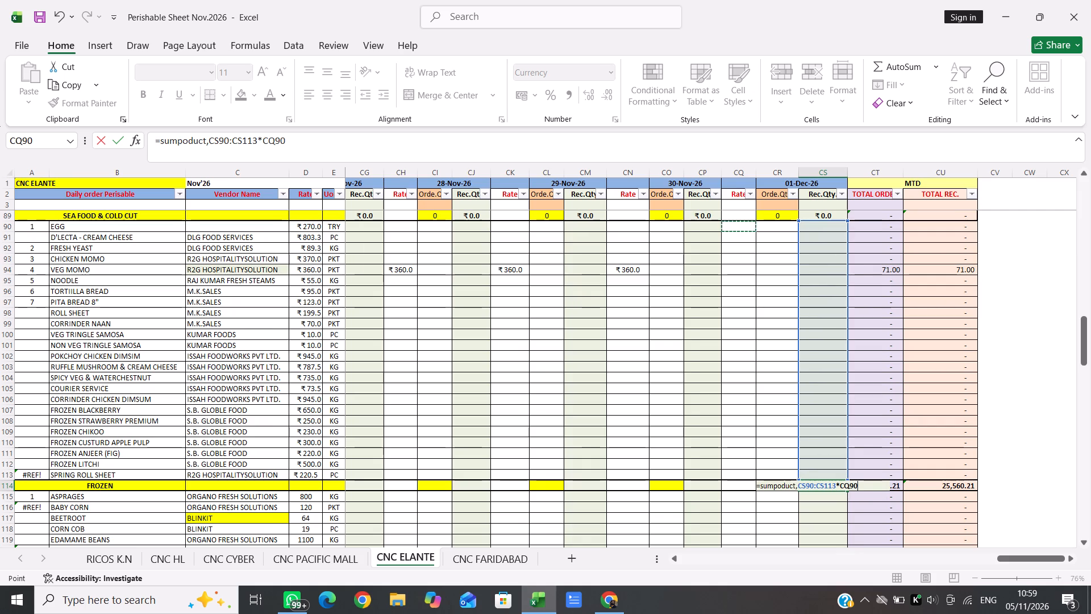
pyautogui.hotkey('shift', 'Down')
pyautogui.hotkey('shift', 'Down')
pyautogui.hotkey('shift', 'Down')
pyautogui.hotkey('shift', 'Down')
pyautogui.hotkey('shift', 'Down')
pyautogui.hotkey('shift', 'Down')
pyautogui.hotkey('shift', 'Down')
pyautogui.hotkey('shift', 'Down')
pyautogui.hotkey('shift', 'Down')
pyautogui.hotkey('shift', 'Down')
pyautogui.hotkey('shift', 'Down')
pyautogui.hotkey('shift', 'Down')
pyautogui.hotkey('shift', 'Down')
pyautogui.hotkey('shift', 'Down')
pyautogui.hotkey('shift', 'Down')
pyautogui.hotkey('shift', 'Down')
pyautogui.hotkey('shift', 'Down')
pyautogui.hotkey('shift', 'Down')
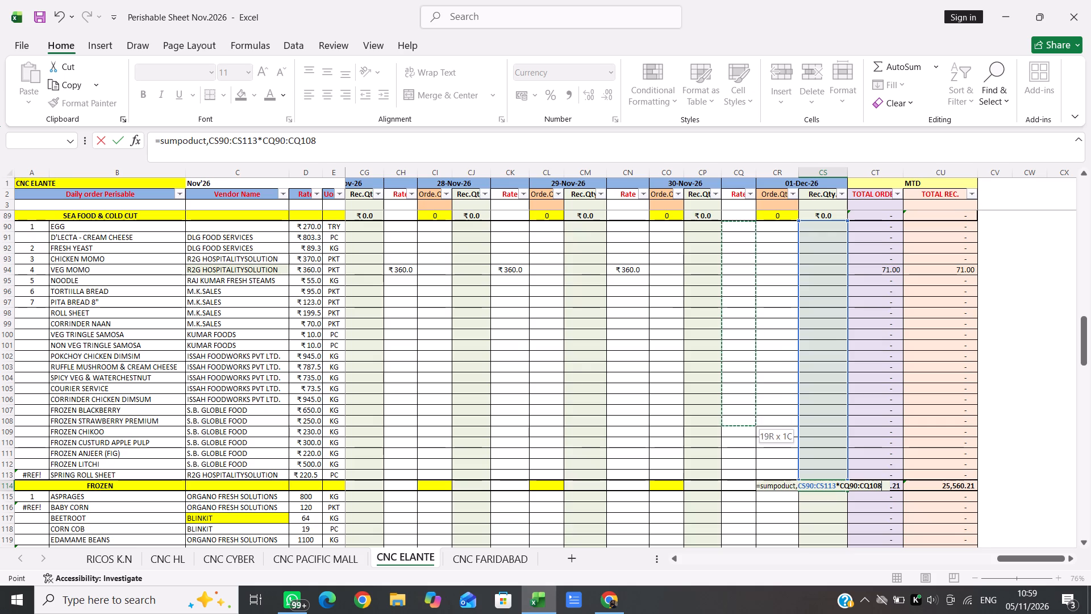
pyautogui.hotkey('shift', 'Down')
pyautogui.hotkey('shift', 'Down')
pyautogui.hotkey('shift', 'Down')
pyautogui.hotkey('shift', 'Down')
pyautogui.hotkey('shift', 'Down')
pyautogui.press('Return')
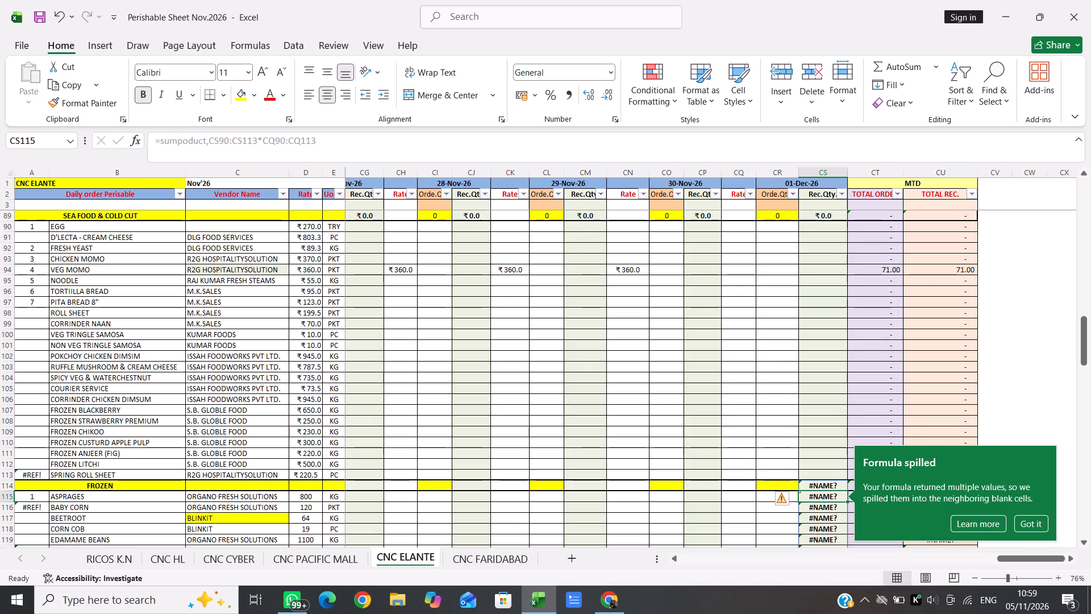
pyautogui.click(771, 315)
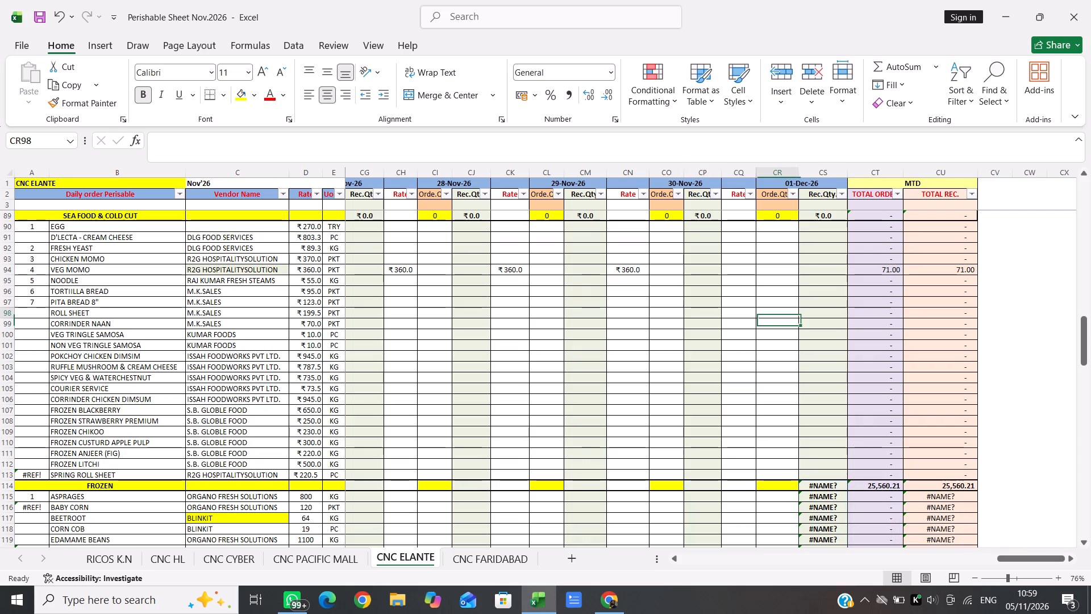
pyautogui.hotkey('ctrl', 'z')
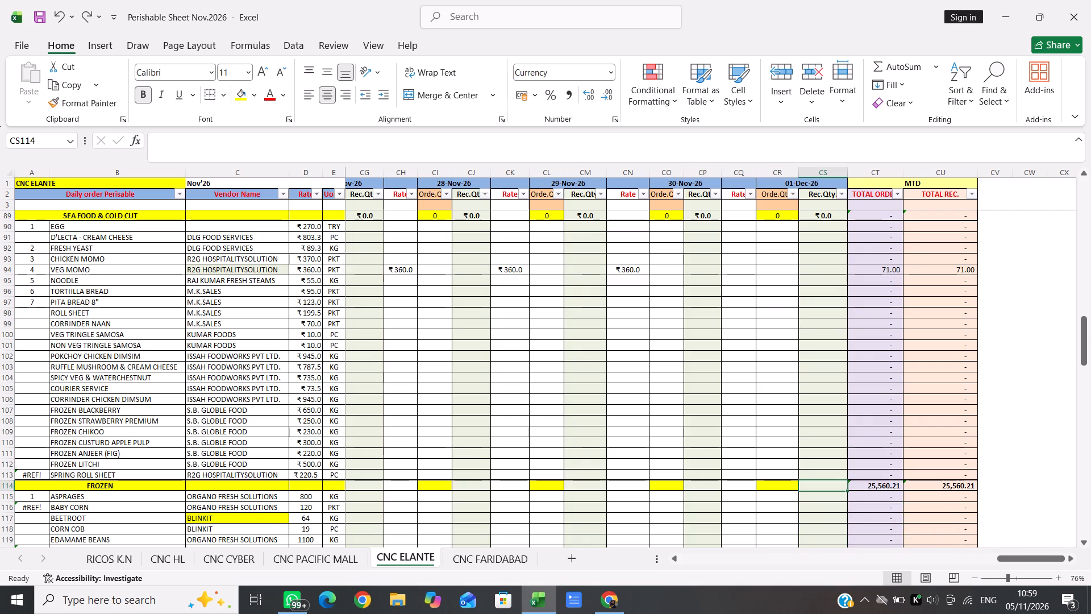
# Using the formula in CR89 as a reference, enter a SUMPRODUCT formula in CS114 with arrays CS90:CS113 and CQ90:CQ113.
pyautogui.click(772, 381)
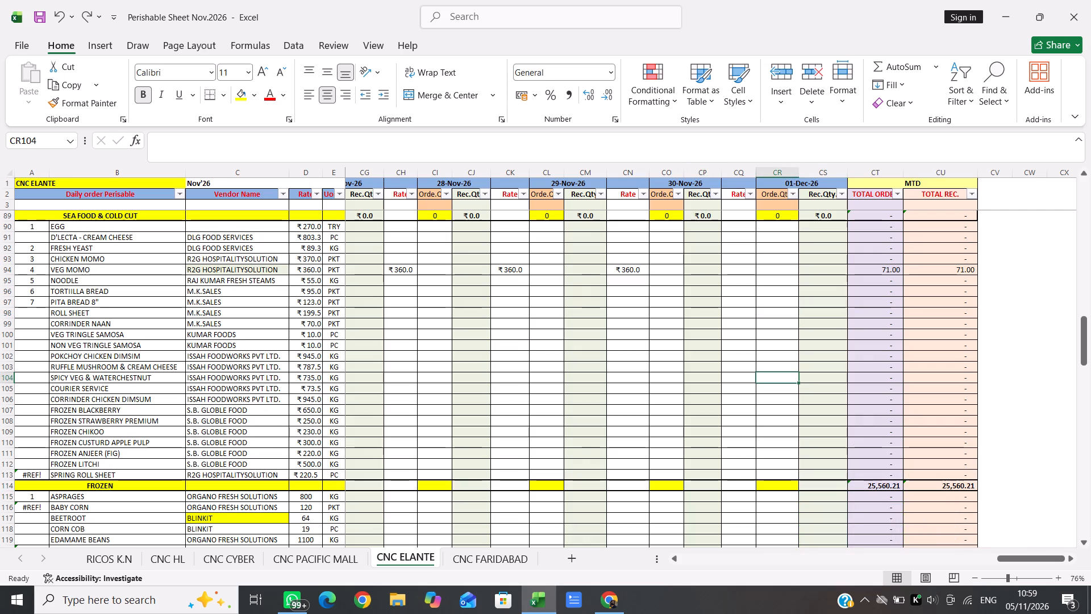
pyautogui.click(785, 219)
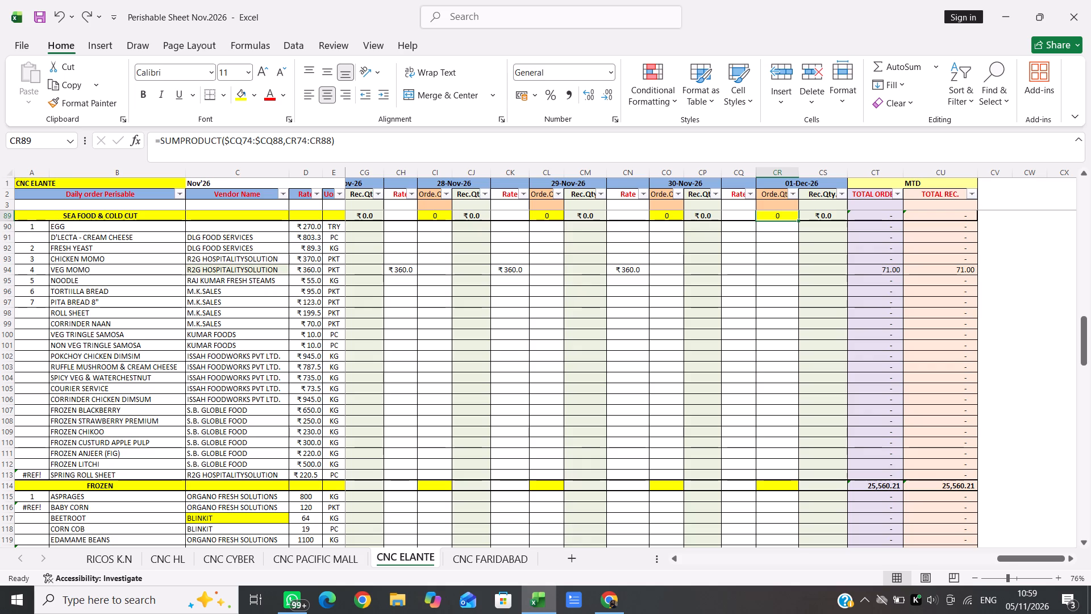
pyautogui.click(758, 282)
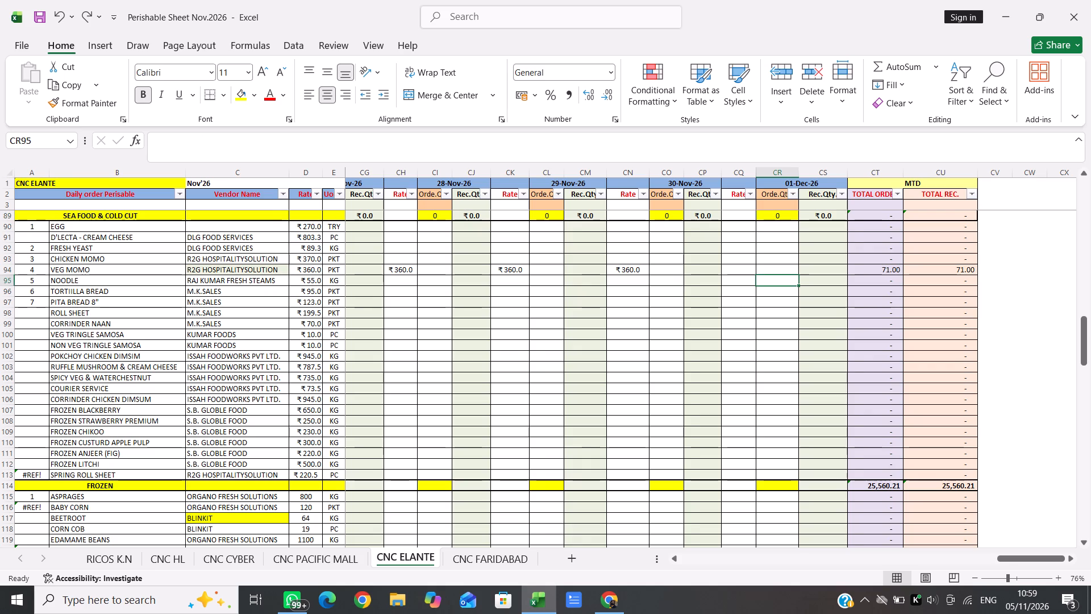
pyautogui.click(824, 491)
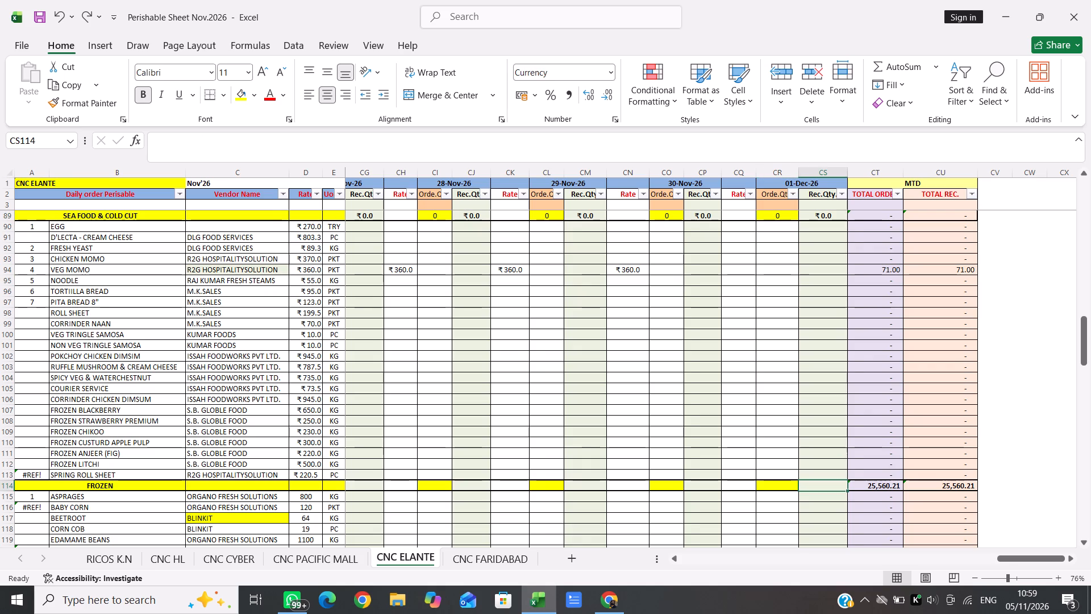
pyautogui.write('sum')
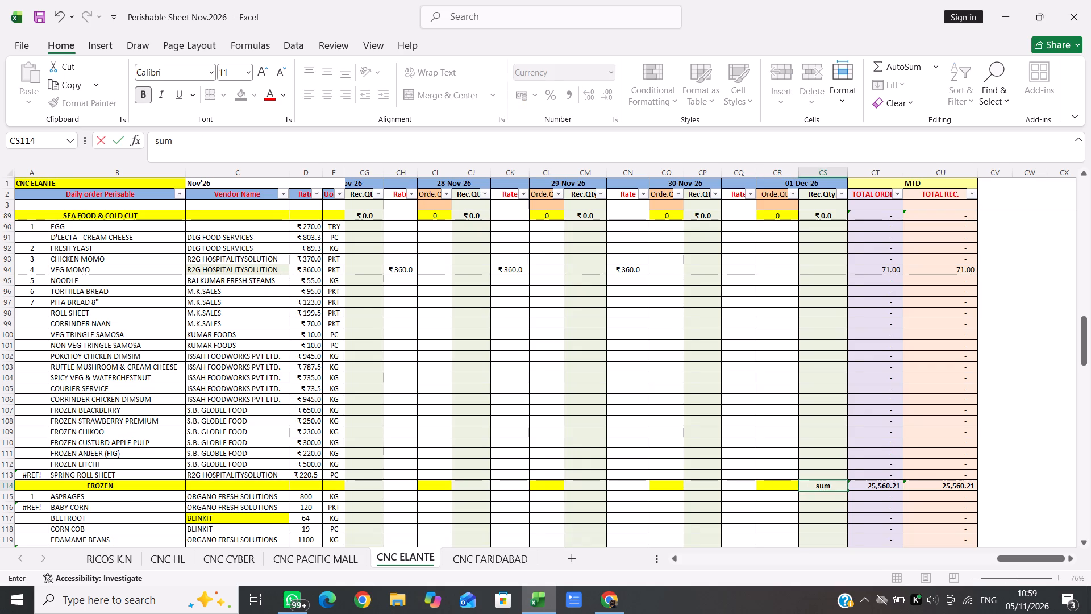
pyautogui.press('BackSpace')
pyautogui.press('BackSpace')
pyautogui.press('BackSpace')
pyautogui.press('BackSpace')
pyautogui.press('BackSpace')
pyautogui.write('=su')
pyautogui.write('mproduct')
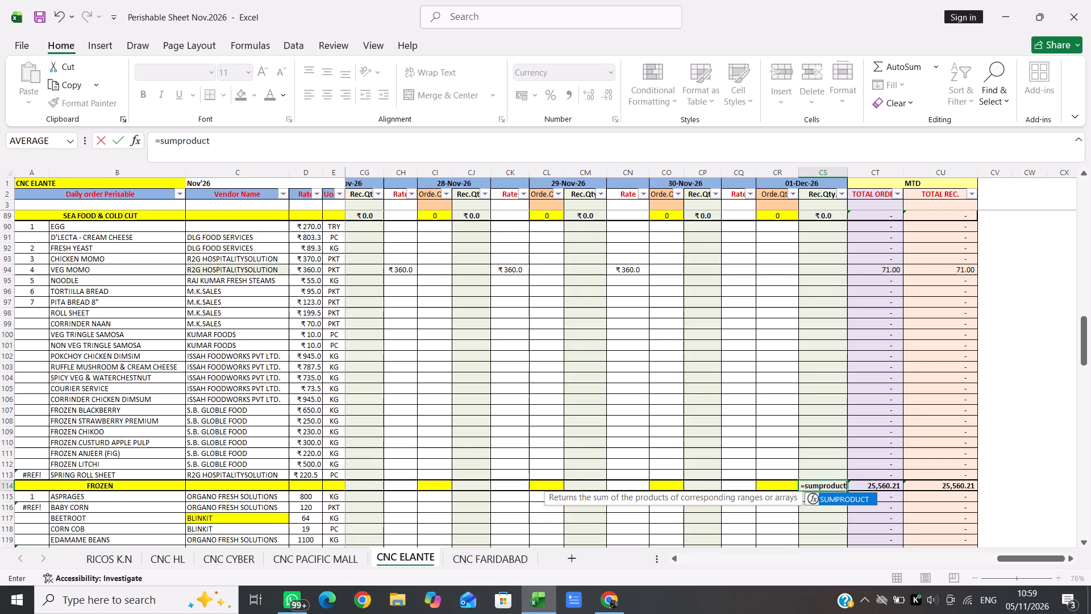
pyautogui.hotkey('shift', '(')
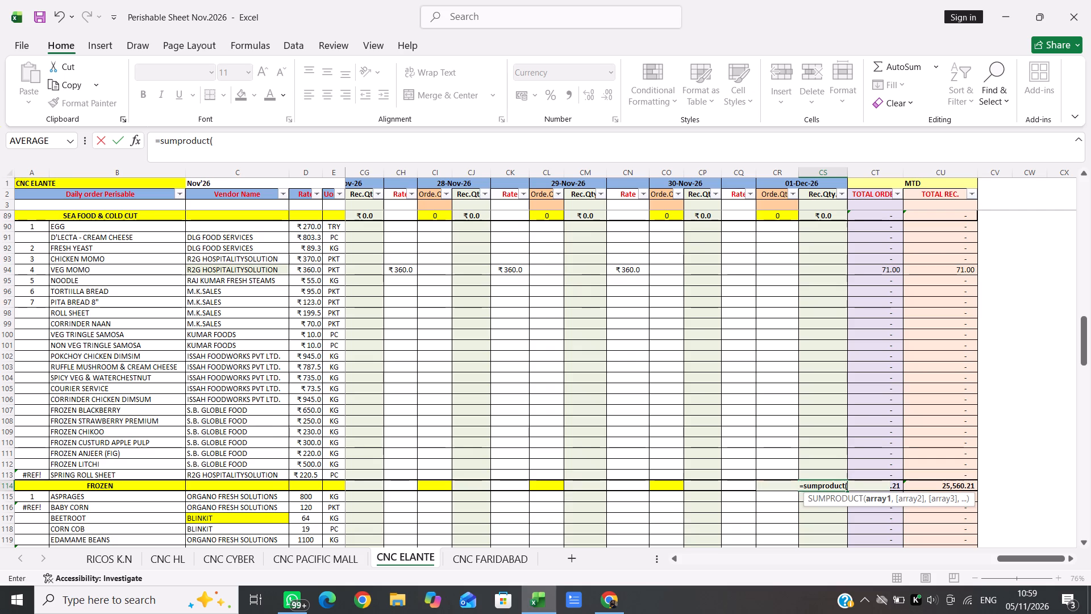
pyautogui.click(818, 225)
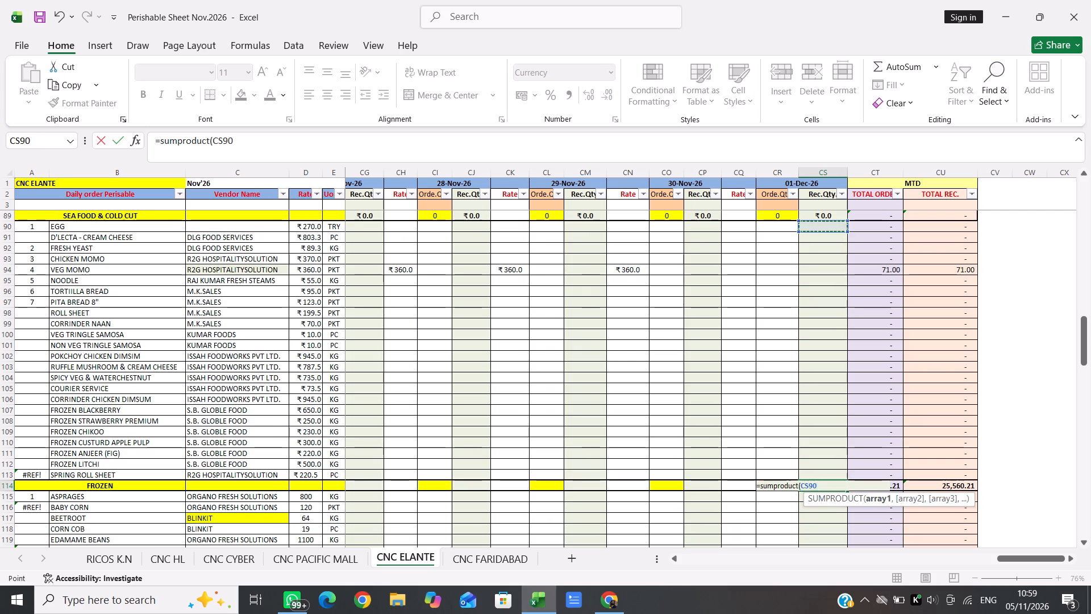
pyautogui.hotkey('shift', 'Down')
pyautogui.hotkey('shift', 'Down')
pyautogui.hotkey('shift', 'Down')
pyautogui.hotkey('shift', 'Down')
pyautogui.hotkey('shift', 'Down')
pyautogui.hotkey('shift', 'Down')
pyautogui.hotkey('shift', 'Down')
pyautogui.hotkey('shift', 'Down')
pyautogui.hotkey('shift', 'Down')
pyautogui.hotkey('shift', 'Down')
pyautogui.hotkey('shift', 'Down')
pyautogui.hotkey('shift', 'Down')
pyautogui.hotkey('shift', 'Down')
pyautogui.hotkey('shift', 'Down')
pyautogui.hotkey('shift', 'Down')
pyautogui.hotkey('shift', 'Down')
pyautogui.hotkey('shift', 'Down')
pyautogui.hotkey('shift', 'Down')
pyautogui.hotkey('shift', 'Down')
pyautogui.hotkey('shift', 'Down')
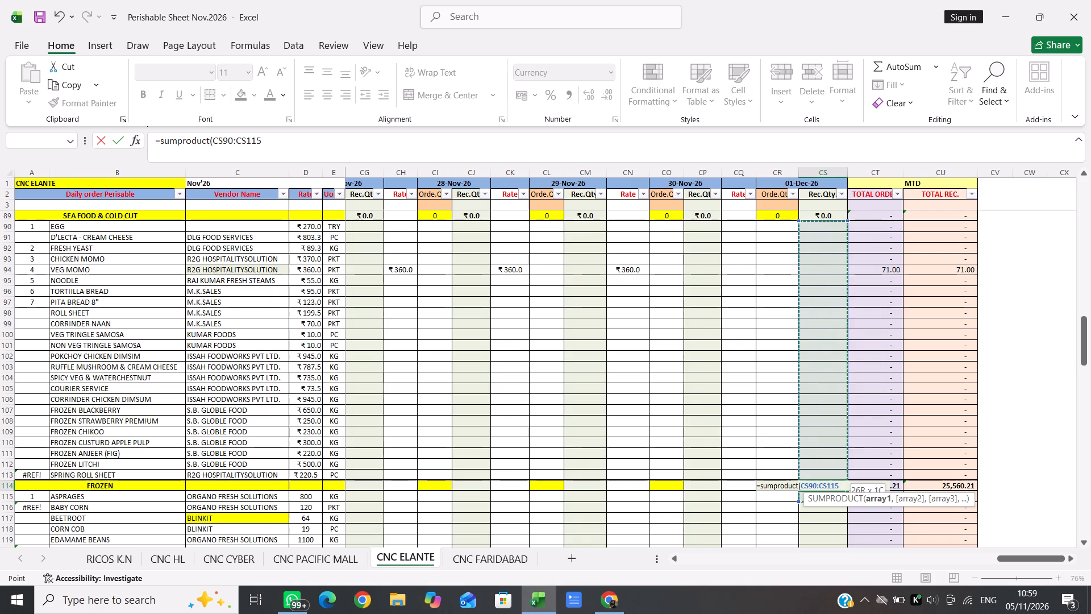
pyautogui.hotkey('shift', 'Up')
pyautogui.hotkey('shift', 'Up')
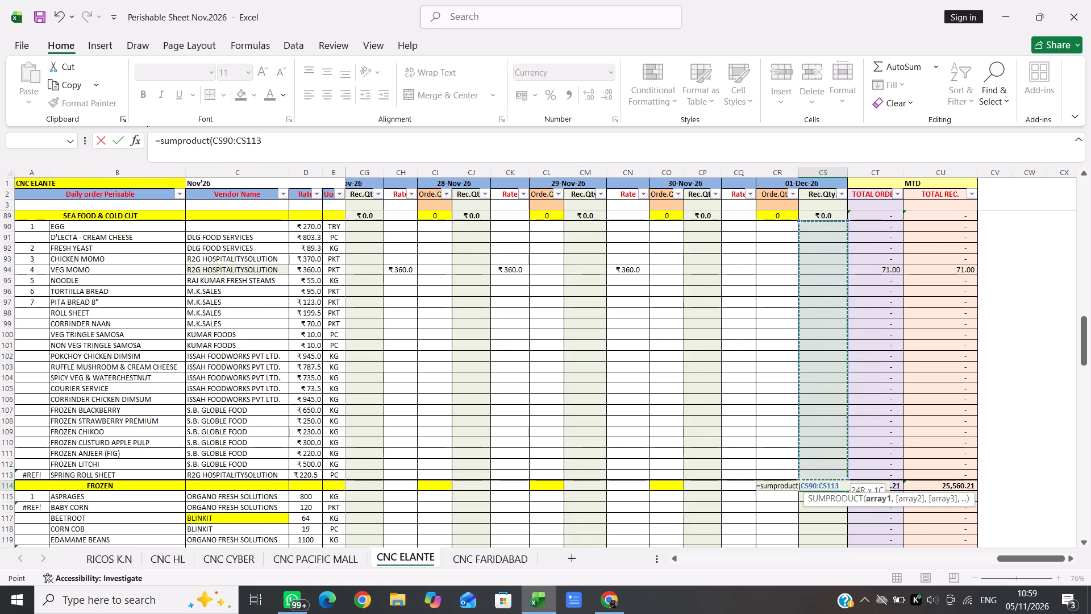
pyautogui.hotkey('shift', 'Up')
pyautogui.hotkey('shift', 'Down')
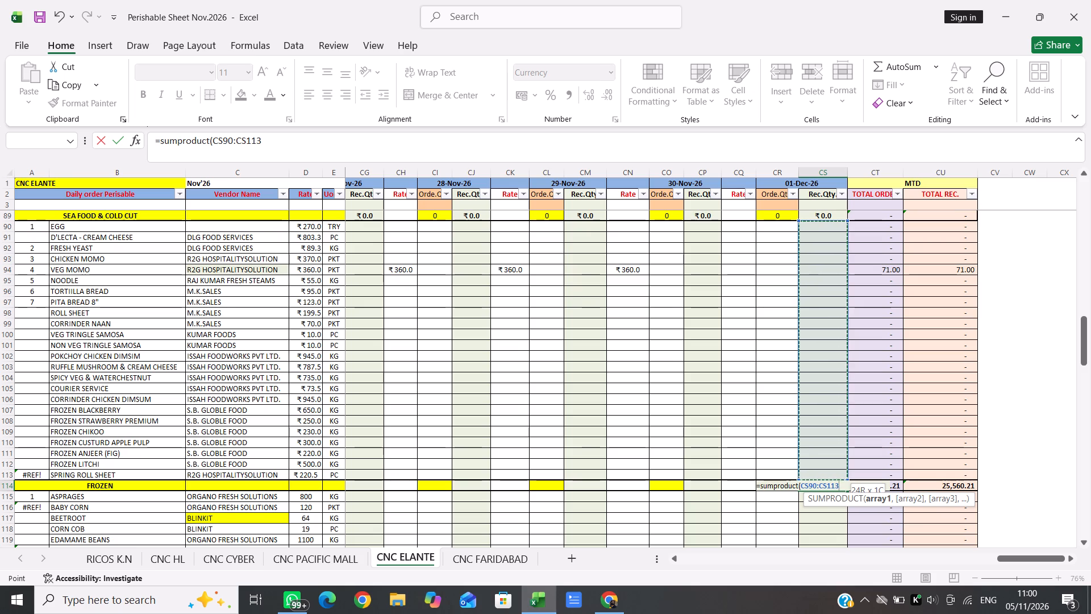
pyautogui.press(',')
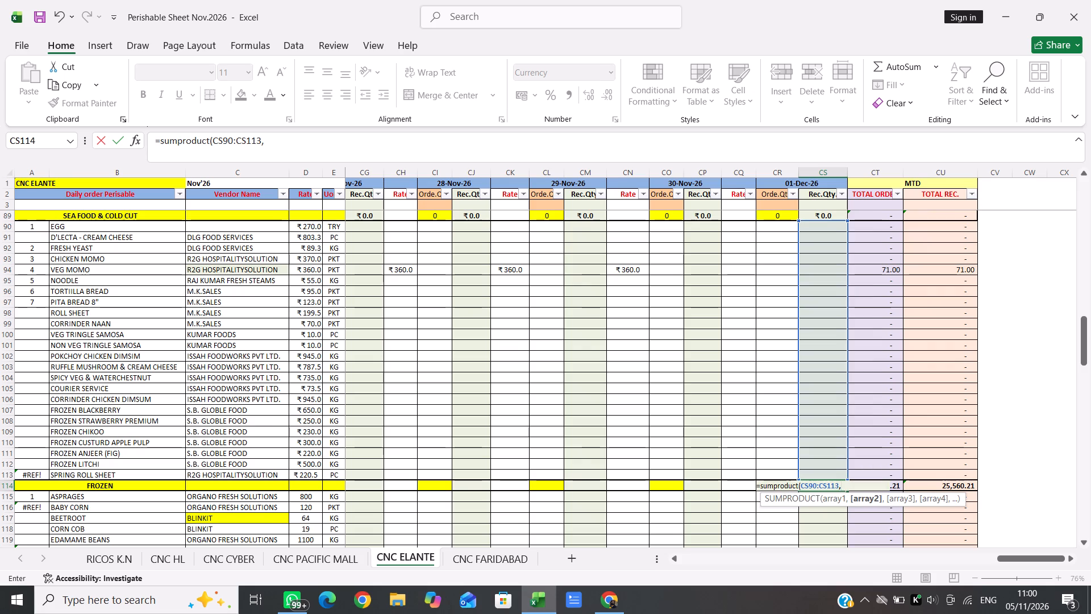
pyautogui.click(745, 226)
pyautogui.hotkey('shift', 'Down')
pyautogui.hotkey('shift', 'Down')
pyautogui.hotkey('shift', 'Down')
pyautogui.hotkey('shift', 'Down')
pyautogui.hotkey('shift', 'Down')
pyautogui.hotkey('shift', 'Down')
pyautogui.hotkey('shift', 'Down')
pyautogui.hotkey('shift', 'Down')
pyautogui.hotkey('shift', 'Down')
pyautogui.hotkey('shift', 'Down')
pyautogui.hotkey('shift', 'Down')
pyautogui.hotkey('shift', 'Down')
pyautogui.hotkey('shift', 'Down')
pyautogui.hotkey('shift', 'Down')
pyautogui.hotkey('shift', 'Down')
pyautogui.hotkey('shift', 'Down')
pyautogui.hotkey('shift', 'Down')
pyautogui.hotkey('shift', 'Down')
pyautogui.hotkey('shift', 'Down')
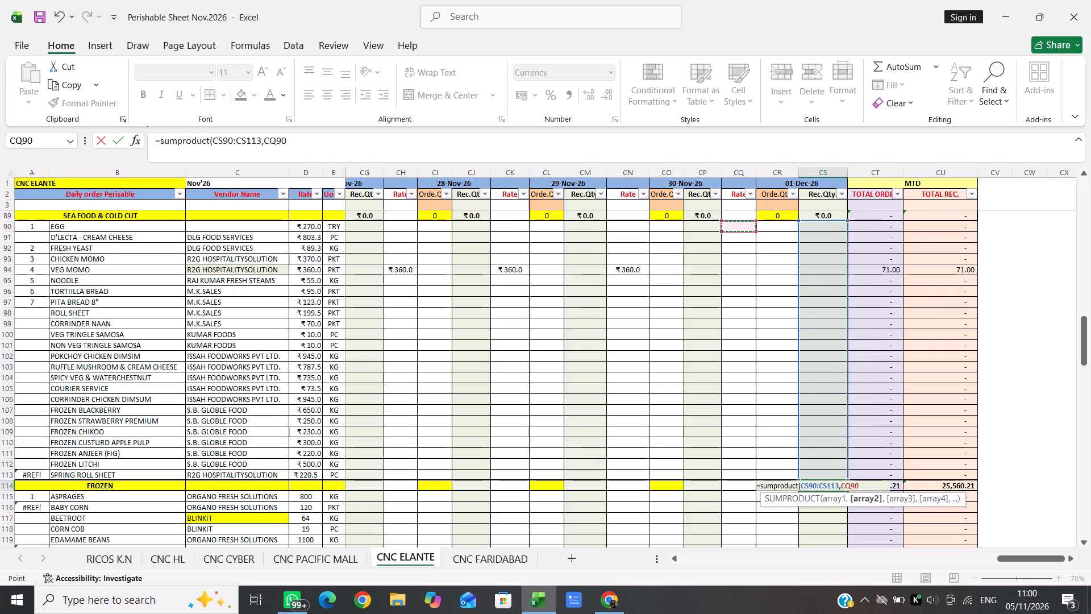
pyautogui.hotkey('shift', 'Down')
pyautogui.hotkey('shift', 'Down')
pyautogui.hotkey('shift', 'Down')
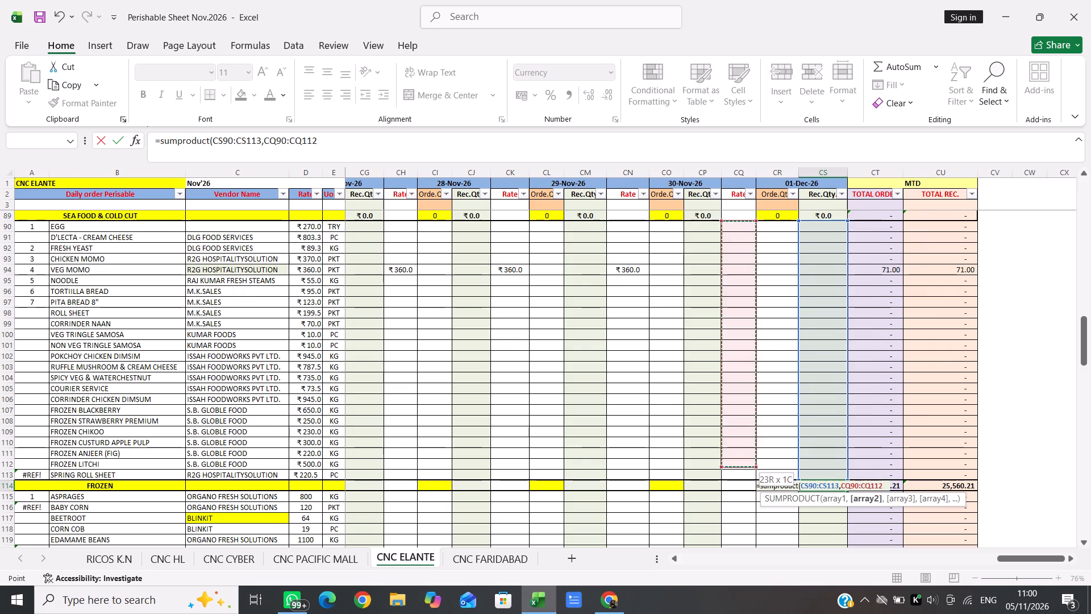
pyautogui.hotkey('shift', 'Down')
pyautogui.press('Return')
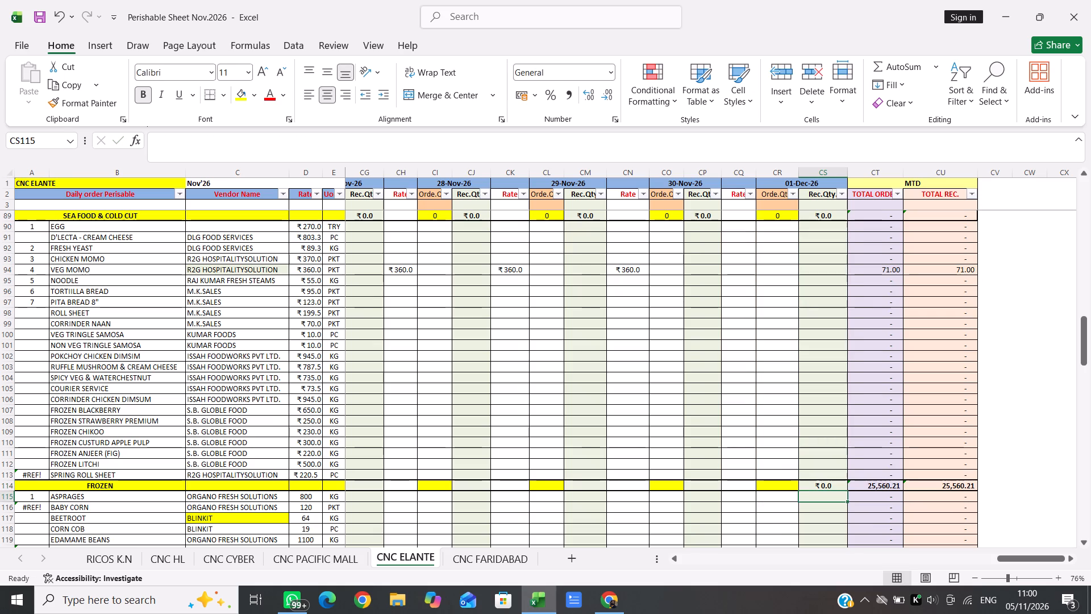
# Using the CS114 formula as a reference, enter a SUMPRODUCT formula in FROZEN cell CR114 with arrays CR90:CR113 and CQ90:CQ113.
pyautogui.click(824, 485)
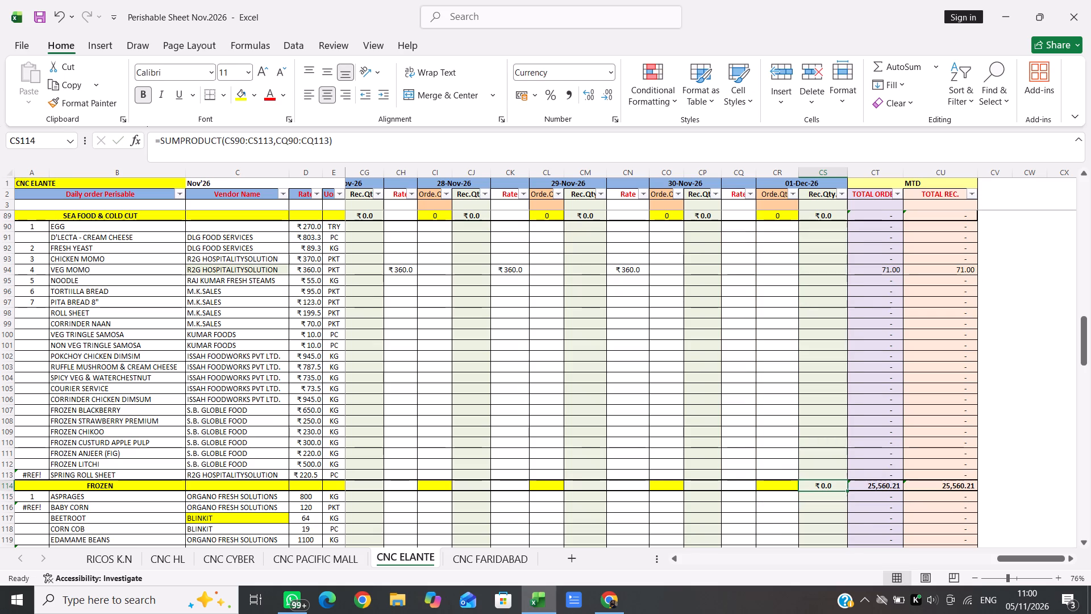
pyautogui.press('F2')
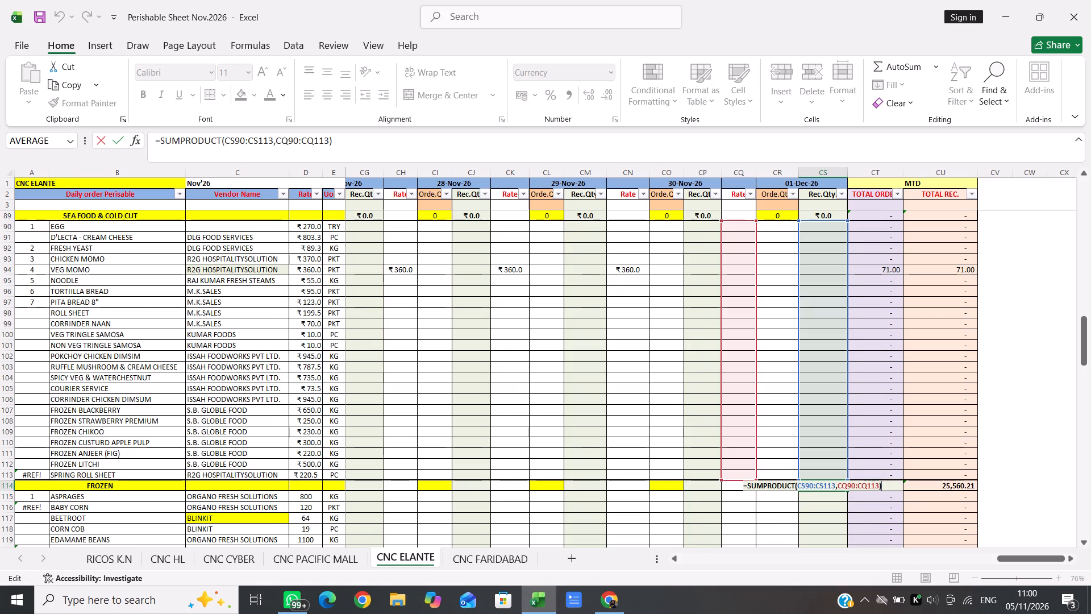
pyautogui.click(782, 459)
pyautogui.click(781, 487)
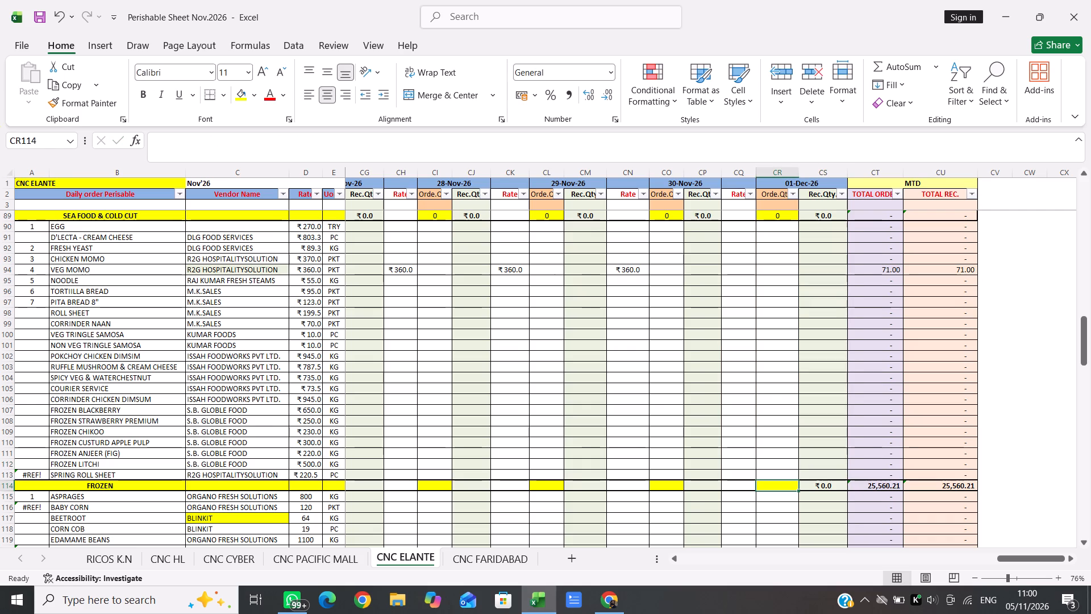
pyautogui.press('=')
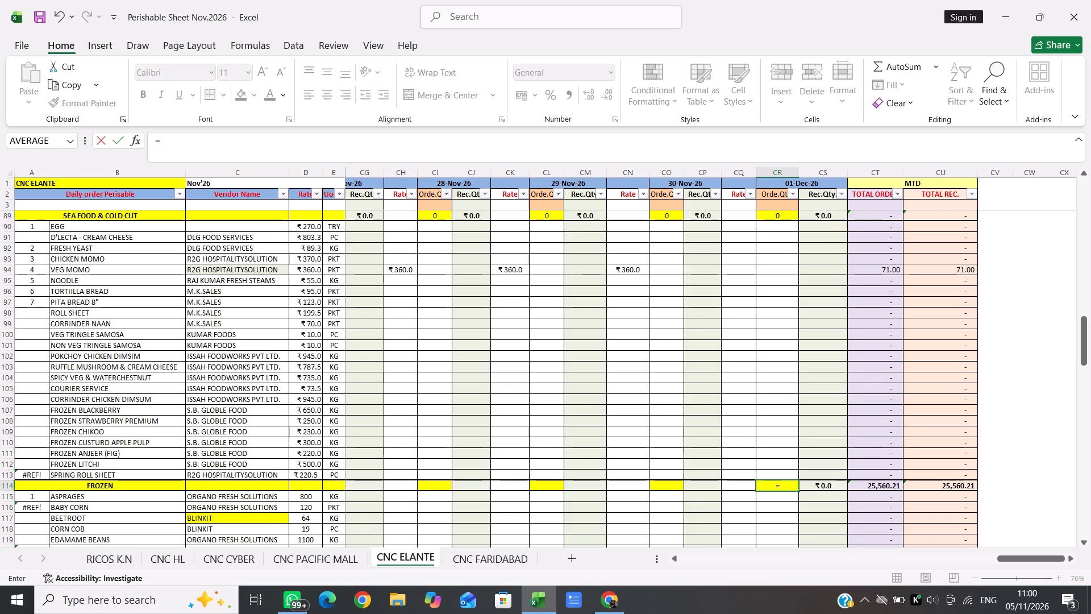
pyautogui.write('sum')
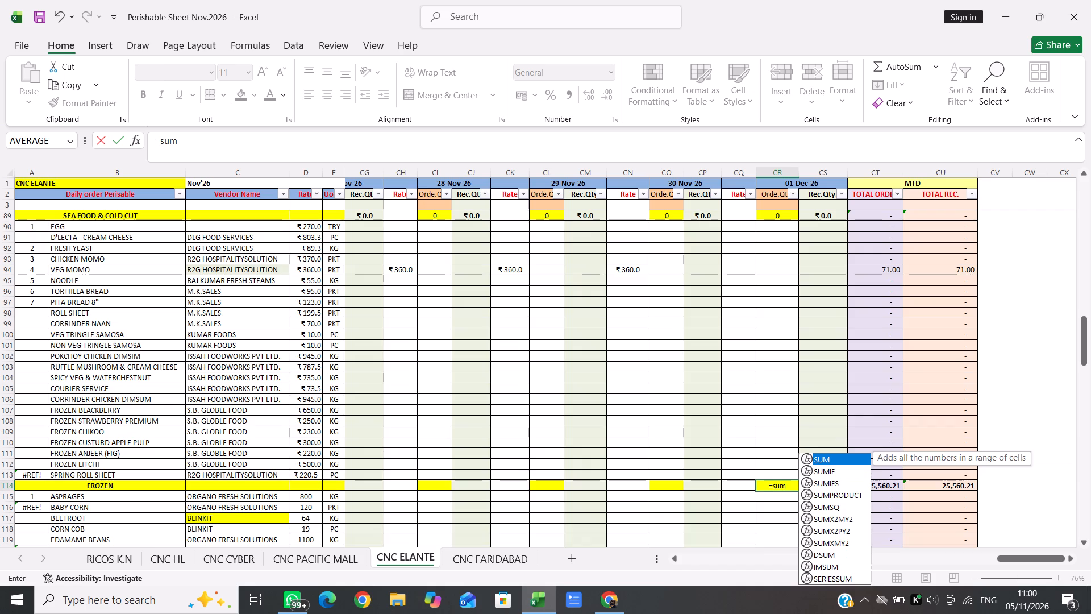
pyautogui.write('pro')
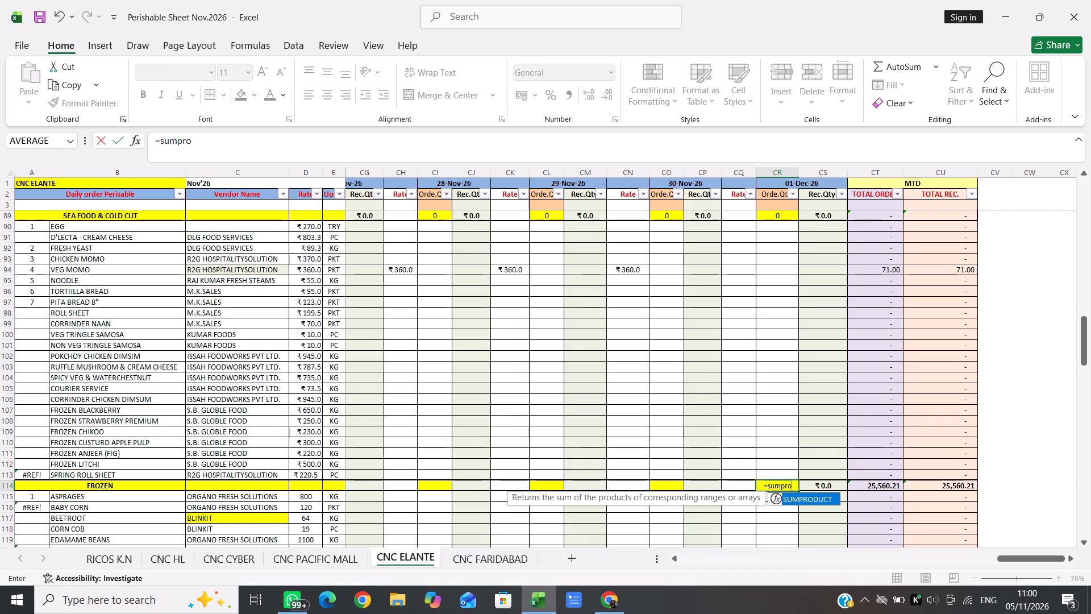
pyautogui.write('duct')
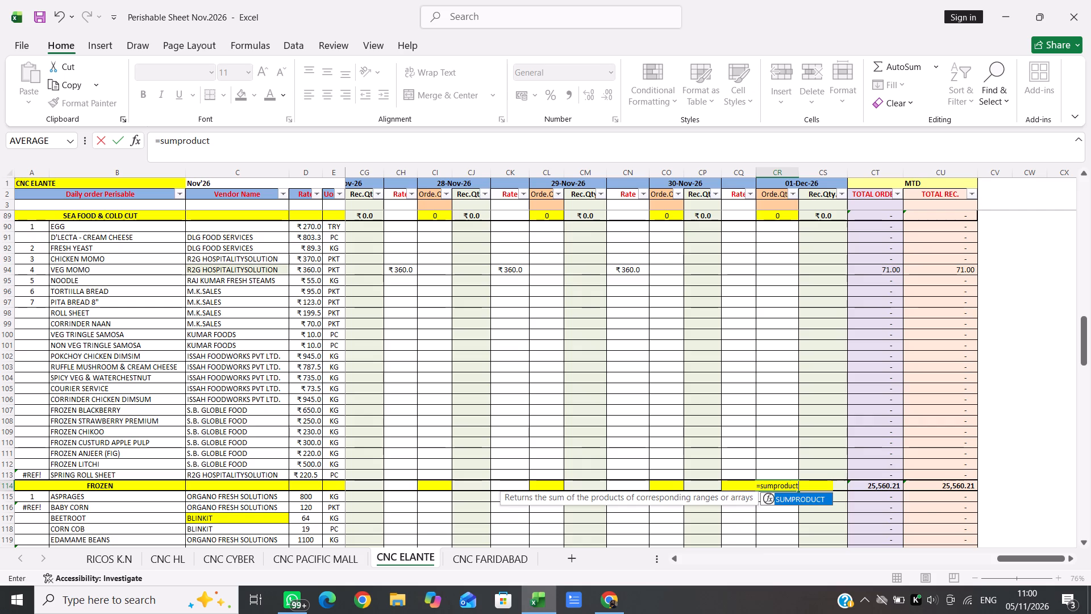
pyautogui.hotkey('shift', '(')
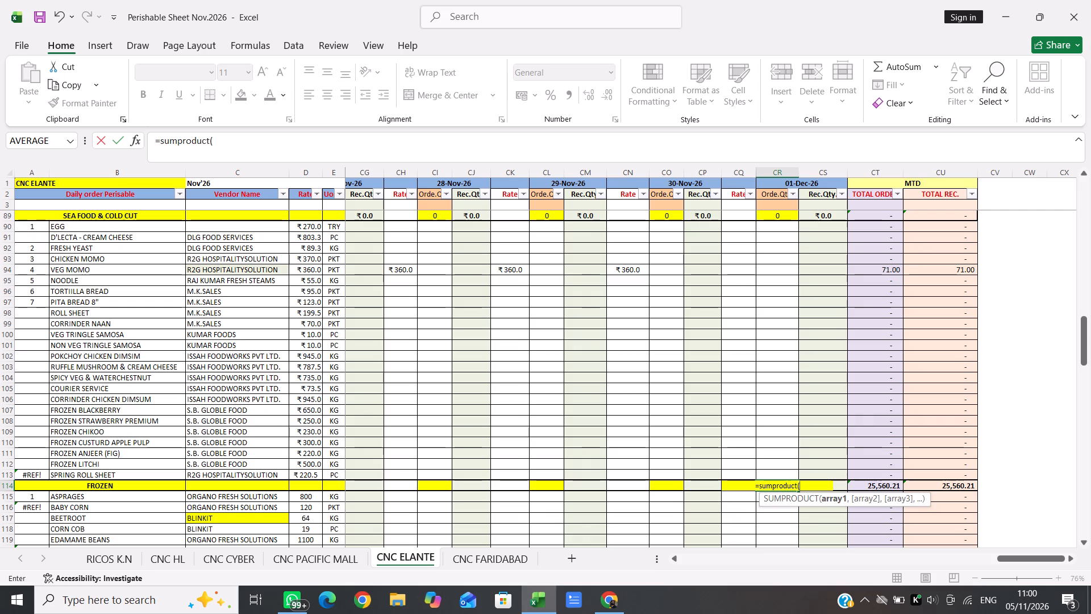
pyautogui.click(780, 223)
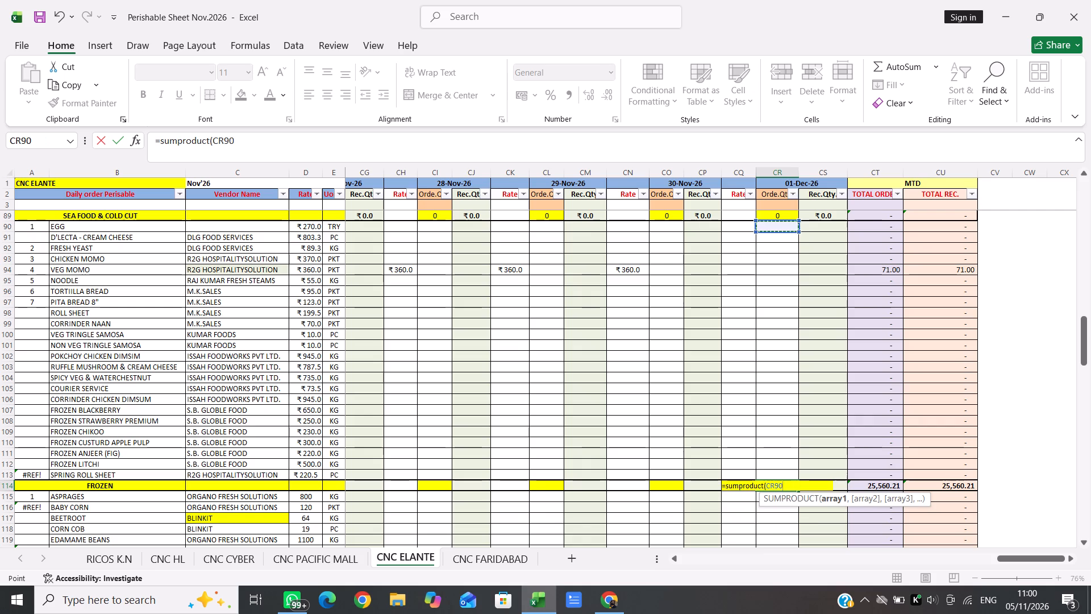
pyautogui.hotkey('shift', 'Down')
pyautogui.hotkey('shift', 'Down')
pyautogui.hotkey('shift', 'Down')
pyautogui.hotkey('shift', 'Down')
pyautogui.hotkey('shift', 'Down')
pyautogui.hotkey('shift', 'Down')
pyautogui.hotkey('shift', 'Down')
pyautogui.hotkey('shift', 'Down')
pyautogui.hotkey('shift', 'Down')
pyautogui.hotkey('shift', 'Down')
pyautogui.hotkey('shift', 'Down')
pyautogui.hotkey('shift', 'Down')
pyautogui.hotkey('shift', 'Down')
pyautogui.hotkey('shift', 'Down')
pyautogui.hotkey('shift', 'Down')
pyautogui.hotkey('shift', 'Down')
pyautogui.hotkey('shift', 'Down')
pyautogui.hotkey('shift', 'Down')
pyautogui.hotkey('shift', 'Down')
pyautogui.hotkey('shift', 'Down')
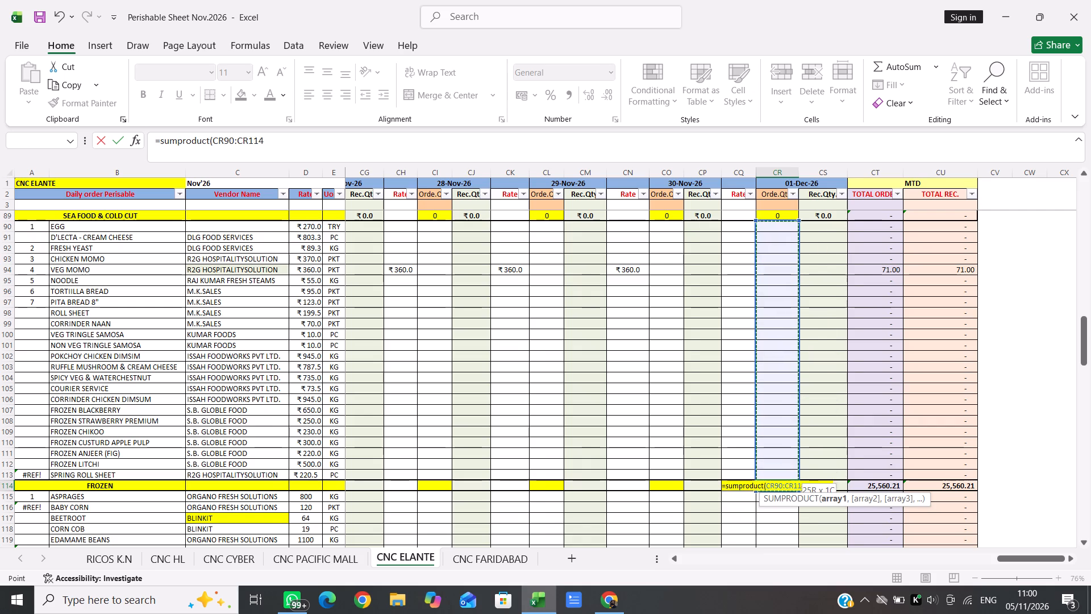
pyautogui.hotkey('shift', 'Up')
pyautogui.hotkey('shift', 'Up')
pyautogui.hotkey('shift', 'Down')
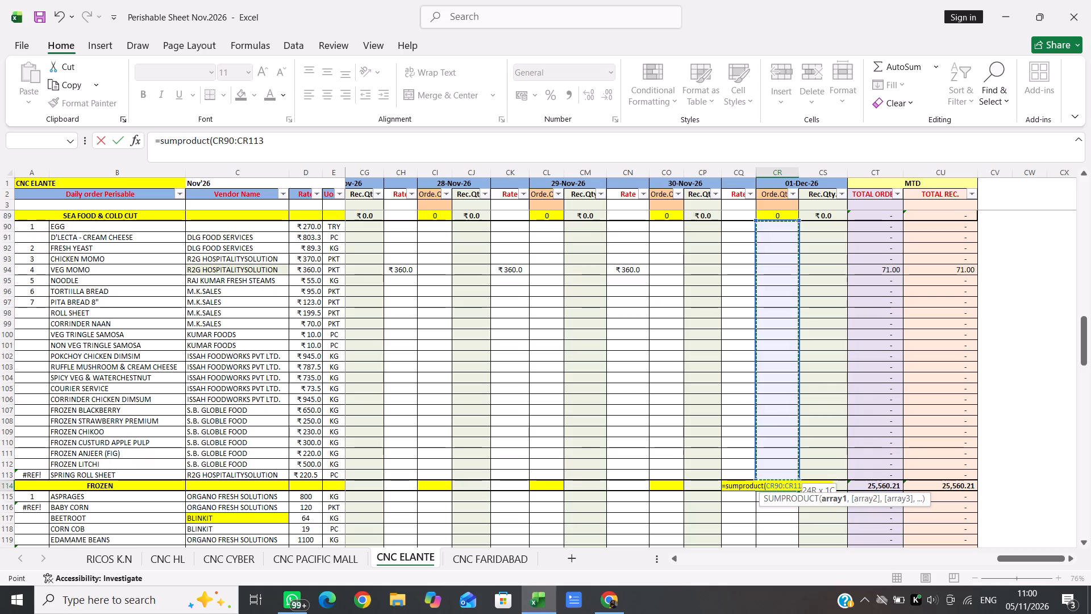
pyautogui.press(',')
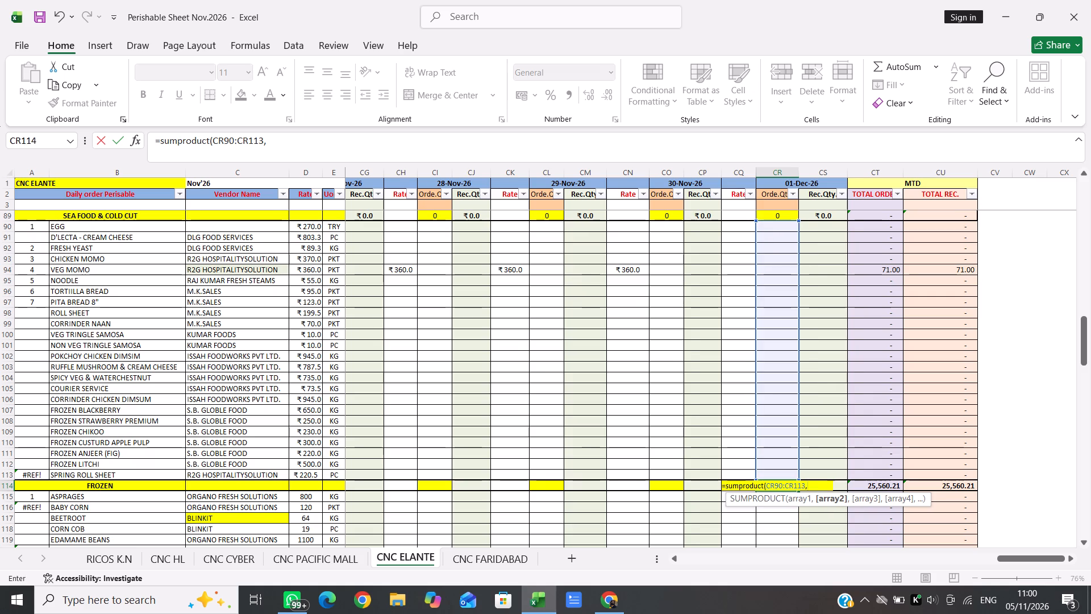
pyautogui.click(739, 229)
pyautogui.hotkey('shift', 'Down')
pyautogui.hotkey('shift', 'Down')
pyautogui.hotkey('shift', 'Down')
pyautogui.hotkey('shift', 'Down')
pyautogui.hotkey('shift', 'Down')
pyautogui.hotkey('shift', 'Down')
pyautogui.hotkey('shift', 'Down')
pyautogui.hotkey('shift', 'Down')
pyautogui.hotkey('shift', 'Down')
pyautogui.hotkey('shift', 'Down')
pyautogui.hotkey('shift', 'Down')
pyautogui.hotkey('shift', 'Down')
pyautogui.hotkey('shift', 'Down')
pyautogui.hotkey('shift', 'Down')
pyautogui.hotkey('shift', 'Down')
pyautogui.hotkey('shift', 'Down')
pyautogui.hotkey('shift', 'Down')
pyautogui.hotkey('shift', 'Down')
pyautogui.hotkey('shift', 'Down')
pyautogui.hotkey('shift', 'Down')
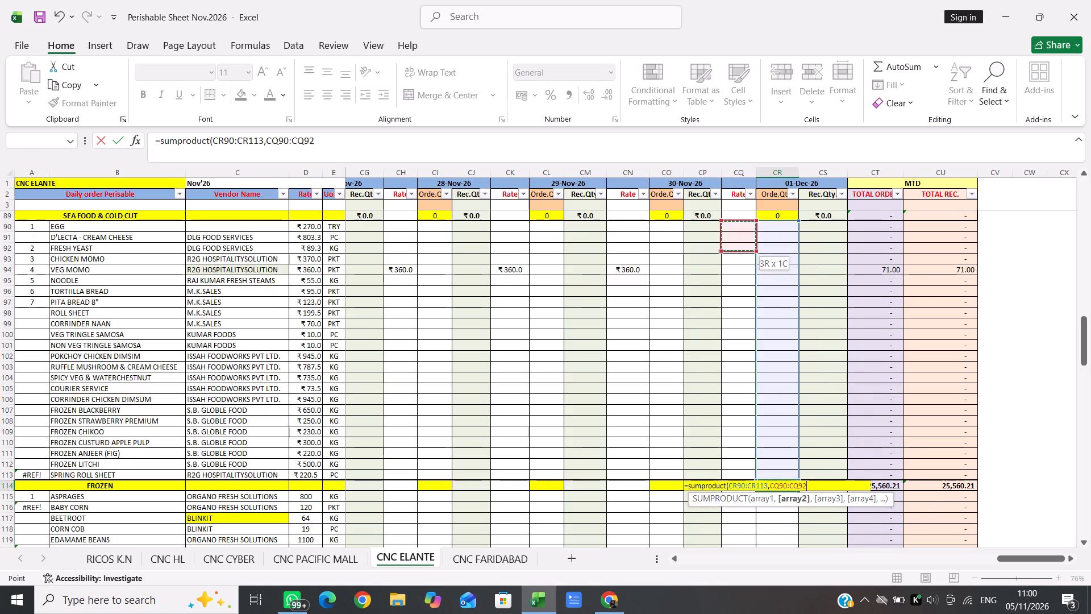
pyautogui.hotkey('shift', 'Down')
pyautogui.hotkey('shift', 'Down')
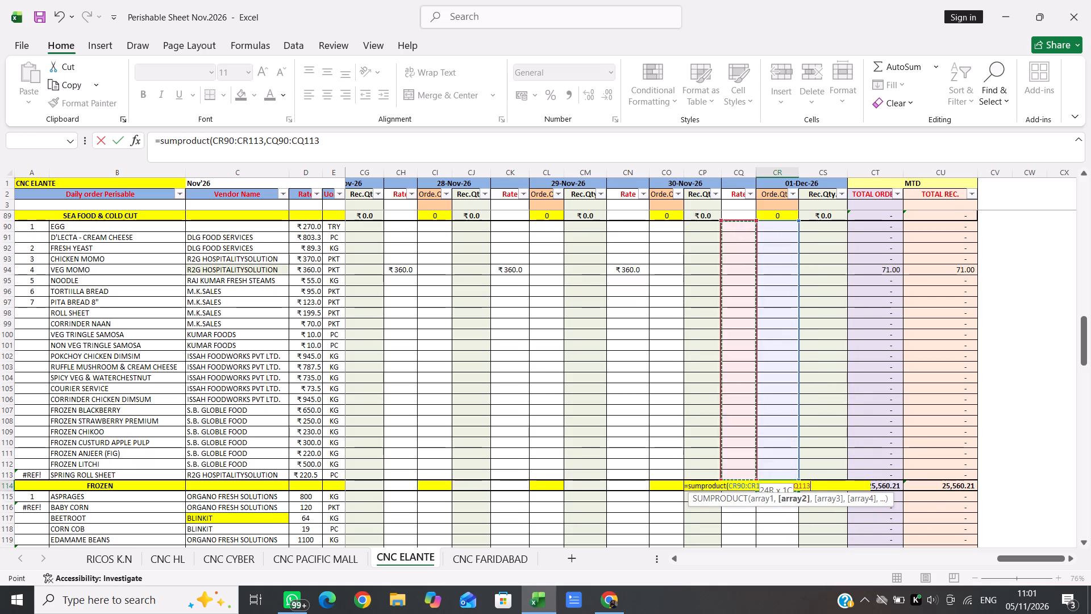
pyautogui.hotkey('shift', 'Up')
pyautogui.hotkey('shift', 'Down')
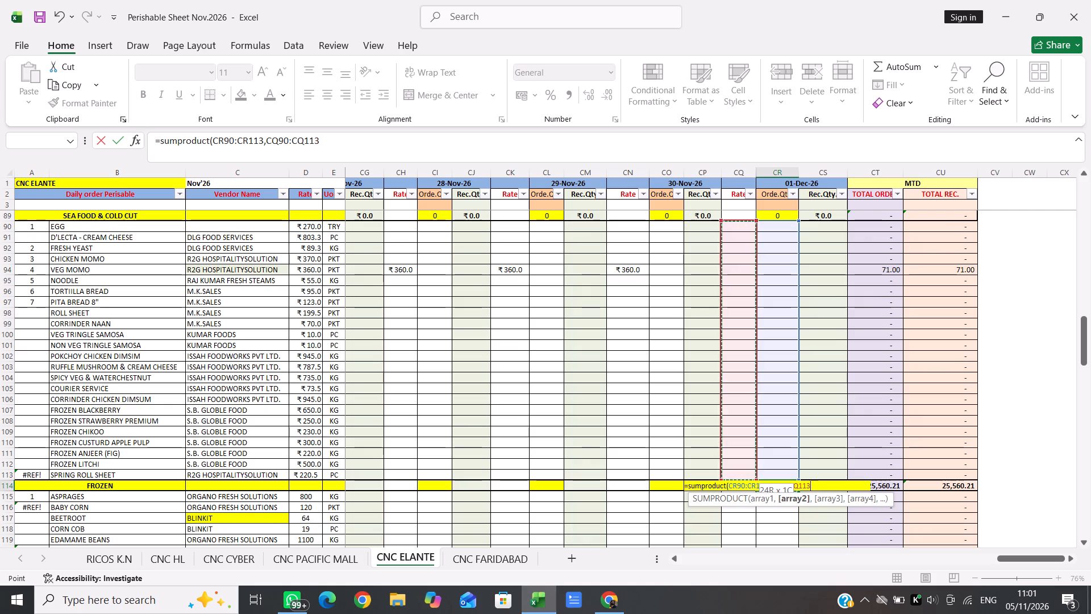
pyautogui.press('Return')
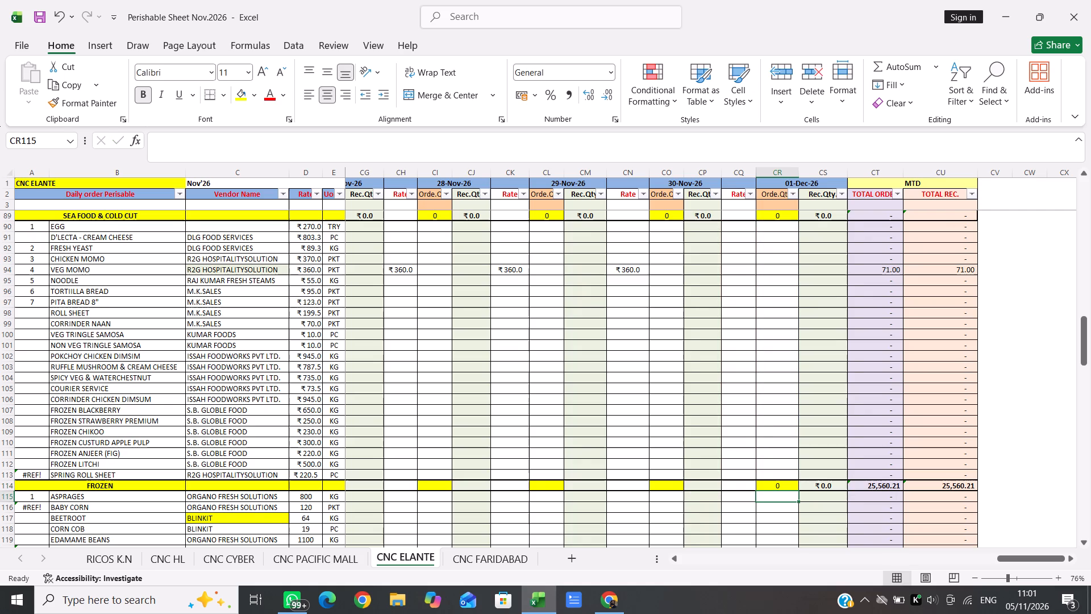
# Check the ranges referenced by the SUMPRODUCT formulas in FROZEN total cells CS114 and CR114.
pyautogui.click(821, 488)
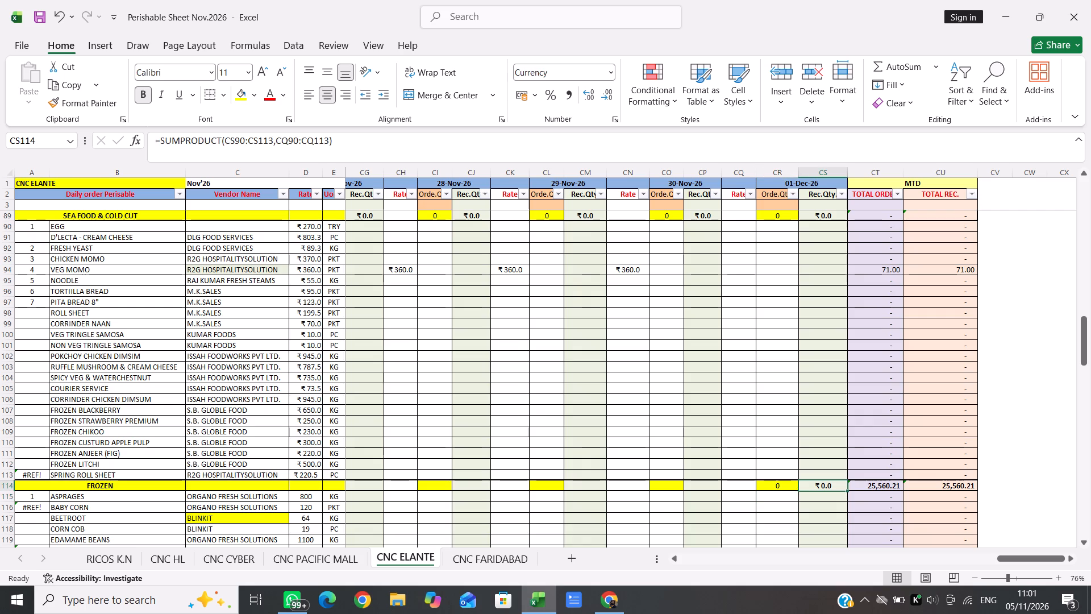
pyautogui.press('F2')
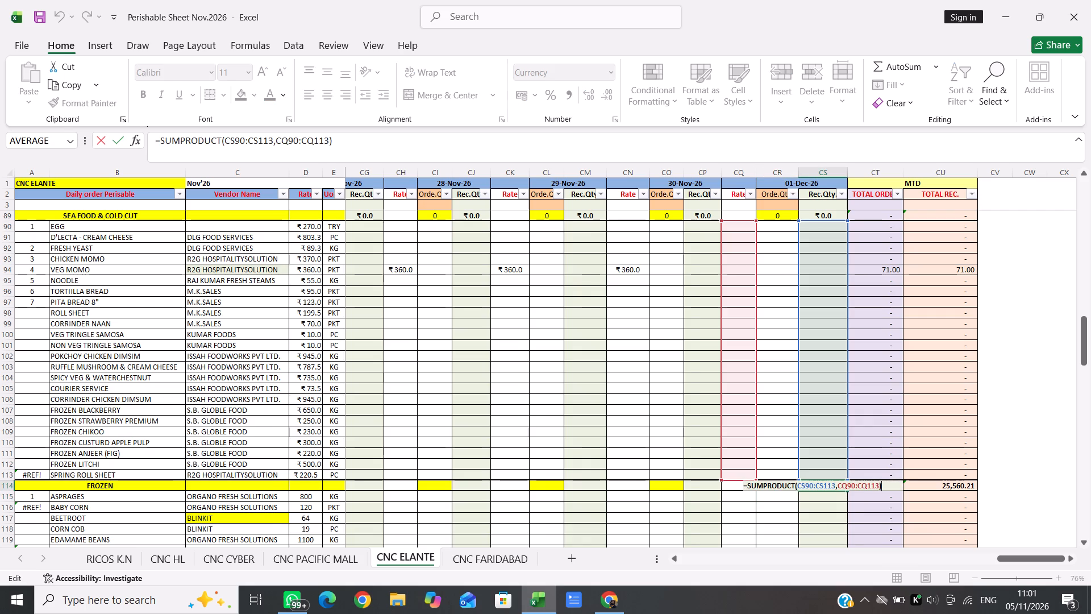
pyautogui.press('F2')
pyautogui.click(768, 415)
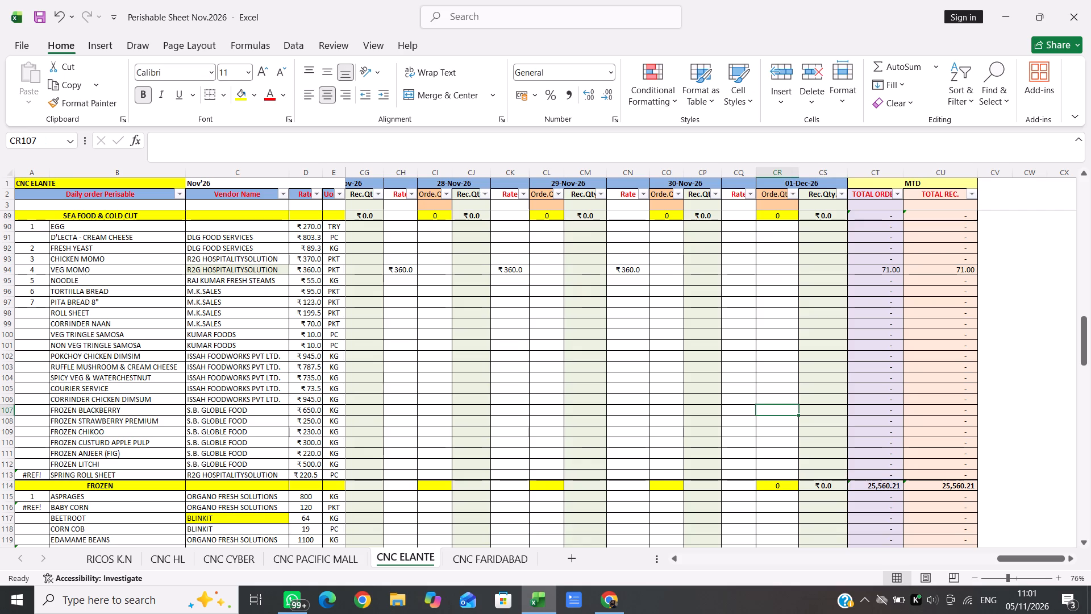
pyautogui.click(749, 484)
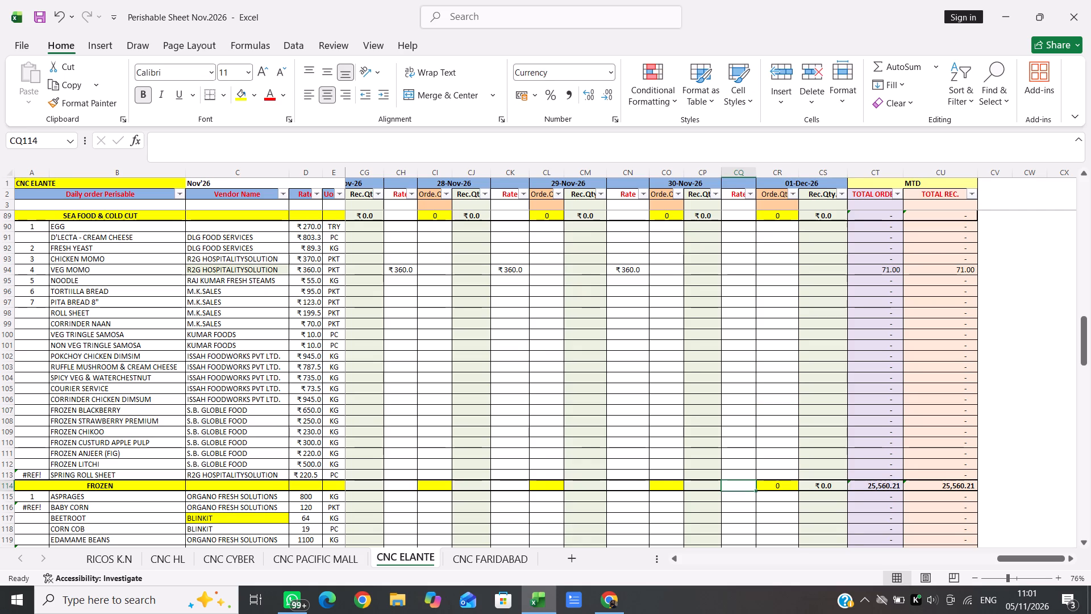
pyautogui.click(767, 484)
pyautogui.press('F2')
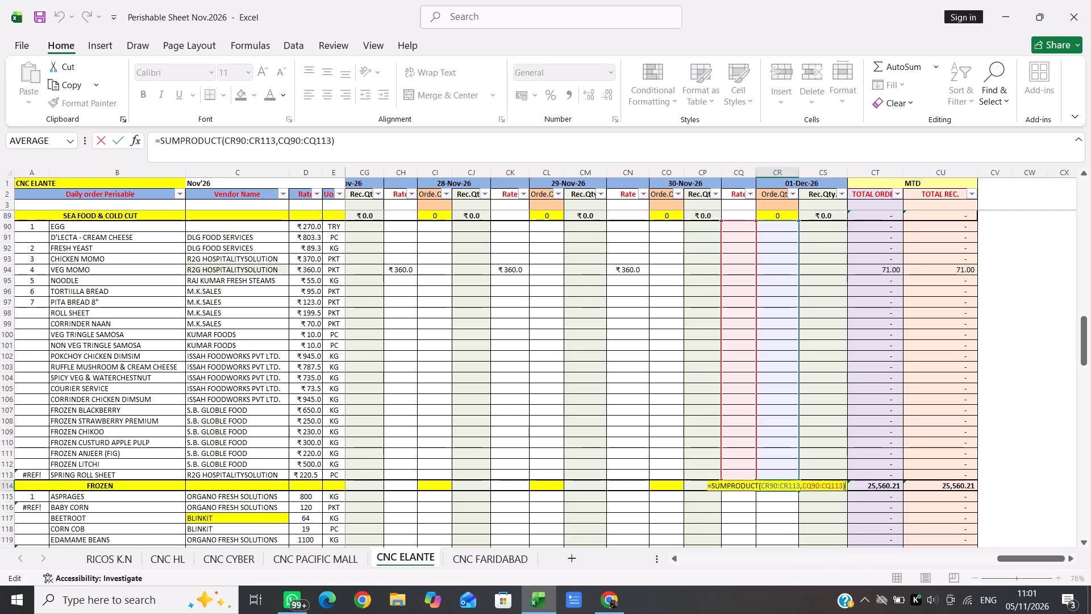
pyautogui.click(795, 406)
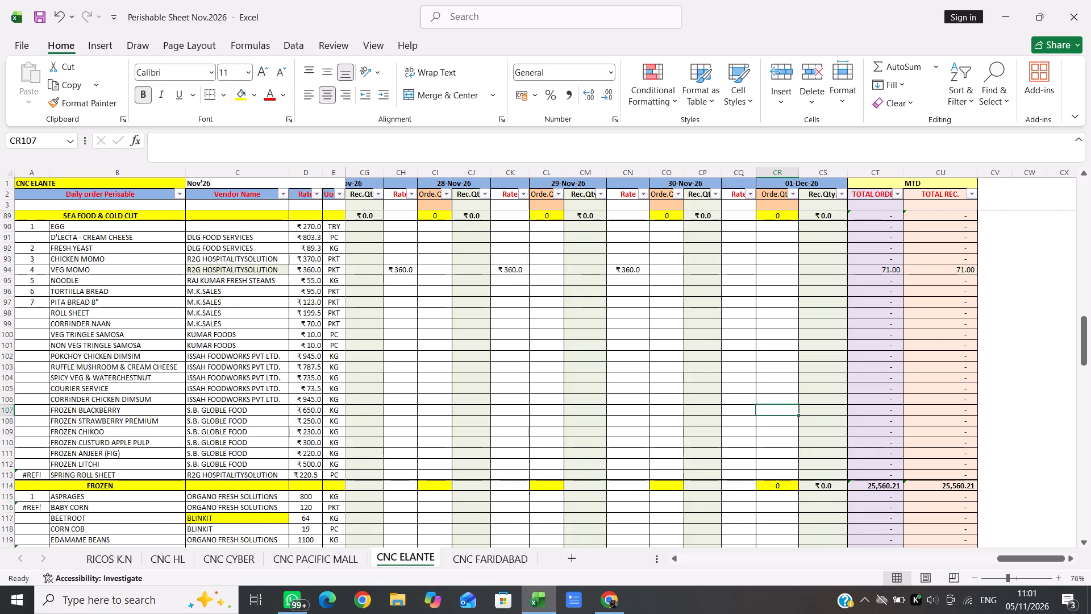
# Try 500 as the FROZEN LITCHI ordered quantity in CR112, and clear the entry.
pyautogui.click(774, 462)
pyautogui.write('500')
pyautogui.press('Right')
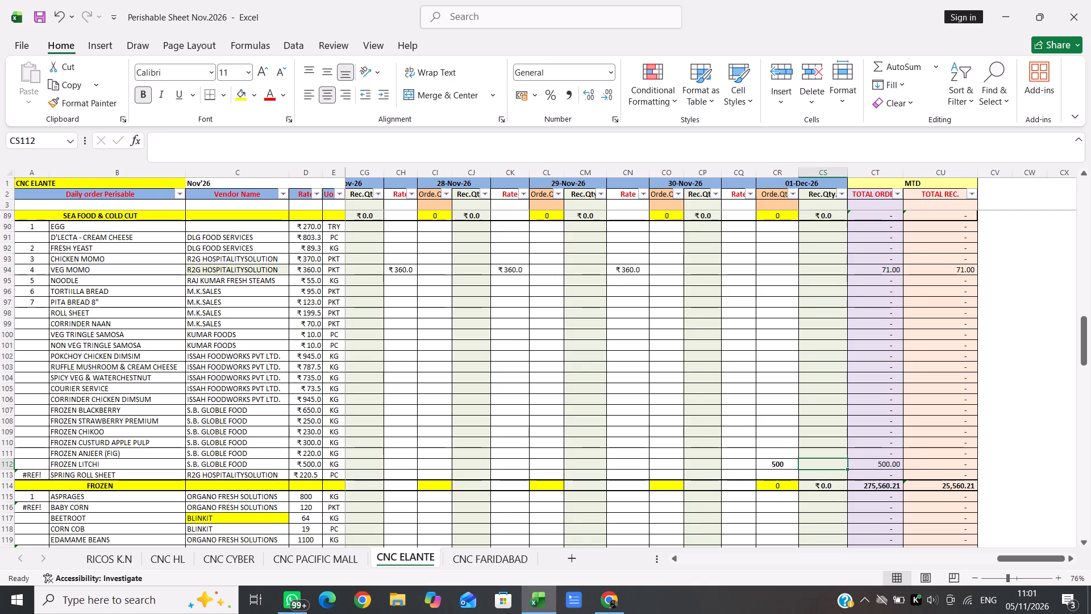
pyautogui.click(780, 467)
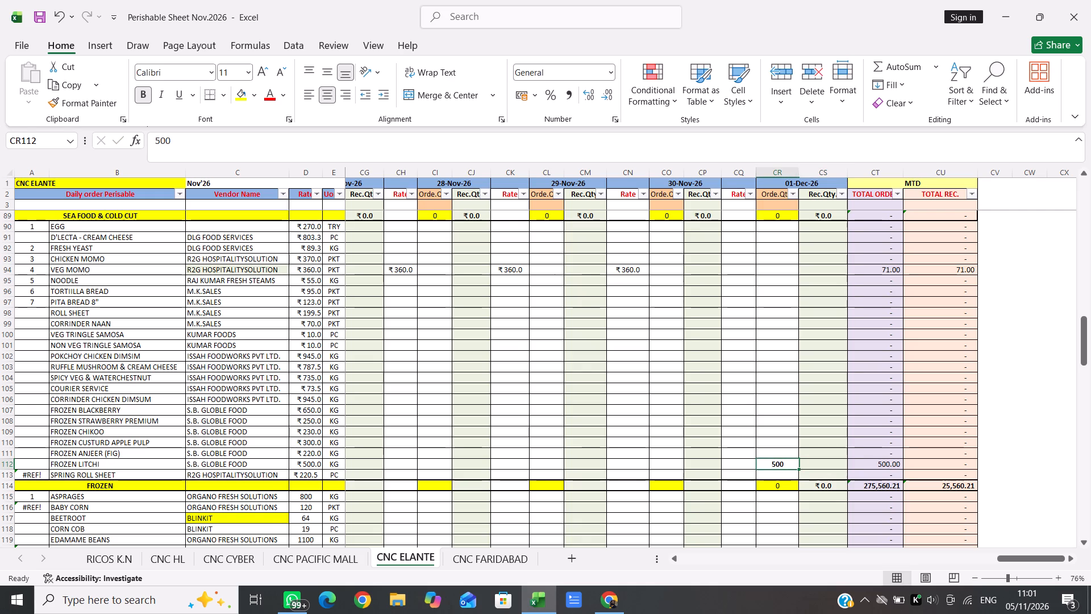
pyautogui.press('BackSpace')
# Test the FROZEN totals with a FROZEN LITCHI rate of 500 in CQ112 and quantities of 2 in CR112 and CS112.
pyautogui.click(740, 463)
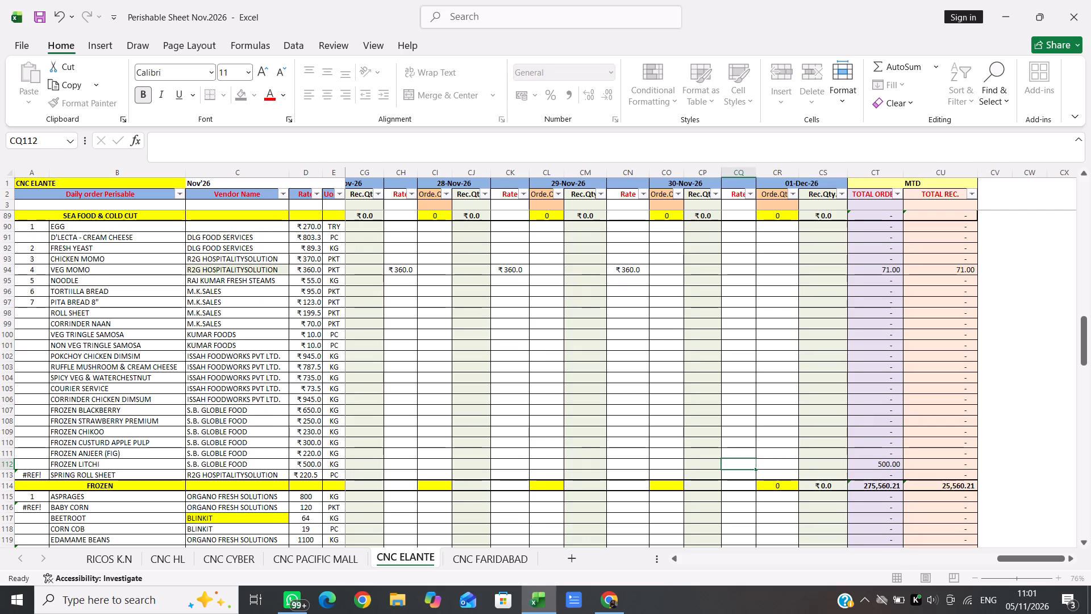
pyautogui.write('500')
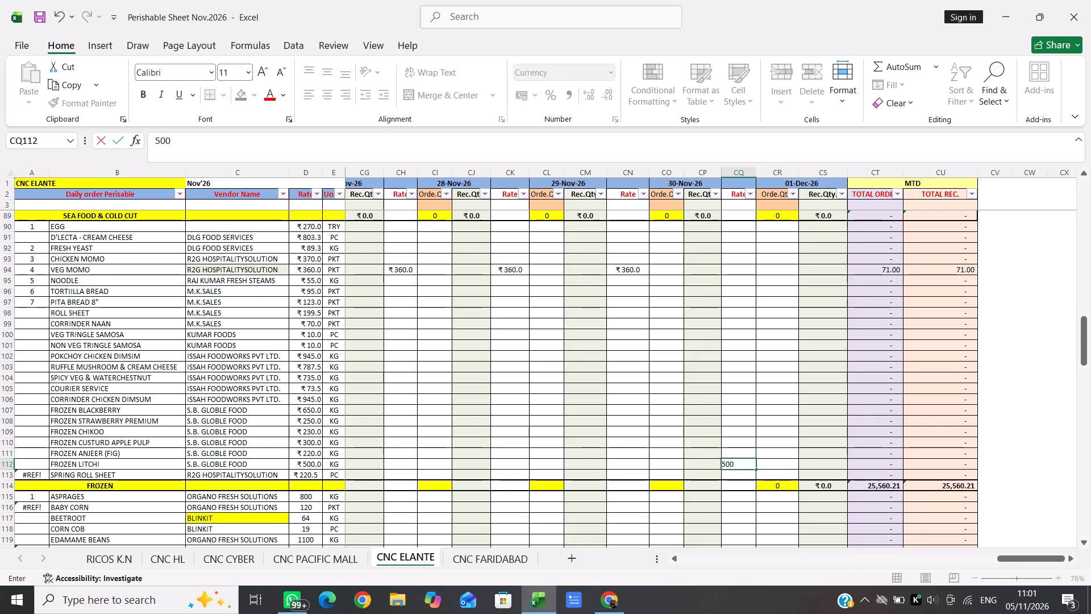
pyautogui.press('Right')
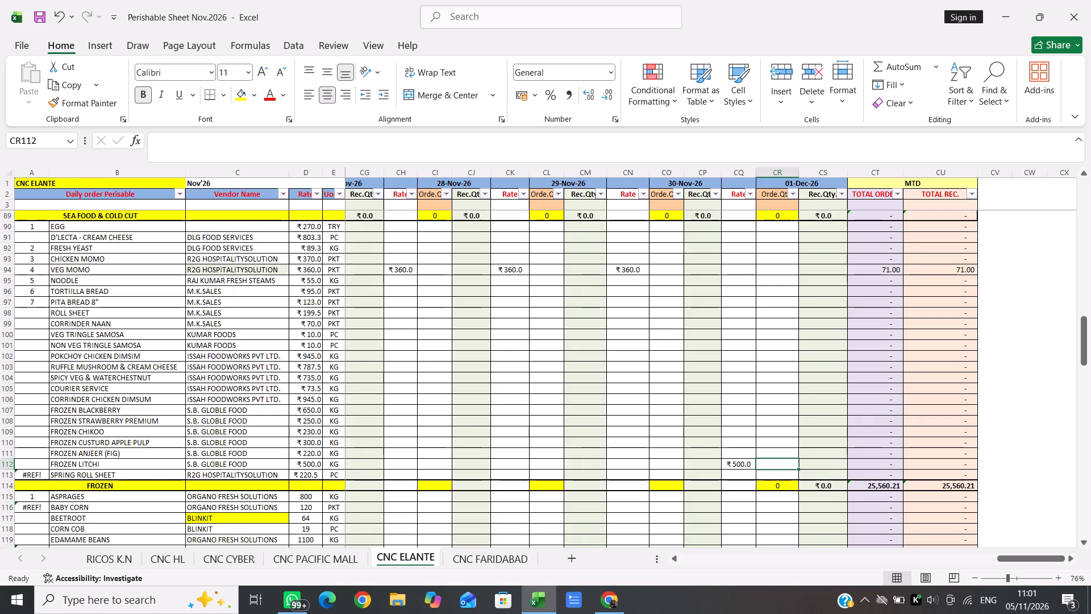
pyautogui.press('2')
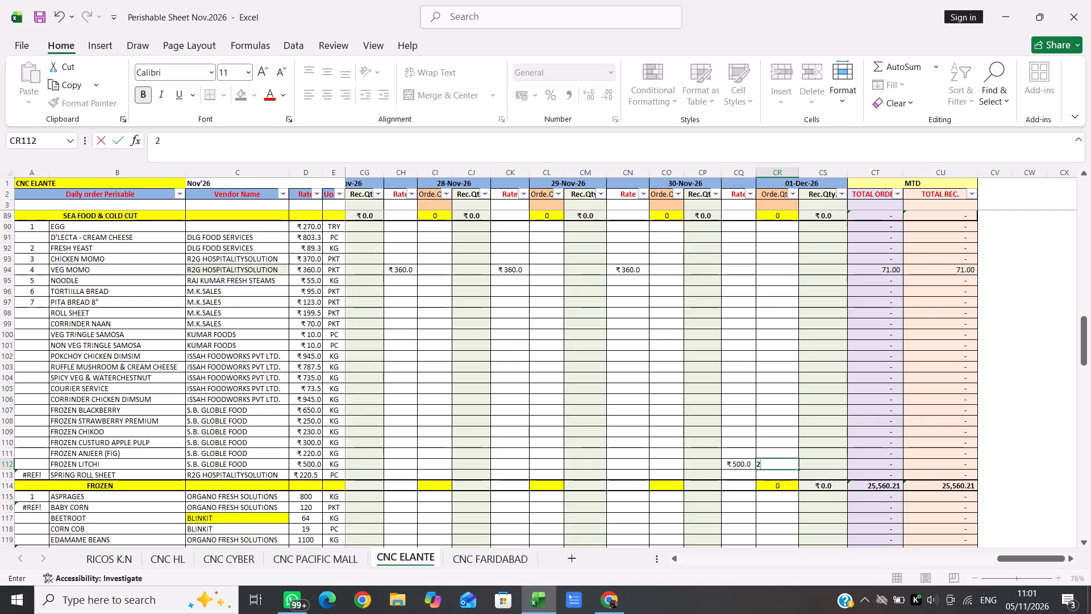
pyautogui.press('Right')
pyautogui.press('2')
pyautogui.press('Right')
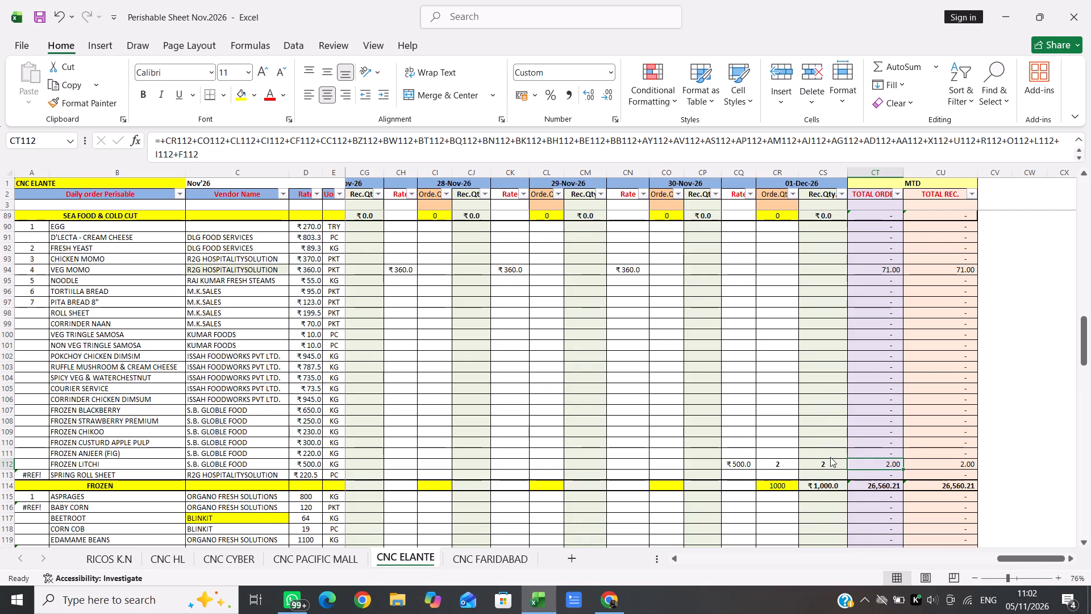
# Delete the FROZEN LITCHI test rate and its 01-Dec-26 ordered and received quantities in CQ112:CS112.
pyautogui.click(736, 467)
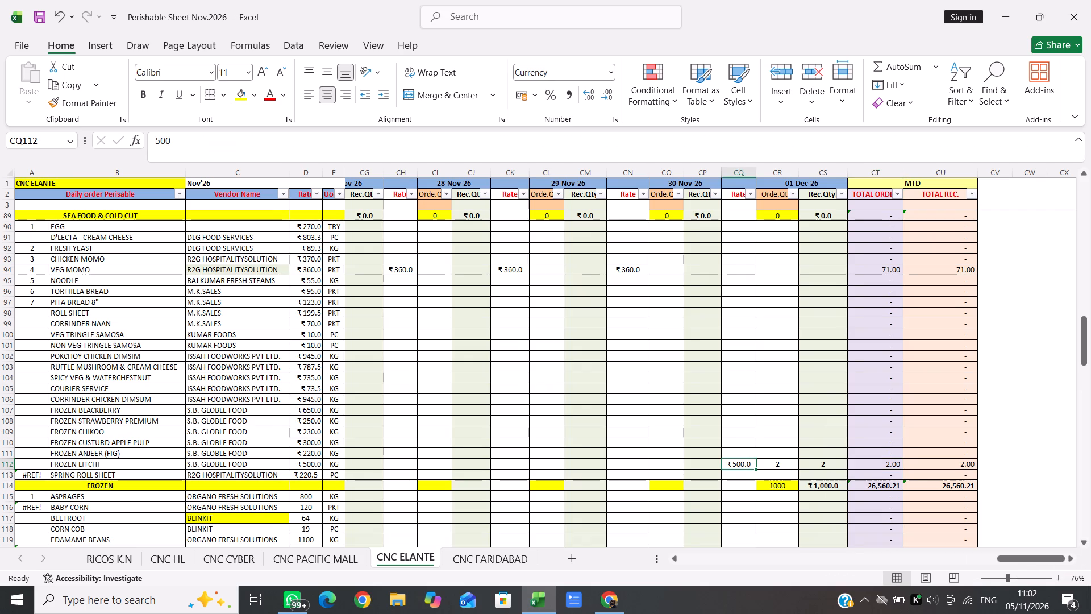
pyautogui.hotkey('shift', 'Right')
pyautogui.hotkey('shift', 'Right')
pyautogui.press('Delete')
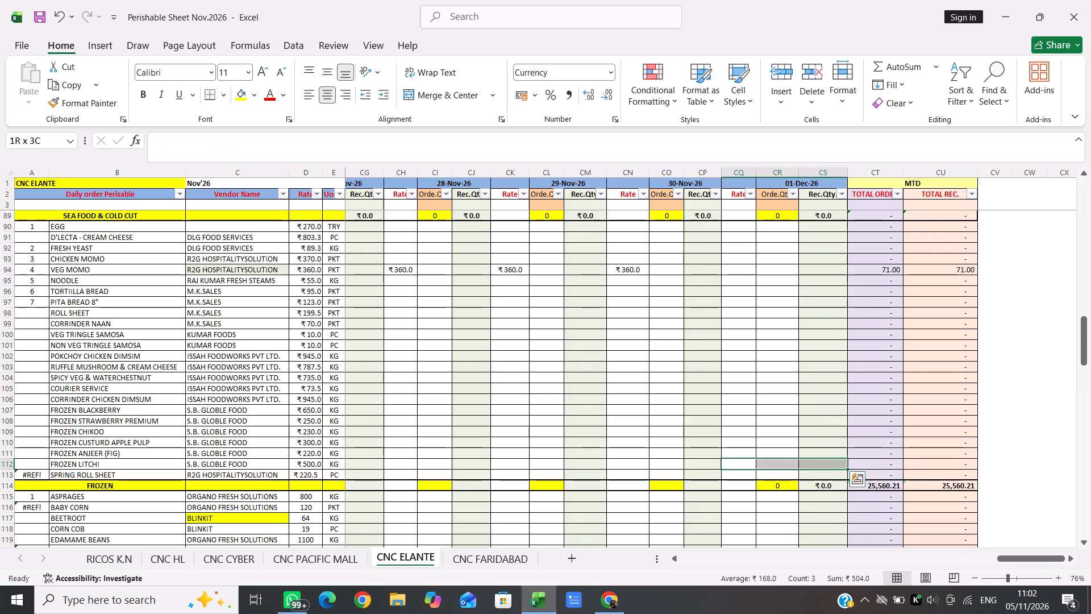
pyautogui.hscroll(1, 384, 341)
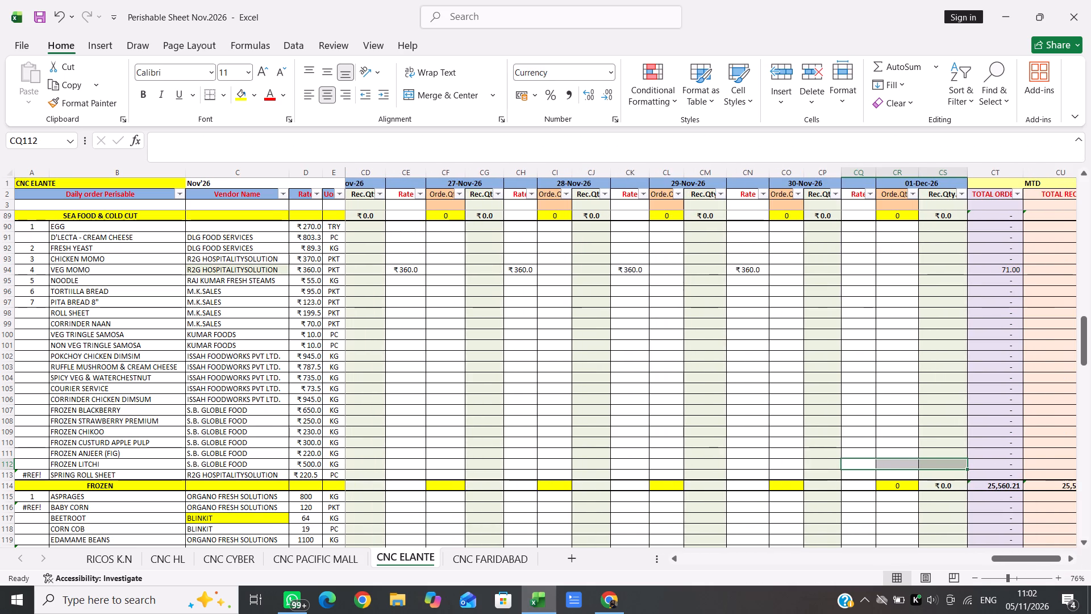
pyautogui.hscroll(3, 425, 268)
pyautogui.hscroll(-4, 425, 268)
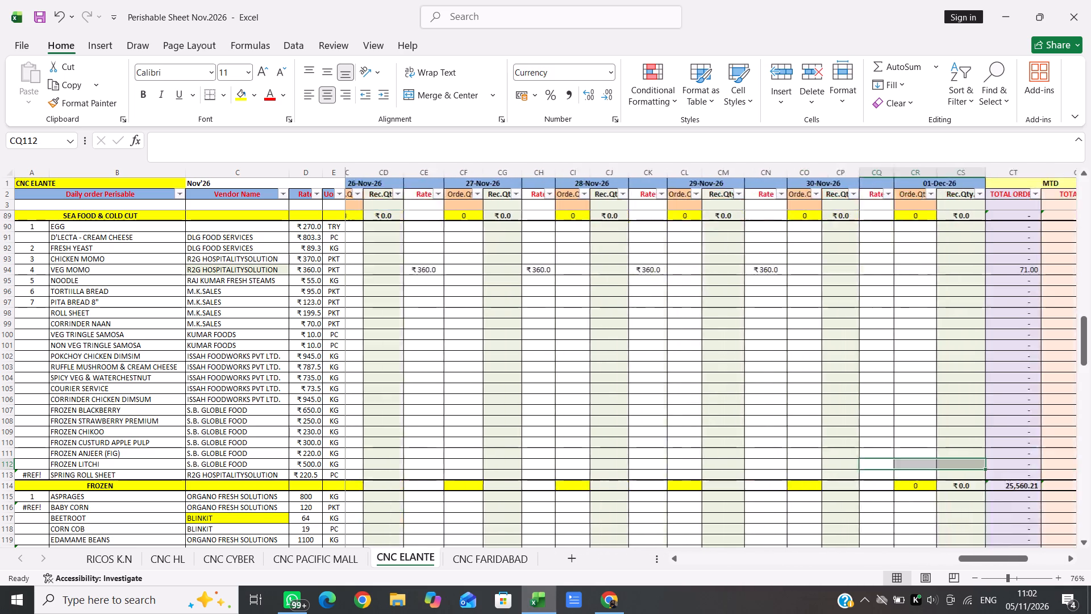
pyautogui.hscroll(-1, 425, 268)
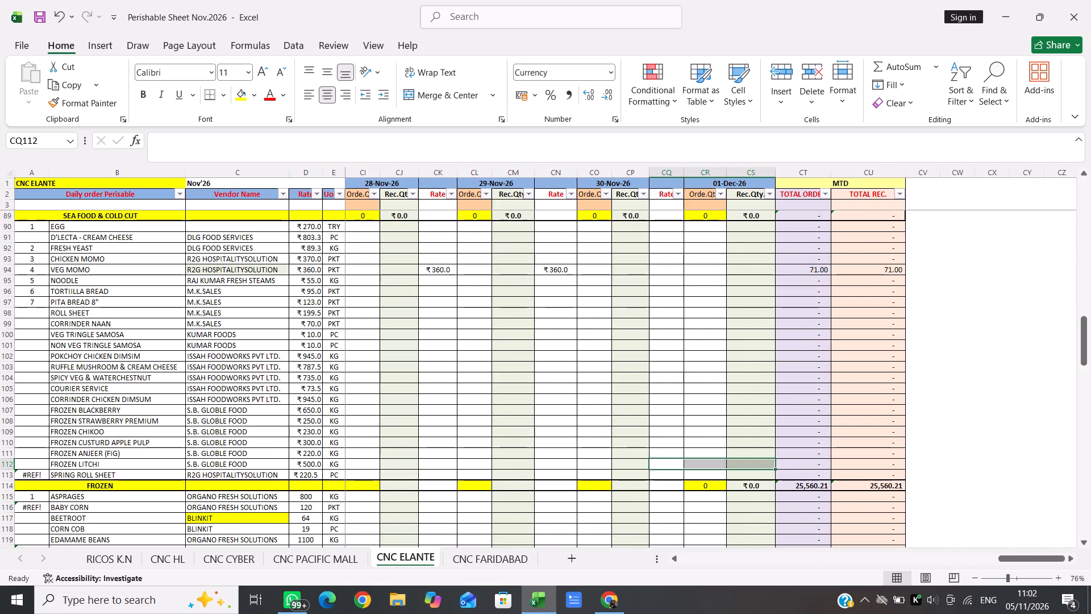
# Clear the VEG MOMO daily quantities and rates across F94:CO94, from 01-Nov-26 to the 30-Nov-26 ordered quantity.
pyautogui.click(578, 268)
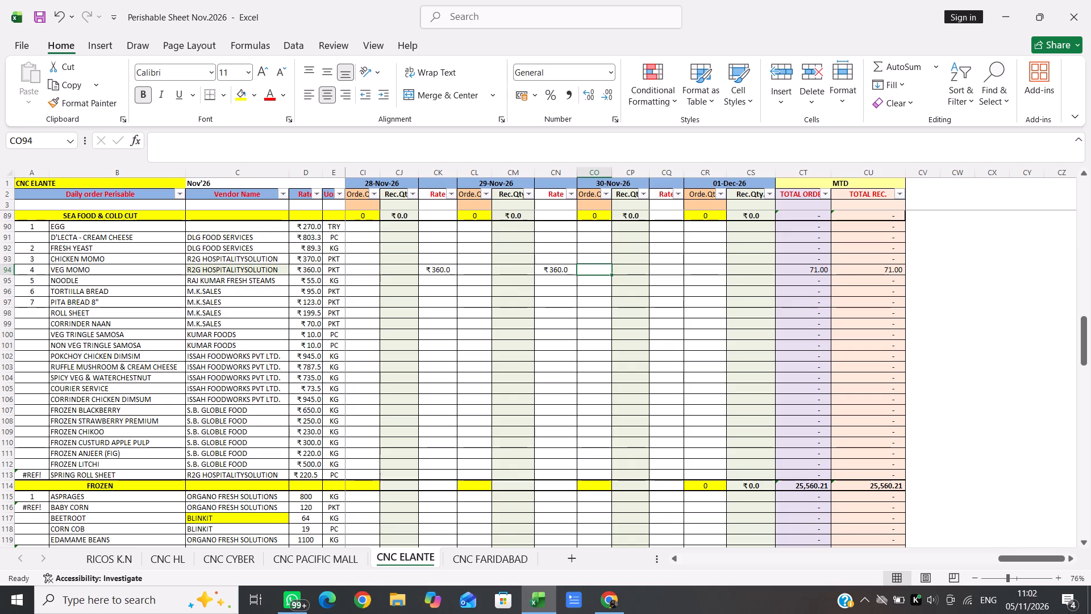
pyautogui.hotkey('shift', 'Left')
pyautogui.hotkey('shift', 'Left')
pyautogui.hotkey('shift', 'Left')
pyautogui.hotkey('shift', 'Left')
pyautogui.hotkey('shift', 'Left')
pyautogui.hotkey('shift', 'Left')
pyautogui.hotkey('shift', 'Left')
pyautogui.hotkey('shift', 'Left')
pyautogui.hotkey('shift', 'Left')
pyautogui.hotkey('shift', 'Left')
pyautogui.hotkey('shift', 'Left')
pyautogui.hotkey('shift', 'Left')
pyautogui.hotkey('shift', 'Left')
pyautogui.hotkey('shift', 'Left')
pyautogui.hotkey('shift', 'Left')
pyautogui.hotkey('shift', 'Left')
pyautogui.hotkey('shift', 'Left')
pyautogui.hotkey('shift', 'Left')
pyautogui.hotkey('shift', 'Left')
pyautogui.hotkey('shift', 'Left')
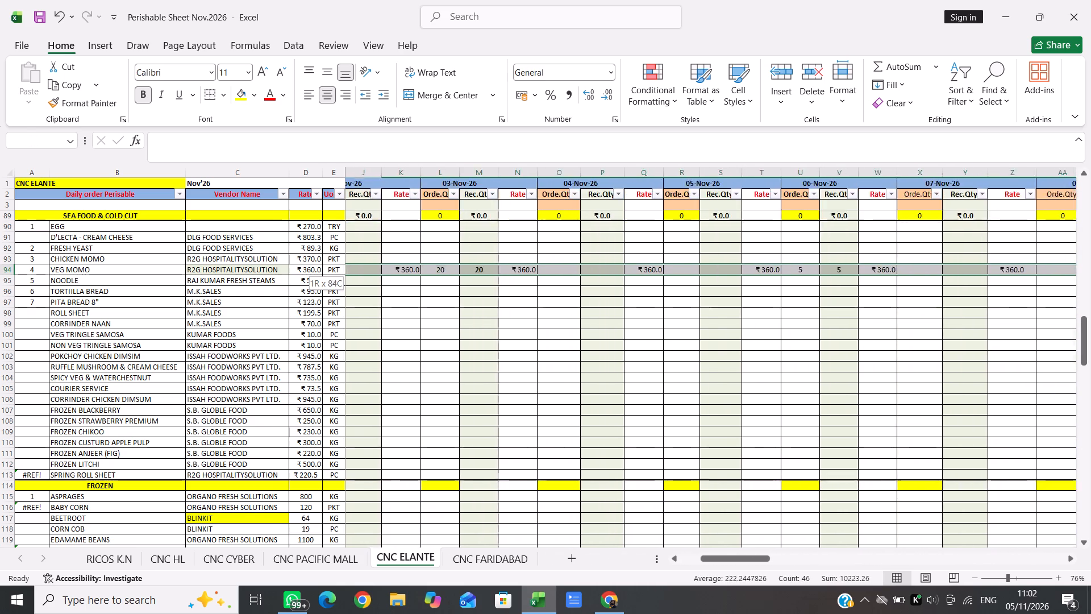
pyautogui.hotkey('shift', 'Right')
pyautogui.hotkey('shift', 'Right')
pyautogui.hotkey('shift', 'Right')
pyautogui.hotkey('shift', 'Right')
pyautogui.hotkey('shift', 'Right')
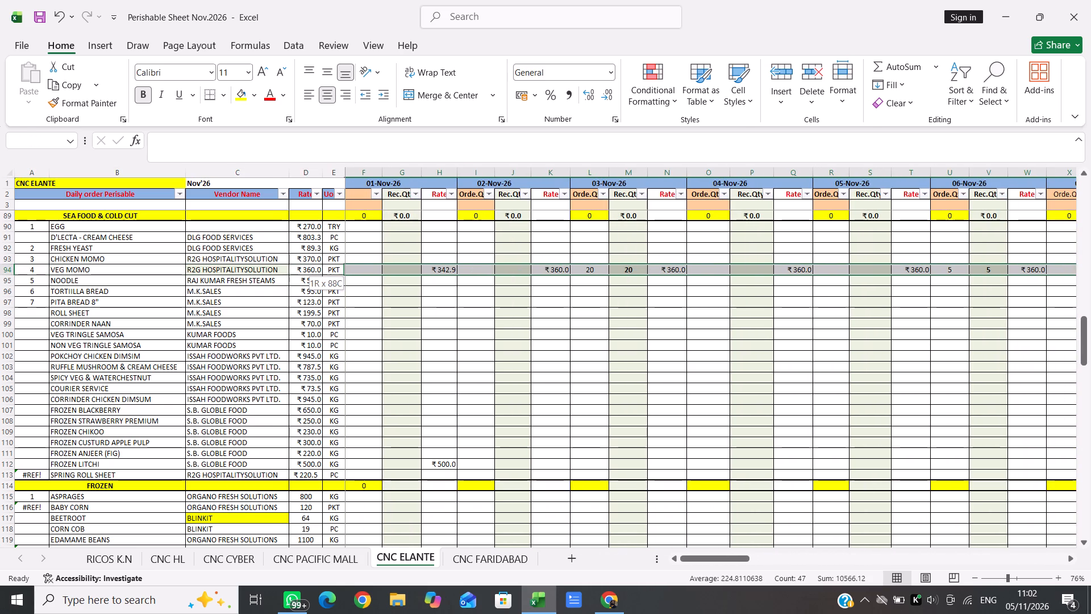
pyautogui.press('Delete')
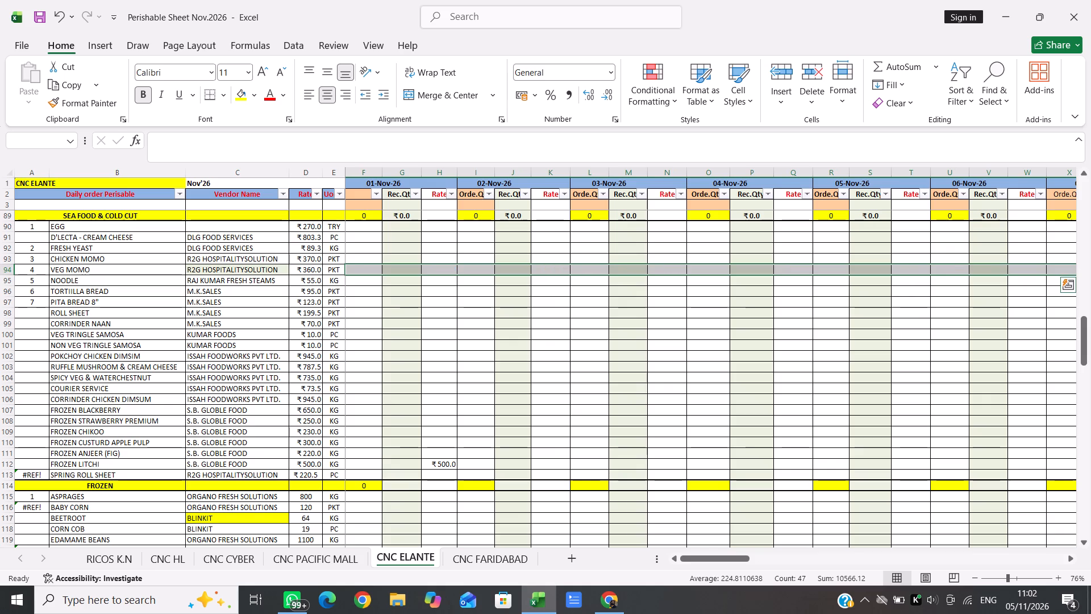
# Delete the FROZEN LITCHI rate entry in H112.
pyautogui.click(451, 463)
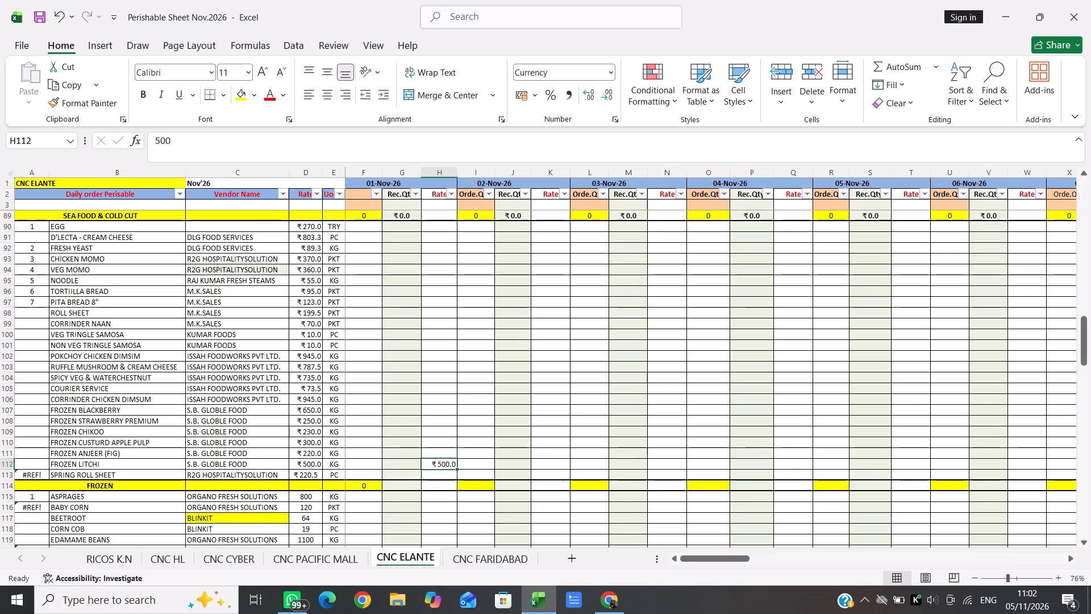
pyautogui.press('Delete')
# Enter the FROZEN 01-Nov-26 received total in G114 as a SUMPRODUCT of G90:G113 and D90:D113.
pyautogui.hscroll(1, 451, 463)
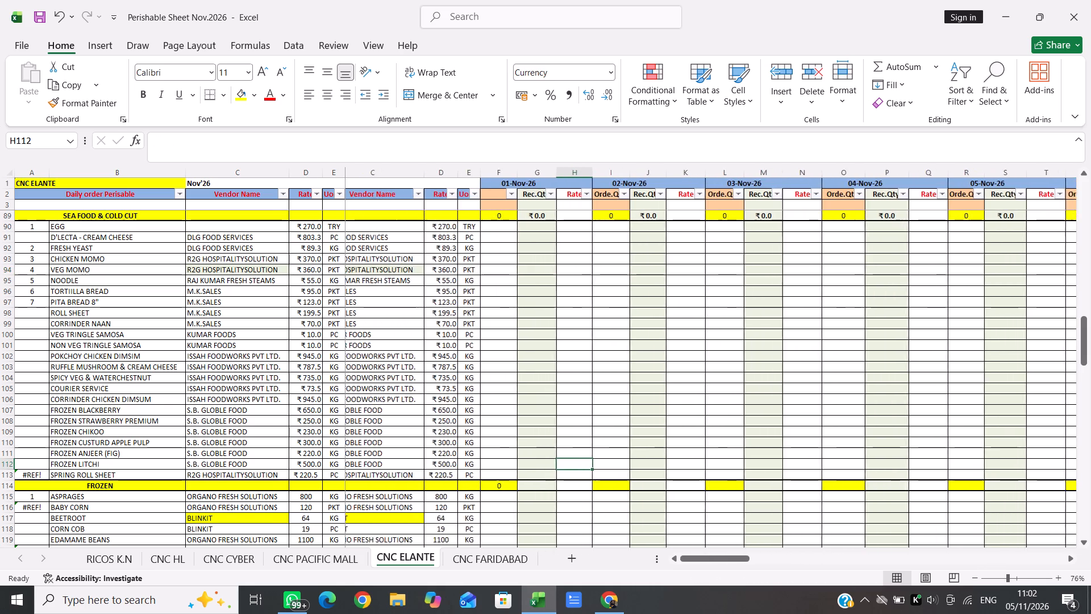
pyautogui.hscroll(1, 451, 463)
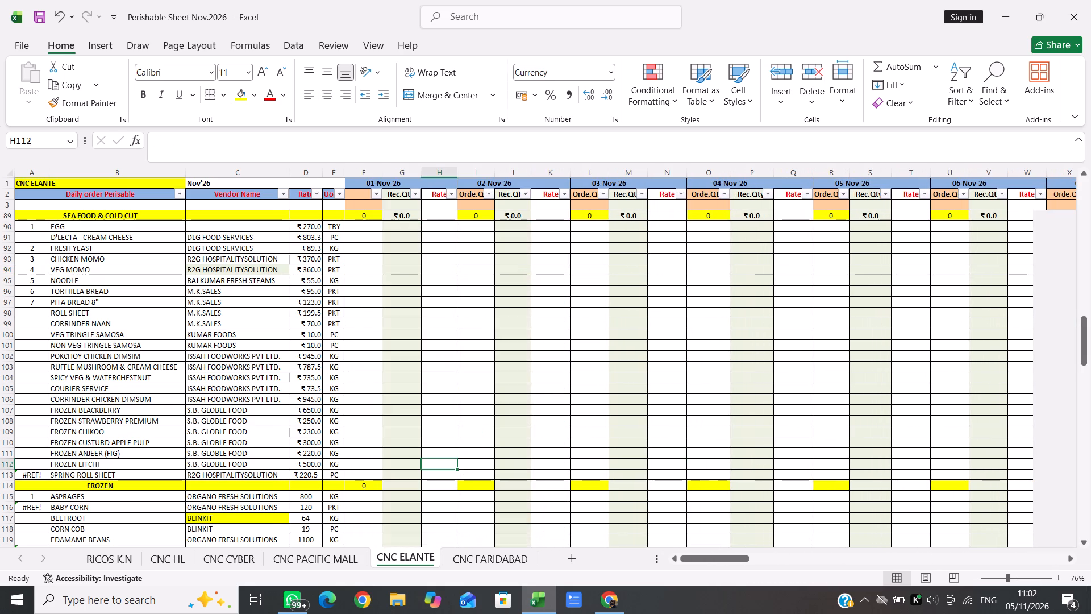
pyautogui.click(402, 484)
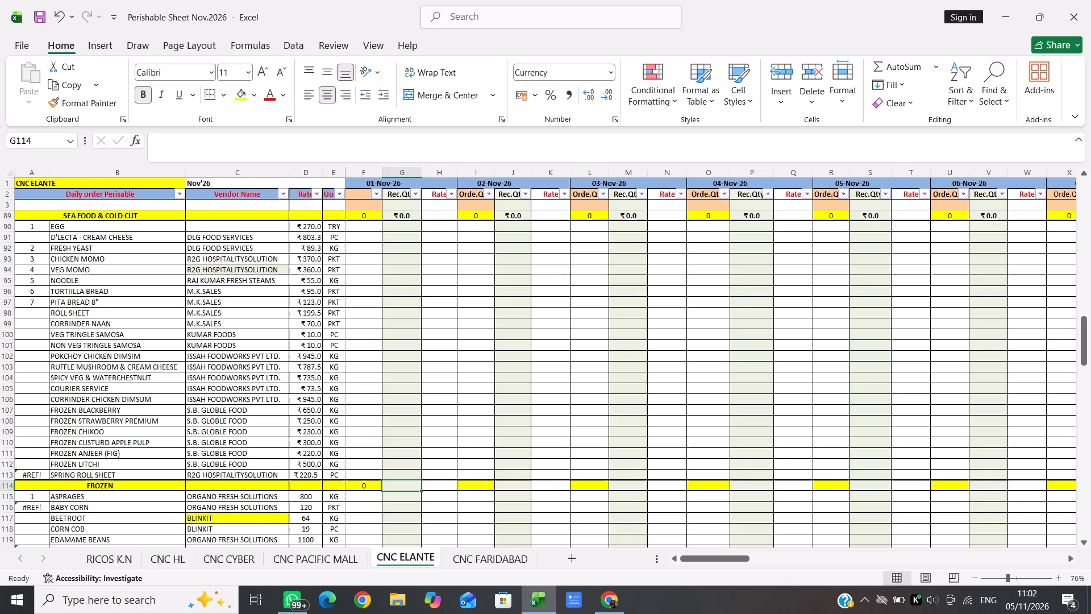
pyautogui.press('=')
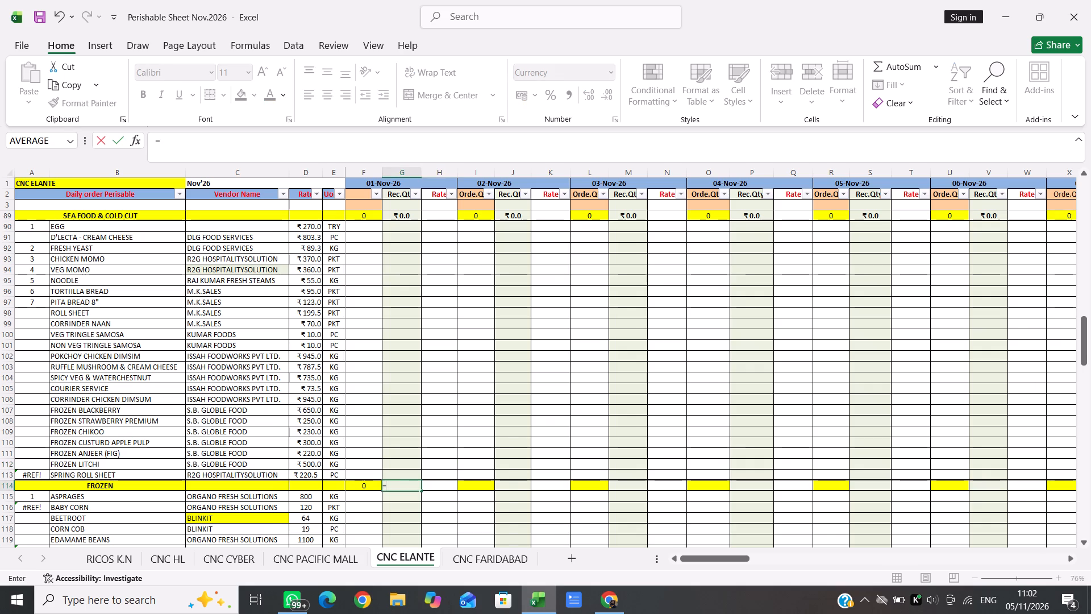
pyautogui.write('su')
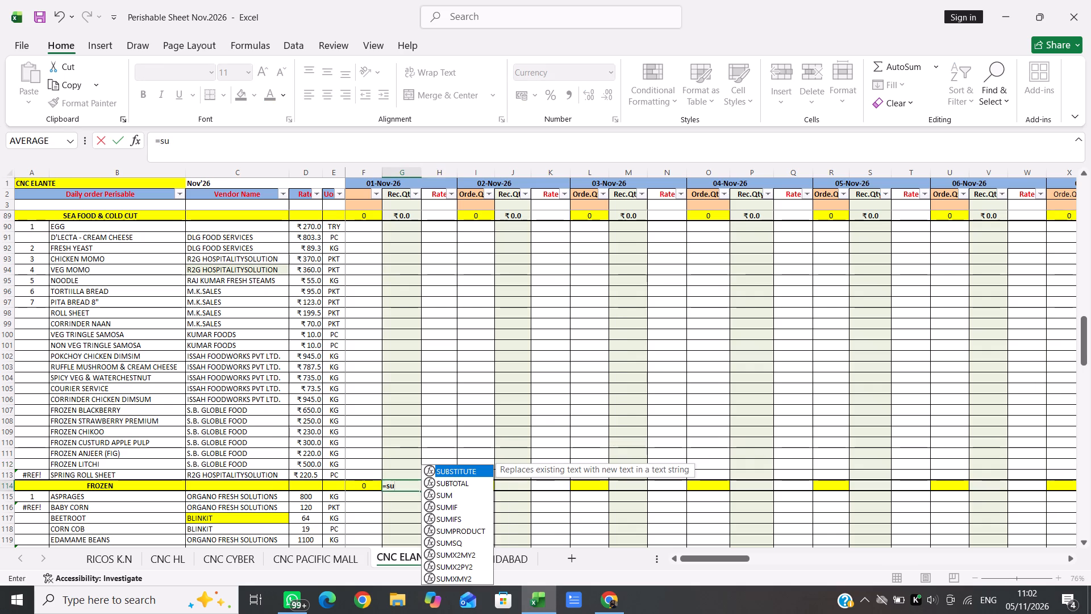
pyautogui.write('mp')
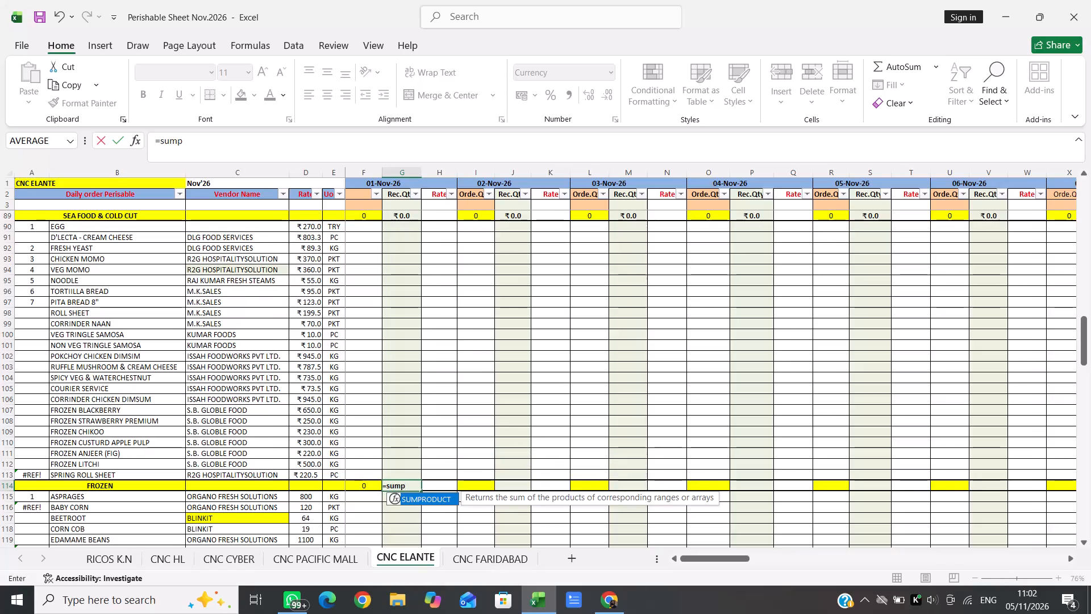
pyautogui.write('rodu')
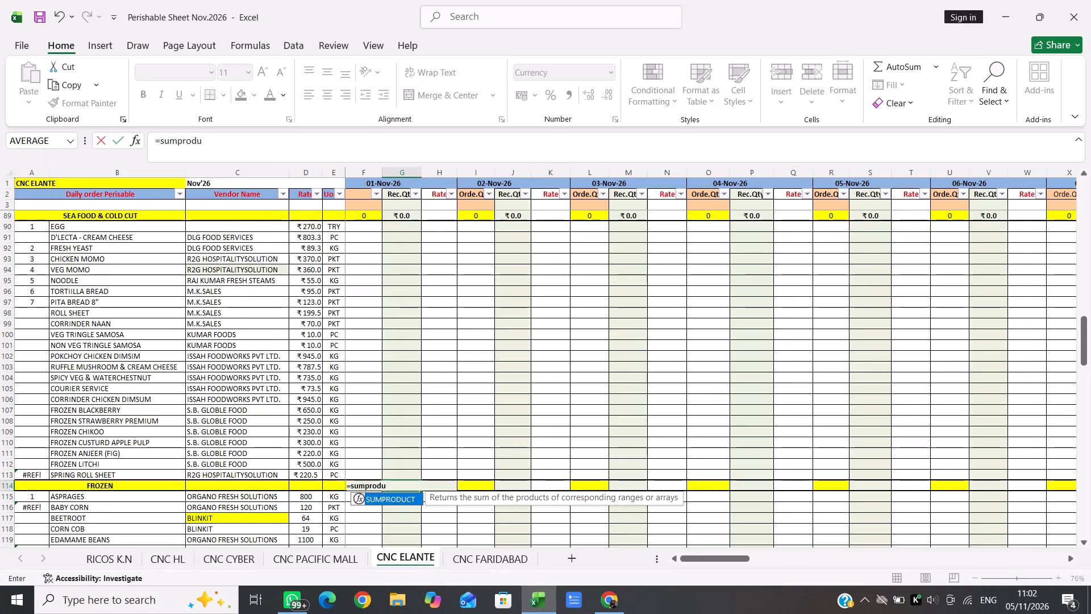
pyautogui.write('ct')
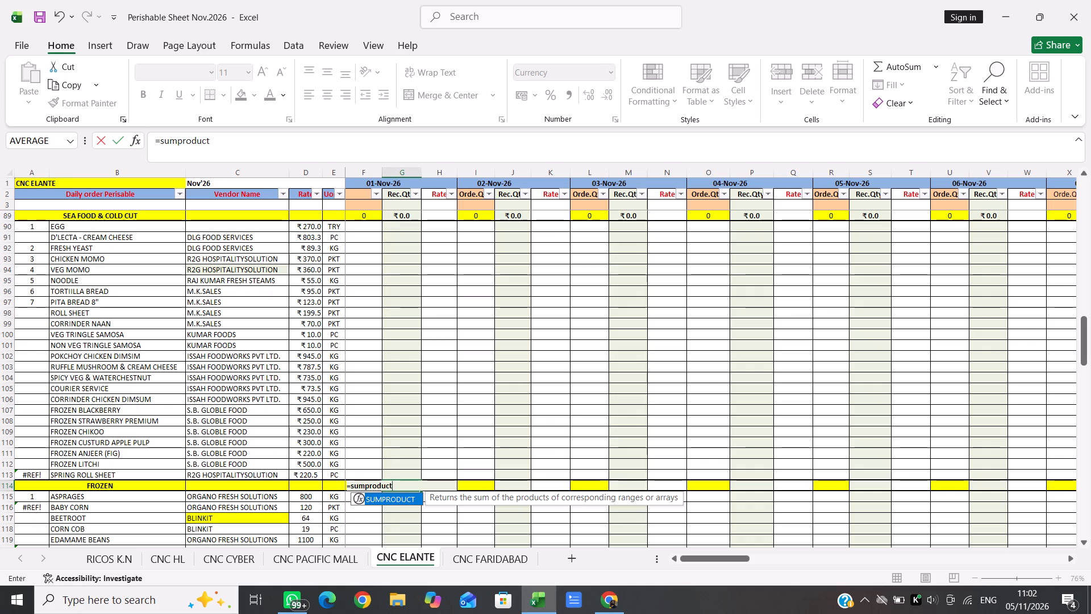
pyautogui.hotkey('shift', '(')
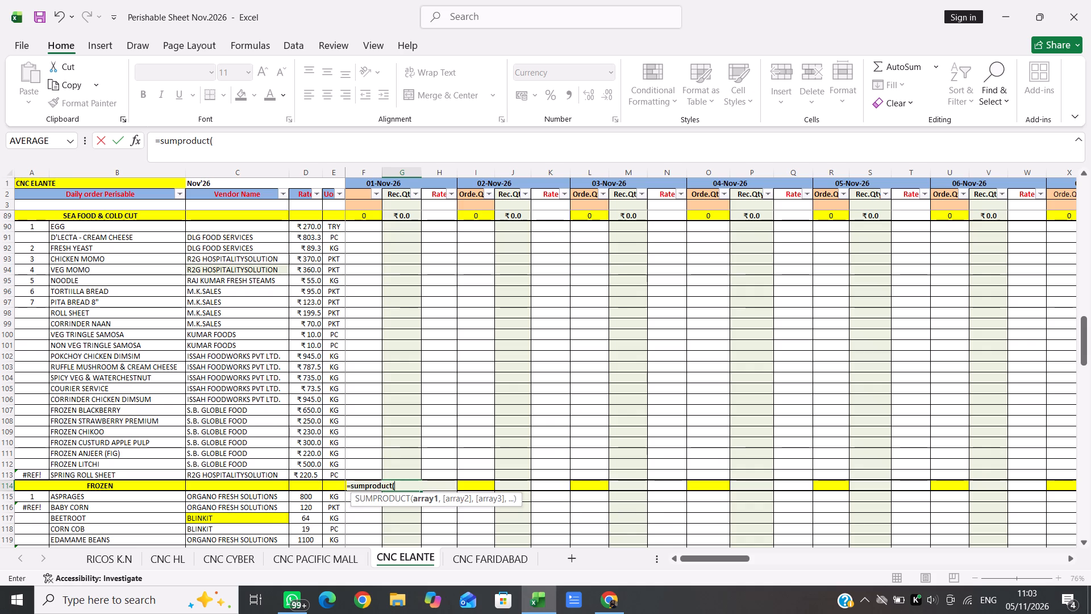
pyautogui.click(406, 227)
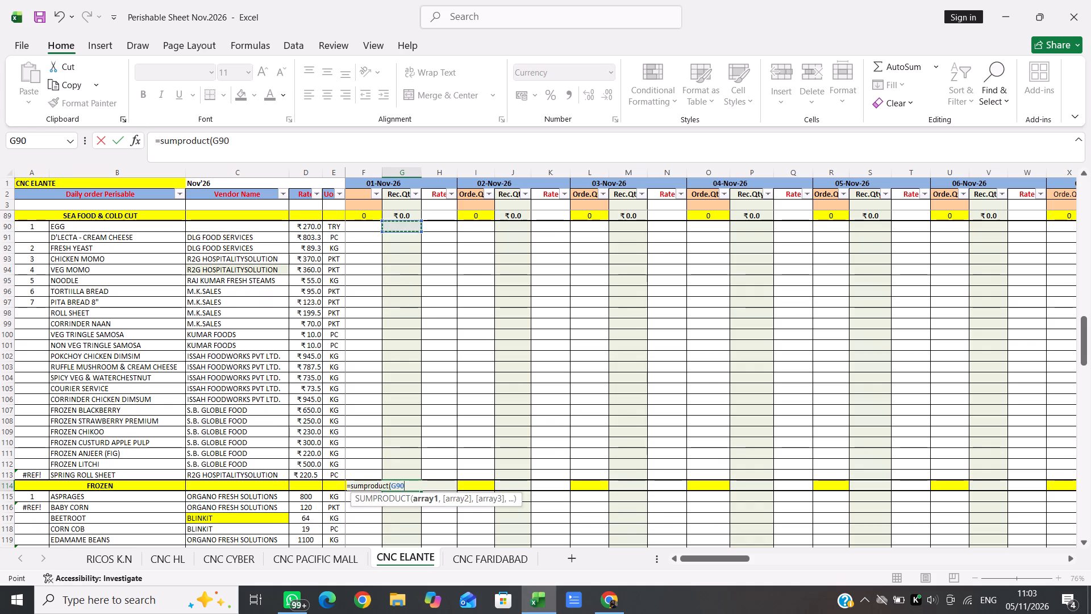
pyautogui.hotkey('shift', 'Down')
pyautogui.hotkey('shift', 'Down')
pyautogui.hotkey('shift', 'Down')
pyautogui.hotkey('shift', 'Down')
pyautogui.hotkey('shift', 'Down')
pyautogui.hotkey('shift', 'Down')
pyautogui.hotkey('shift', 'Down')
pyautogui.hotkey('shift', 'Down')
pyautogui.hotkey('shift', 'Down')
pyautogui.hotkey('shift', 'Down')
pyautogui.hotkey('shift', 'Down')
pyautogui.hotkey('shift', 'Down')
pyautogui.hotkey('shift', 'Down')
pyautogui.hotkey('shift', 'Down')
pyautogui.hotkey('shift', 'Down')
pyautogui.hotkey('shift', 'Down')
pyautogui.hotkey('shift', 'Down')
pyautogui.hotkey('shift', 'Down')
pyautogui.hotkey('shift', 'Down')
pyautogui.hotkey('shift', 'Down')
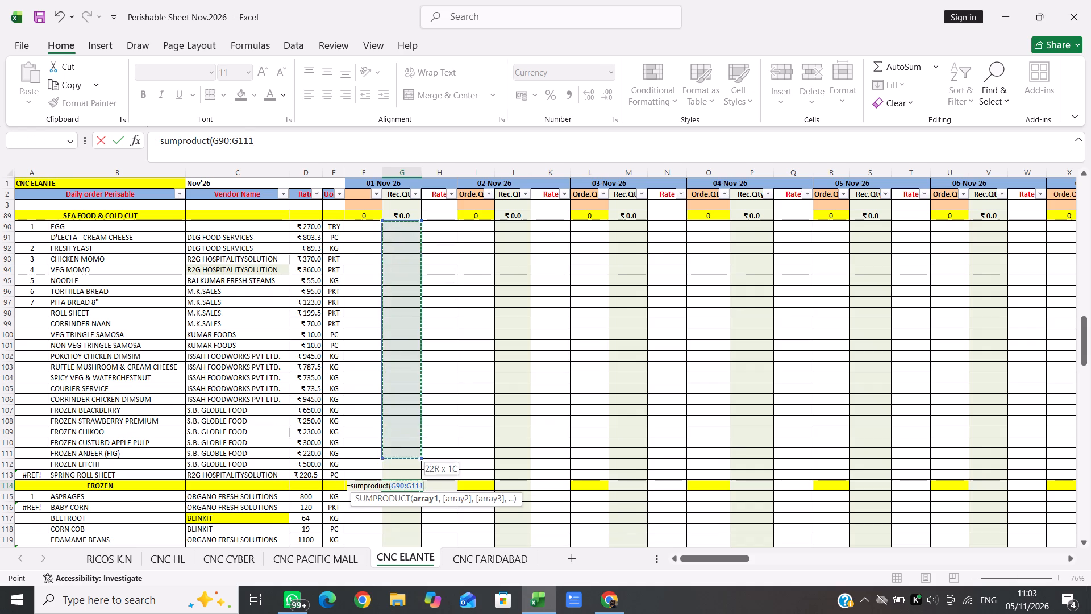
pyautogui.hotkey('shift', 'Down')
pyautogui.hotkey('shift', 'Down')
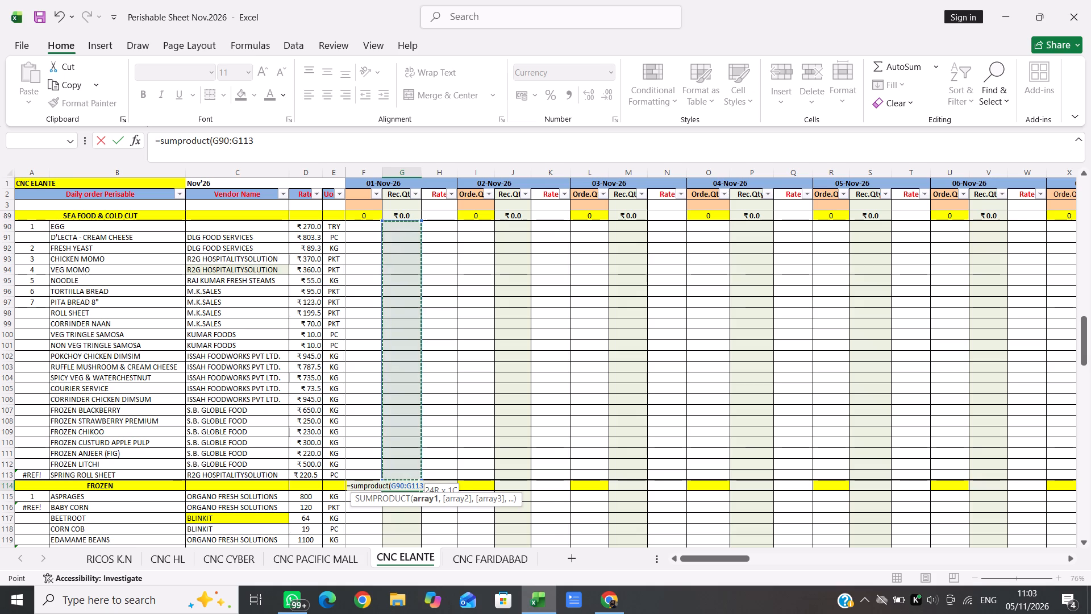
pyautogui.press(',')
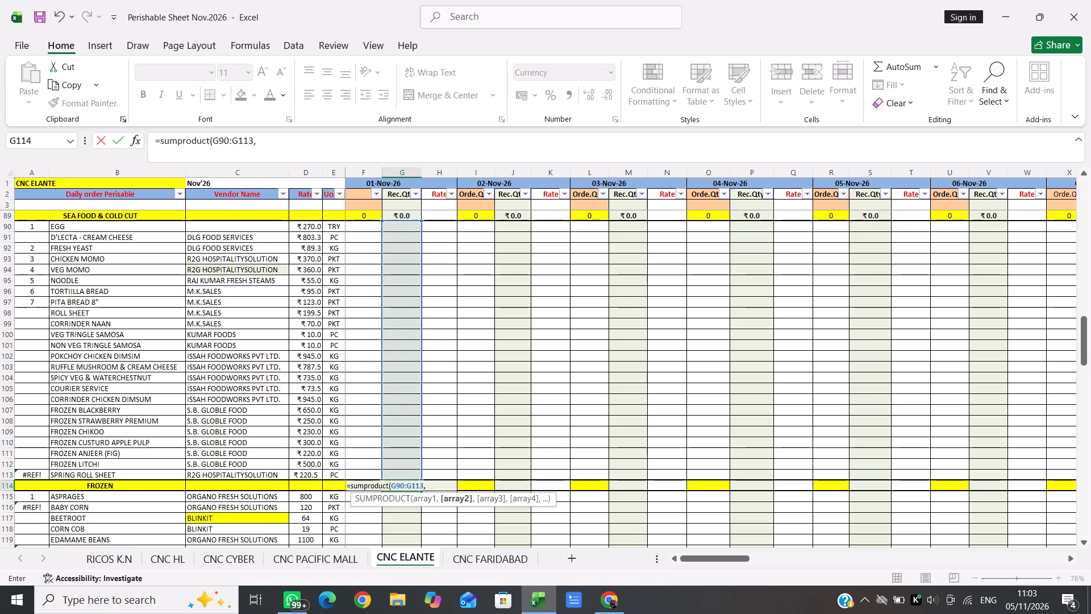
pyautogui.click(308, 227)
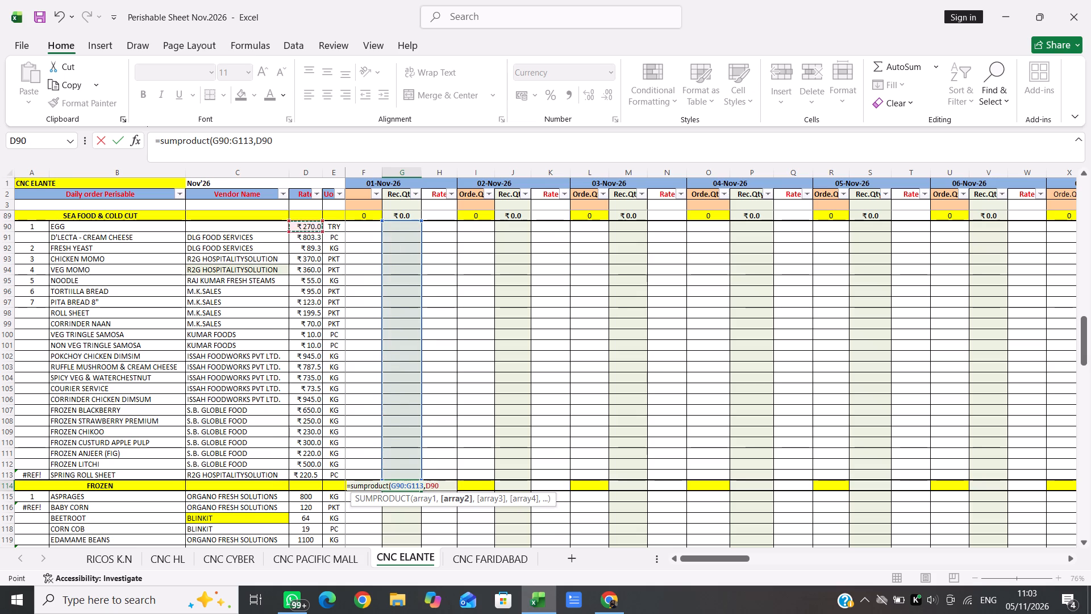
pyautogui.hotkey('shift', 'Down')
pyautogui.hotkey('shift', 'Down')
pyautogui.hotkey('shift', 'Down')
pyautogui.hotkey('shift', 'Down')
pyautogui.hotkey('shift', 'Down')
pyautogui.hotkey('shift', 'Down')
pyautogui.hotkey('shift', 'Down')
pyautogui.hotkey('shift', 'Down')
pyautogui.hotkey('shift', 'Down')
pyautogui.hotkey('shift', 'Down')
pyautogui.hotkey('shift', 'Down')
pyautogui.hotkey('shift', 'Down')
pyautogui.hotkey('shift', 'Down')
pyautogui.hotkey('shift', 'Down')
pyautogui.hotkey('shift', 'Down')
pyautogui.hotkey('shift', 'Down')
pyautogui.hotkey('shift', 'Down')
pyautogui.hotkey('shift', 'Down')
pyautogui.hotkey('shift', 'Down')
pyautogui.hotkey('shift', 'Down')
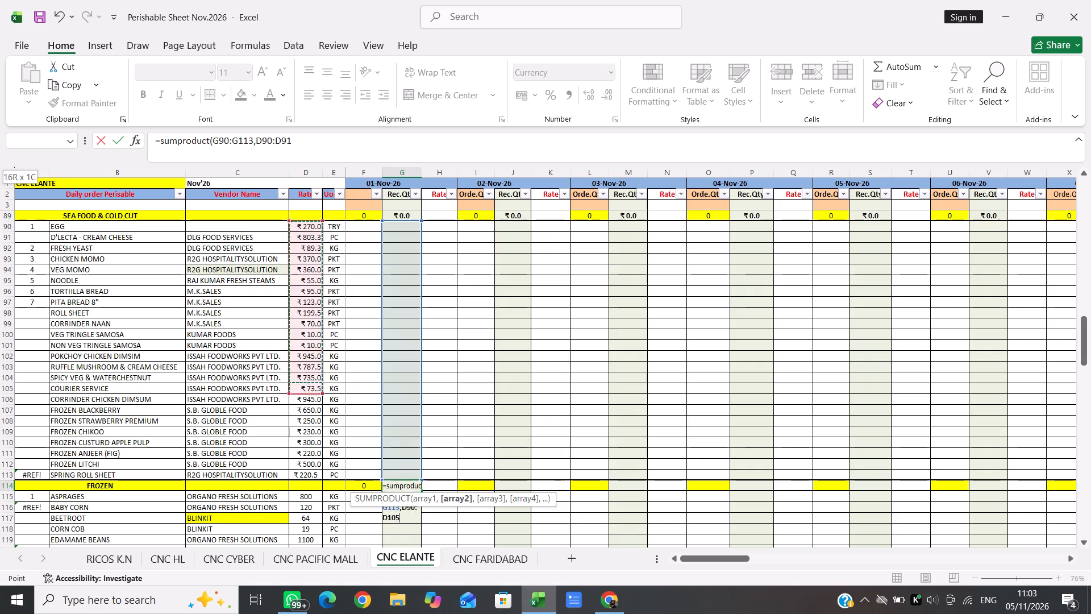
pyautogui.hotkey('shift', 'Down')
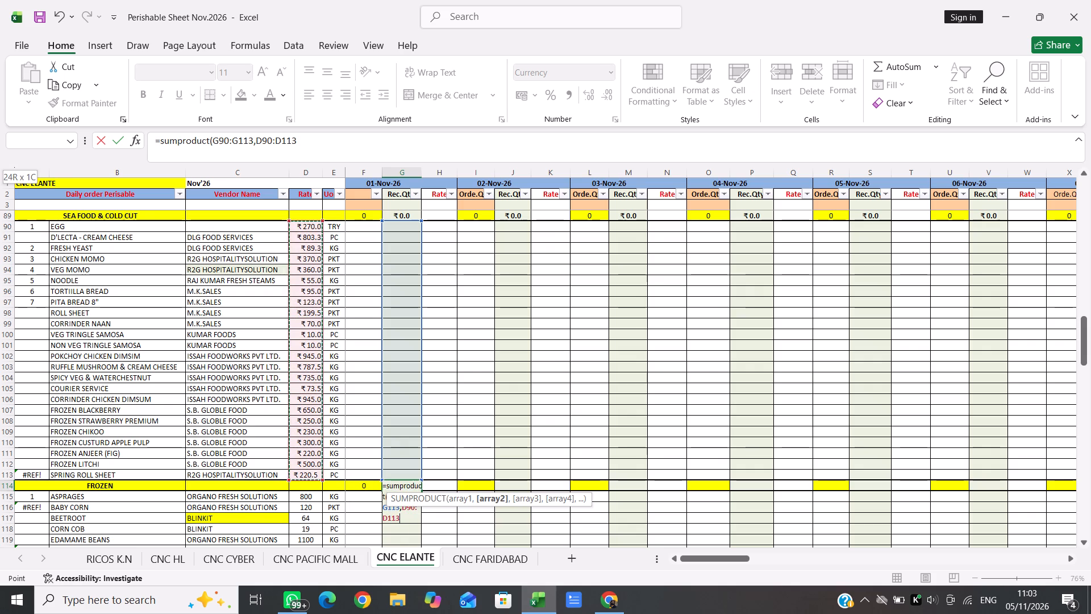
pyautogui.press('Return')
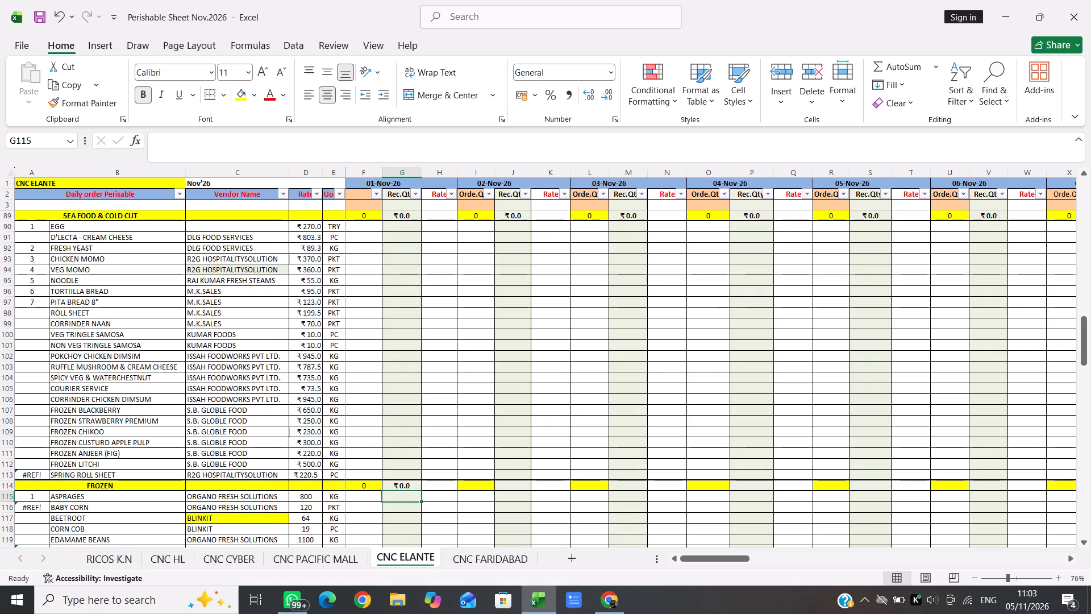
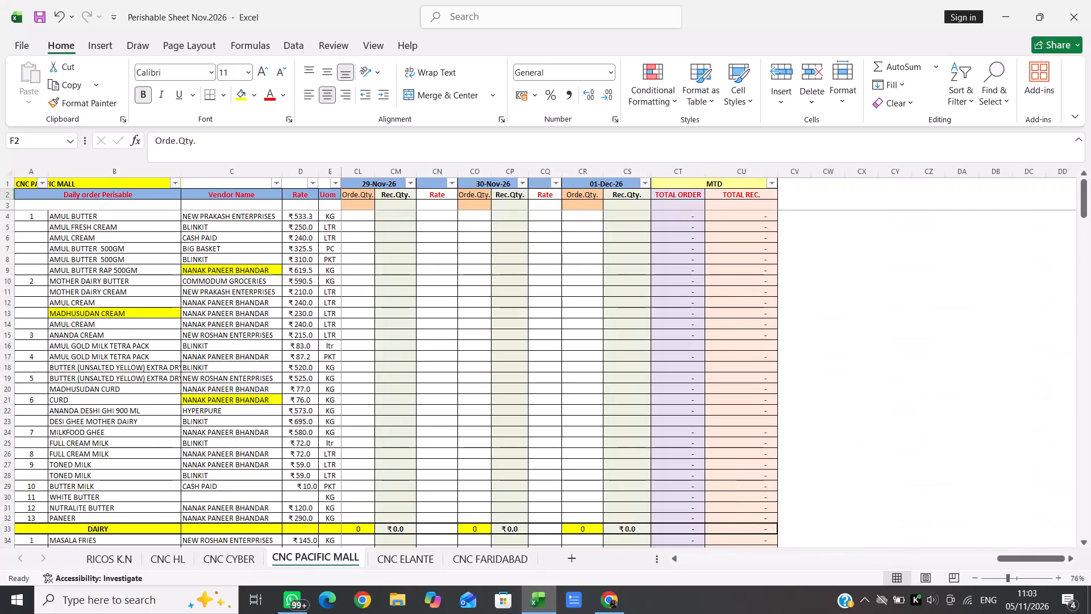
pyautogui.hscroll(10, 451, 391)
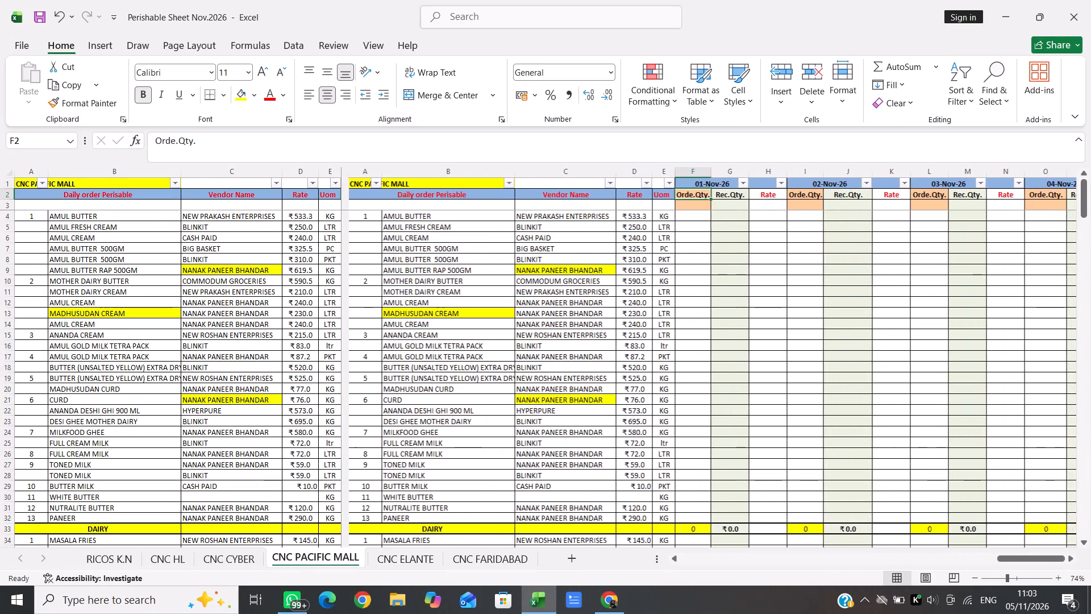
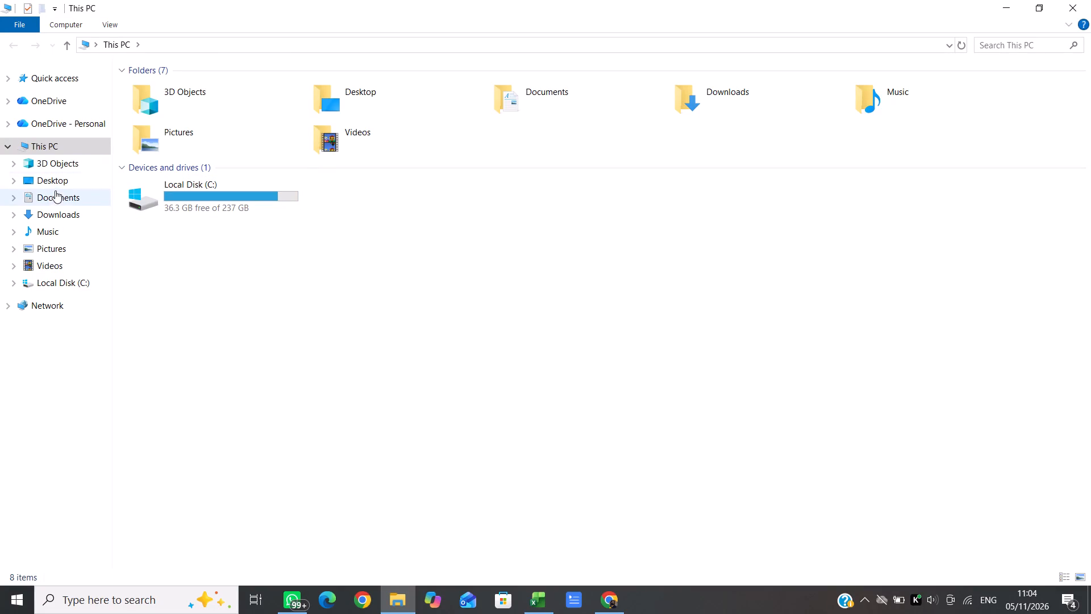
# Open the "Perishable Sheet Oct2026 - Copy - Copy" workbook from the Downloads folder.
pyautogui.click(59, 208)
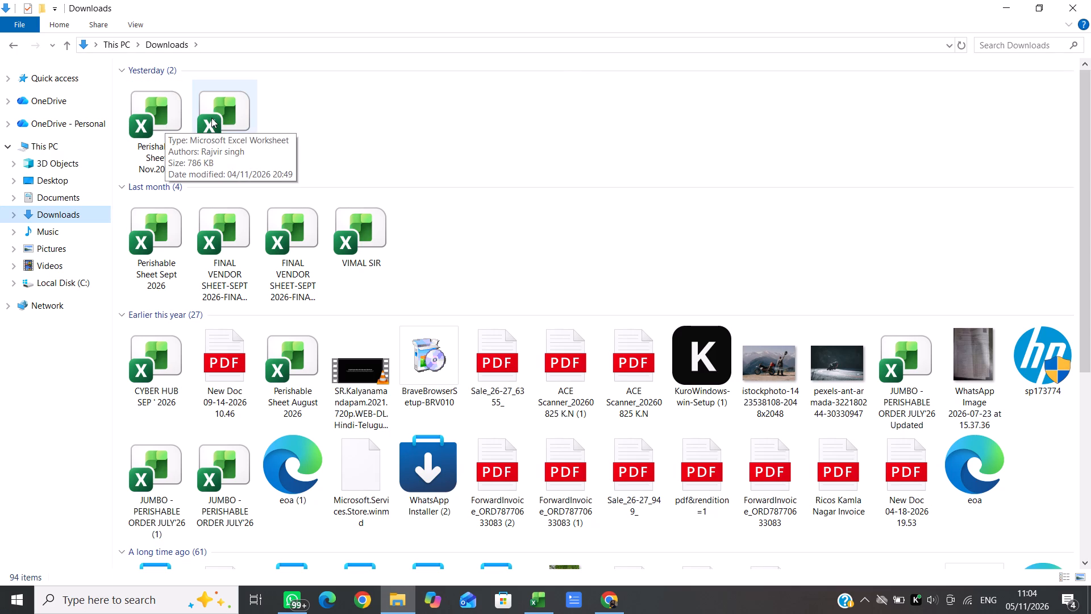
pyautogui.doubleClick(211, 118)
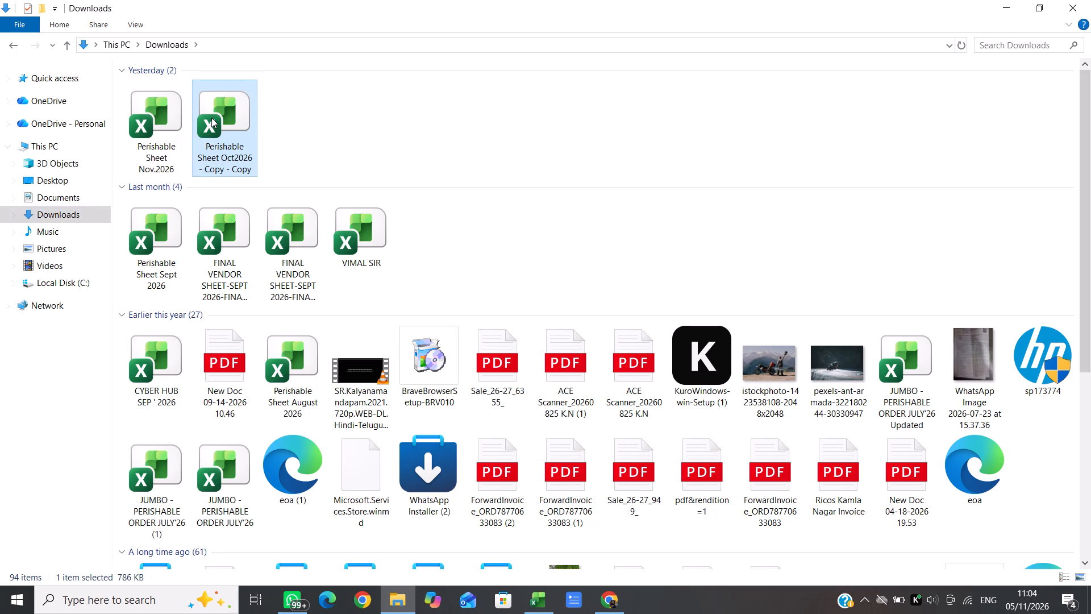
pyautogui.scroll(3, 431, 272)
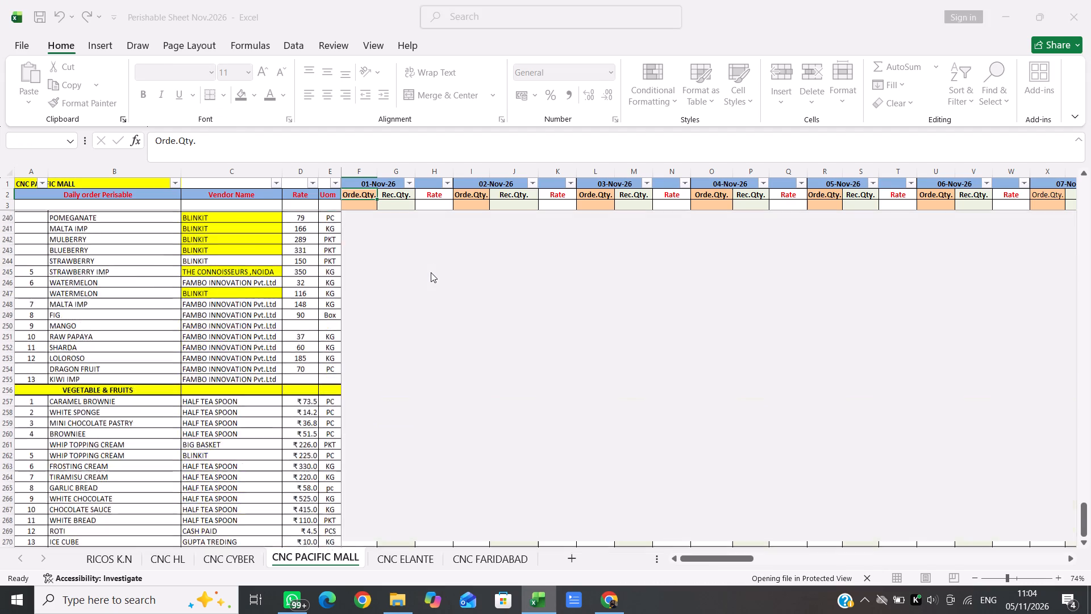
# Enable editing in the protected October 2026 perishable sheet copy.
pyautogui.scroll(-2, 367, 396)
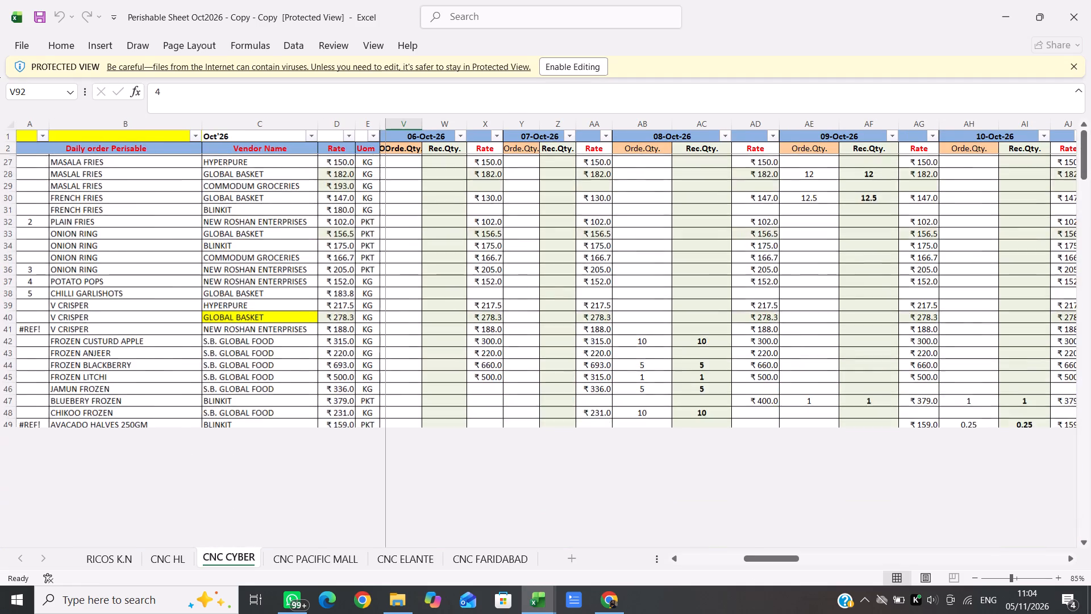
pyautogui.scroll(-3, 367, 396)
pyautogui.scroll(6, 367, 396)
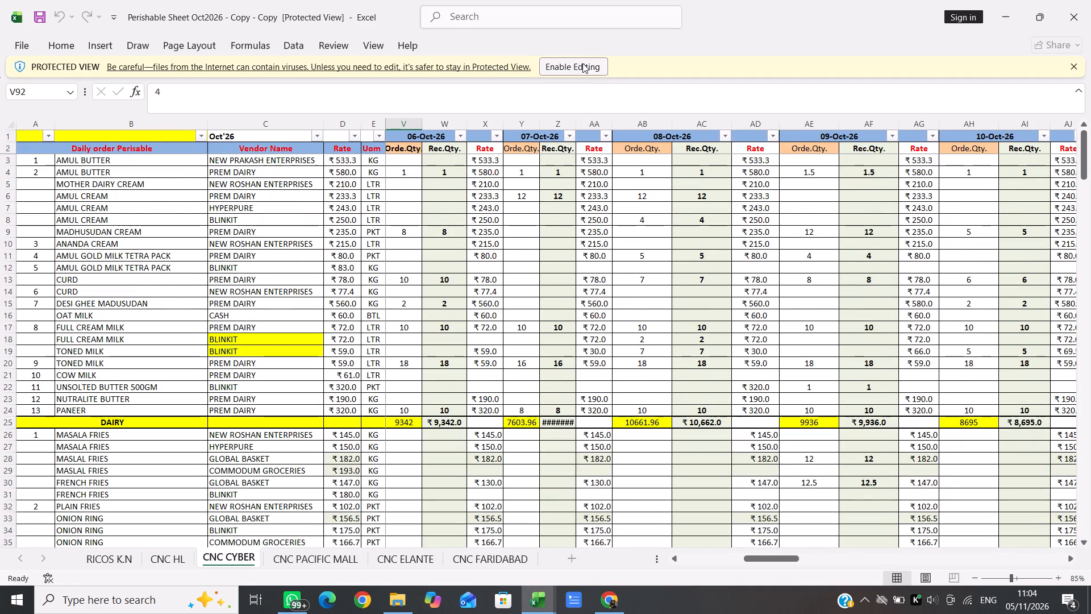
pyautogui.click(582, 63)
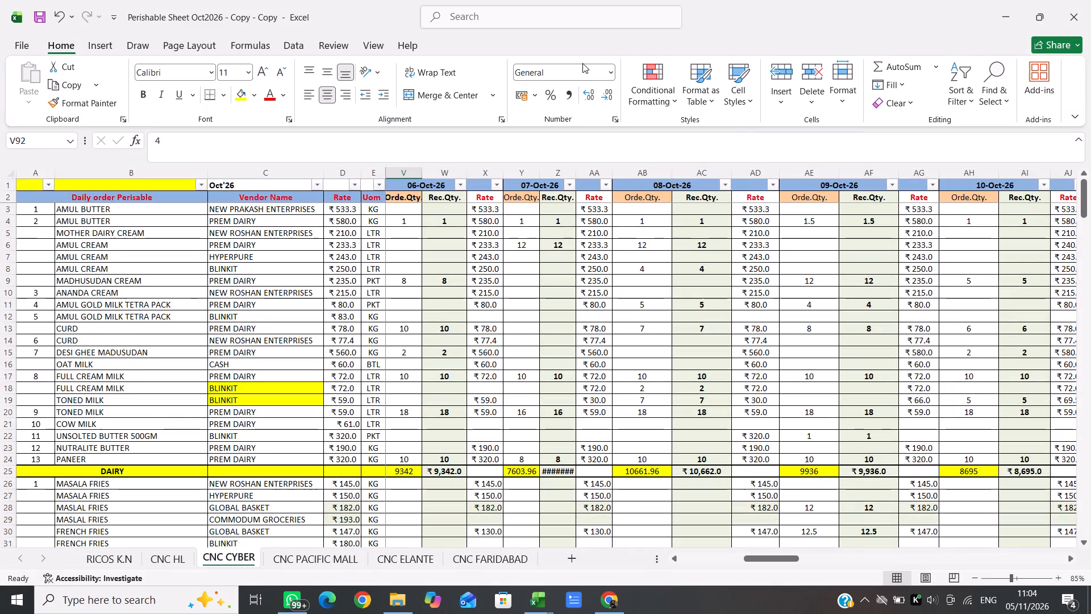
# Look across the October copy's CNC CYBER daily order, received and rate columns and their DAIRY totals.
pyautogui.hscroll(4, 440, 315)
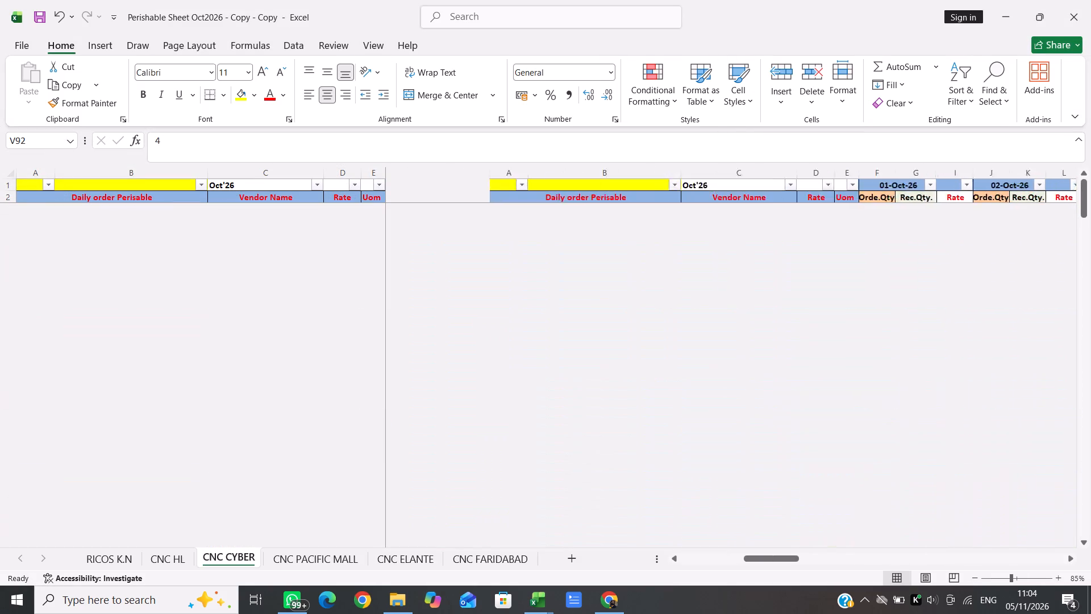
pyautogui.hscroll(1, 440, 315)
pyautogui.hscroll(-4, 440, 315)
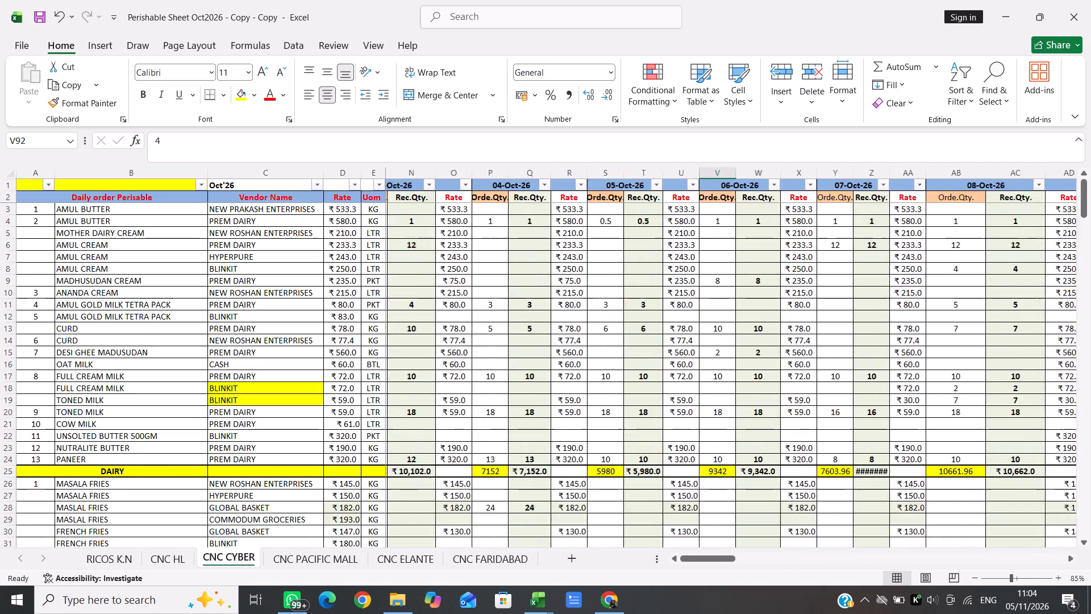
pyautogui.hscroll(-12, 440, 315)
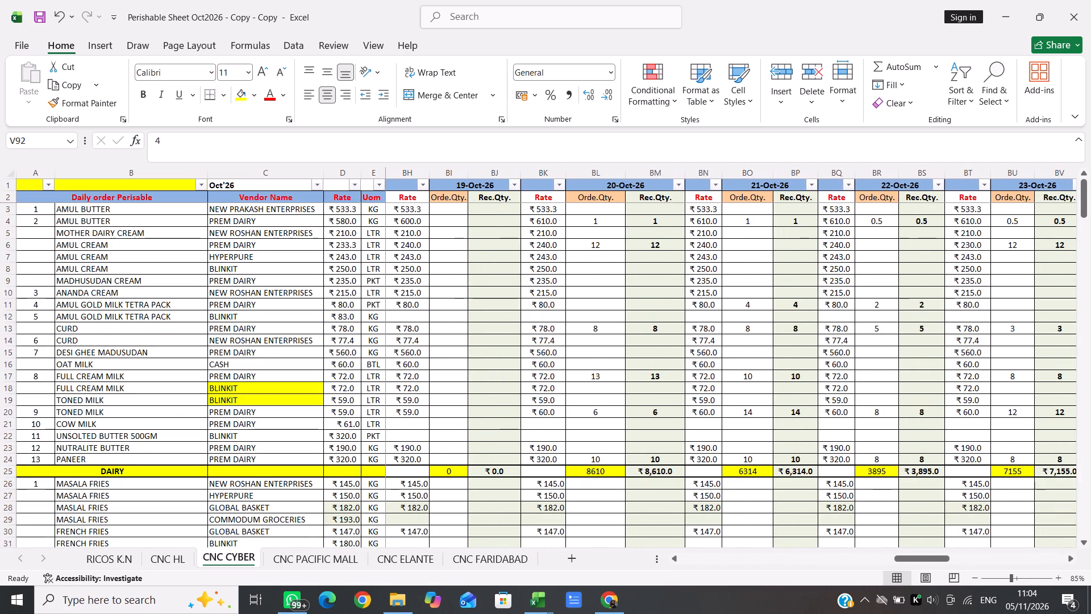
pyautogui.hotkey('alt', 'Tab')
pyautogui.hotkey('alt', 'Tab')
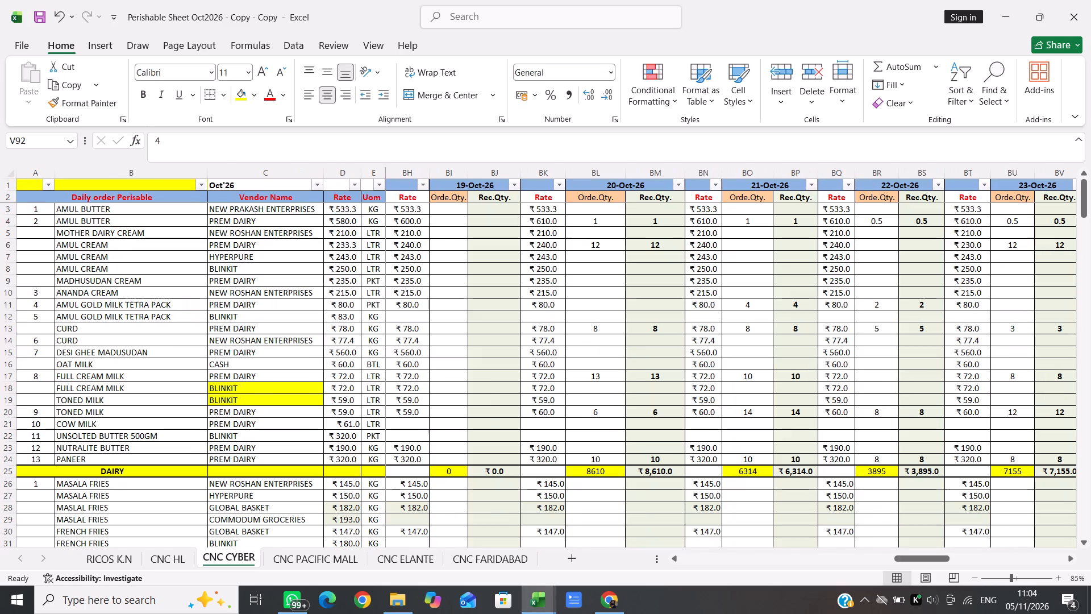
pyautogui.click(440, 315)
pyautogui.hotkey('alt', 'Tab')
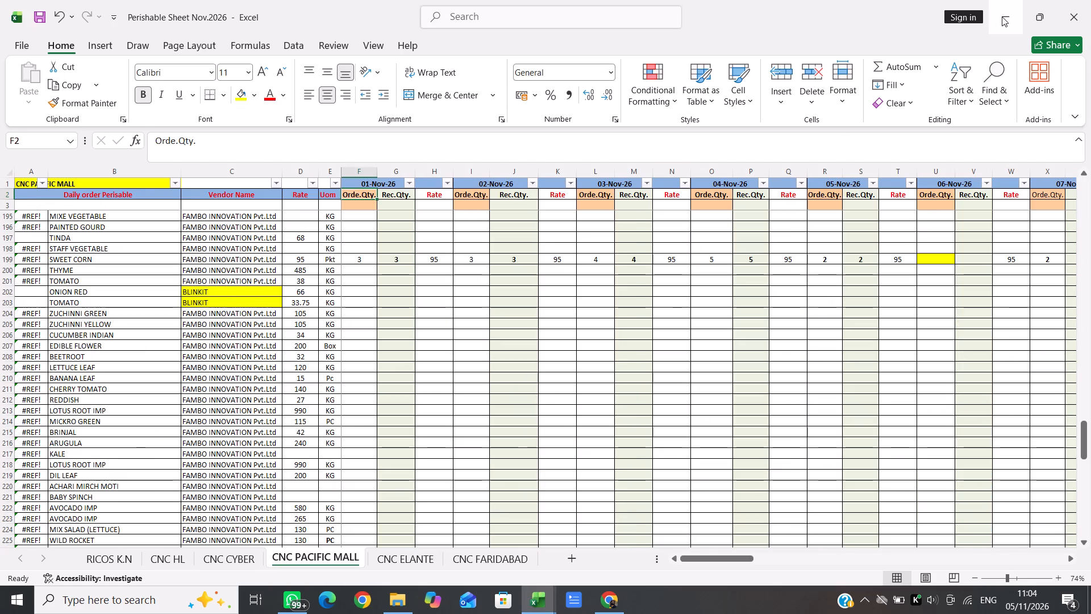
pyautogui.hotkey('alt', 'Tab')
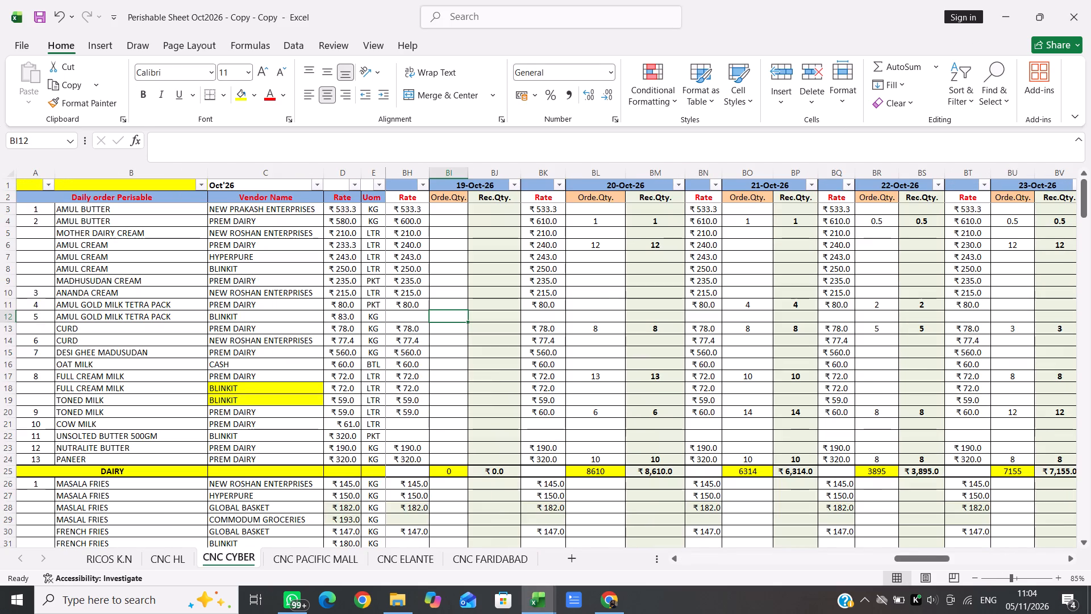
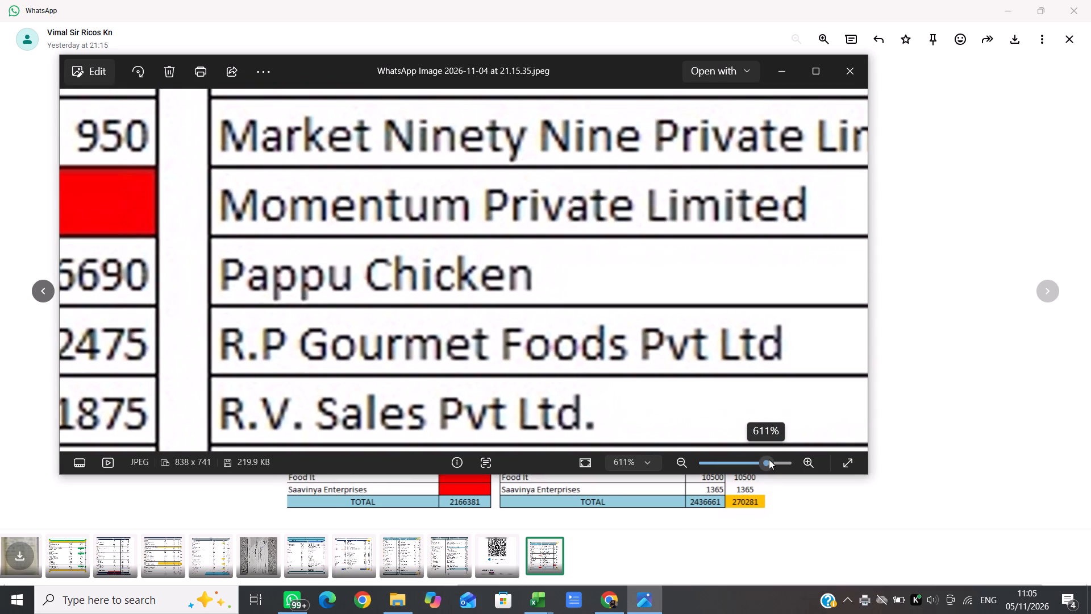
pyautogui.moveTo(769, 459); pyautogui.dragTo(618, 471)
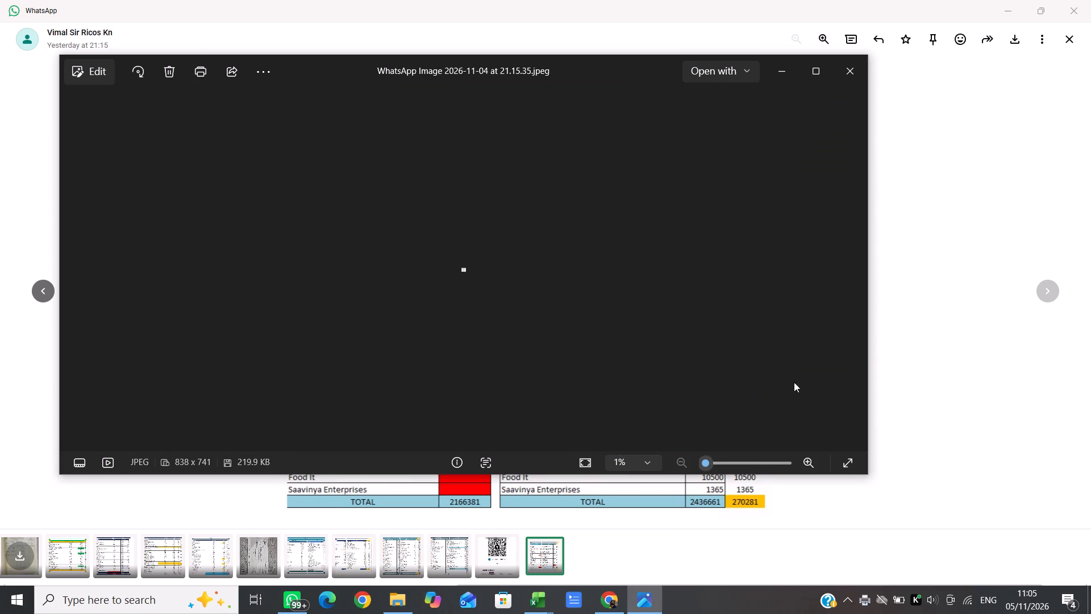
pyautogui.click(726, 460)
pyautogui.moveTo(726, 460); pyautogui.dragTo(718, 461)
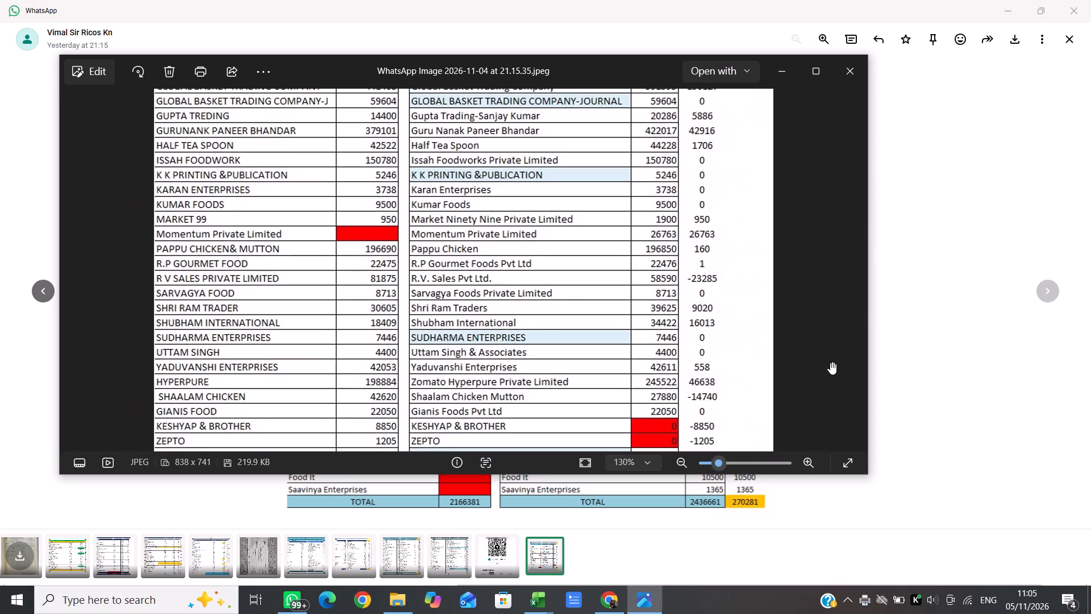
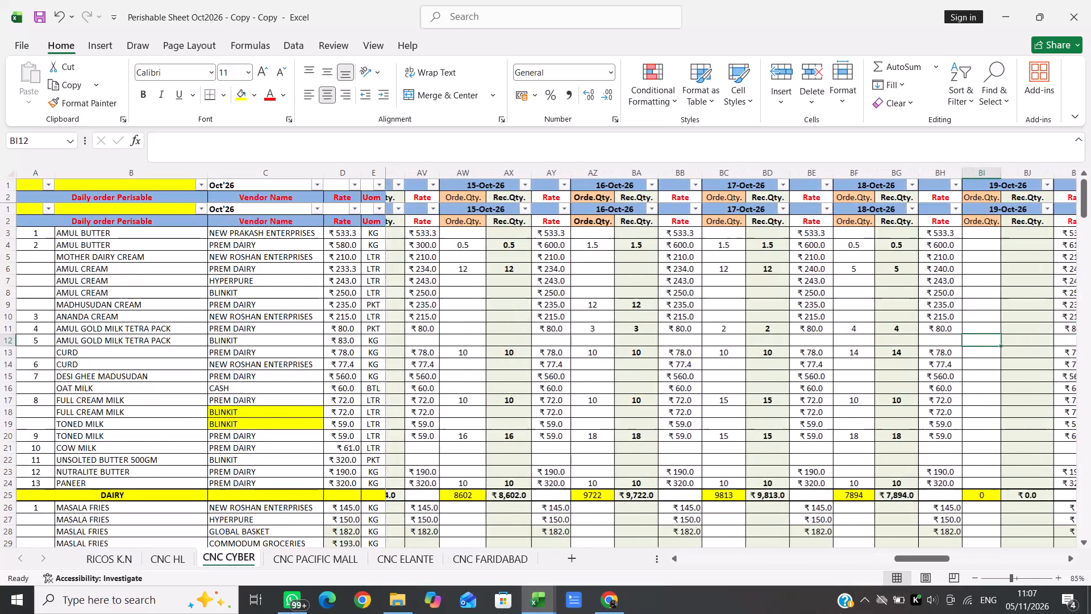
# On the CNC PACIFIC MALL sheet, filter the vendor column to show only BIG BASKET items.
pyautogui.click(313, 559)
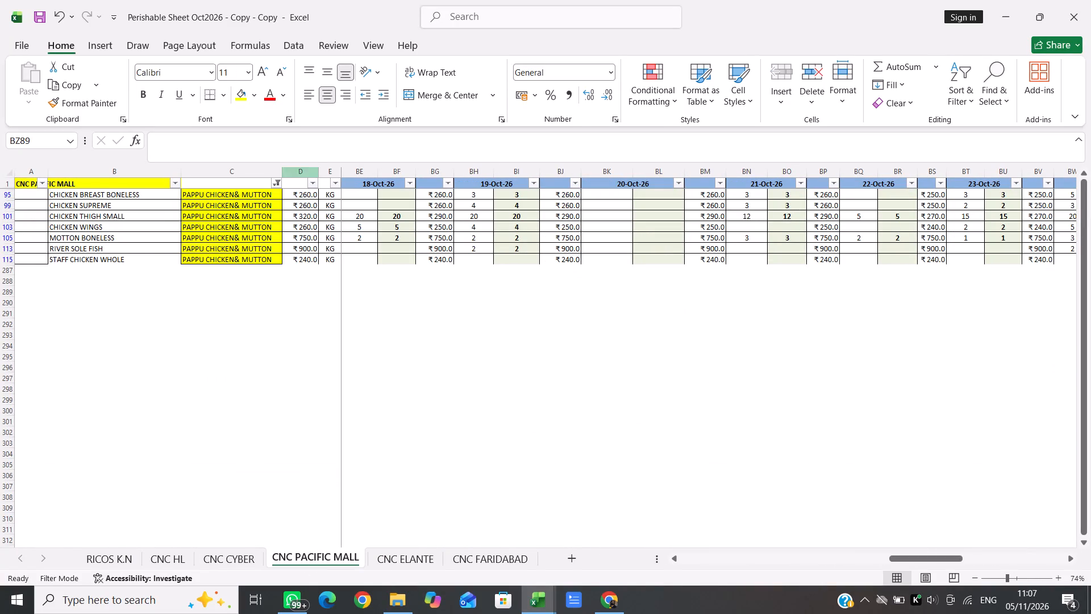
pyautogui.click(276, 183)
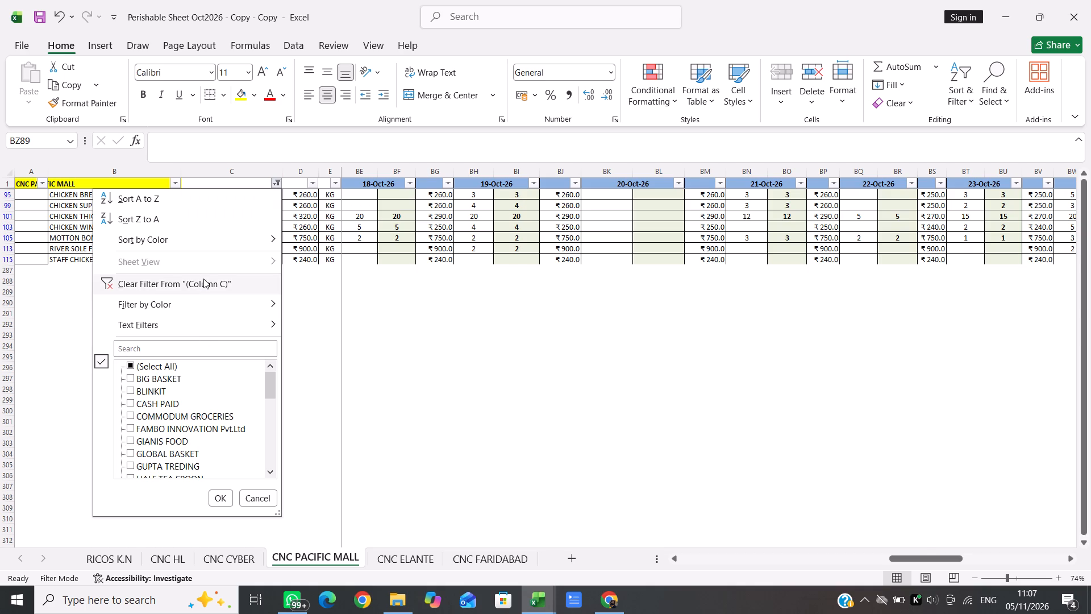
pyautogui.click(175, 351)
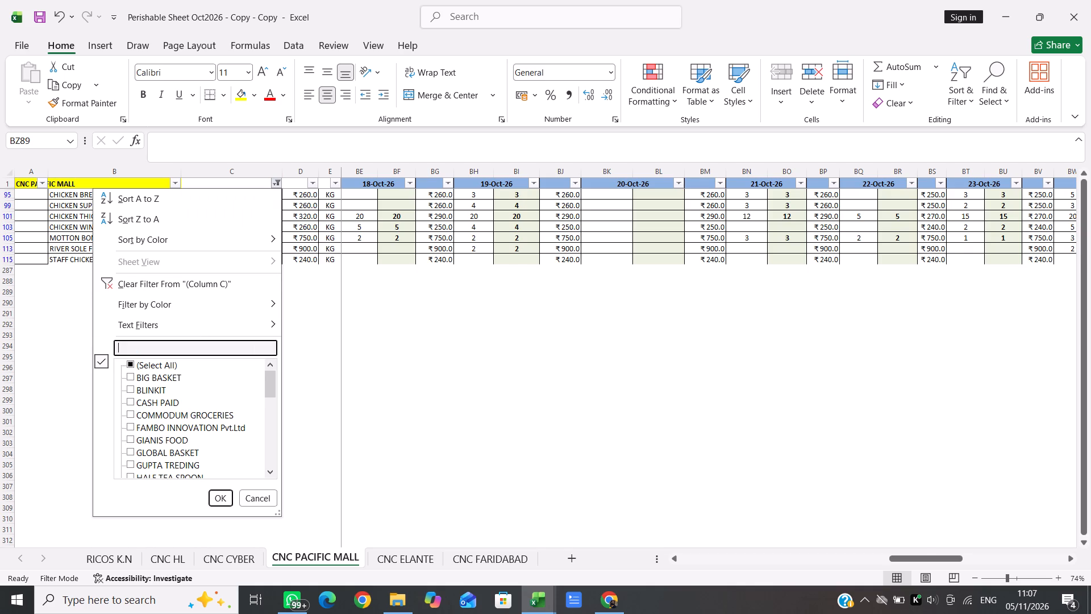
pyautogui.write('big')
pyautogui.write('bas')
pyautogui.press('Return')
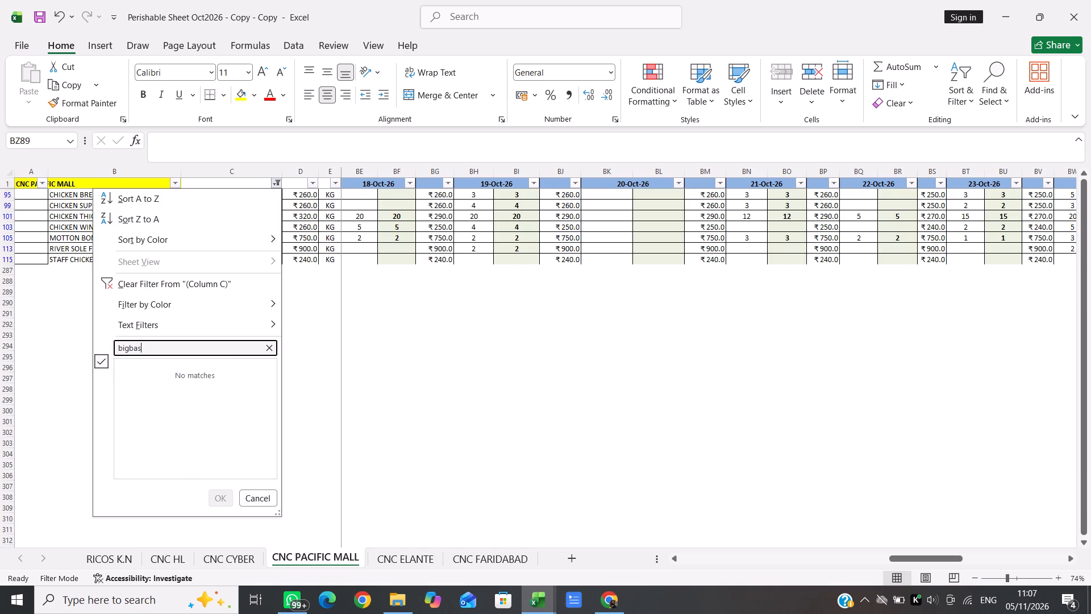
pyautogui.press('Return')
pyautogui.press('BackSpace')
pyautogui.press('BackSpace')
pyautogui.press('BackSpace')
pyautogui.press('Return')
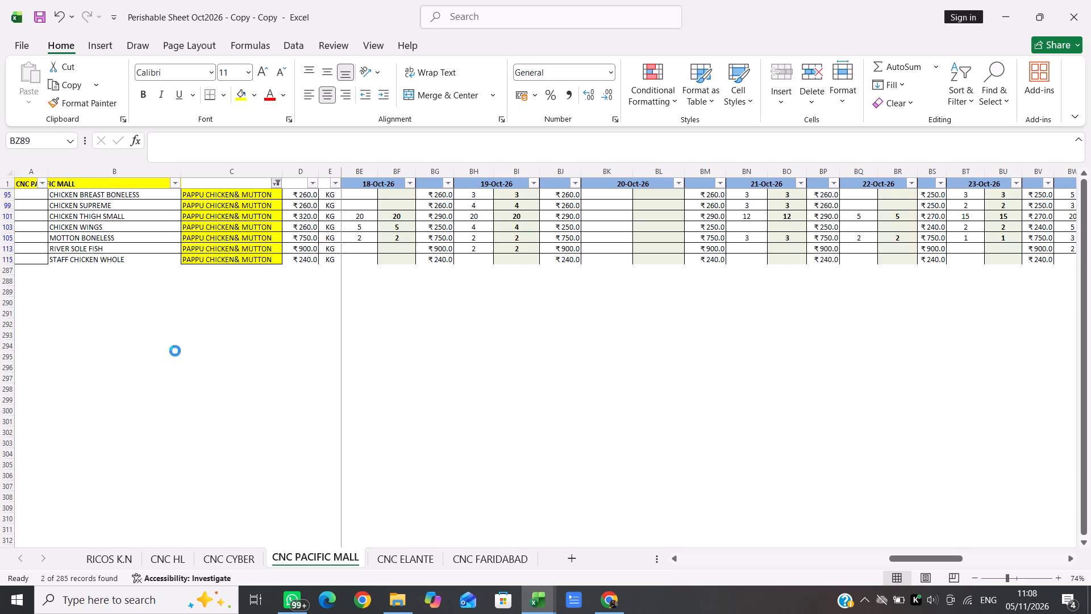
# Look across the BIG BASKET items' daily October order, received and rate columns through to the MTD columns.
pyautogui.scroll(2, 412, 270)
pyautogui.hscroll(-3, 412, 270)
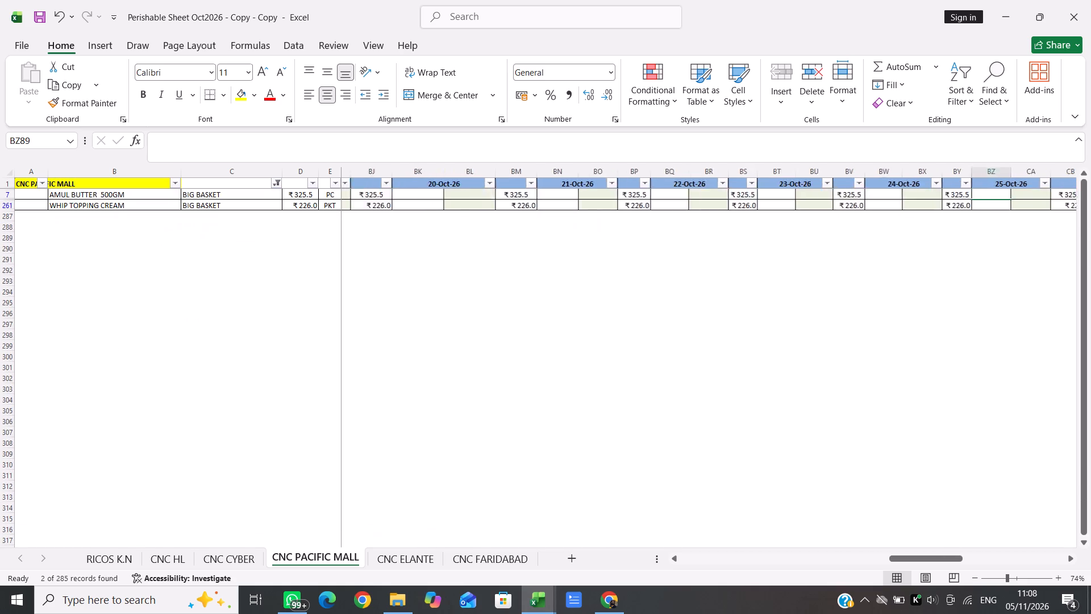
pyautogui.hscroll(-7, 412, 270)
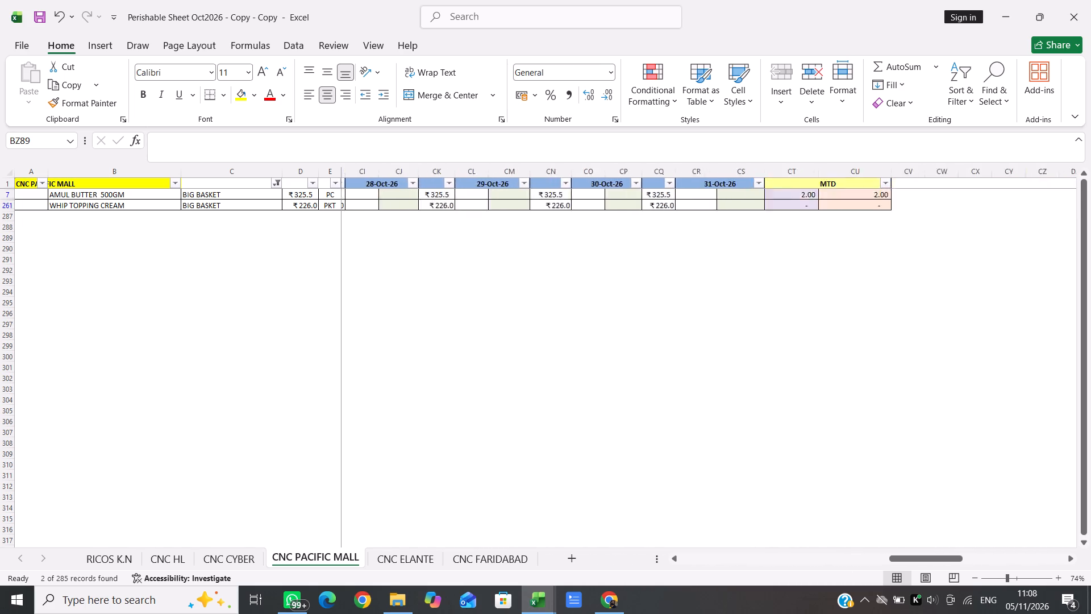
pyautogui.hscroll(-3, 412, 270)
pyautogui.hscroll(4, 412, 270)
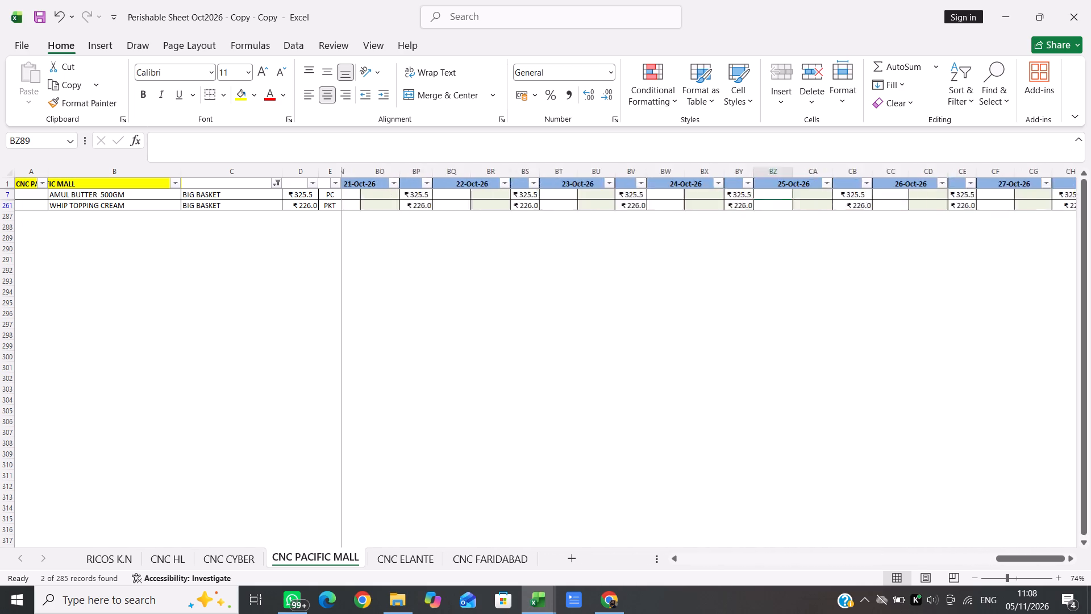
pyautogui.hscroll(2, 412, 270)
pyautogui.hscroll(-11, 412, 270)
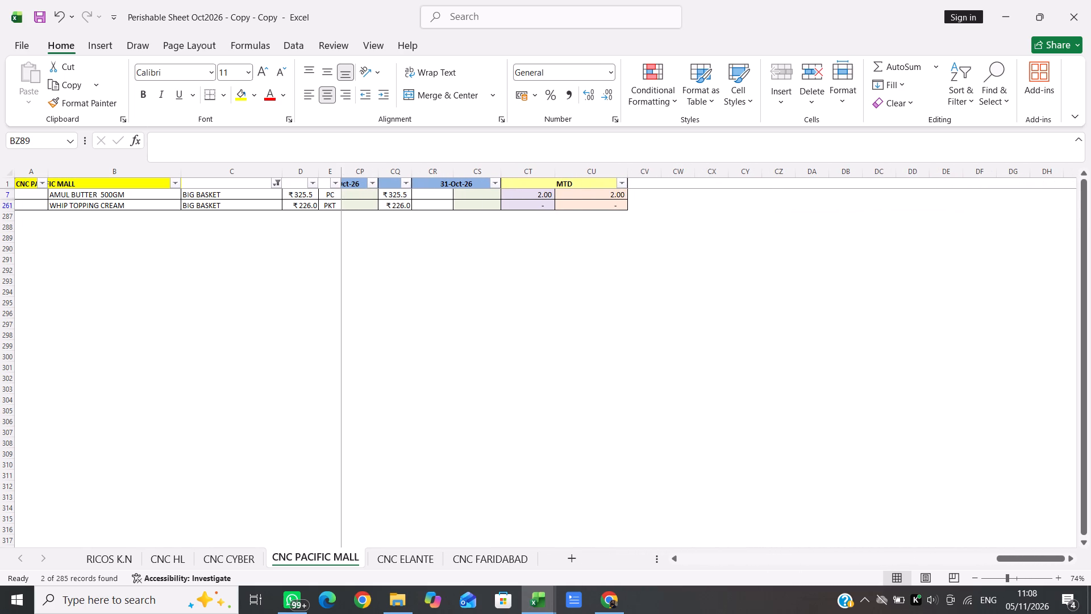
pyautogui.hscroll(8, 385, 250)
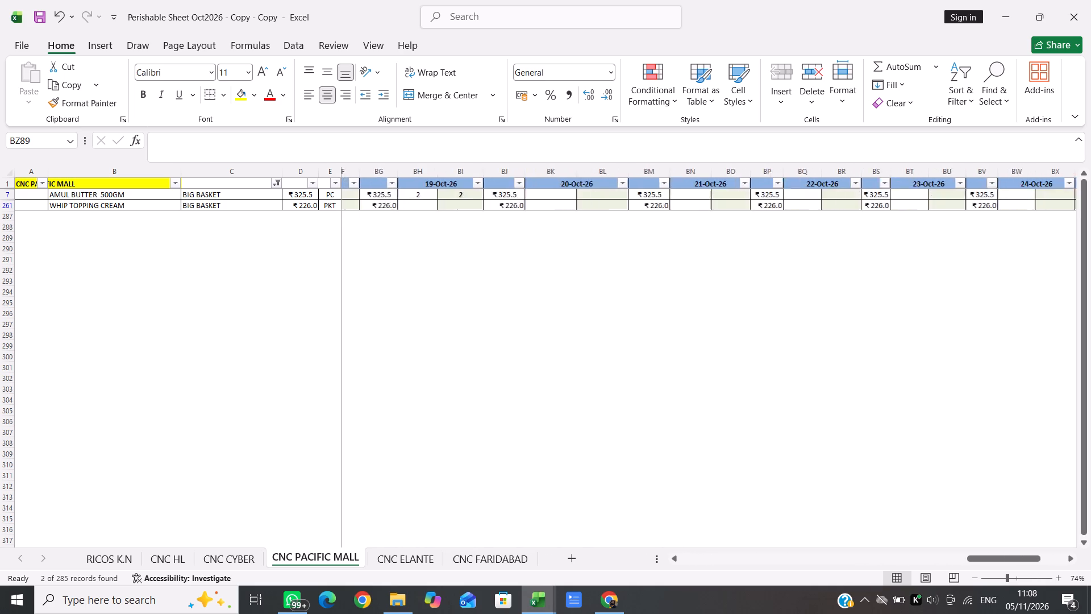
pyautogui.hscroll(1, 385, 250)
pyautogui.hscroll(-1, 385, 250)
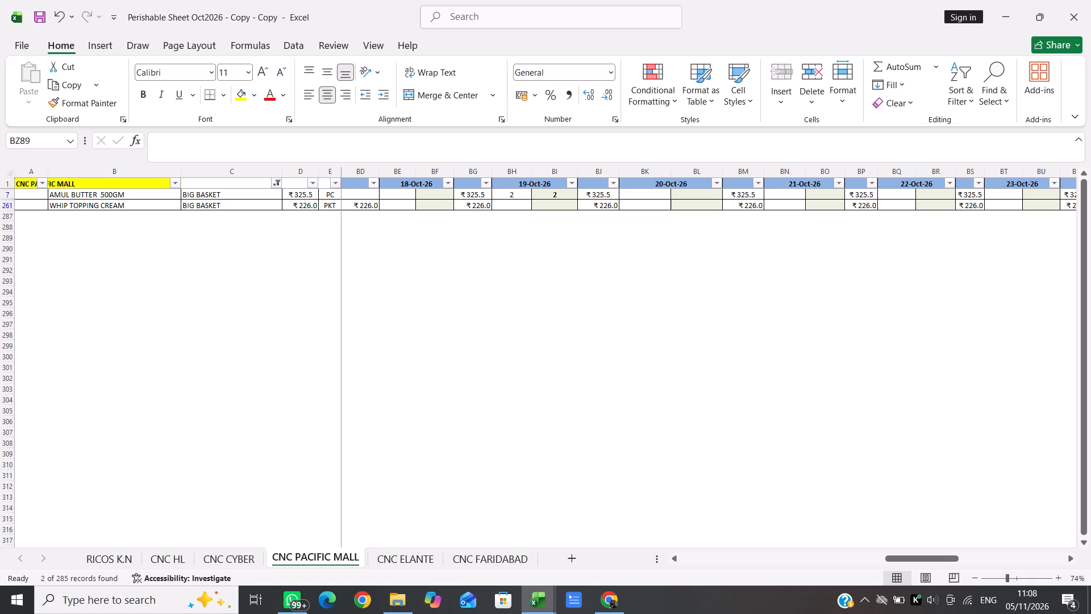
pyautogui.hscroll(-5, 385, 250)
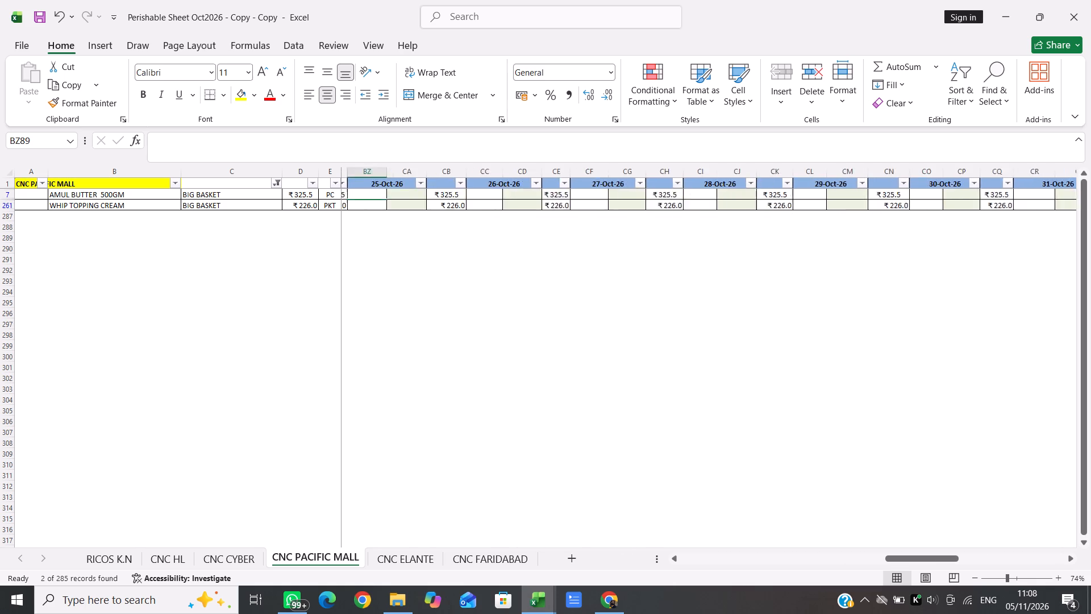
pyautogui.hscroll(-3, 385, 250)
pyautogui.hscroll(1, 385, 250)
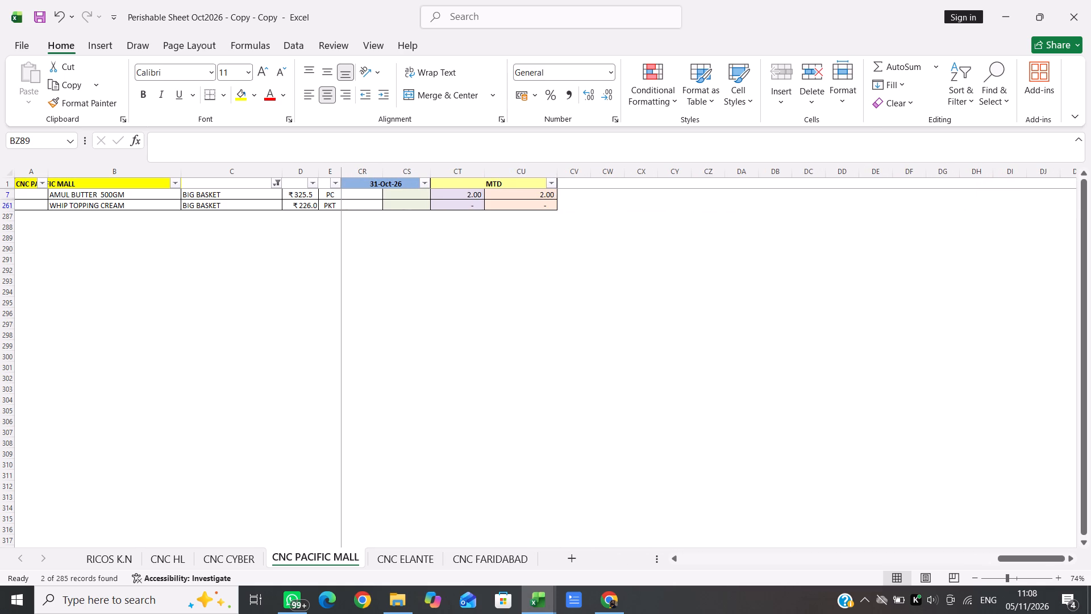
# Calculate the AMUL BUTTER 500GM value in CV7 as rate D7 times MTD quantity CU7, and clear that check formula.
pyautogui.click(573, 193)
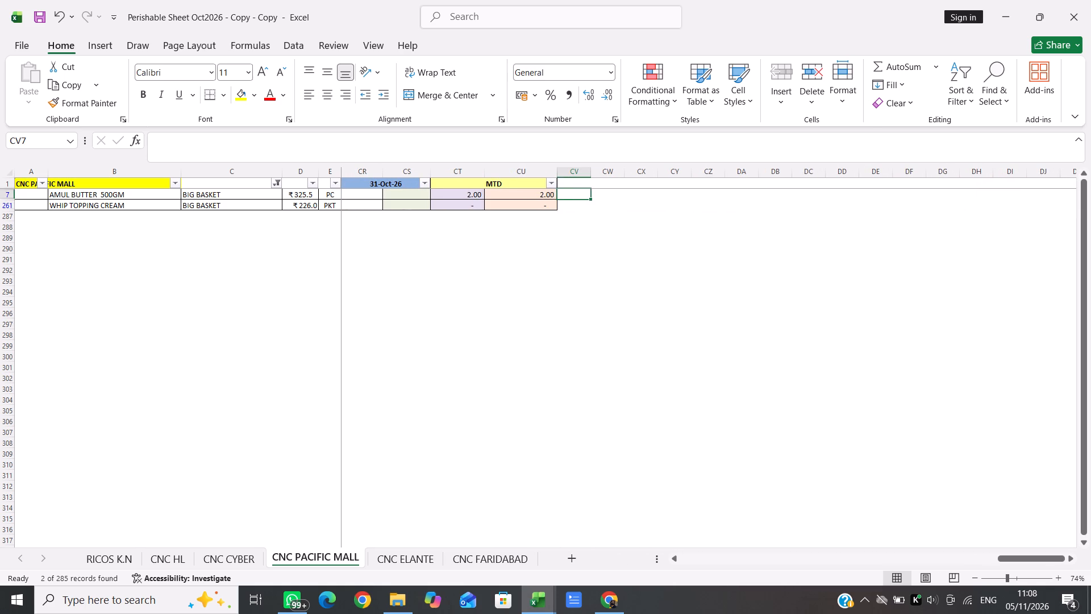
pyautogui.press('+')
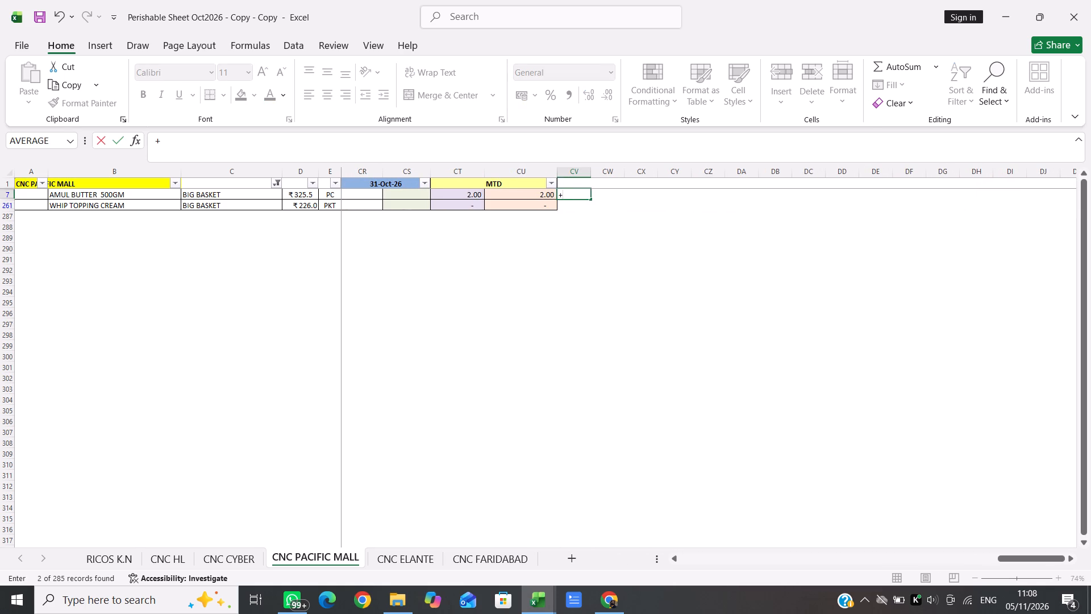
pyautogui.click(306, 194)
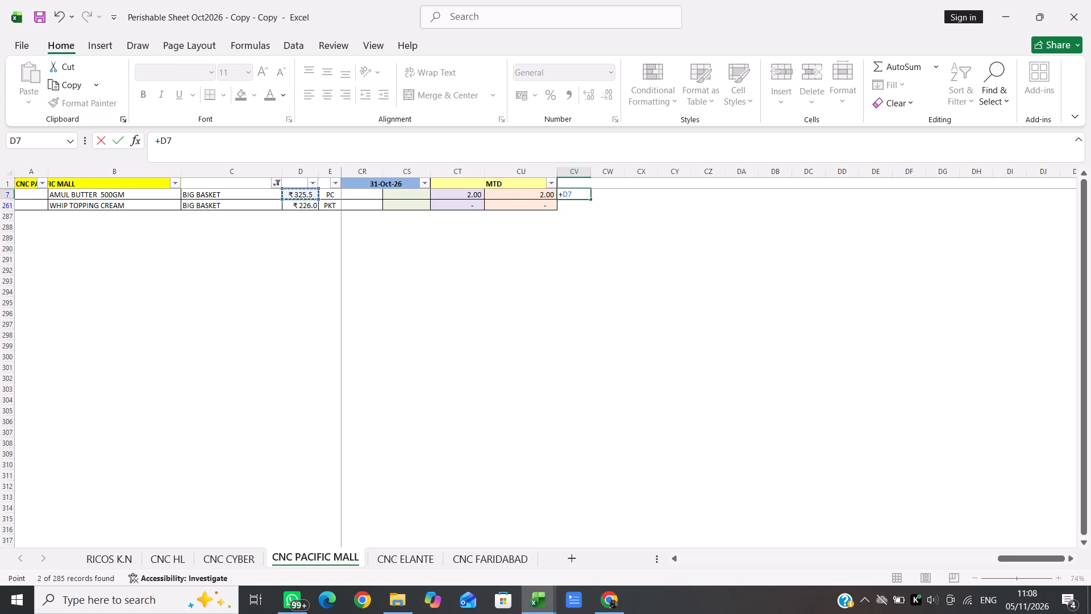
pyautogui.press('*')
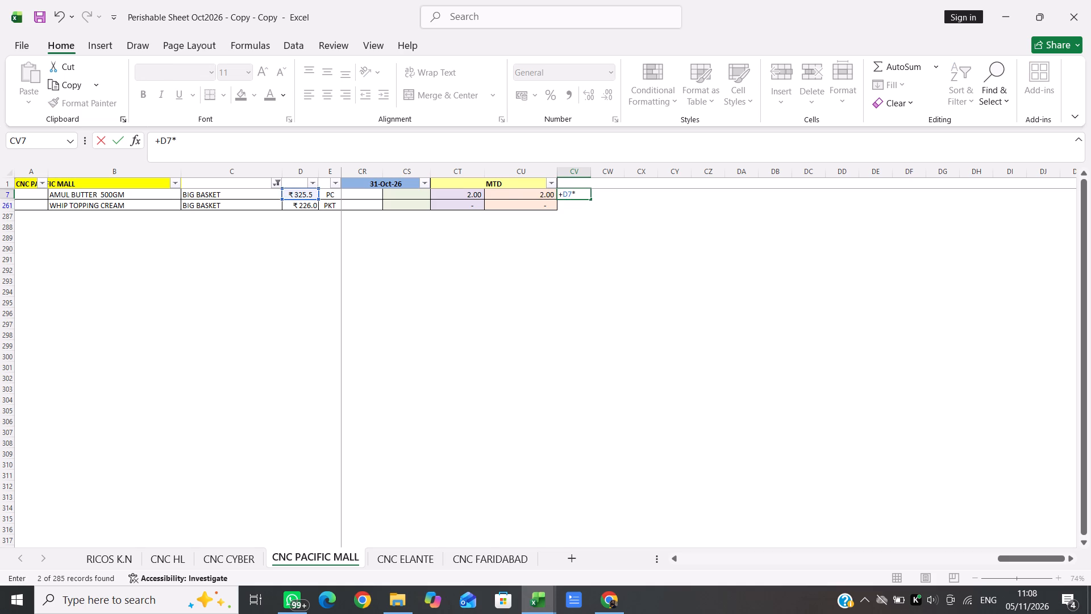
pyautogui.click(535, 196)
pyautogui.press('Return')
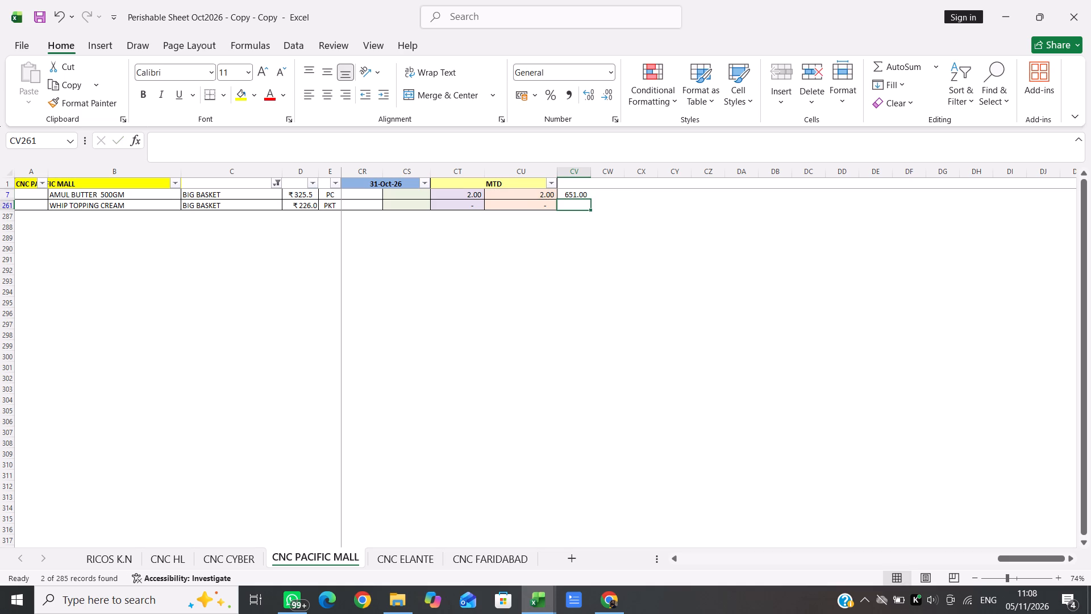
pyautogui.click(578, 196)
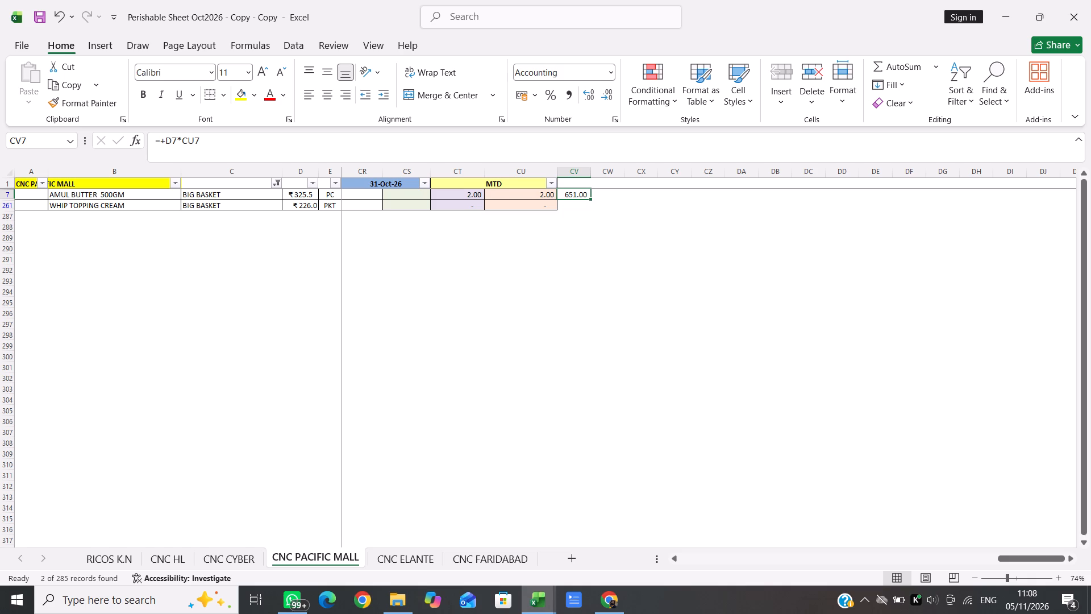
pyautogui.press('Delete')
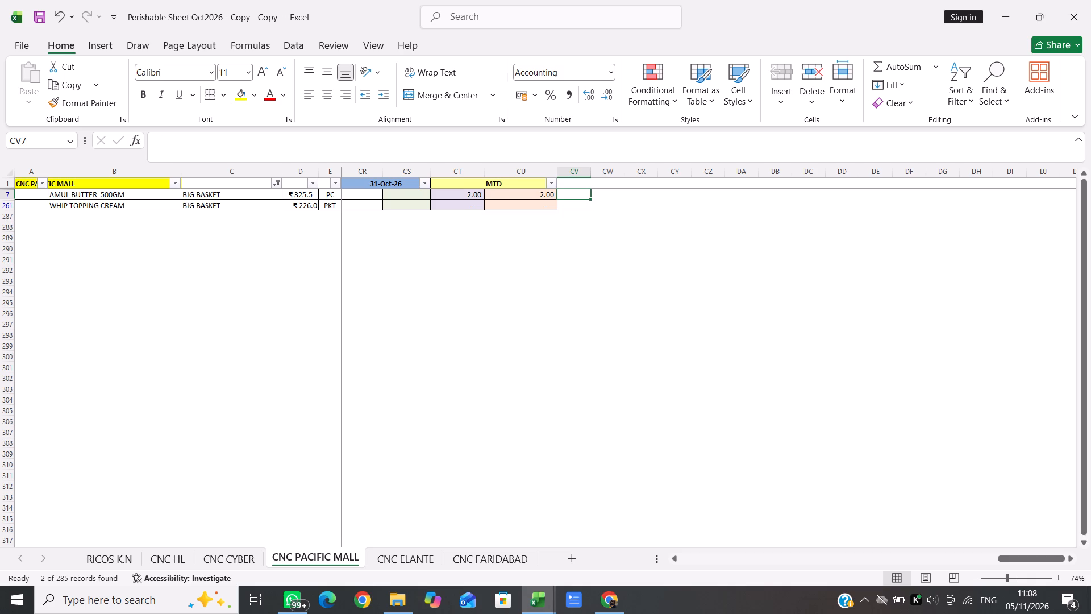
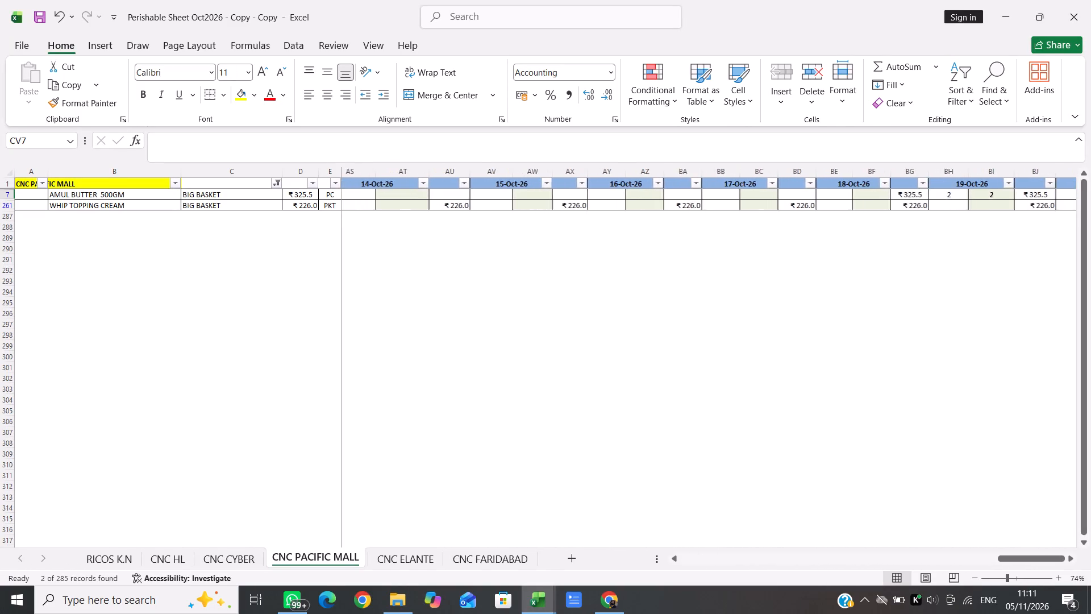
# Recheck the BIG BASKET items' daily quantity and rate columns across the October dates, from 01-Oct-26 through 24-Oct-26.
pyautogui.hscroll(7, 460, 226)
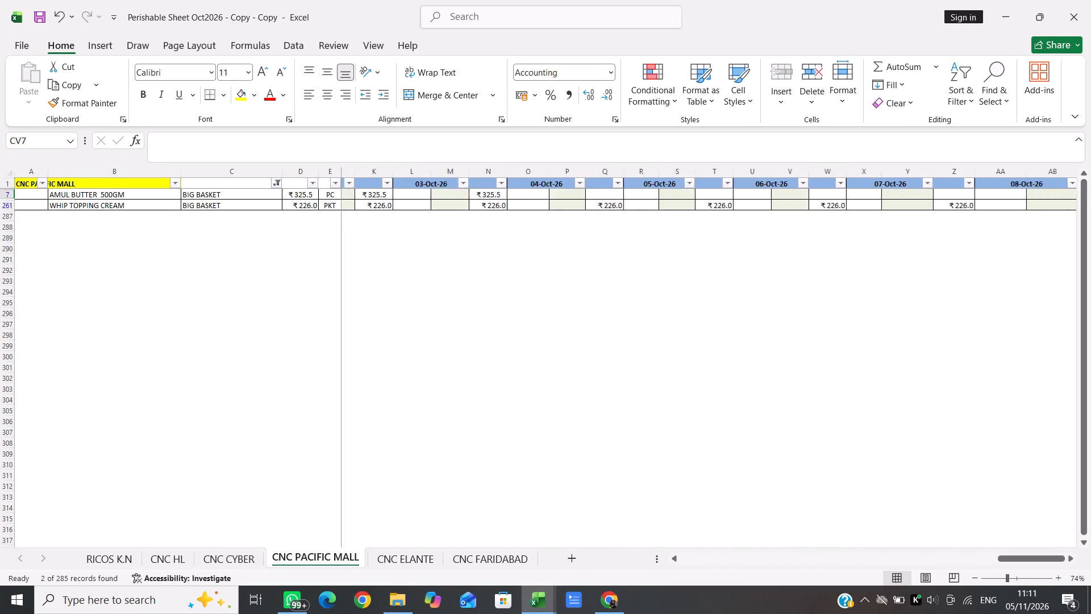
pyautogui.hscroll(4, 460, 226)
pyautogui.hscroll(-3, 460, 226)
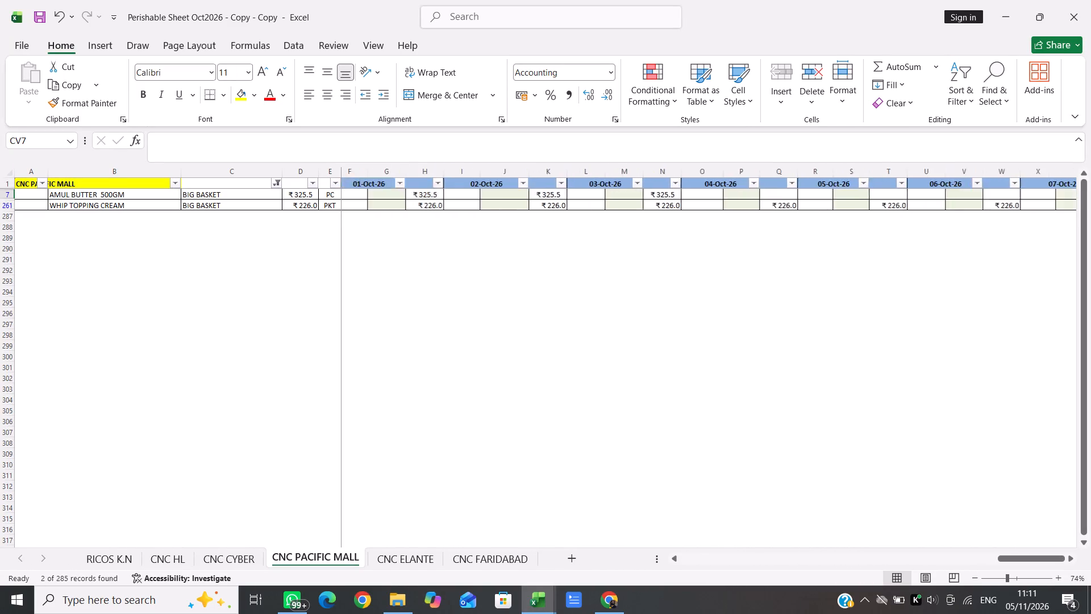
pyautogui.hscroll(-11, 460, 226)
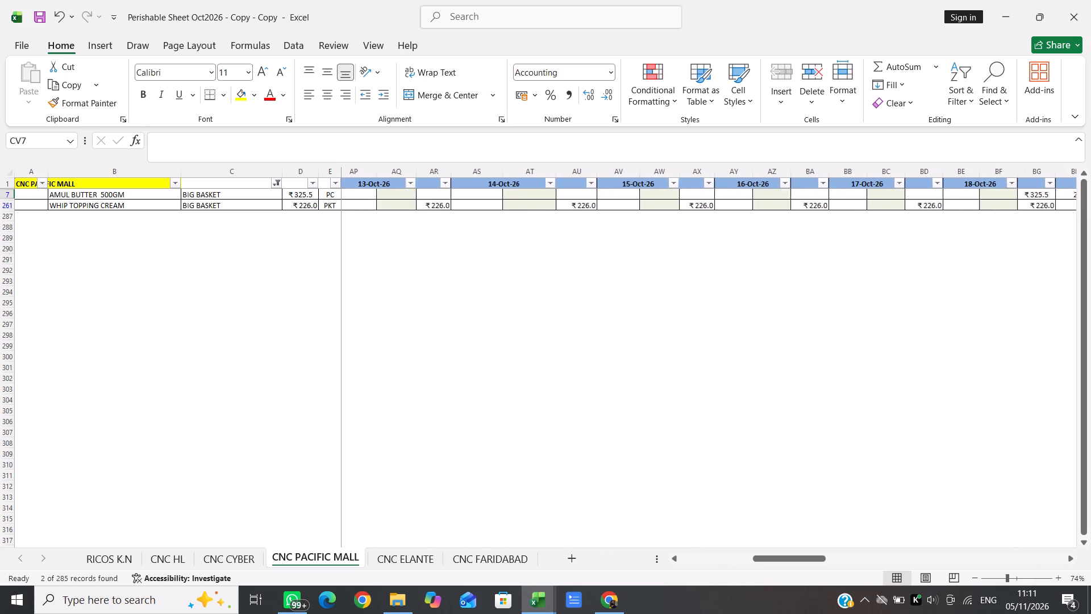
pyautogui.hscroll(-4, 460, 226)
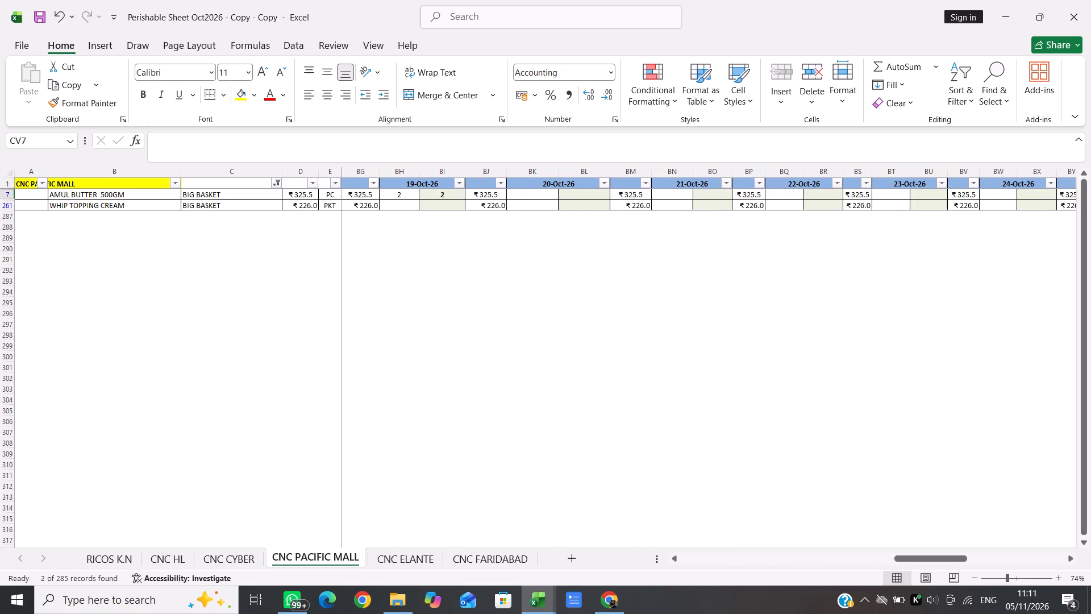
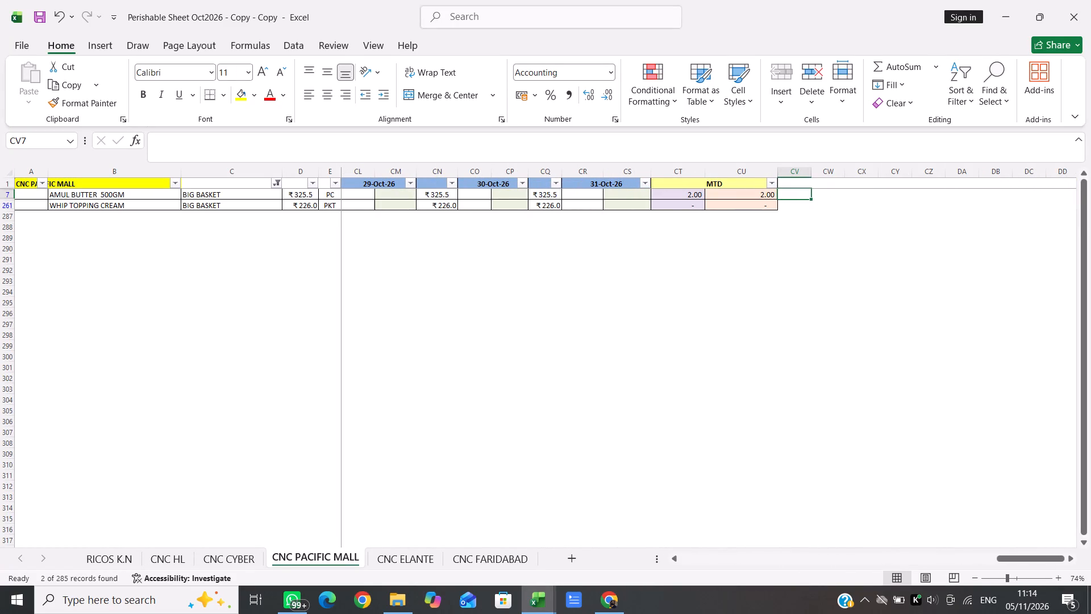
# Undo the last clearing of cell CV7, restoring the AMUL BUTTER 500GM amount formula =+D7*CU7.
pyautogui.hotkey('ctrl', 'z')
# Set the AMUL BUTTER 500GM rate in cell BG7, just before the 19-Oct-26 quantities, to 311.
pyautogui.hscroll(1, 821, 206)
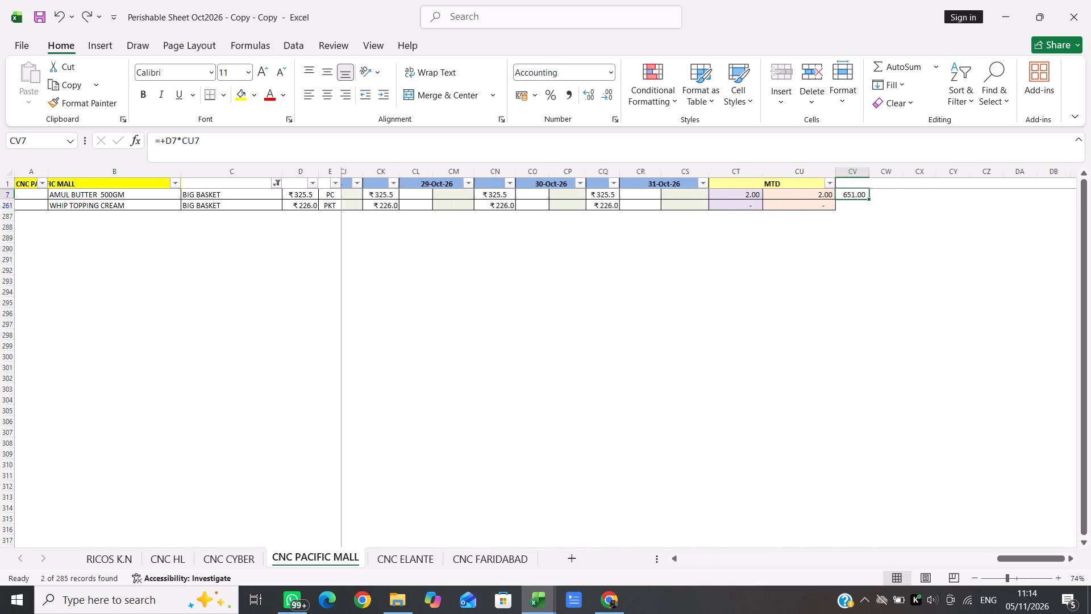
pyautogui.hscroll(8, 821, 206)
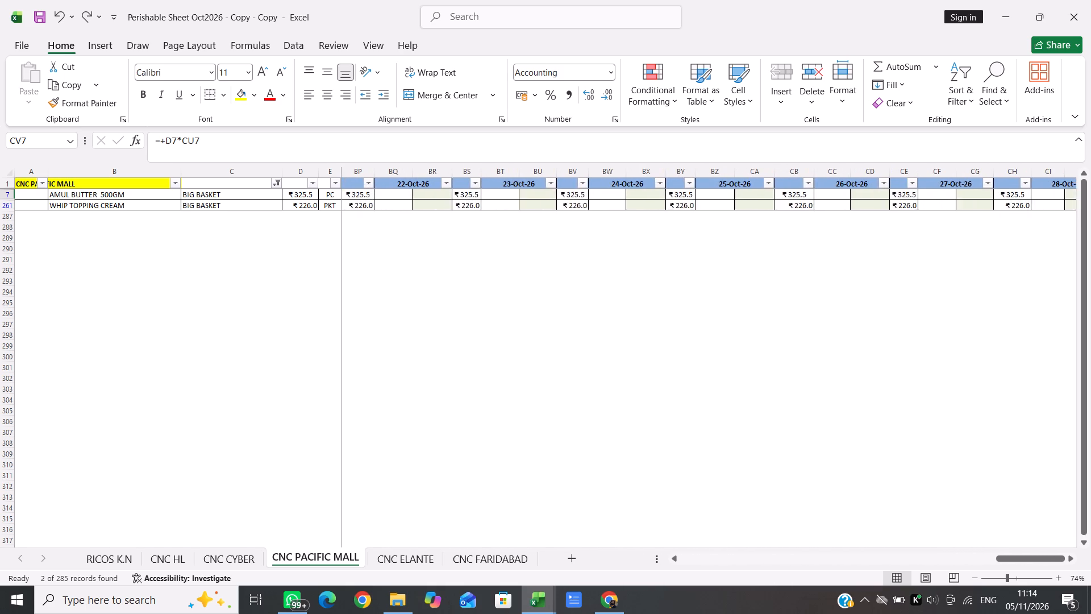
pyautogui.hscroll(4, 821, 206)
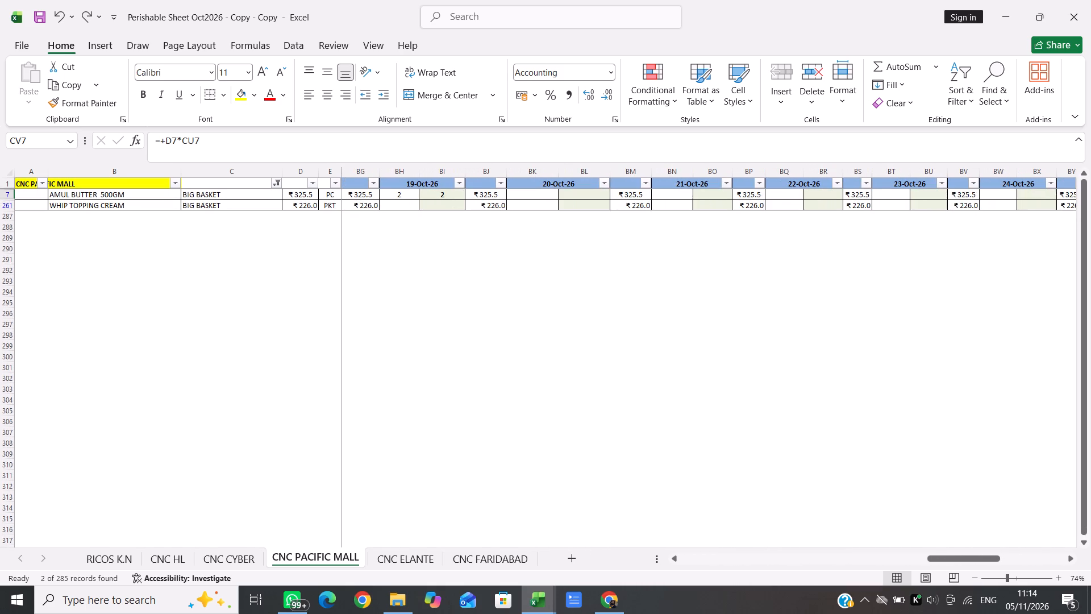
pyautogui.hscroll(1, 821, 206)
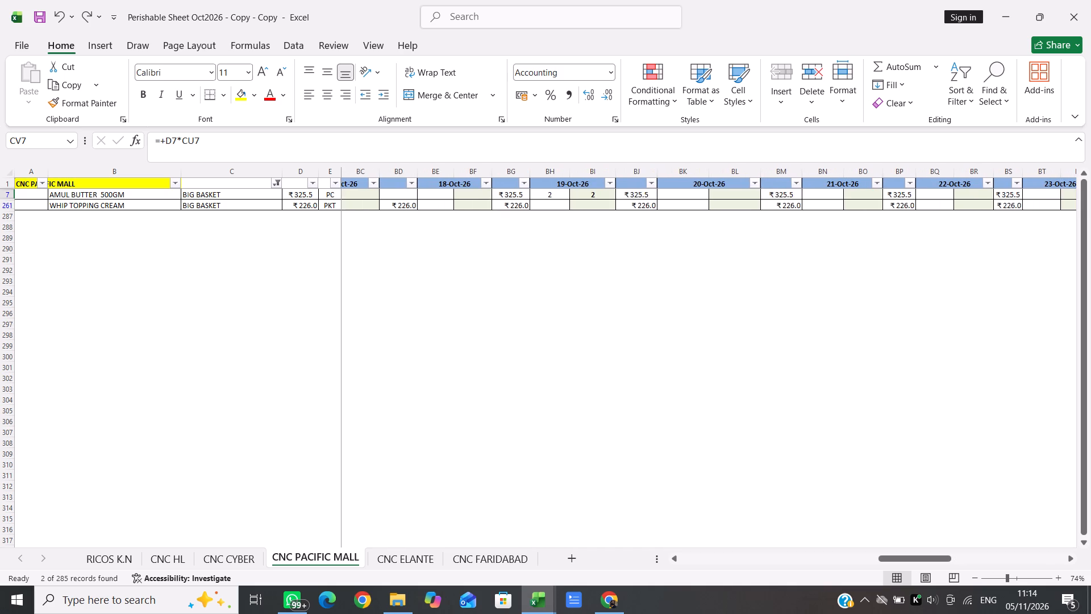
pyautogui.hscroll(2, 821, 206)
pyautogui.hscroll(-2, 821, 206)
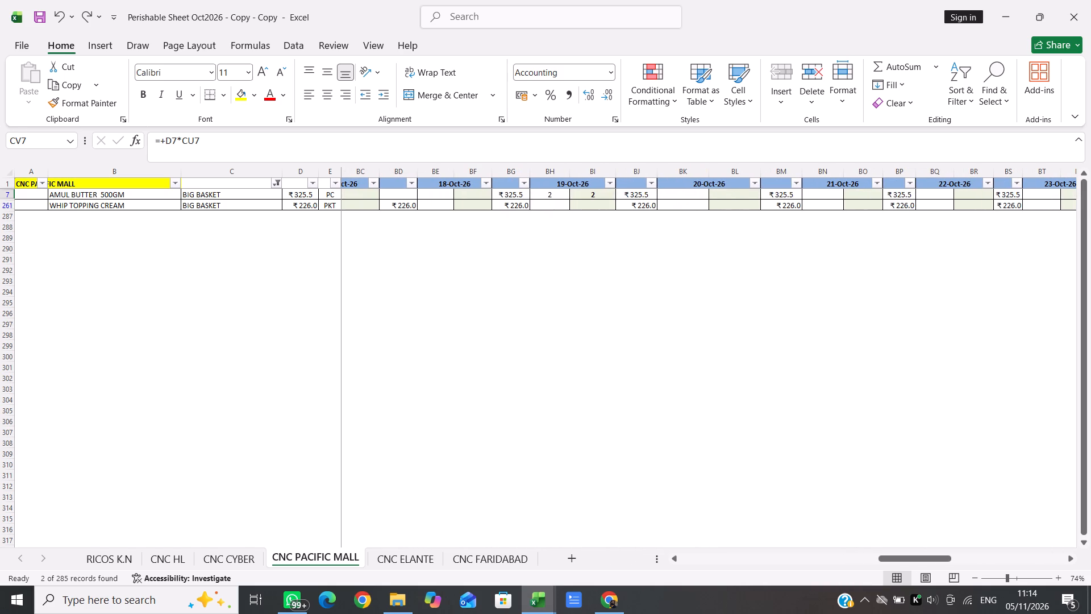
pyautogui.click(543, 246)
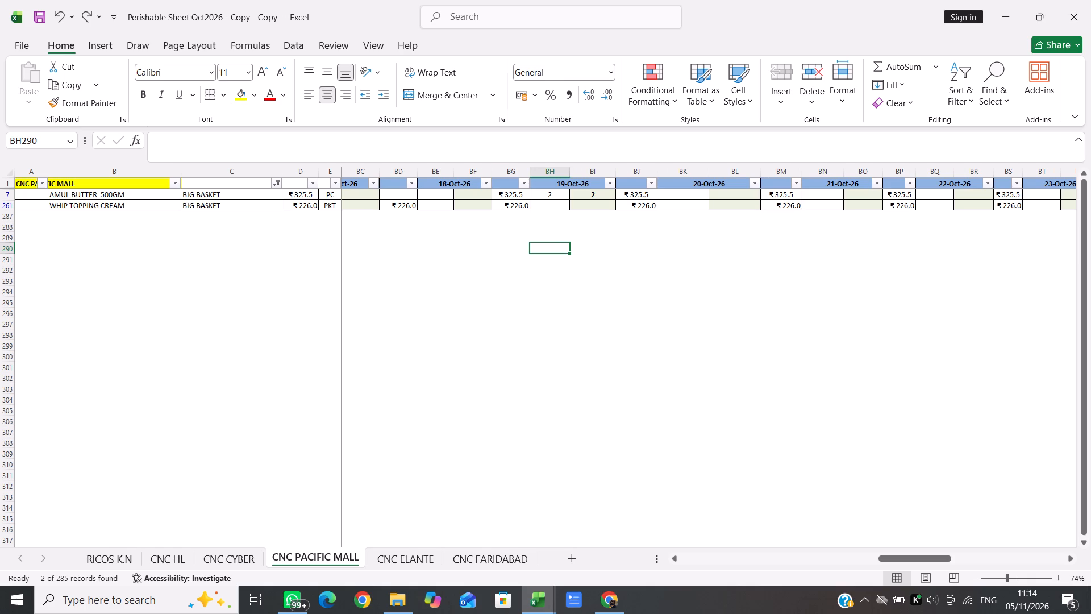
pyautogui.click(513, 196)
pyautogui.write('311')
pyautogui.press('Right')
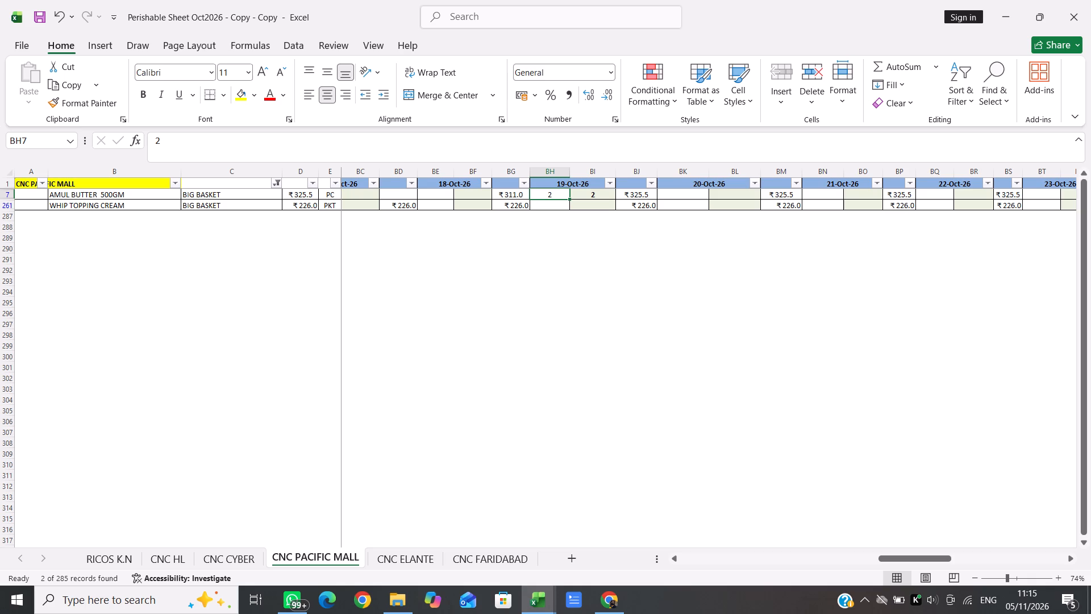
# Filter the supplier column of the CNC PACIFIC MALL sheet to COMMODUM GROCERIES in place of BIG BASKET.
pyautogui.hscroll(8, 513, 196)
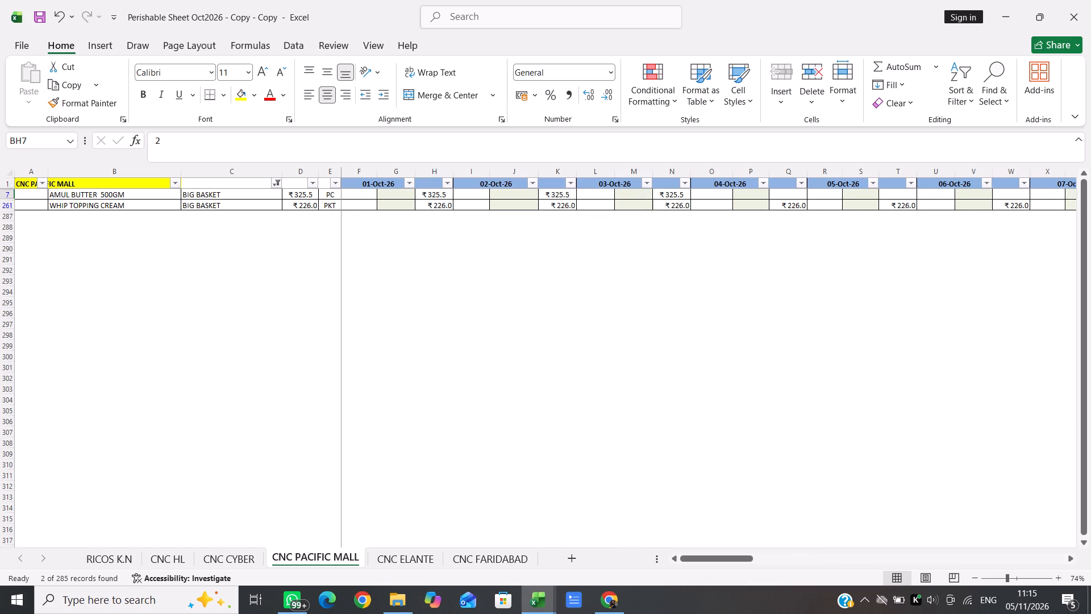
pyautogui.click(274, 181)
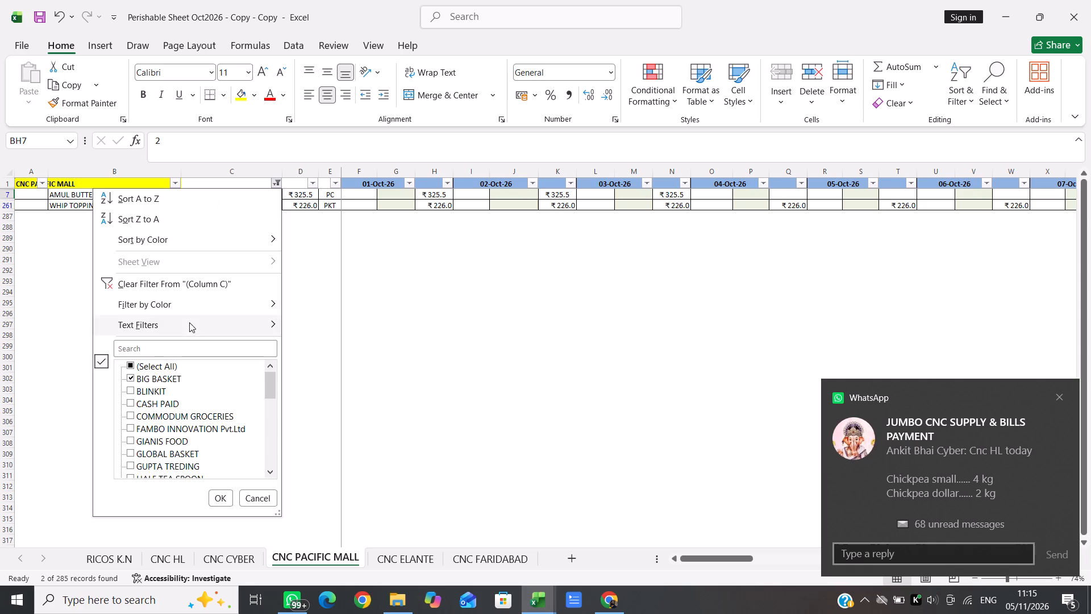
pyautogui.click(180, 349)
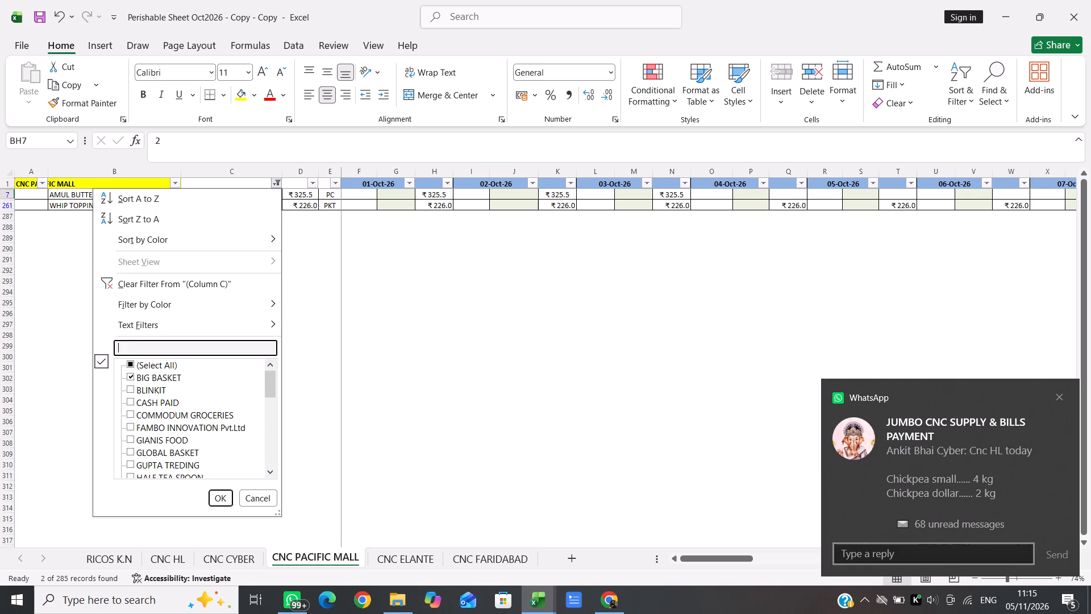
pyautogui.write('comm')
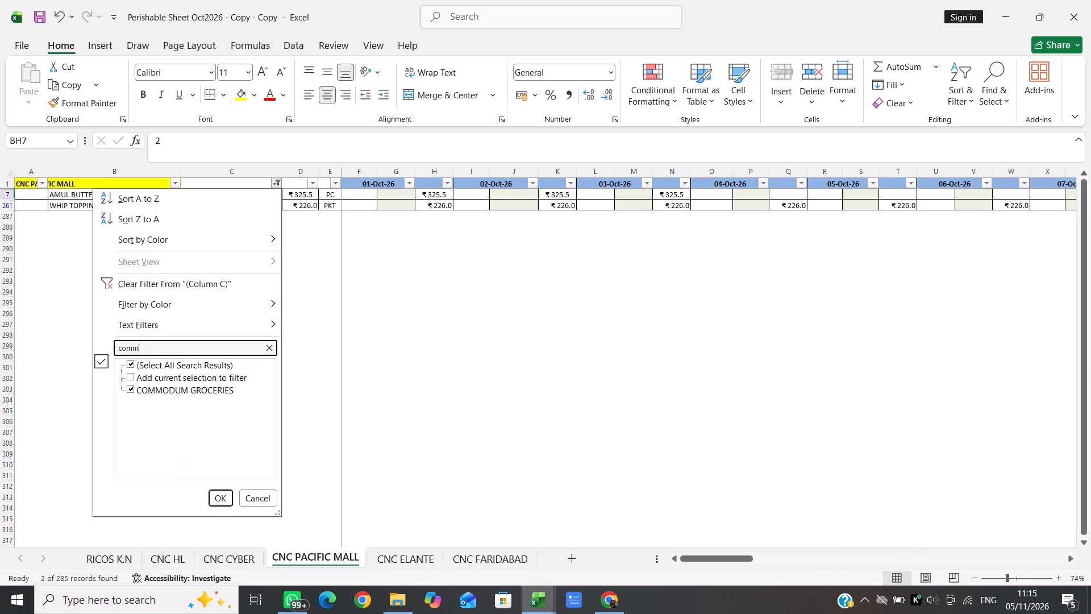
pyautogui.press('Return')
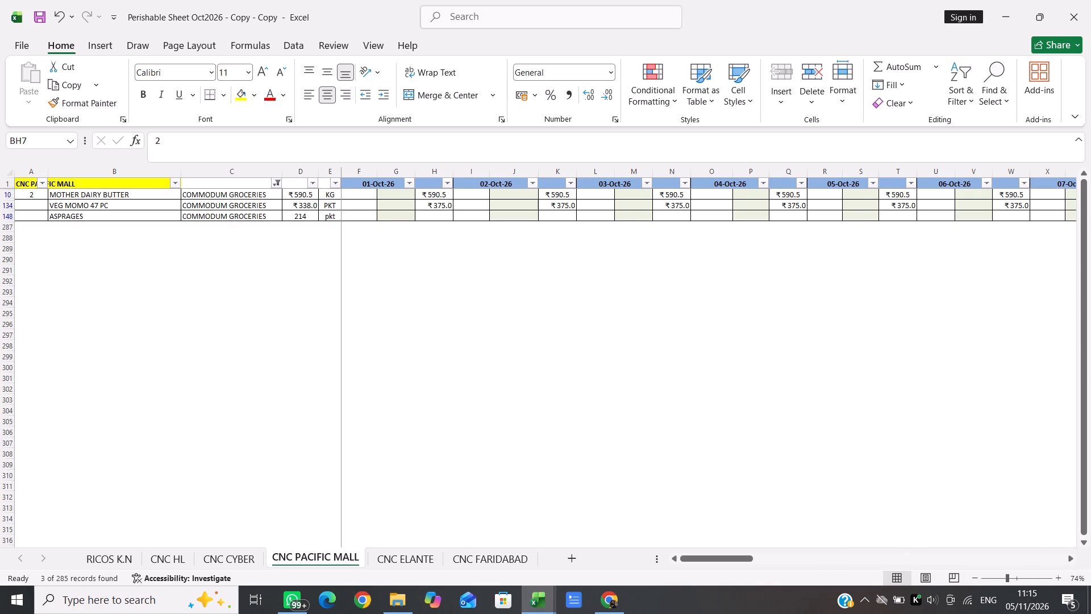
# Check the COMMODUM GROCERIES items' daily quantities and rates from 01-Oct-26 through the MTD columns.
pyautogui.hscroll(2, 721, 217)
pyautogui.hscroll(-1, 721, 217)
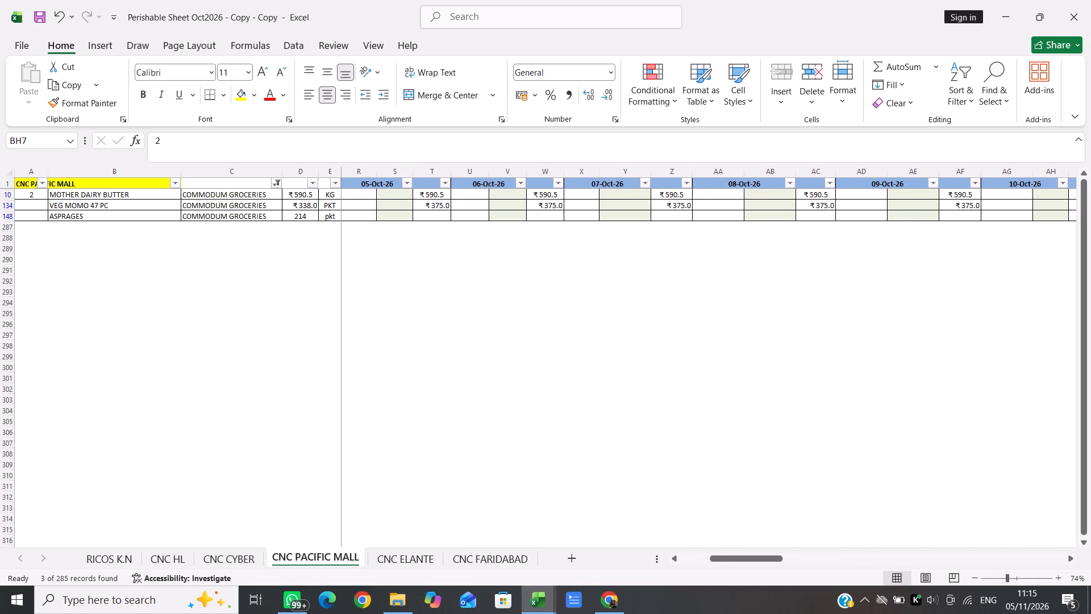
pyautogui.hscroll(-15, 721, 217)
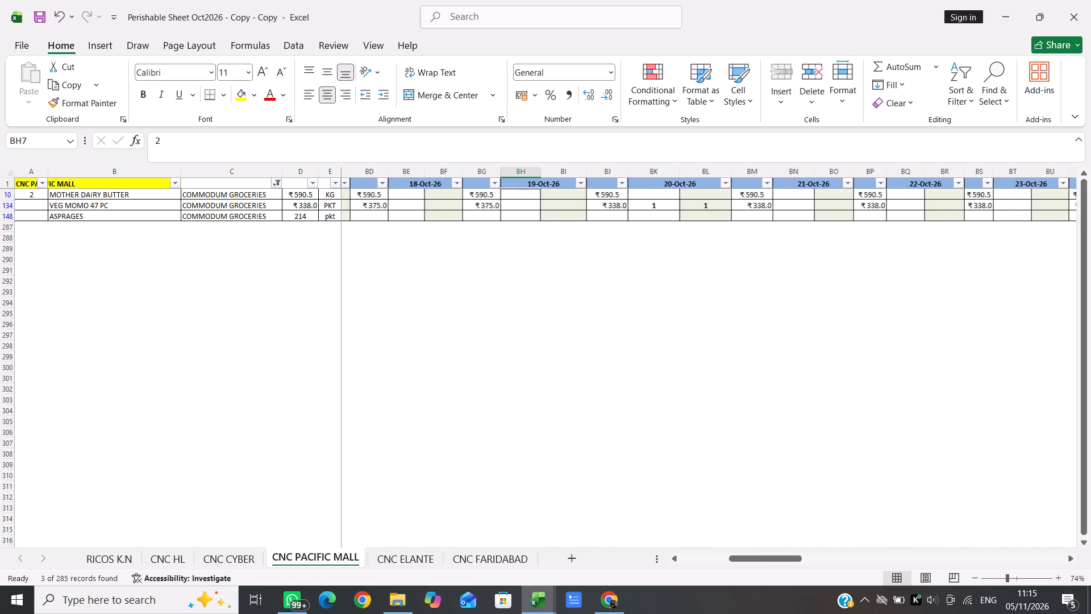
pyautogui.hscroll(-13, 721, 217)
pyautogui.hscroll(1, 721, 217)
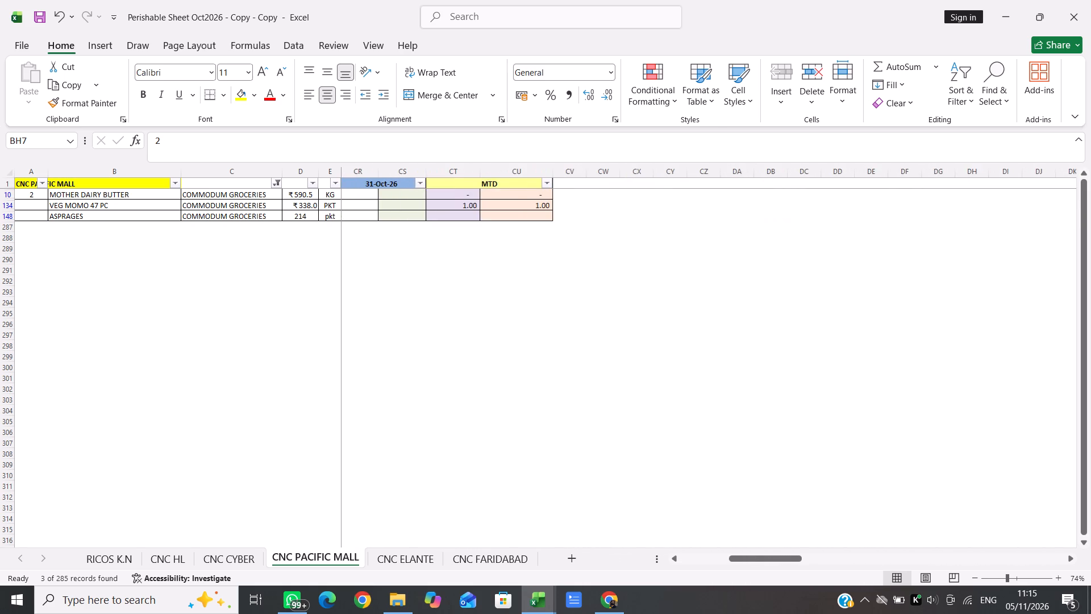
pyautogui.hscroll(9, 721, 217)
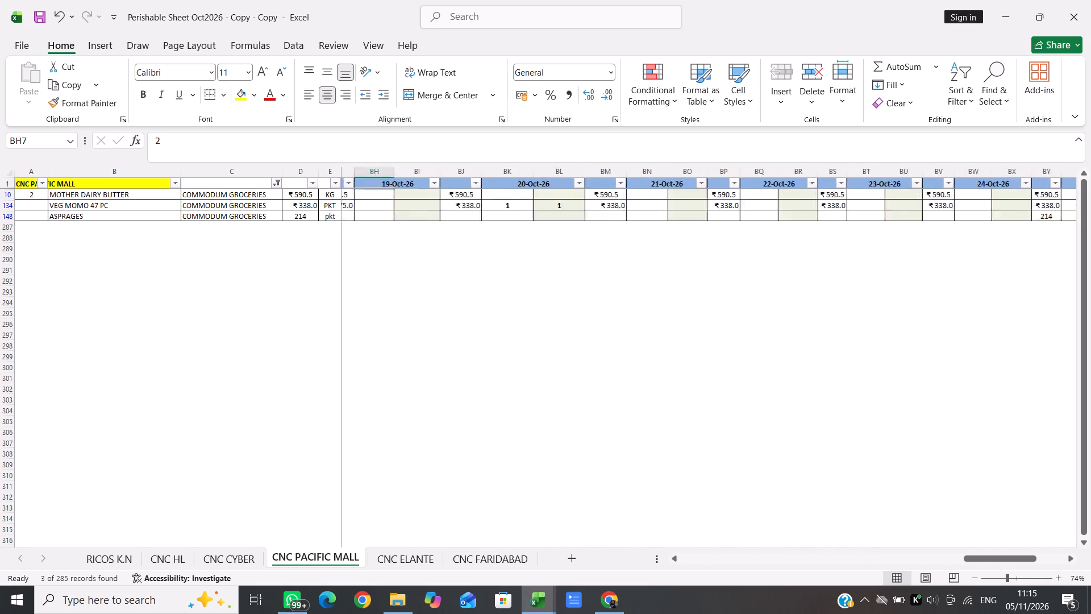
pyautogui.hscroll(4, 721, 217)
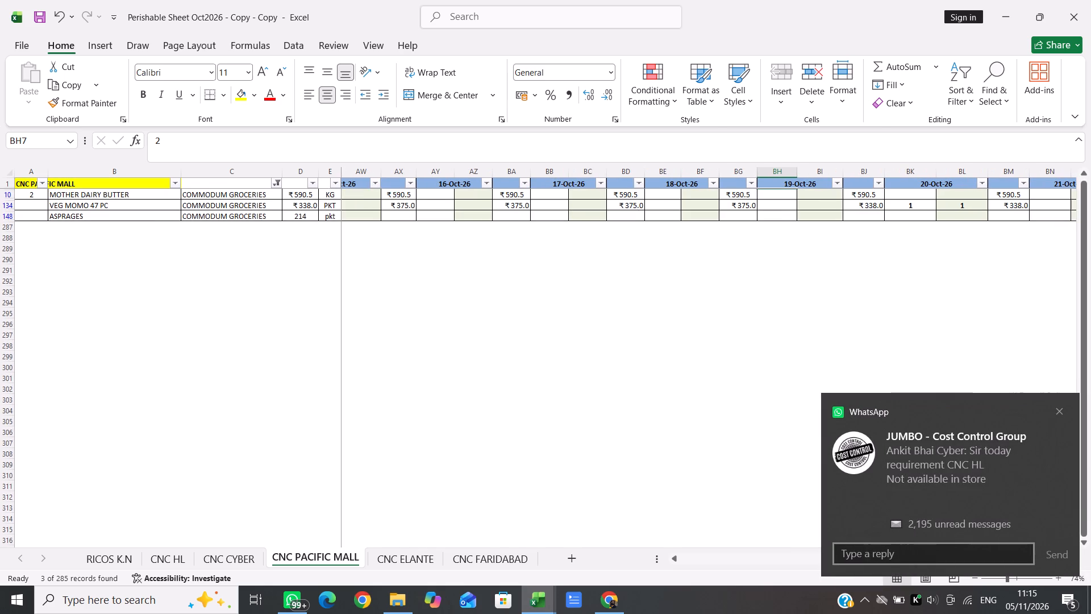
pyautogui.hscroll(12, 721, 217)
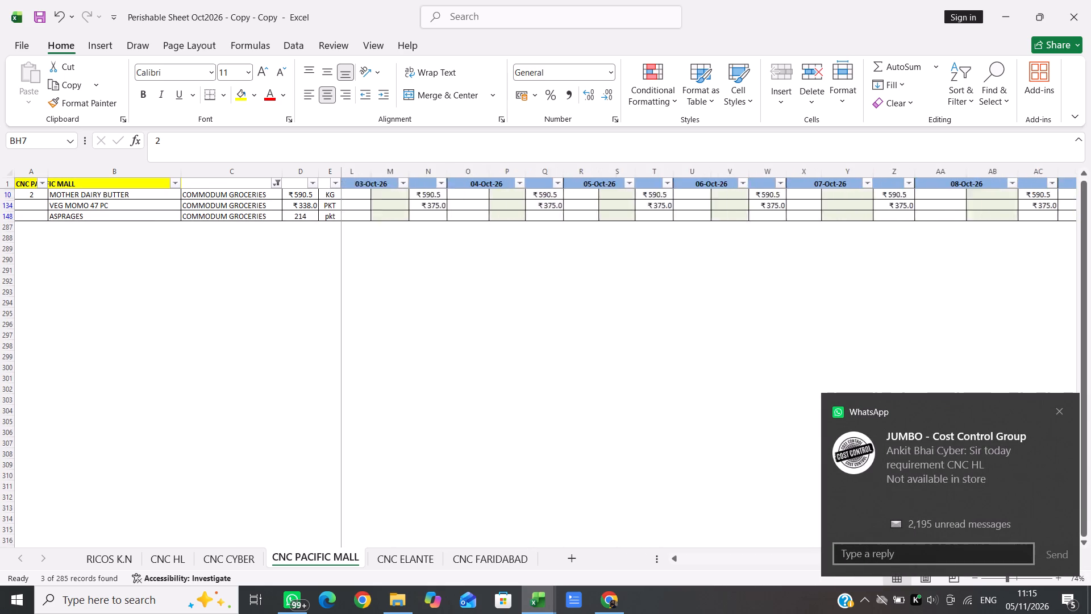
pyautogui.hscroll(4, 721, 217)
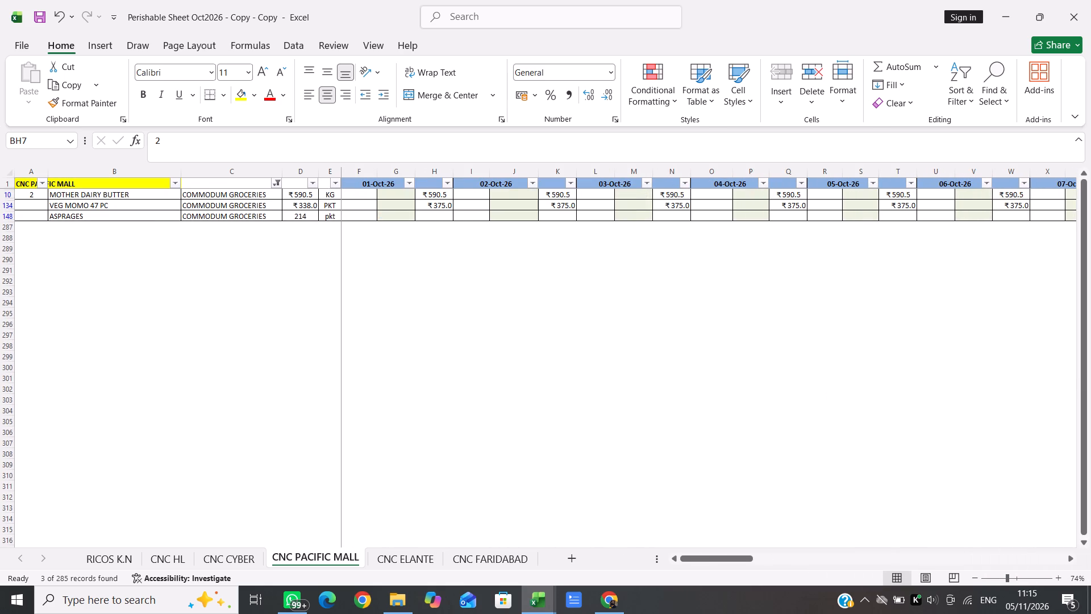
# Recheck the COMMODUM GROCERIES items' quantities and rates from 01-Oct-26 through 30-Oct-26, including the ASPRAGES row.
pyautogui.hscroll(-16, 721, 217)
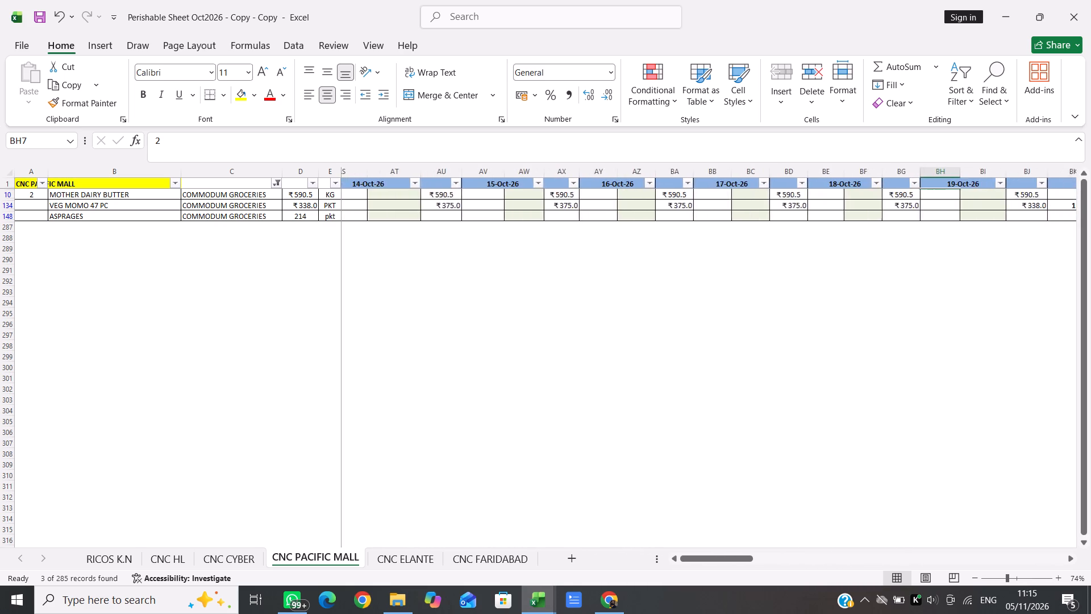
pyautogui.hscroll(-11, 721, 217)
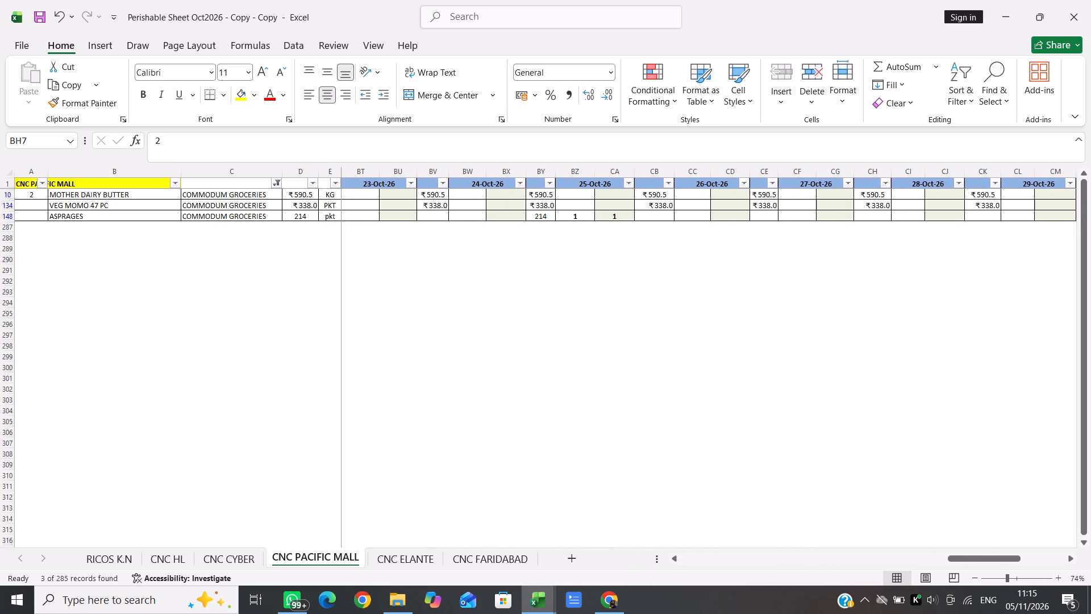
pyautogui.hscroll(-2, 567, 230)
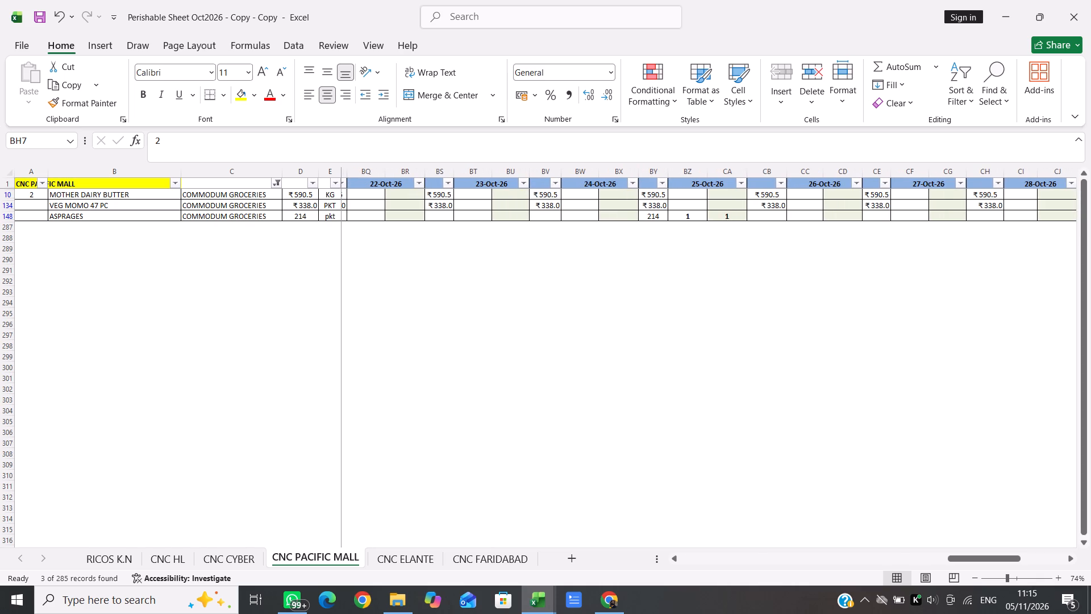
pyautogui.hscroll(-1, 567, 230)
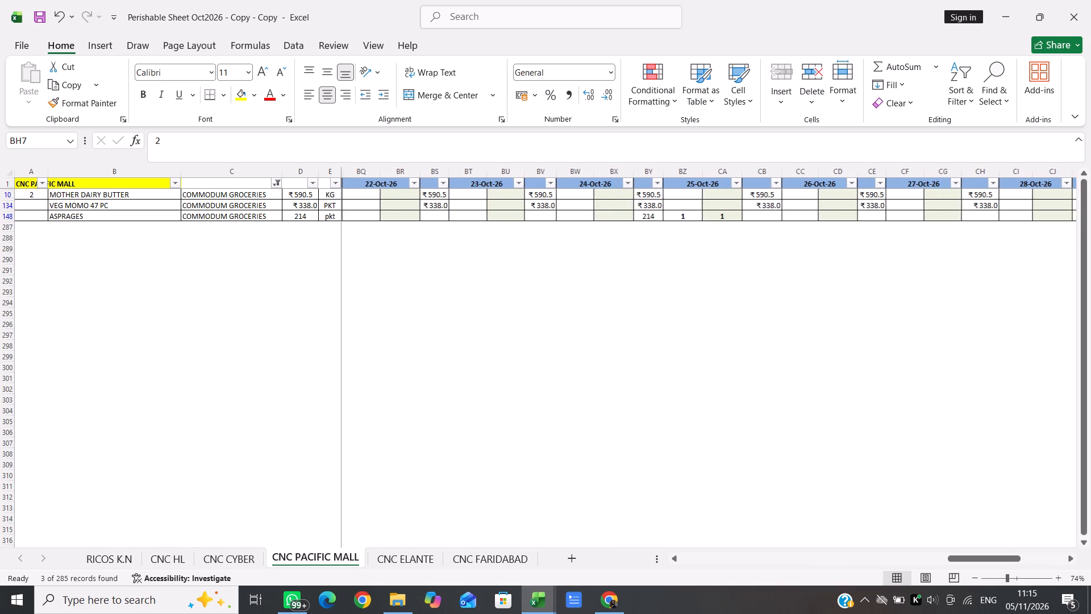
pyautogui.hscroll(-1, 567, 230)
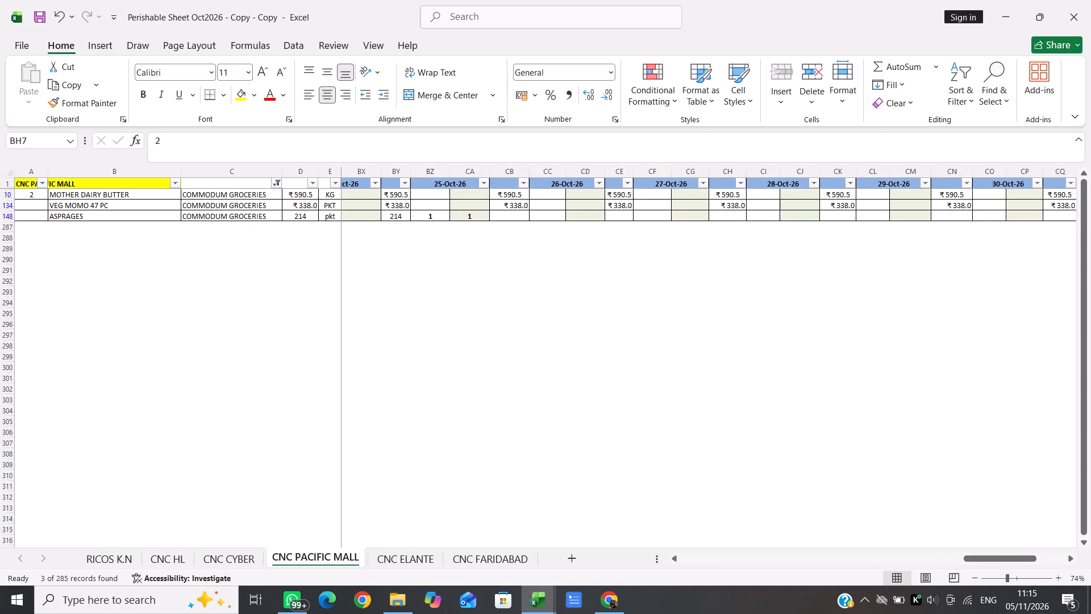
pyautogui.hscroll(-1, 677, 218)
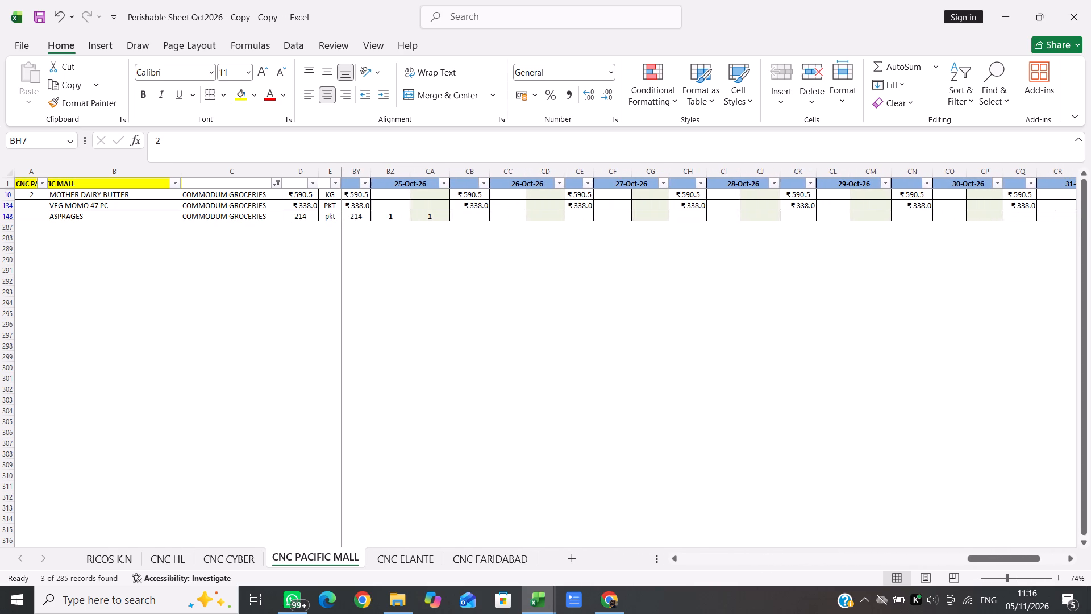
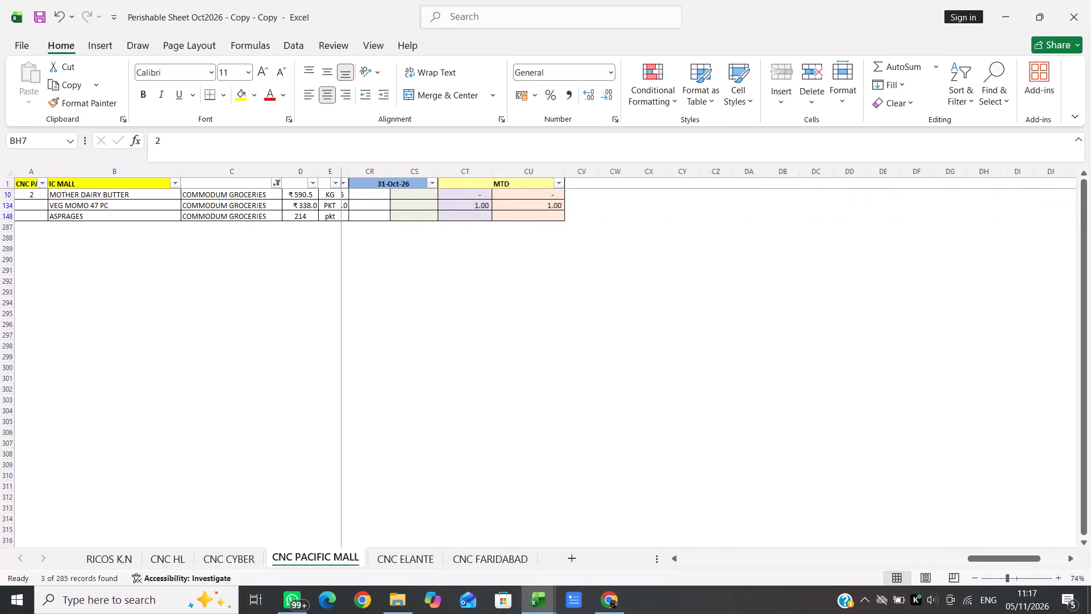
# Examine the COMMODUM GROCERIES items' daily quantities and rates from mid-October through the MTD columns, especially the ASPRAGES row.
pyautogui.scroll(2, 677, 218)
pyautogui.hscroll(1, 677, 218)
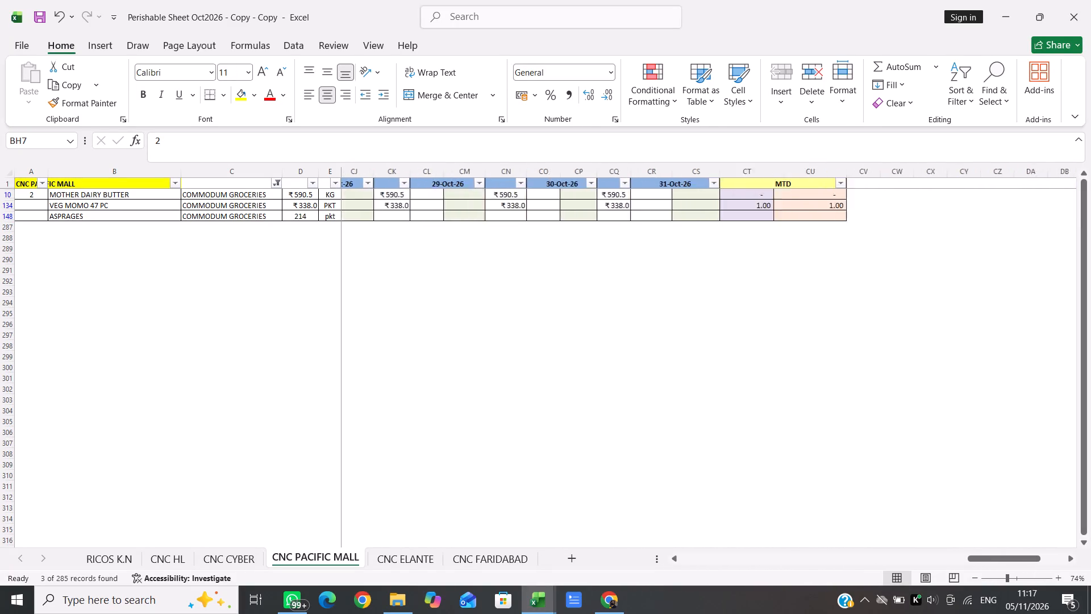
pyautogui.hscroll(4, 677, 218)
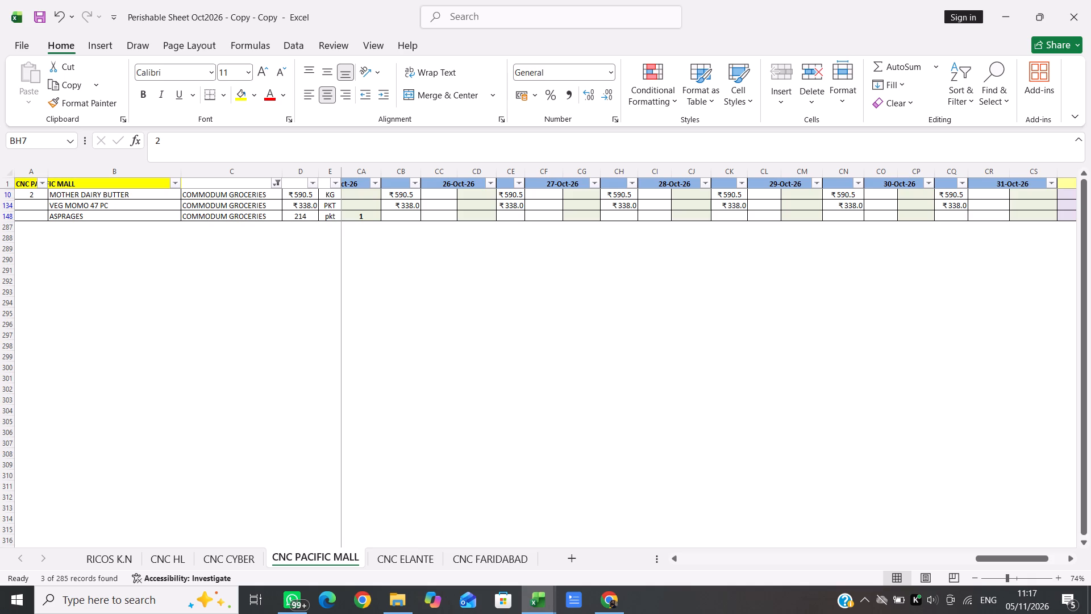
pyautogui.hscroll(4, 677, 218)
pyautogui.hscroll(-2, 677, 218)
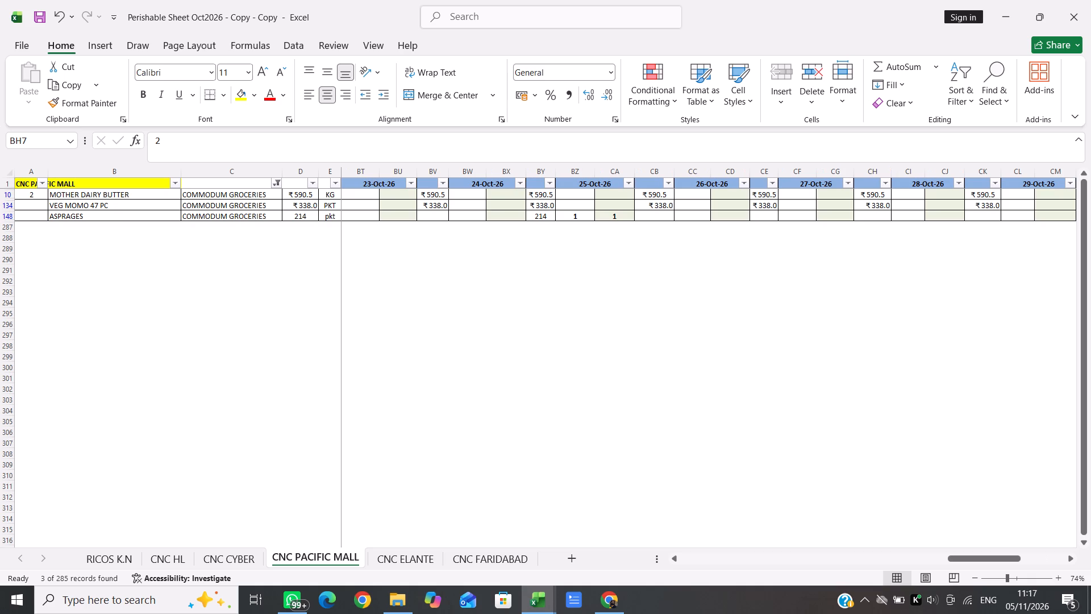
pyautogui.hscroll(-3, 677, 218)
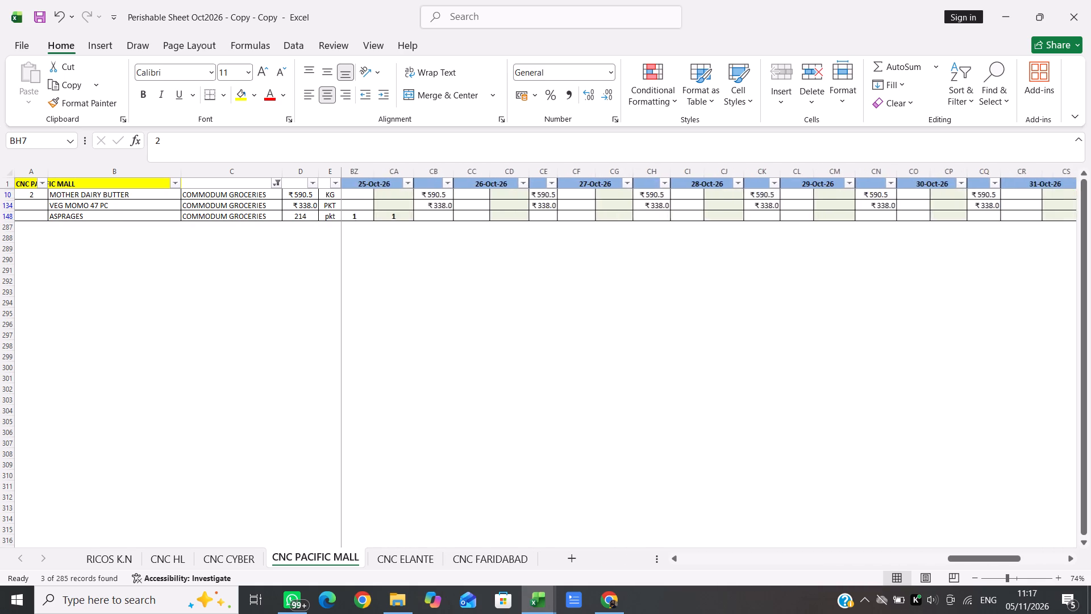
pyautogui.hscroll(-4, 677, 218)
pyautogui.hscroll(3, 677, 218)
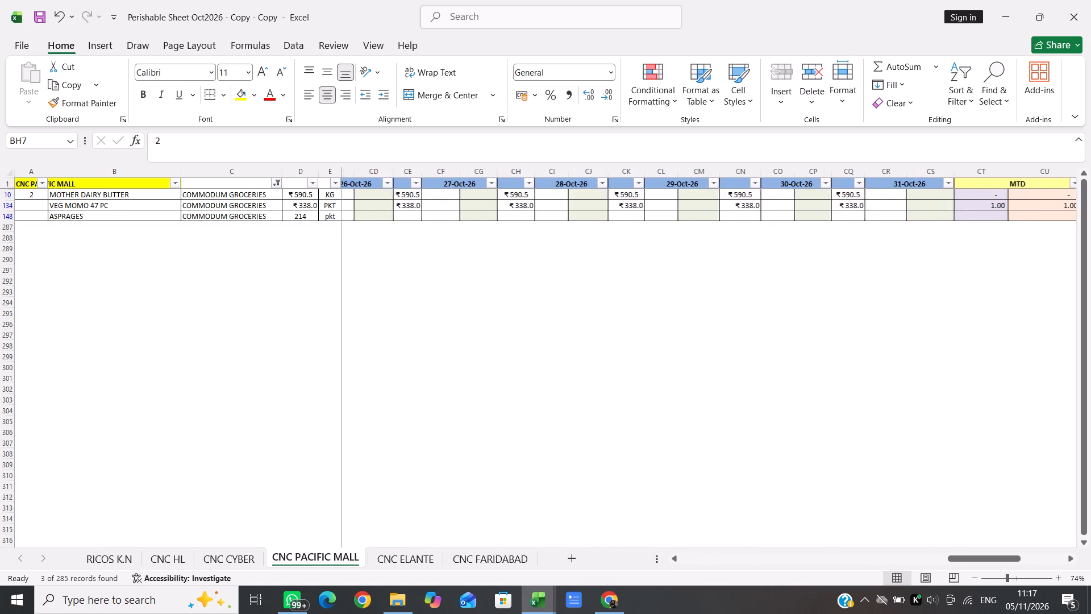
pyautogui.hscroll(13, 677, 218)
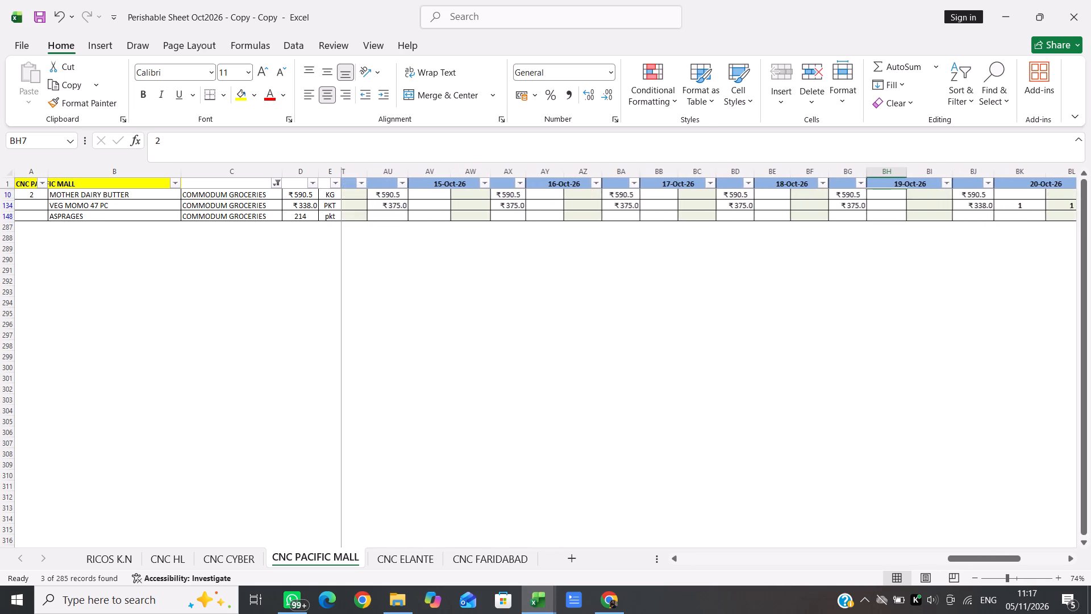
pyautogui.hscroll(-15, 677, 218)
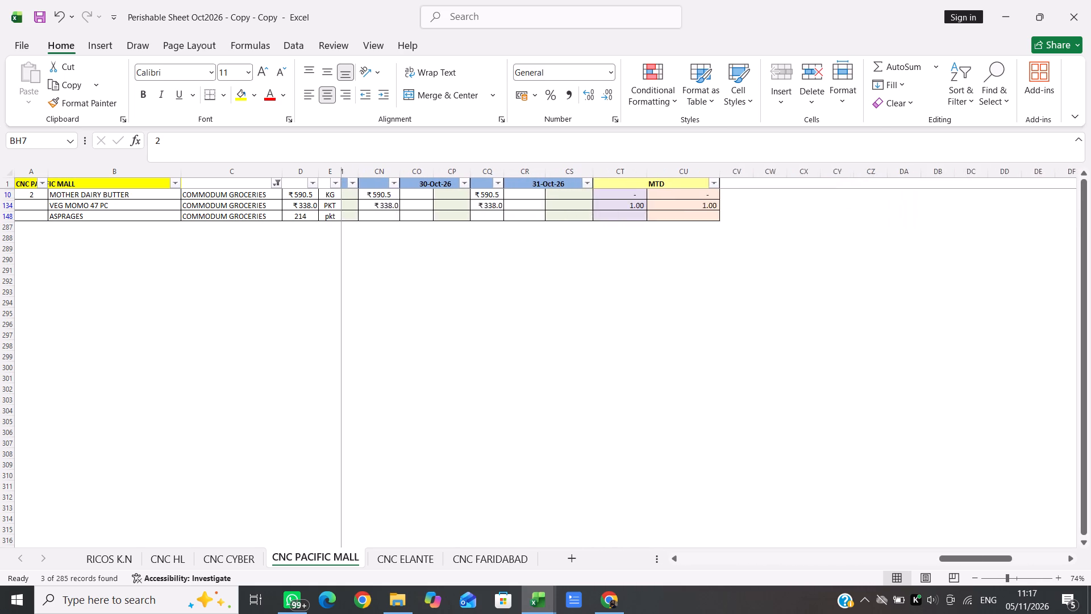
pyautogui.hscroll(6, 677, 218)
pyautogui.hscroll(-5, 677, 218)
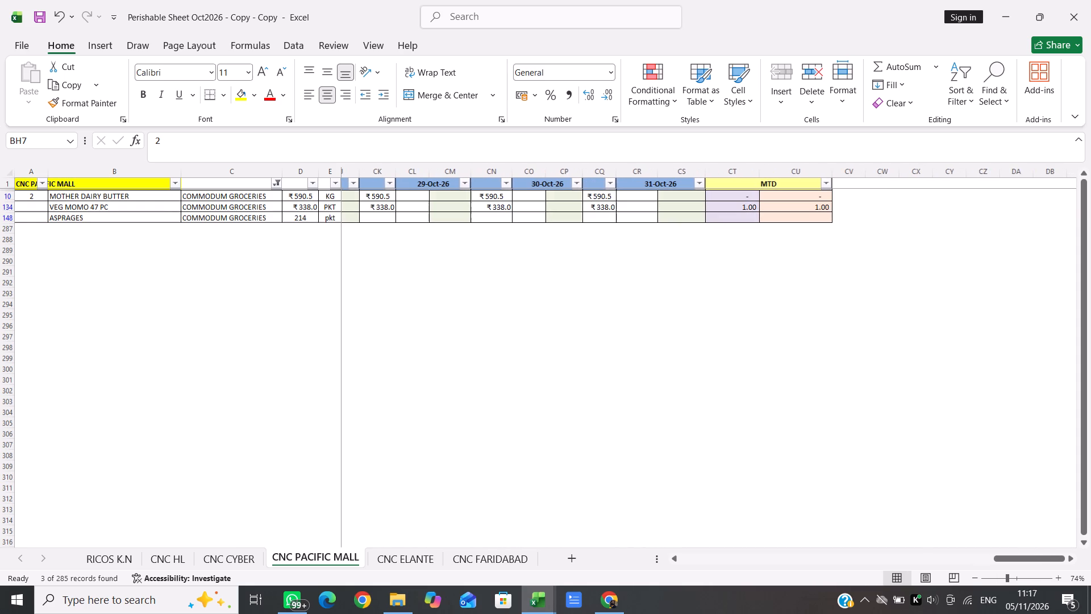
# Copy the two MTD total formulas from the VEG MOMO 47 PC row into the ASPRAGES row, cells CT148 and CU148.
pyautogui.hscroll(-1, 677, 218)
pyautogui.click(736, 204)
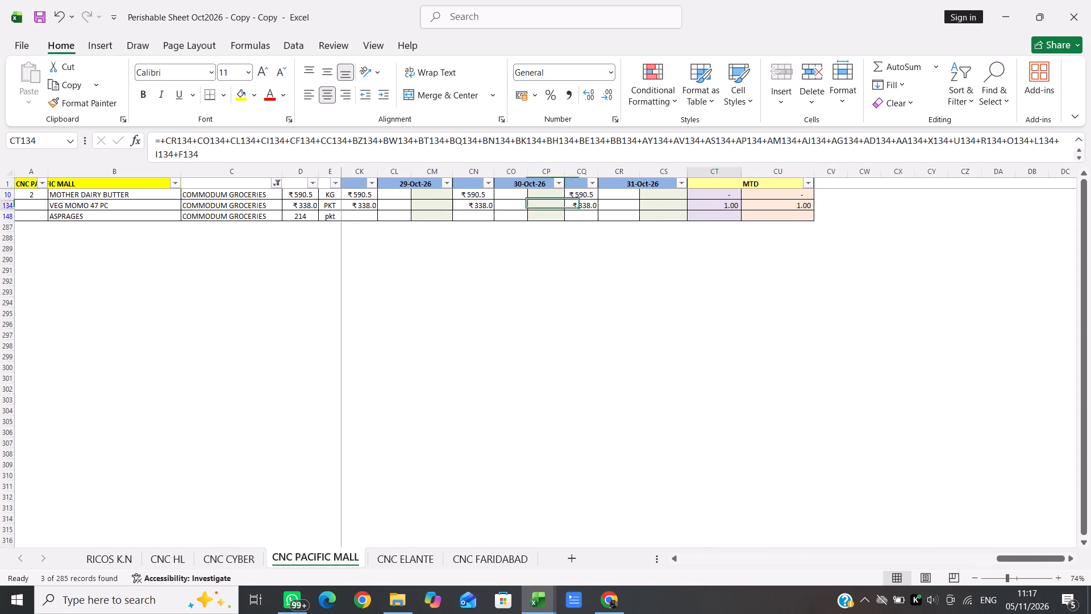
pyautogui.hotkey('ctrl', 'c')
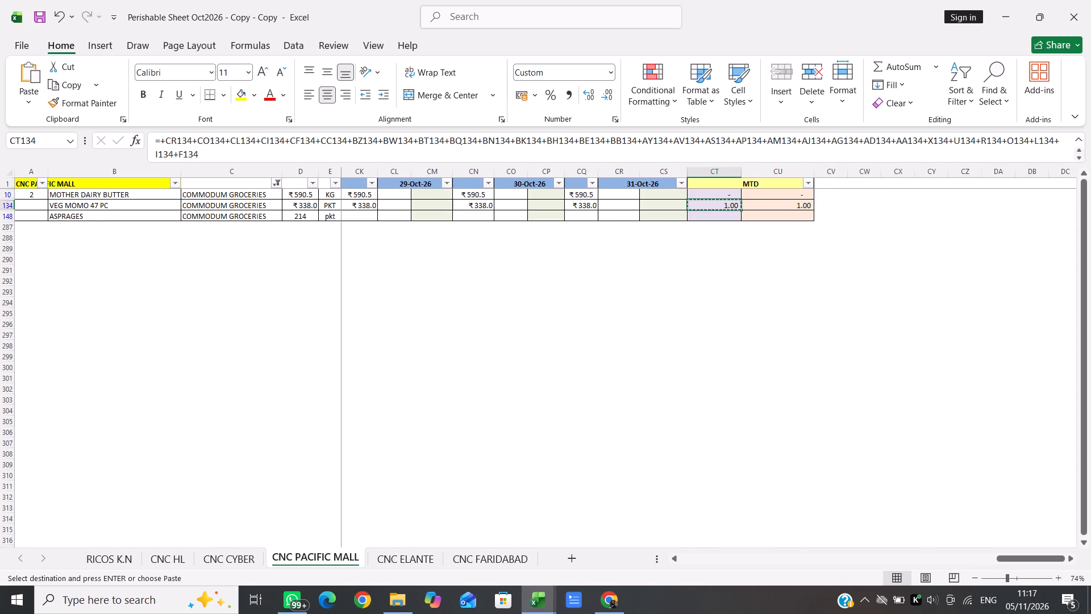
pyautogui.click(732, 217)
pyautogui.press('Return')
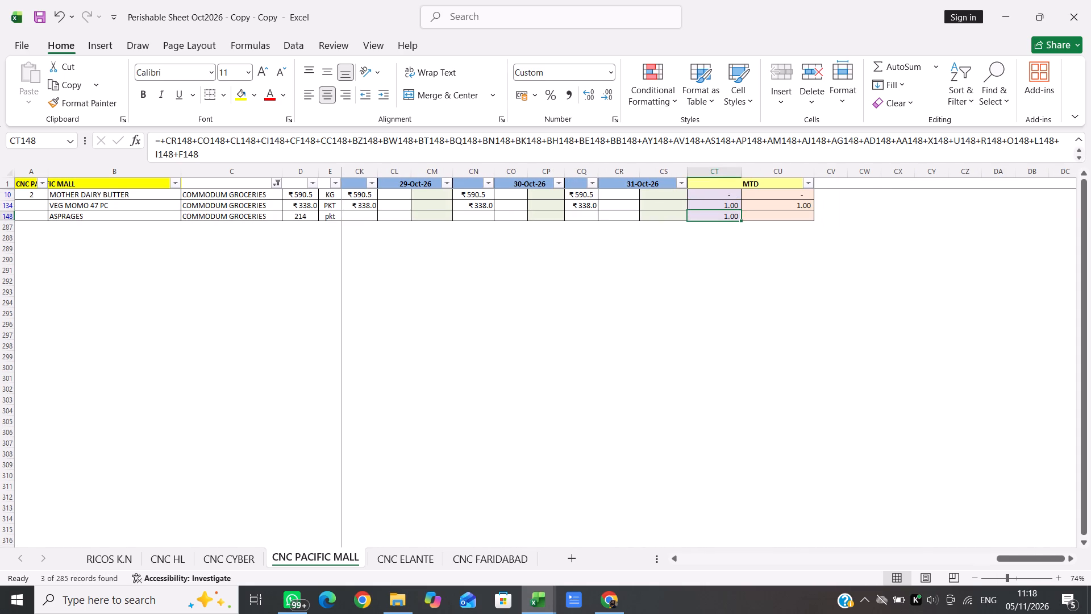
pyautogui.click(801, 206)
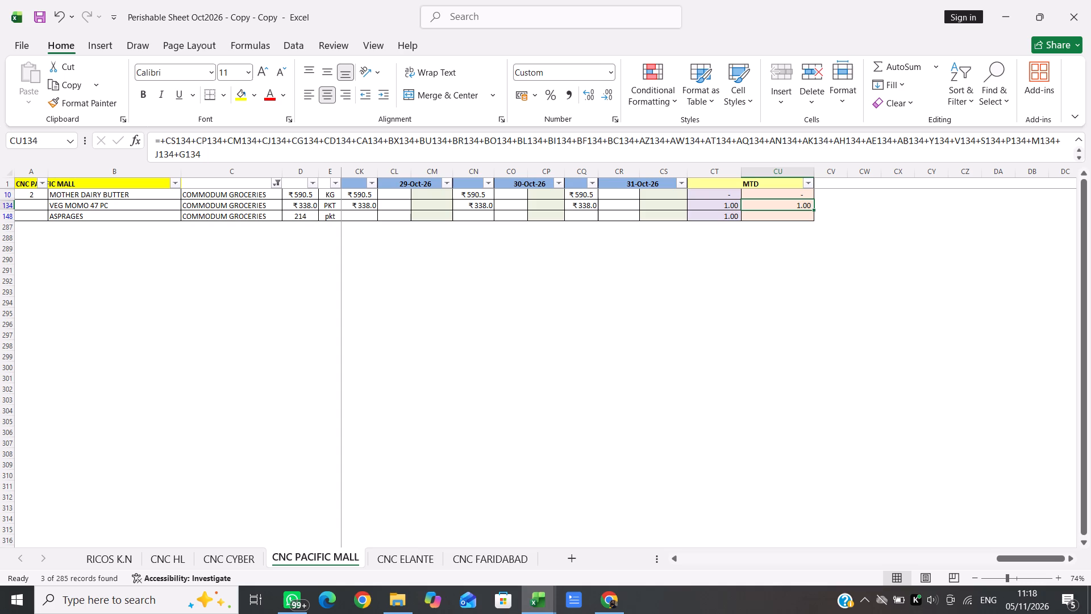
pyautogui.hotkey('ctrl', 'c')
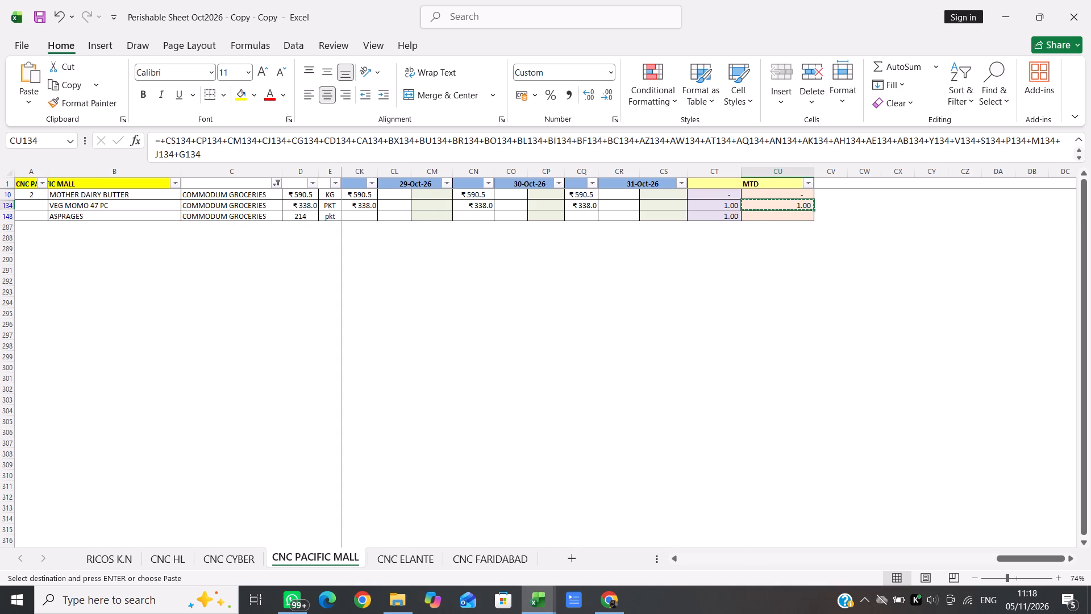
pyautogui.press('Down')
pyautogui.press('Return')
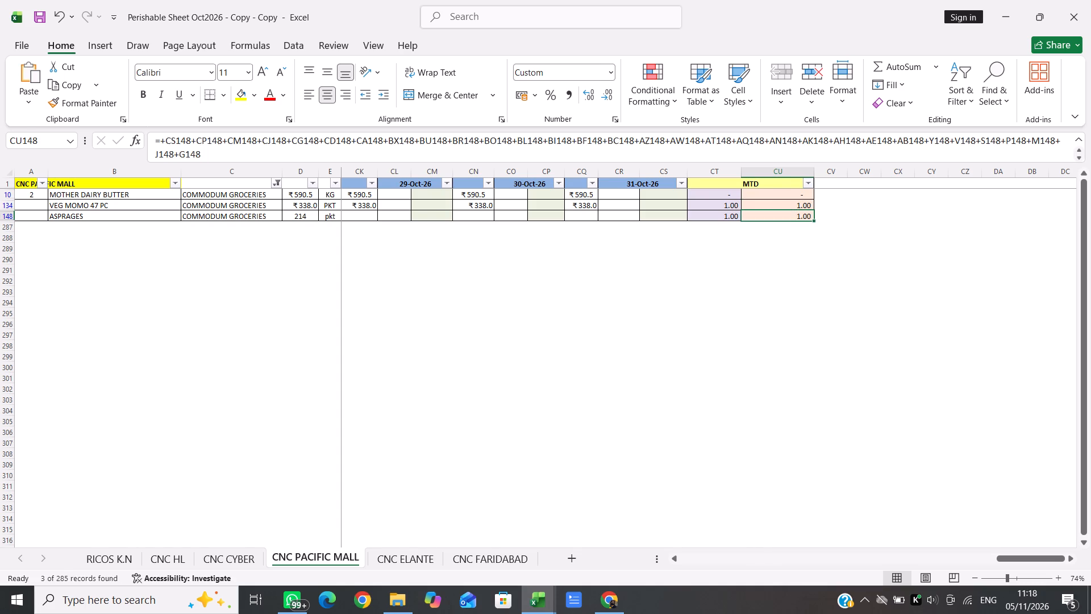
# Enter the VEG MOMO 47 PC amount formula +D134*CU134 in cell CV134, beside the MTD columns.
pyautogui.click(820, 204)
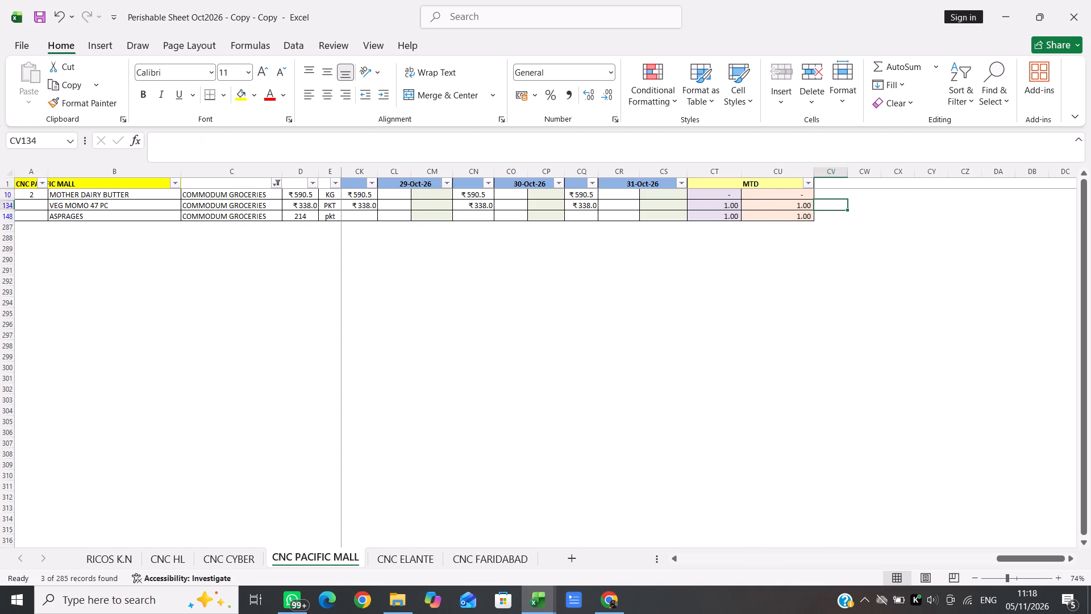
pyautogui.press('+')
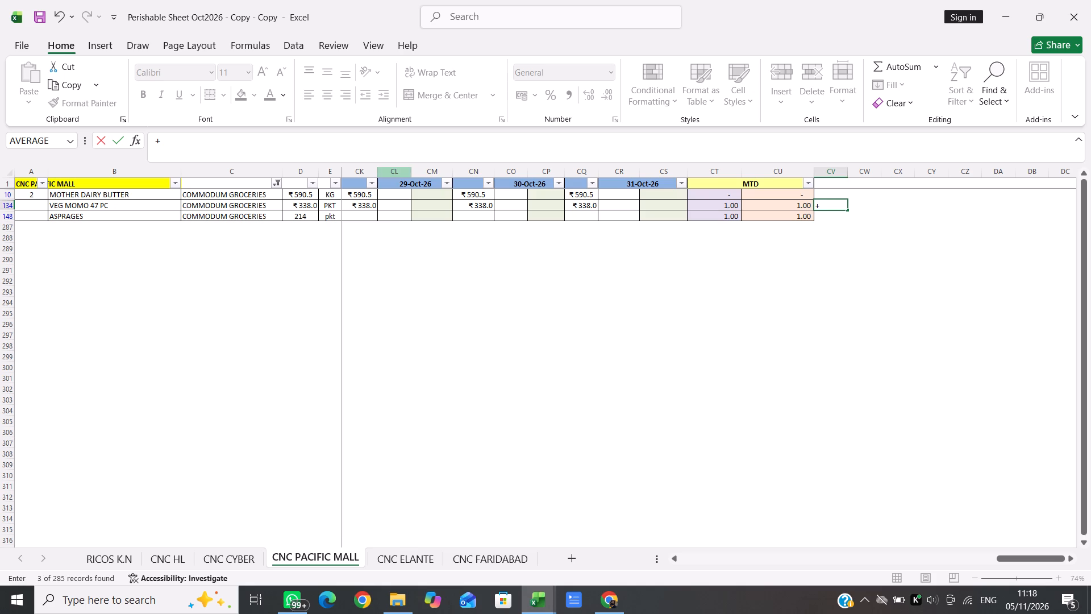
pyautogui.click(303, 208)
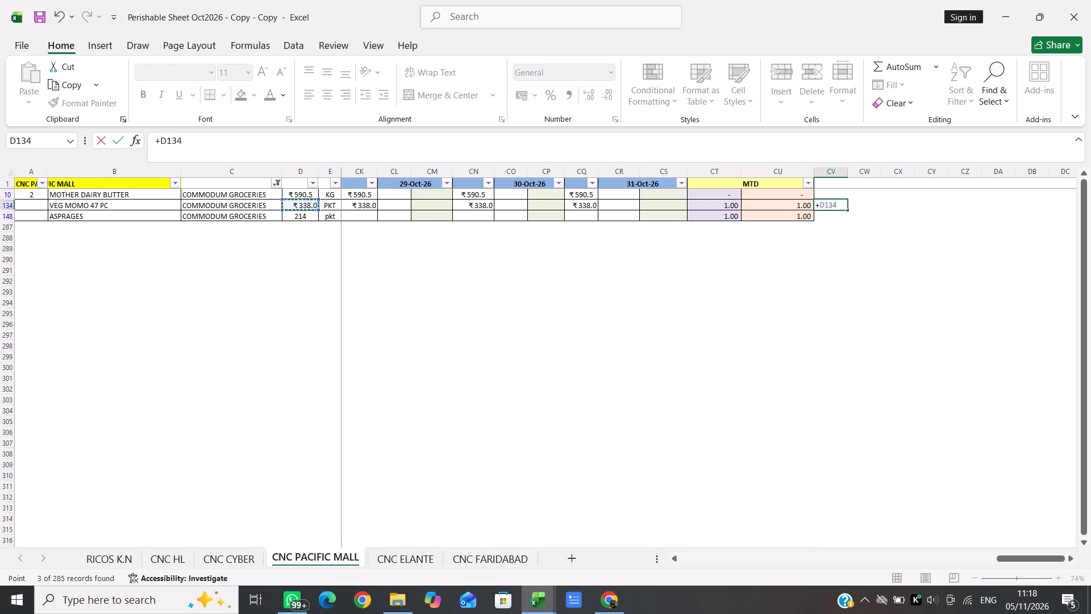
pyautogui.press('*')
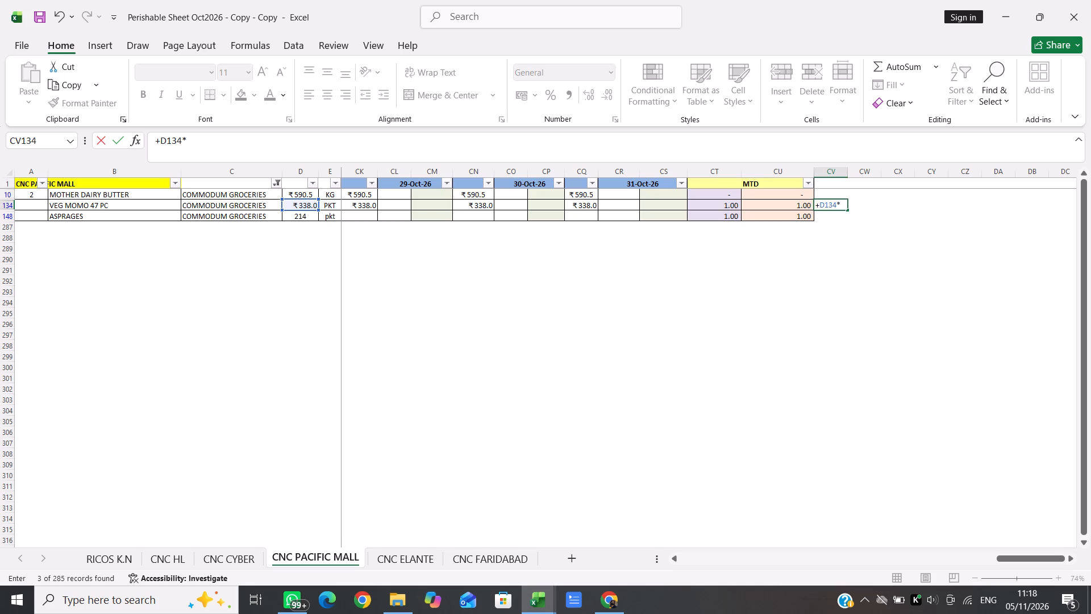
pyautogui.click(798, 205)
pyautogui.press('Return')
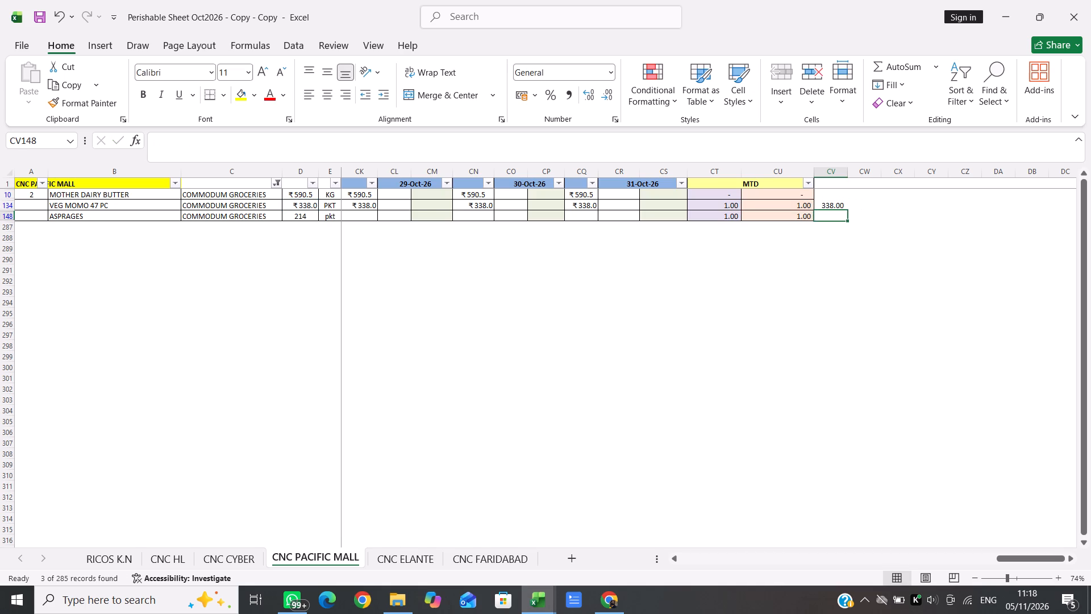
# Fill the amount formula from CV134 down to the ASPRAGES row, cell CV148.
pyautogui.click(825, 206)
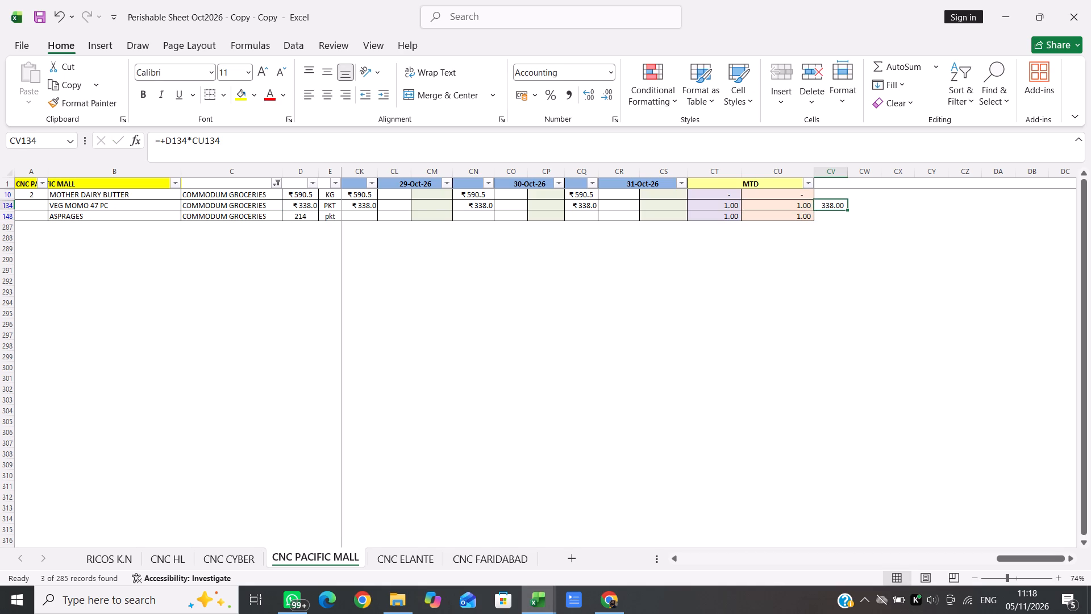
pyautogui.hotkey('shift', 'Down')
pyautogui.hotkey('ctrl', 'd')
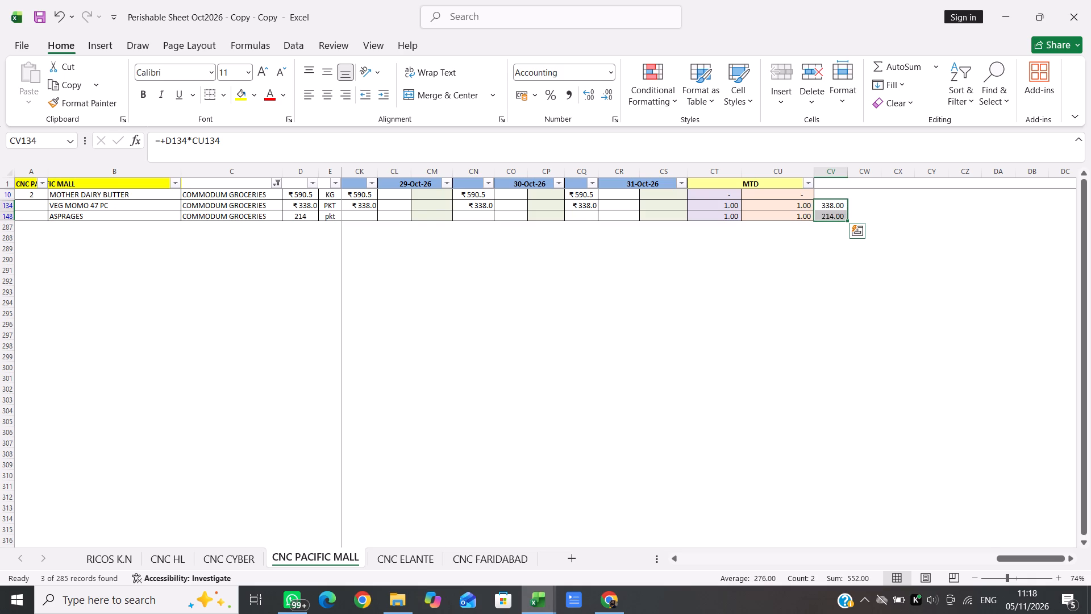
pyautogui.click(861, 208)
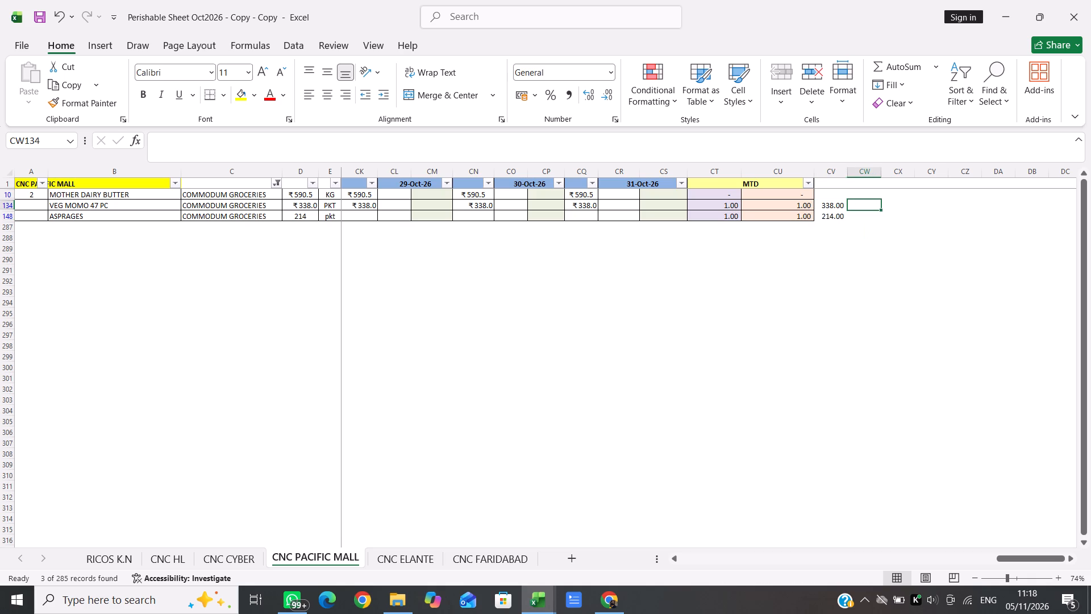
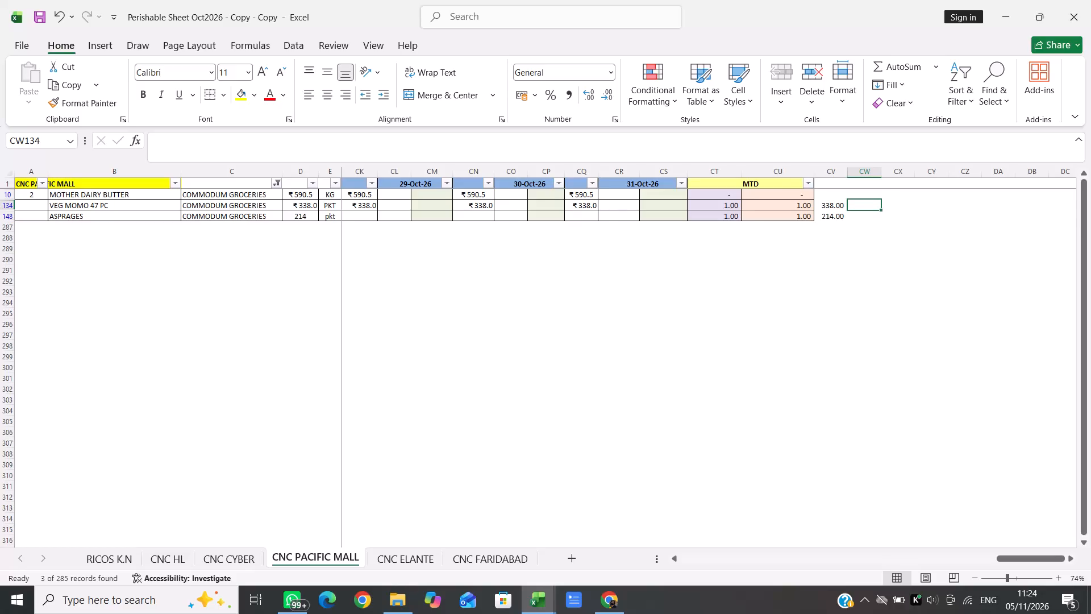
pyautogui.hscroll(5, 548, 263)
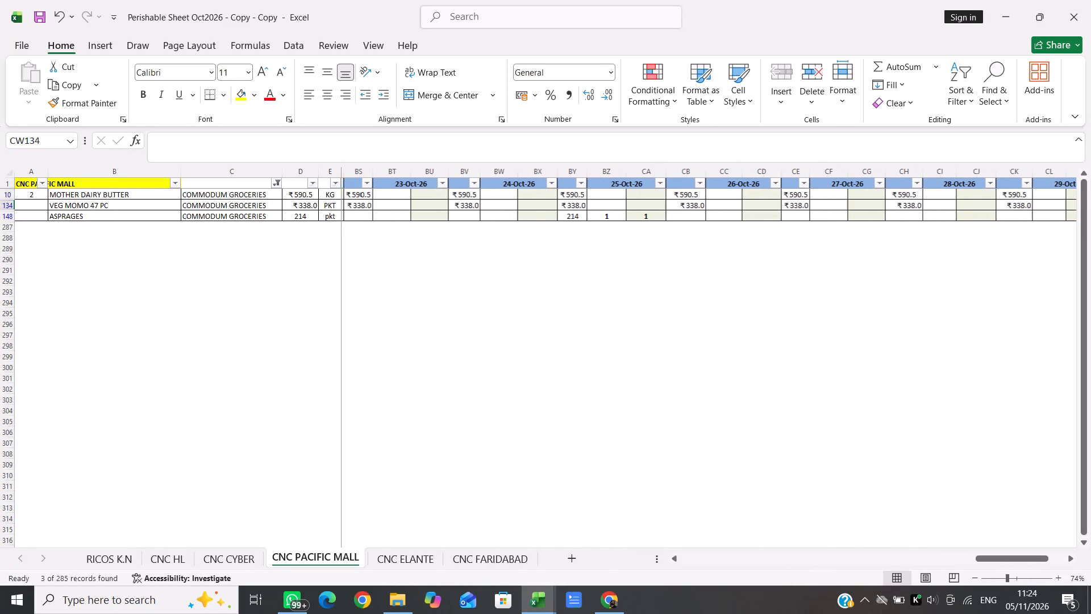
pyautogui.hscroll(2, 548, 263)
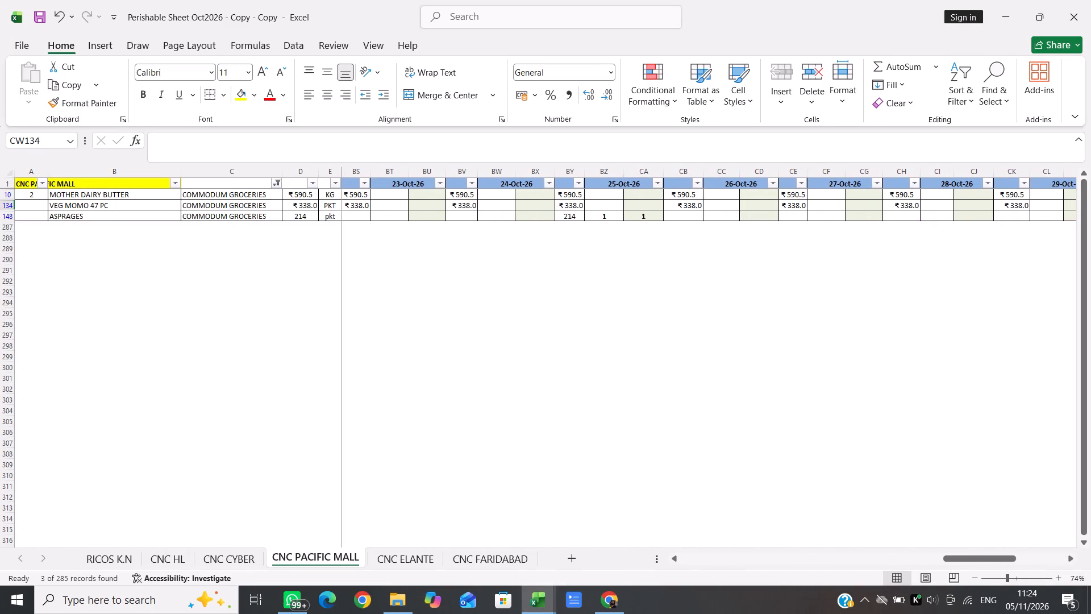
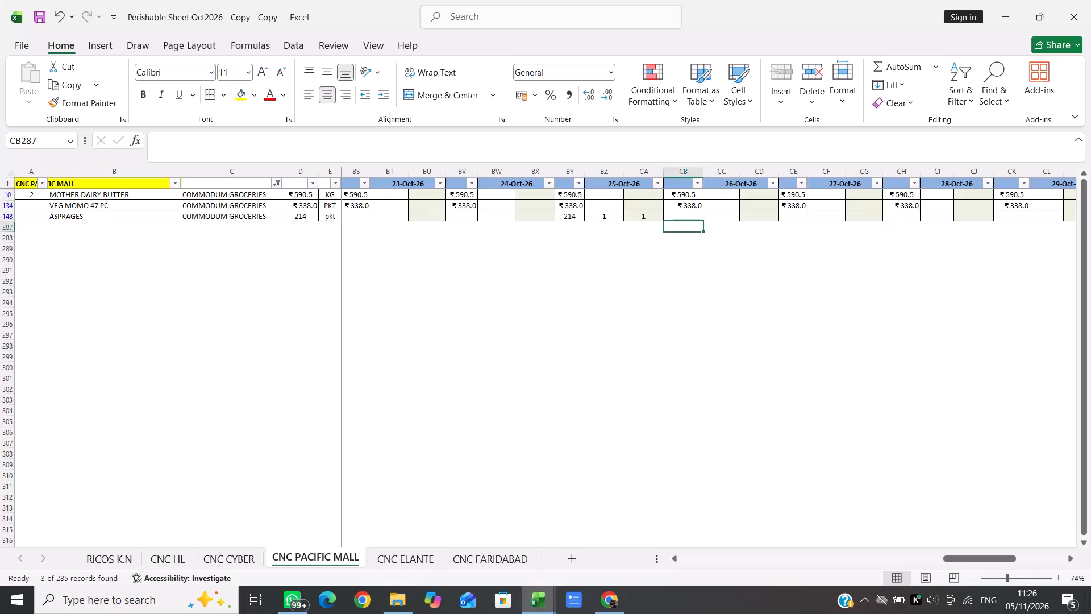
# Examine the daily October quantities and rates of the COMMODUM GROCERIES items on the CNC PACIFIC MALL sheet.
pyautogui.click(613, 258)
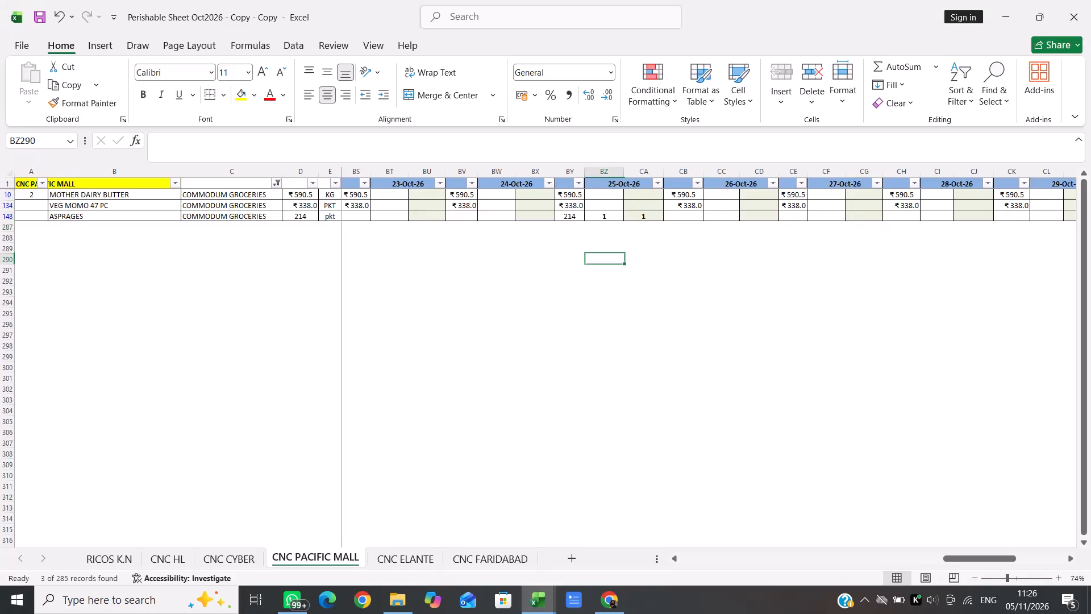
pyautogui.hscroll(6, 613, 258)
pyautogui.hscroll(-2, 613, 258)
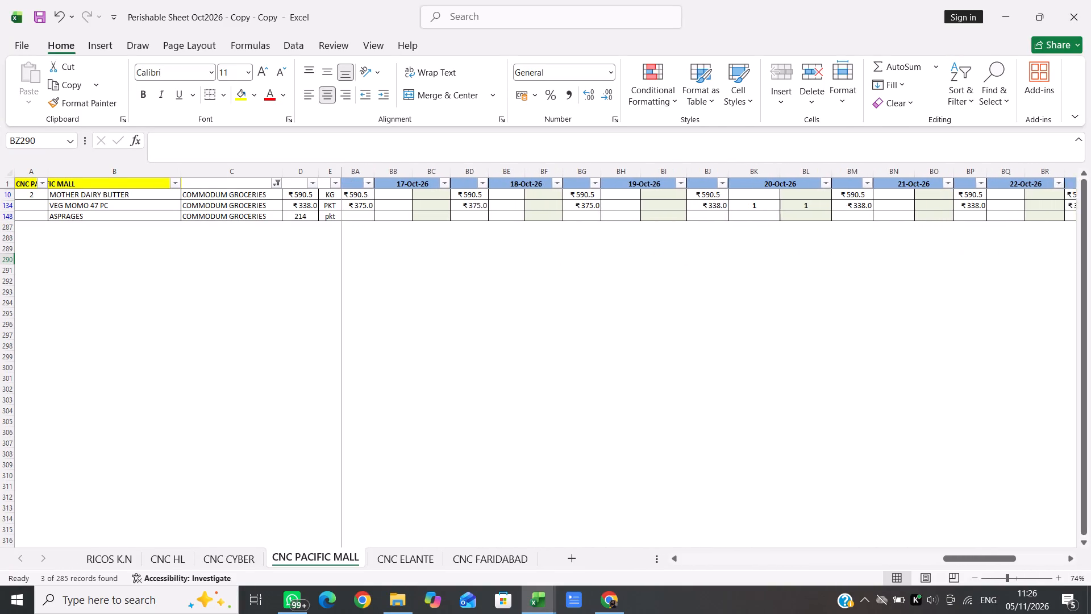
pyautogui.hscroll(-1, 613, 258)
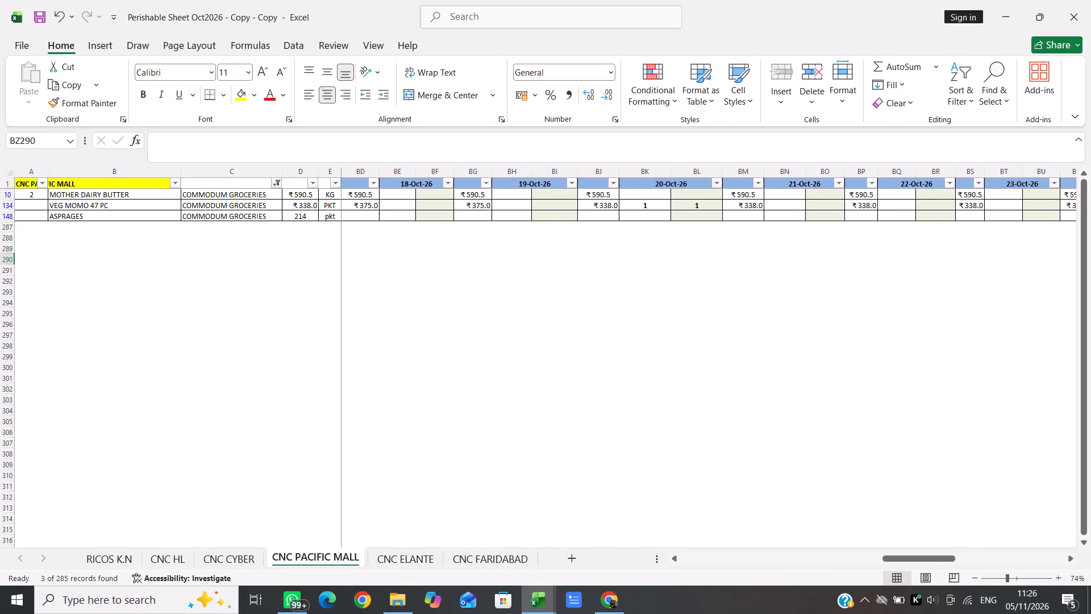
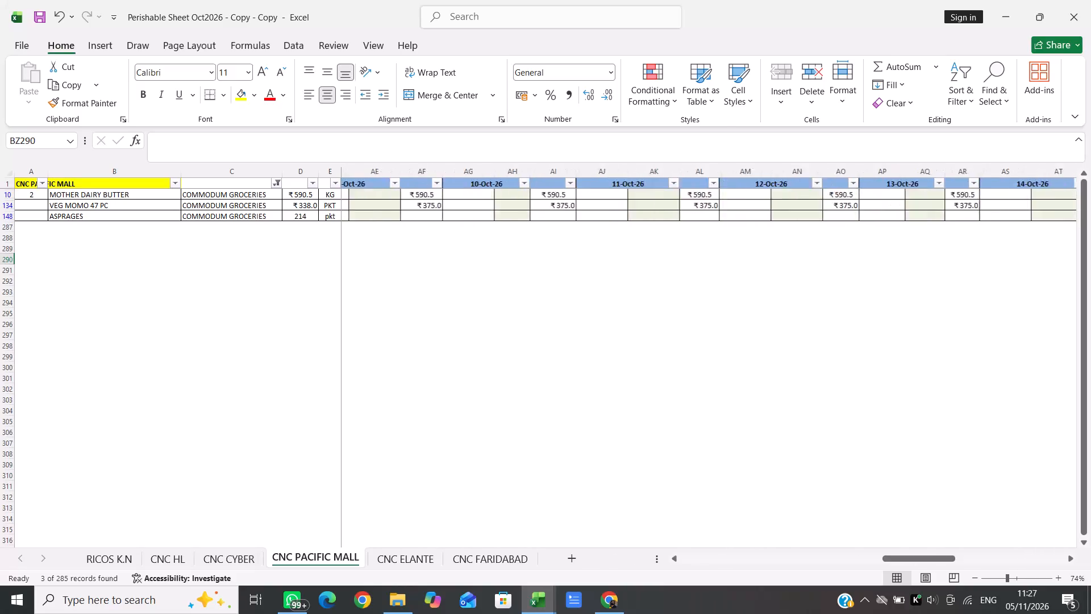
# Review the COMMODUM GROCERIES items' quantities and rates across the October 2026 dates on the CNC PACIFIC MALL sheet.
pyautogui.hscroll(6, 613, 258)
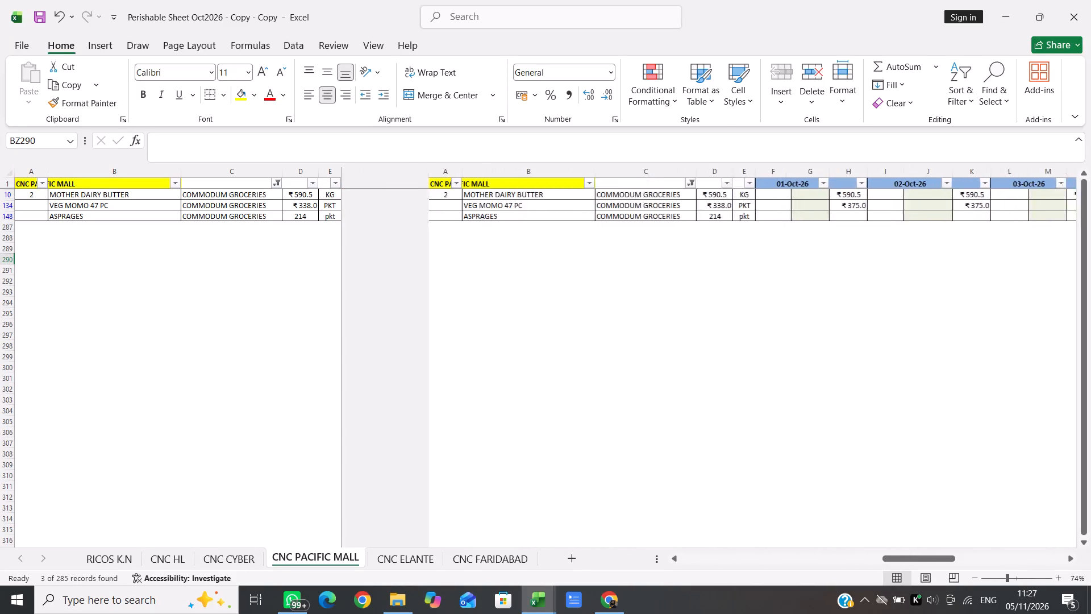
pyautogui.hscroll(2, 613, 258)
pyautogui.hscroll(-15, 613, 258)
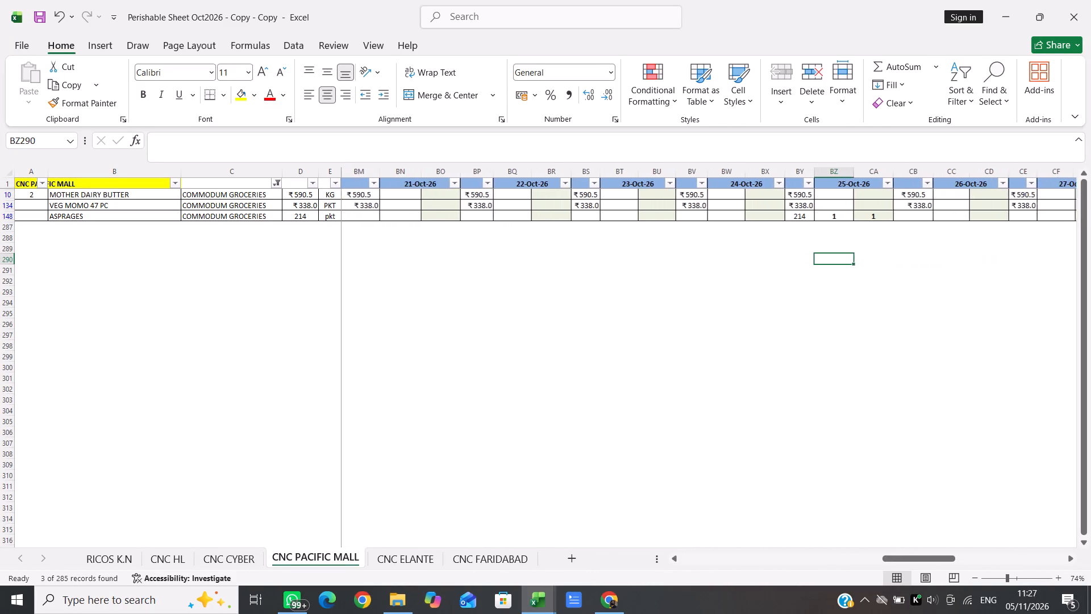
pyautogui.hscroll(-3, 613, 258)
pyautogui.hscroll(1, 613, 258)
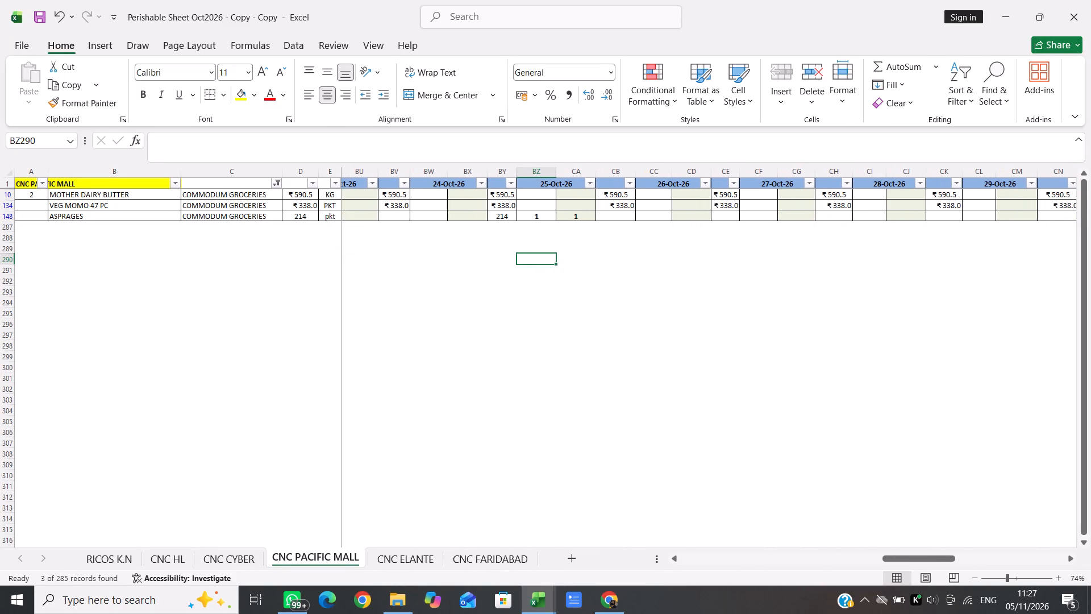
pyautogui.hscroll(2, 613, 258)
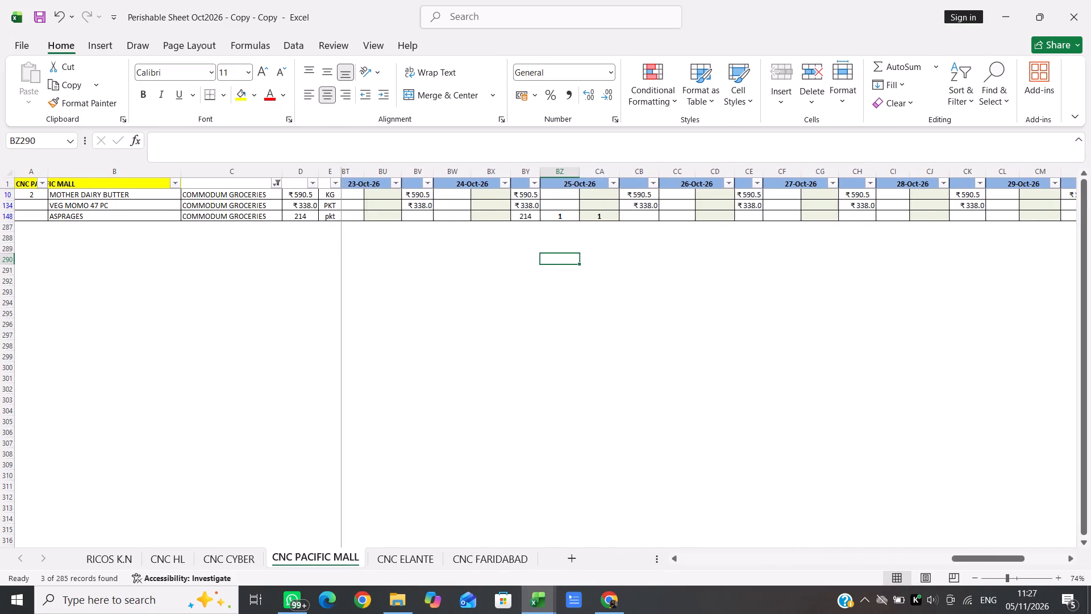
pyautogui.hscroll(11, 613, 258)
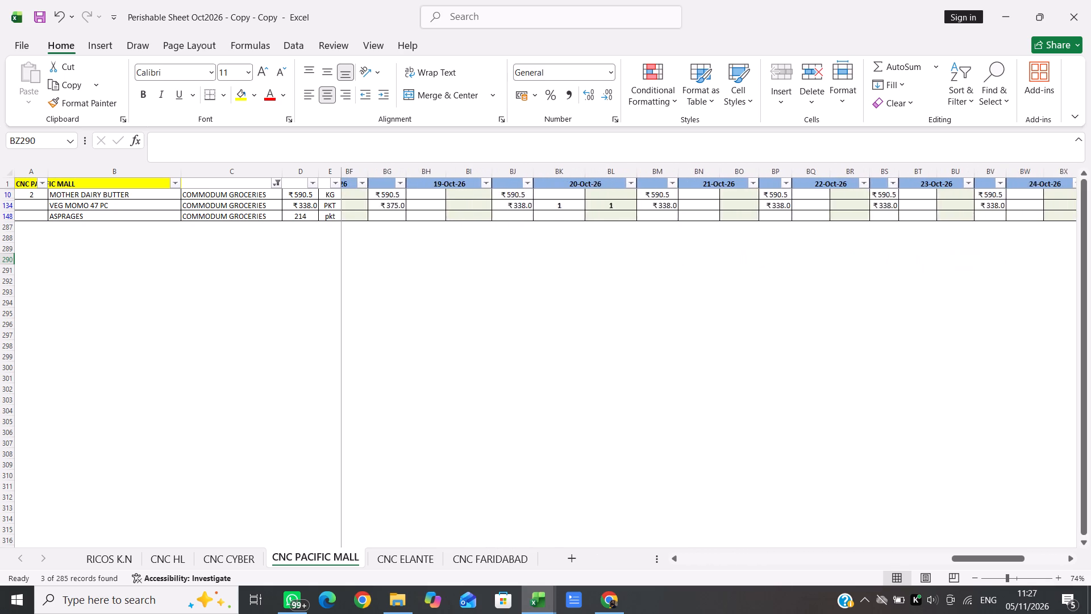
pyautogui.hscroll(11, 613, 258)
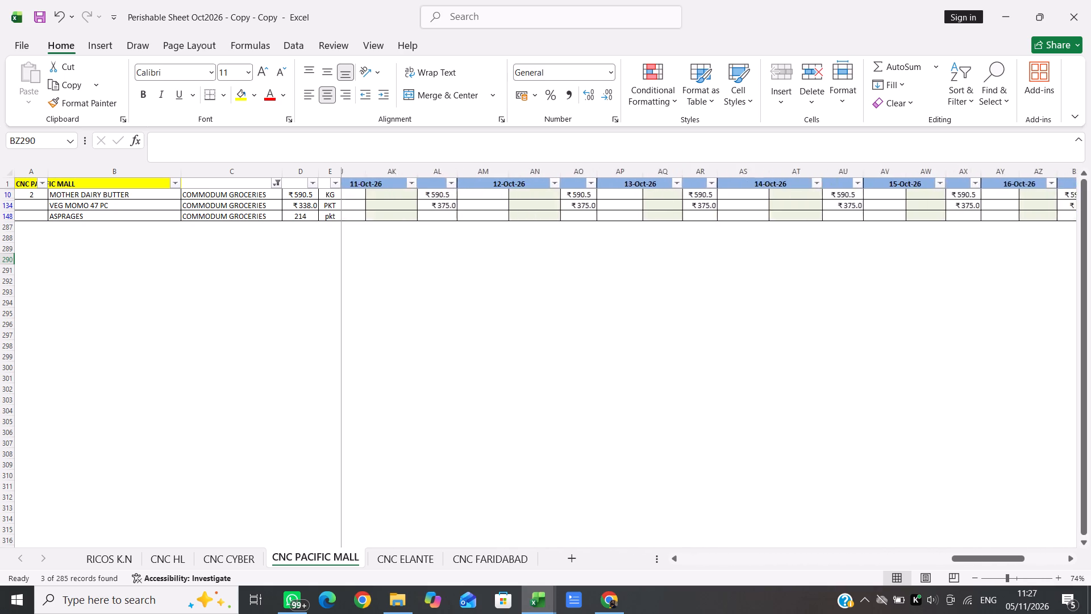
pyautogui.hscroll(10, 613, 258)
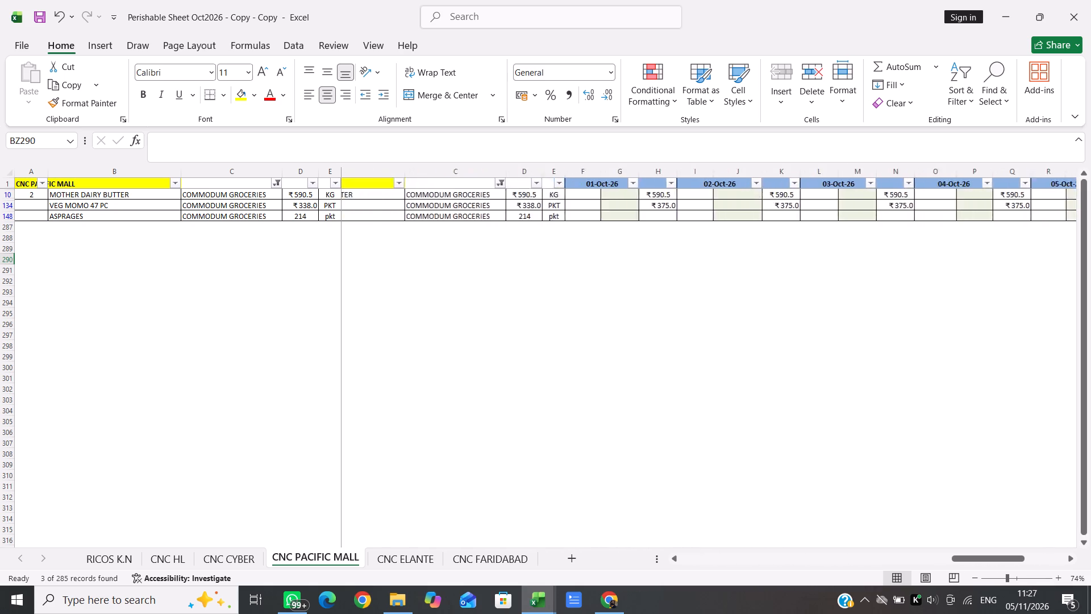
pyautogui.hscroll(3, 613, 258)
pyautogui.hscroll(-10, 613, 258)
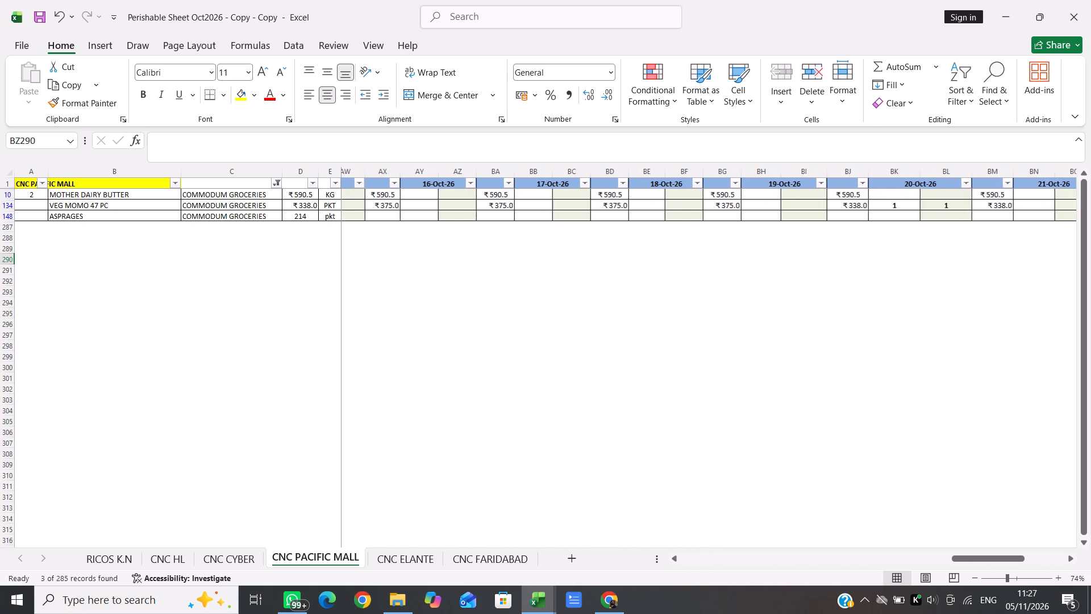
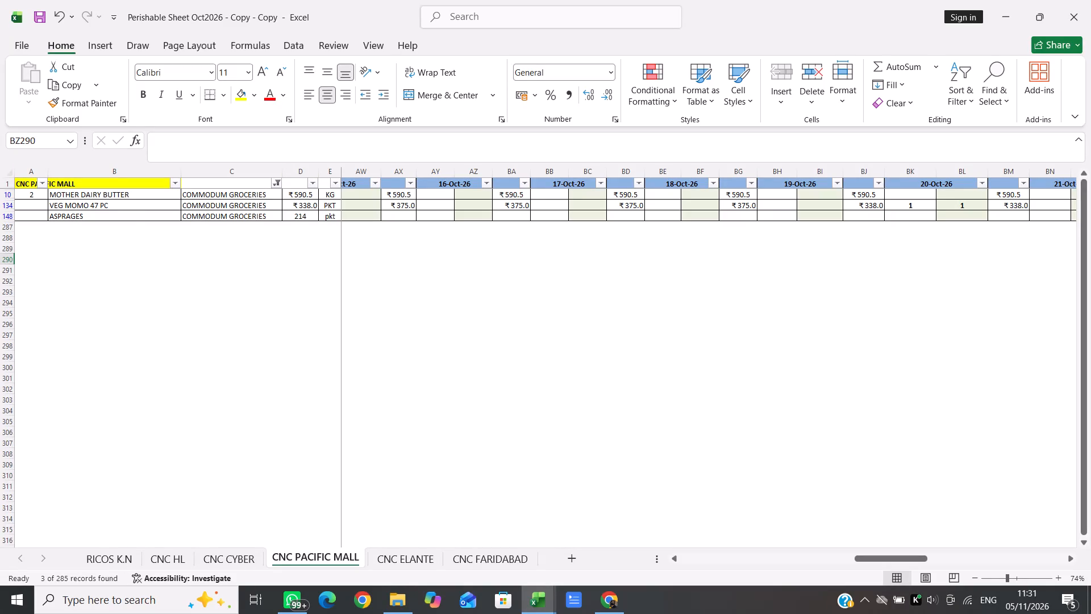
# Filter the supplier column to GLOBAL BASKET using the search term "glo".
pyautogui.click(274, 181)
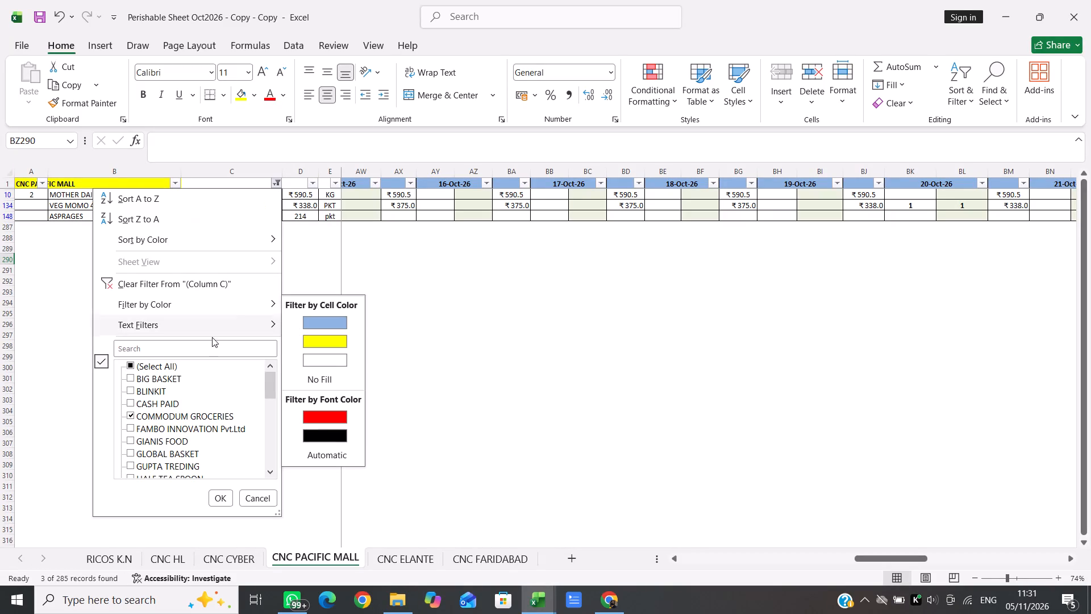
pyautogui.click(151, 347)
pyautogui.write('glo')
pyautogui.press('Return')
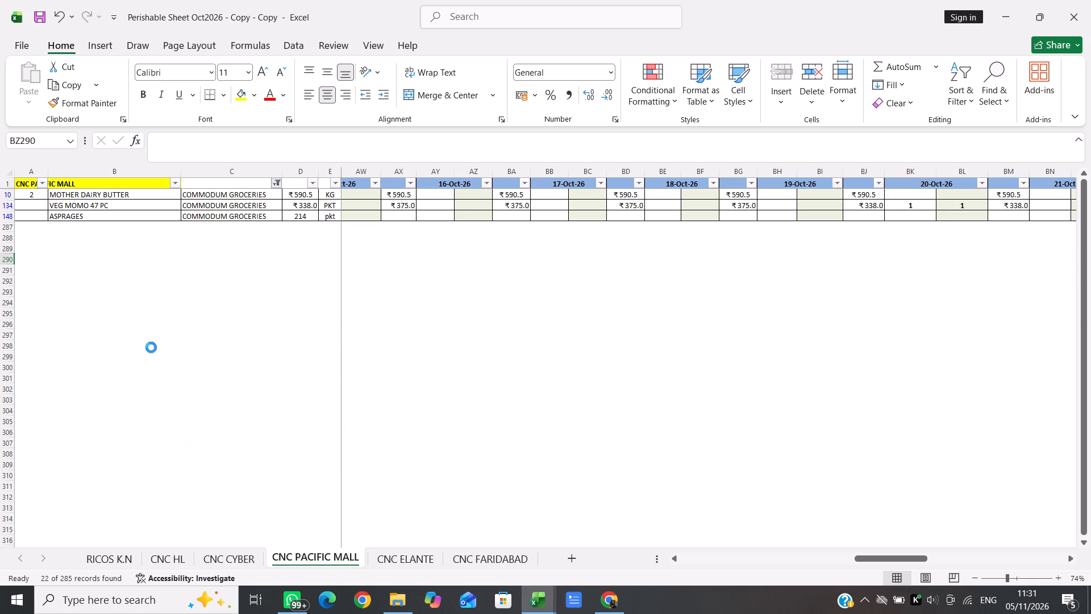
# Enter the formula +D35*CU35 in cell CV35 to multiply the MASALA FRIES rate by its MTD quantity.
pyautogui.scroll(1, 523, 330)
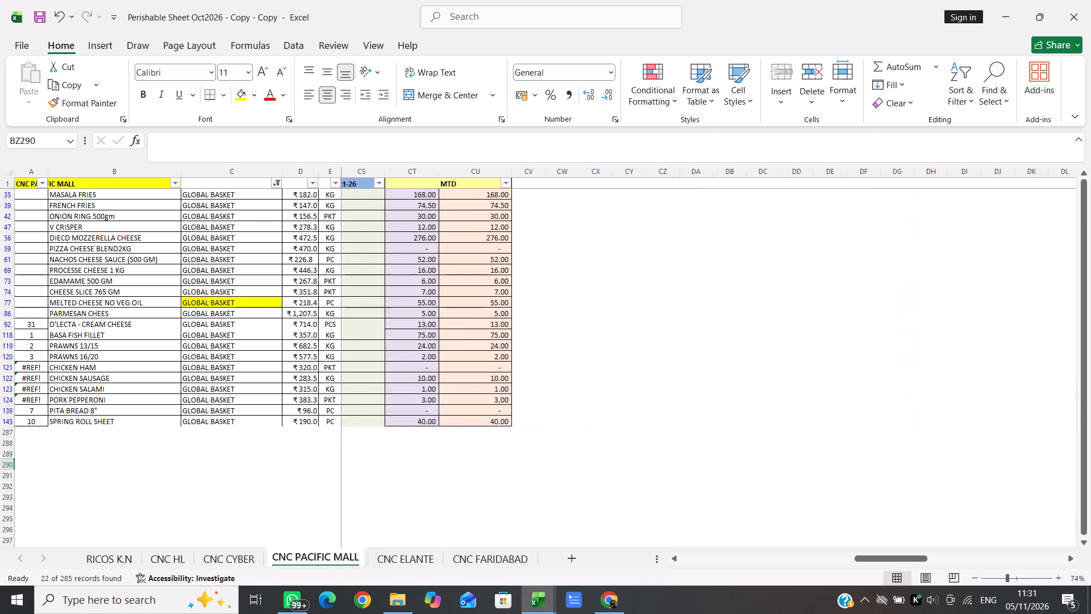
pyautogui.scroll(1, 523, 330)
pyautogui.click(611, 197)
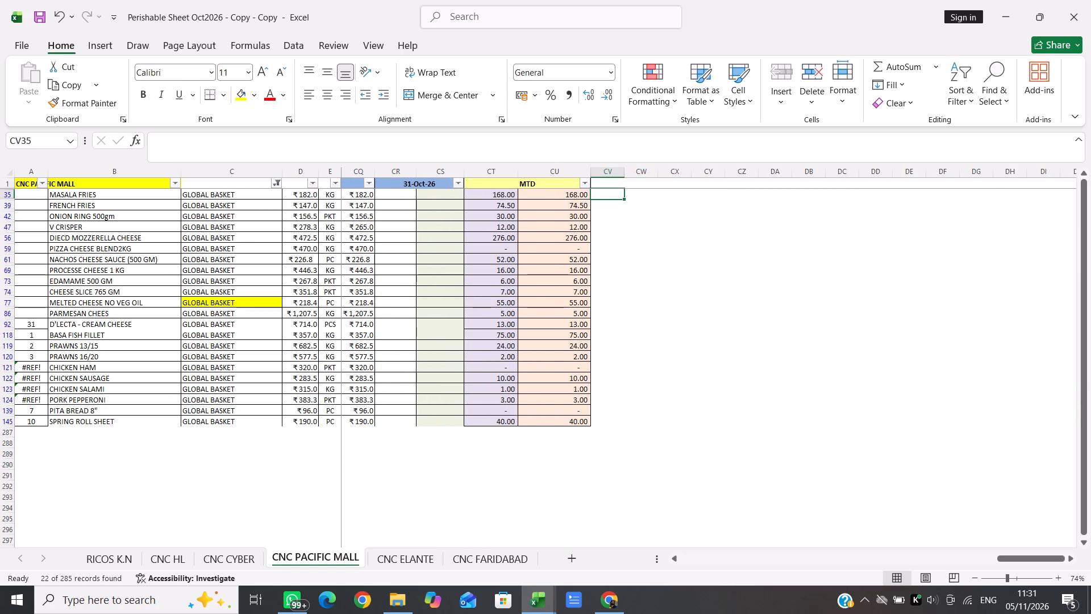
pyautogui.press('+')
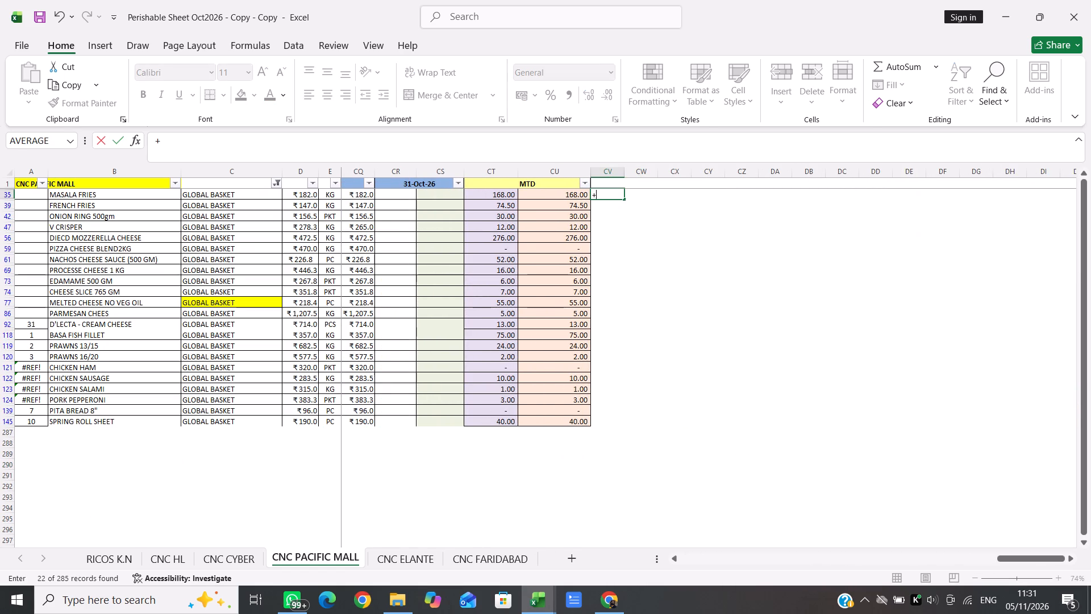
pyautogui.click(309, 196)
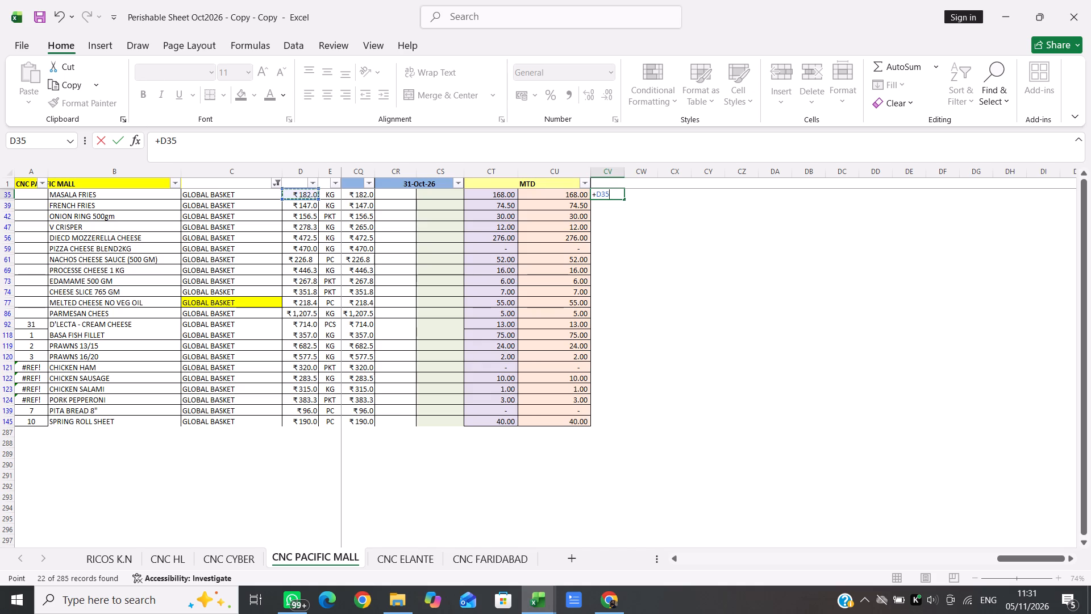
pyautogui.press('+')
pyautogui.press('*')
pyautogui.press('BackSpace')
pyautogui.press('BackSpace')
pyautogui.press('*')
pyautogui.click(567, 196)
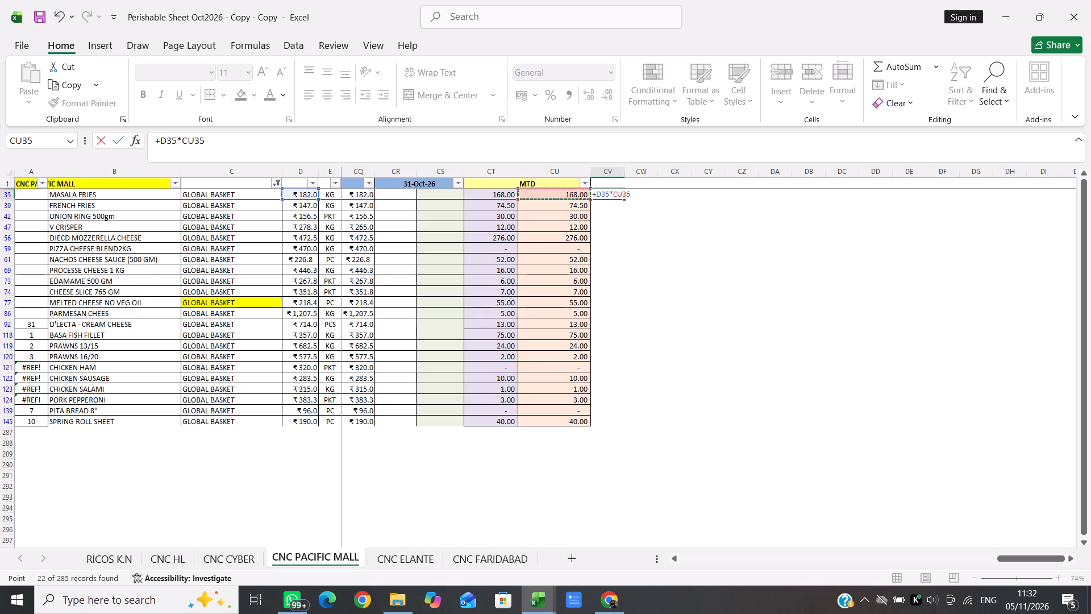
pyautogui.press('Return')
# Fill the CV35 formula down column CV through the SPRING ROLL SHEET row, row 145.
pyautogui.click(625, 194)
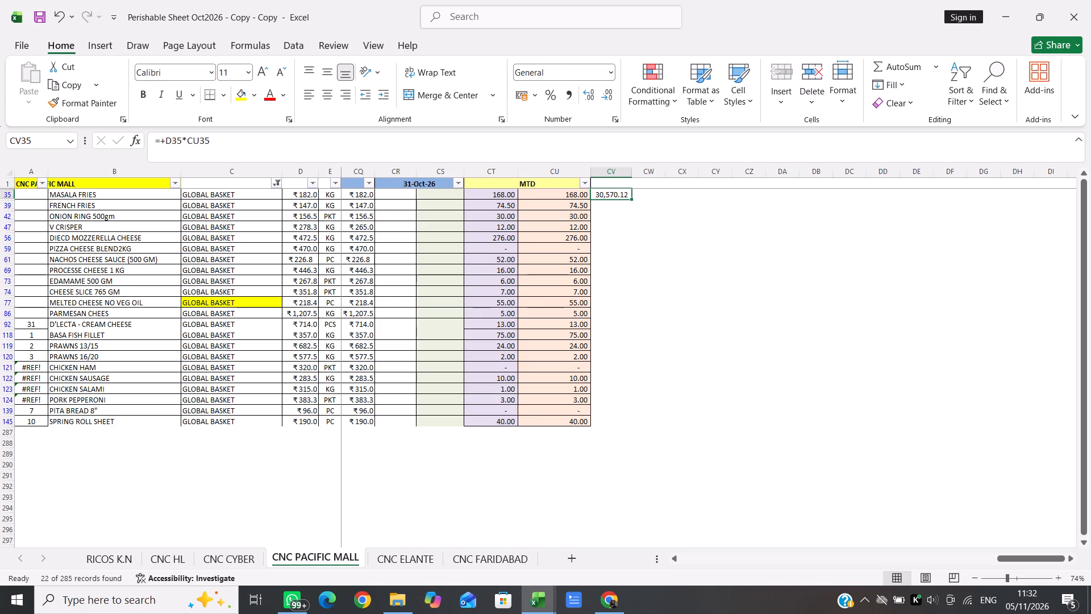
pyautogui.hotkey('shift', 'Down')
pyautogui.hotkey('shift', 'Down')
pyautogui.hotkey('shift', 'Down')
pyautogui.hotkey('shift', 'Down')
pyautogui.hotkey('shift', 'Down')
pyautogui.hotkey('shift', 'Down')
pyautogui.hotkey('shift', 'Down')
pyautogui.hotkey('shift', 'Down')
pyautogui.hotkey('shift', 'Down')
pyautogui.hotkey('shift', 'Down')
pyautogui.hotkey('shift', 'Down')
pyautogui.hotkey('shift', 'Down')
pyautogui.hotkey('shift', 'Down')
pyautogui.hotkey('shift', 'Down')
pyautogui.hotkey('shift', 'Down')
pyautogui.hotkey('shift', 'Down')
pyautogui.hotkey('shift', 'Down')
pyautogui.hotkey('shift', 'Down')
pyautogui.hotkey('shift', 'Down')
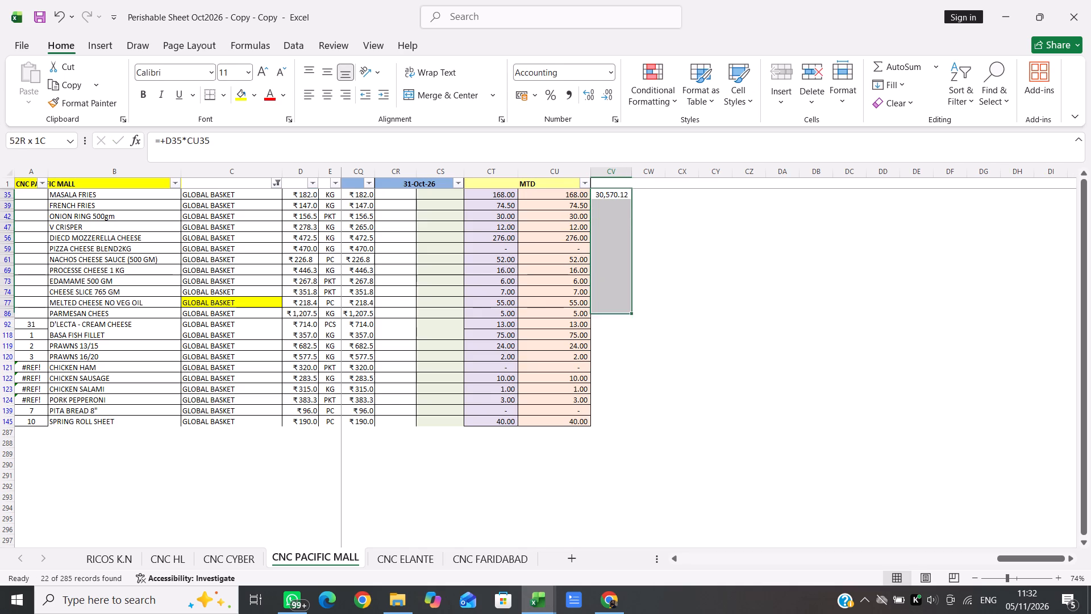
pyautogui.hotkey('shift', 'Down')
pyautogui.hotkey('shift', 'Down')
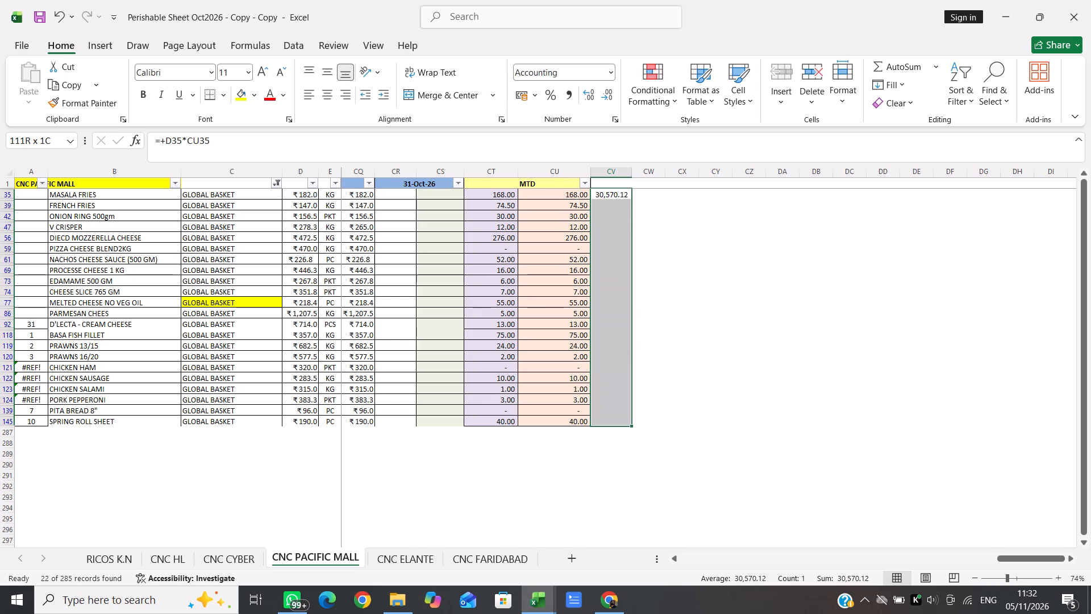
pyautogui.hotkey('ctrl', 'd')
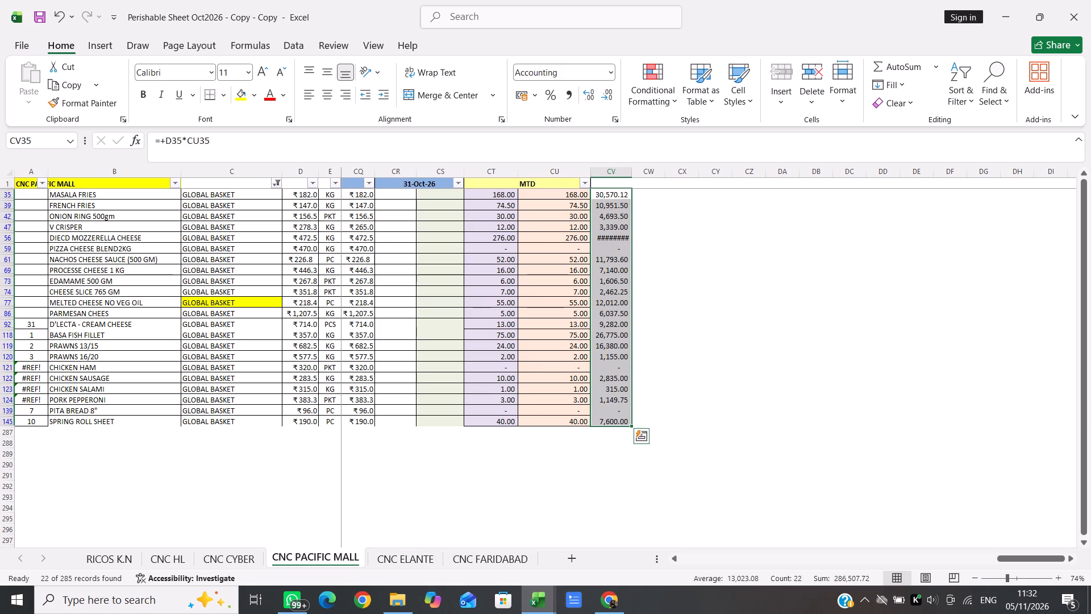
# Autofit the width of column CV to its amounts.
pyautogui.click(632, 169)
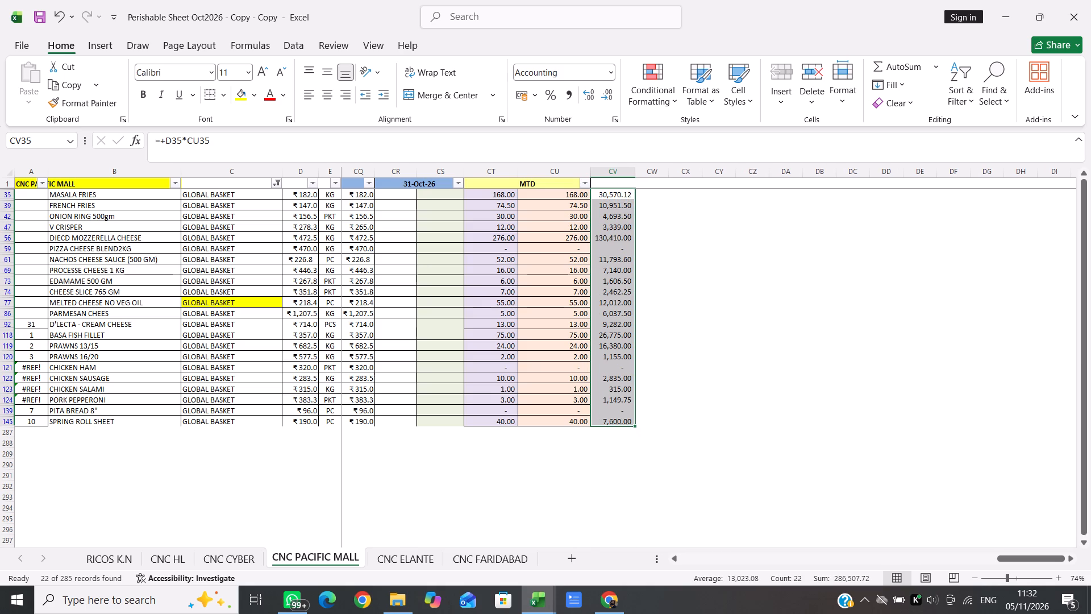
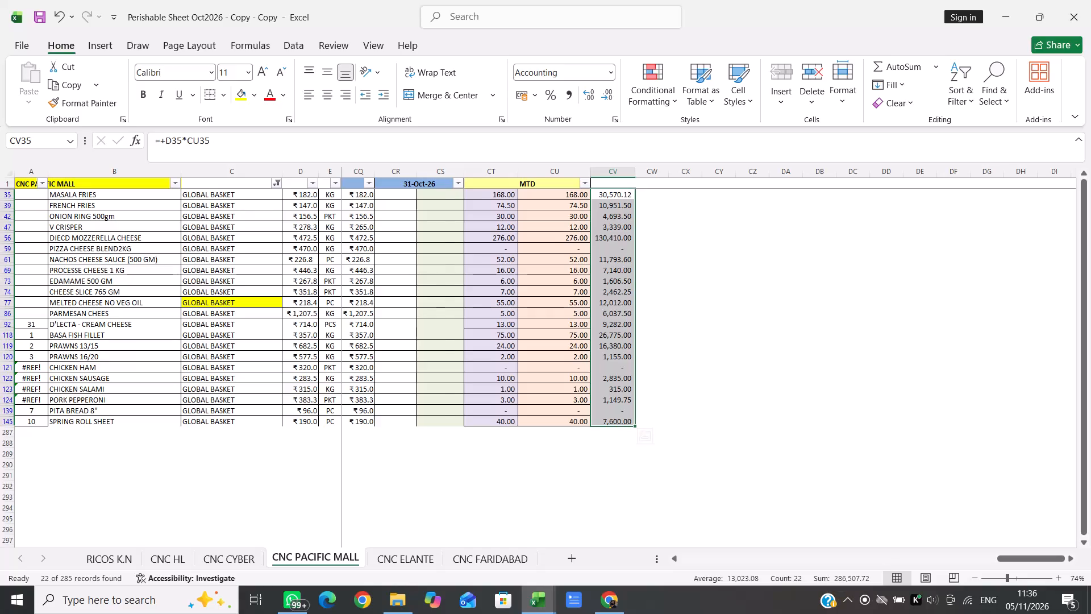
# Filter the supplier column to GUPTA TREDING using the search term "gup".
pyautogui.hscroll(4, 483, 349)
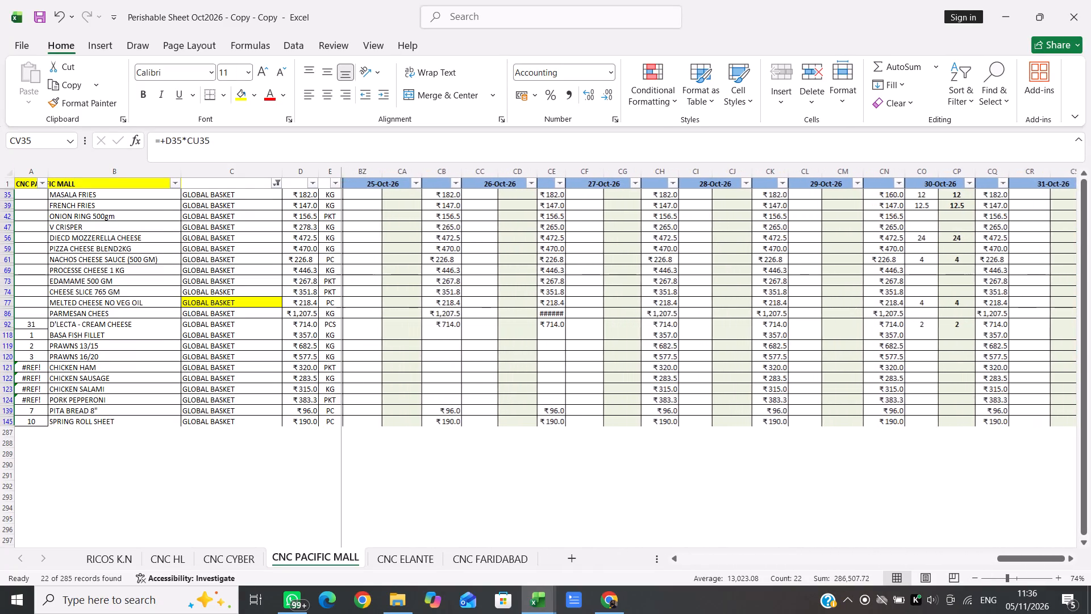
pyautogui.click(278, 182)
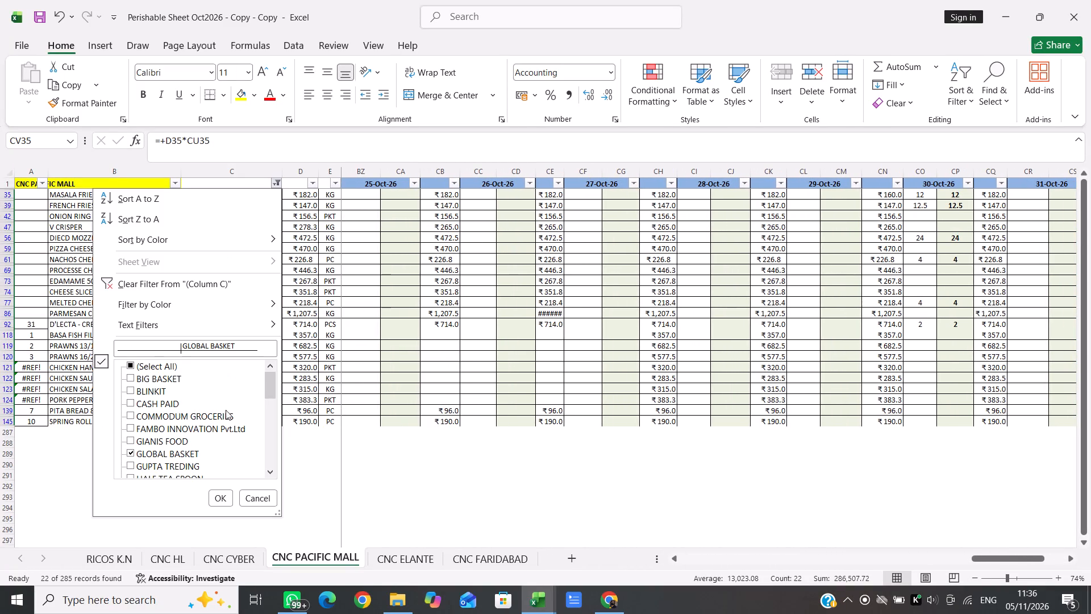
pyautogui.click(188, 351)
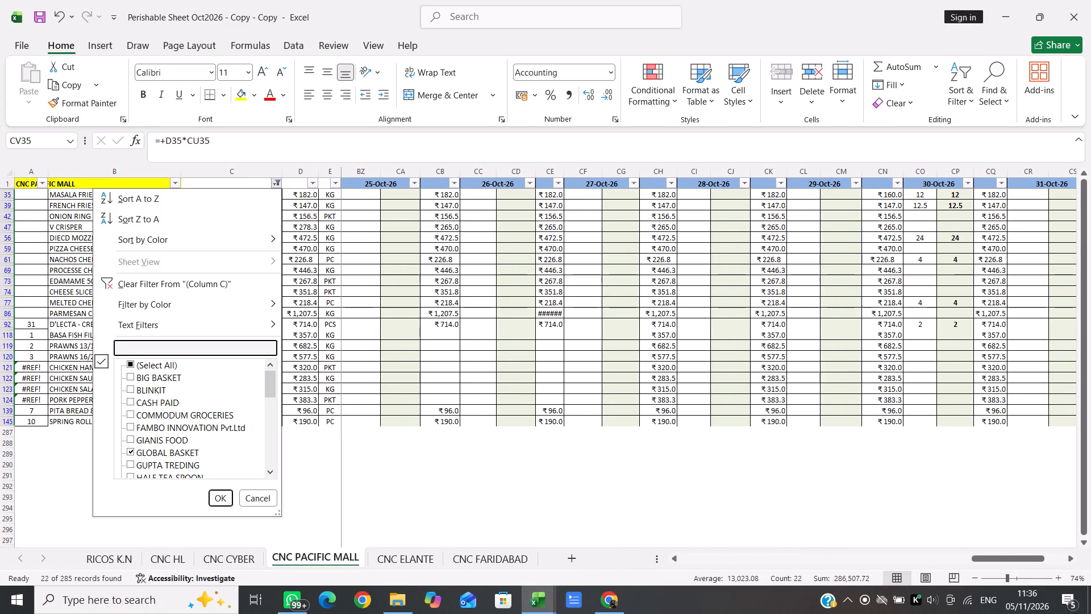
pyautogui.write('gup')
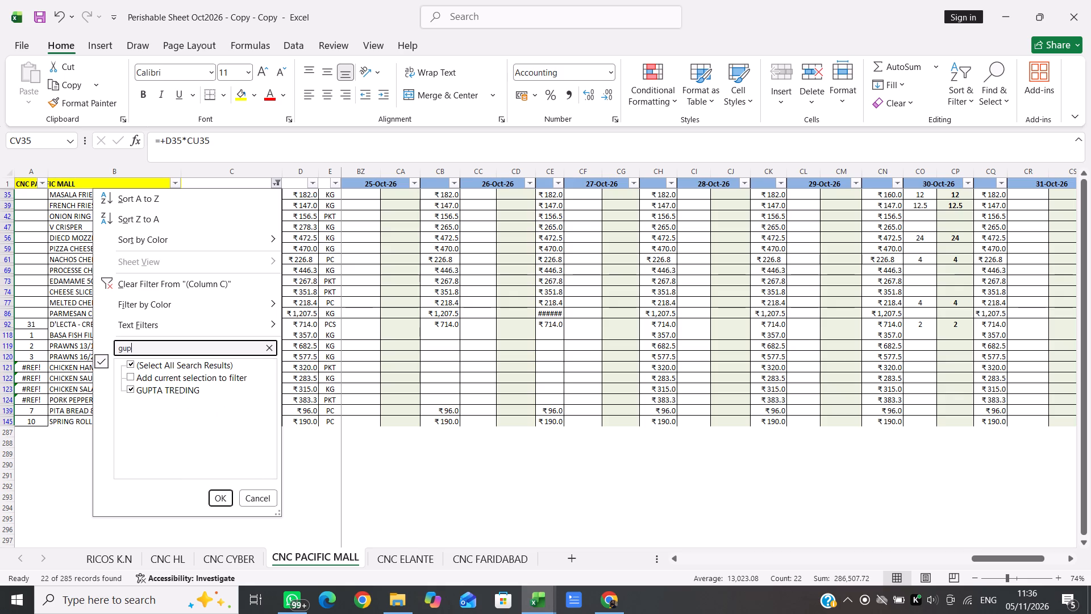
pyautogui.press('Return')
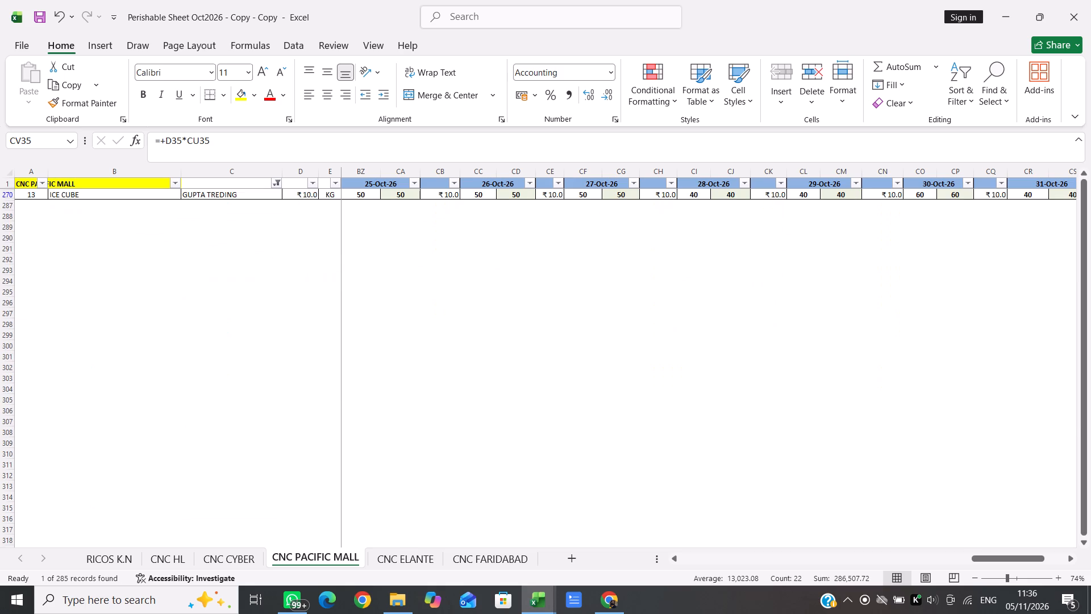
# Review the ICE CUBE row's daily October quantities across to its MTD columns.
pyautogui.scroll(3, 436, 315)
pyautogui.hscroll(3, 436, 315)
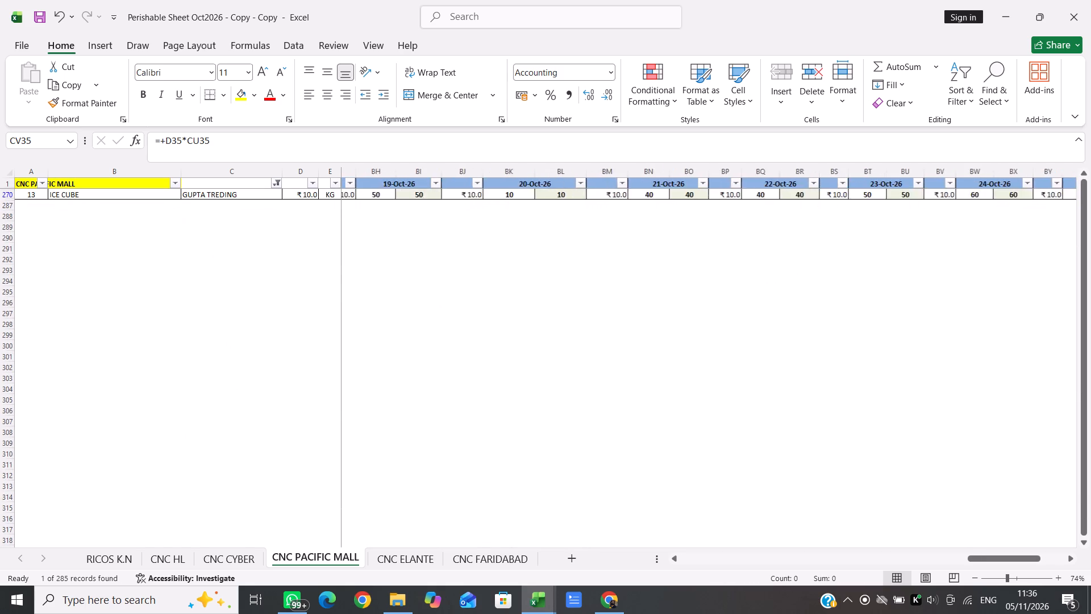
pyautogui.hscroll(5, 436, 315)
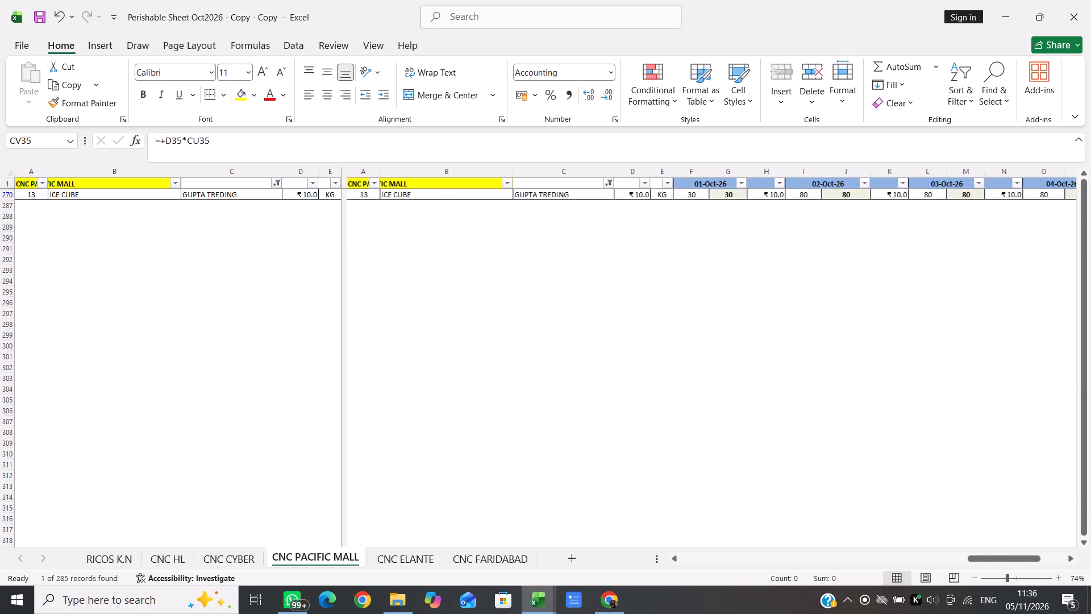
pyautogui.hscroll(-10, 436, 315)
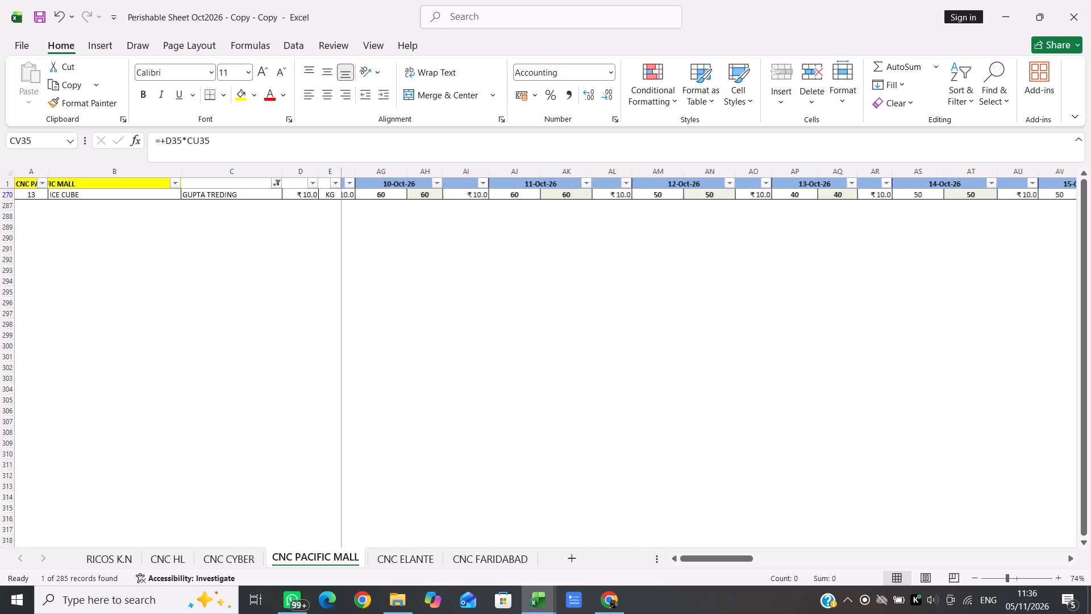
pyautogui.hscroll(-17, 436, 315)
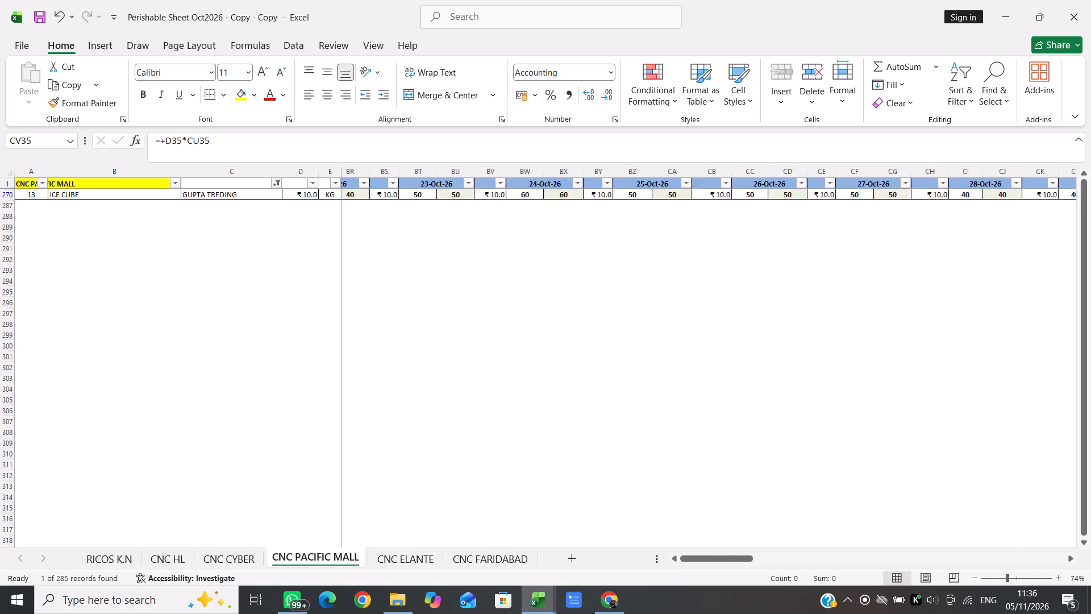
pyautogui.hscroll(-7, 436, 315)
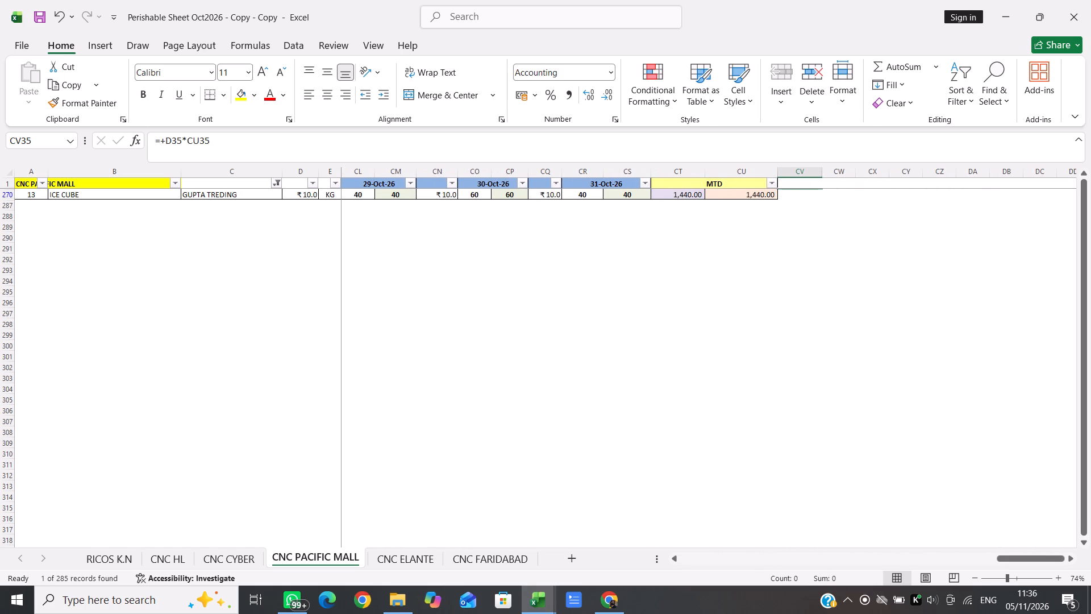
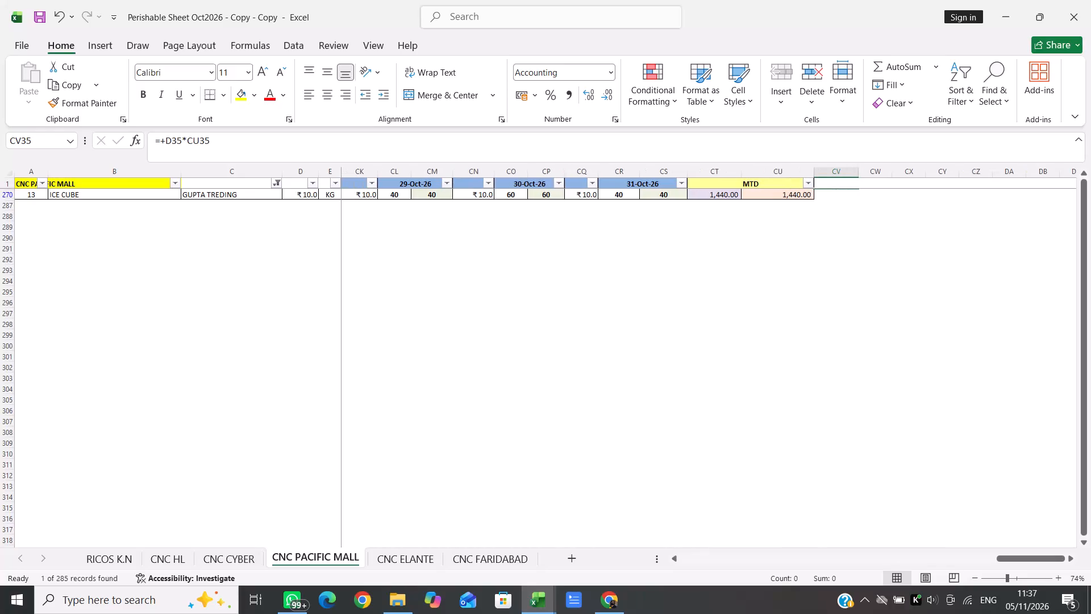
# Calculate the ICE CUBE row's month-to-date amount in CV270 with the formula +D270*CU270.
pyautogui.click(832, 197)
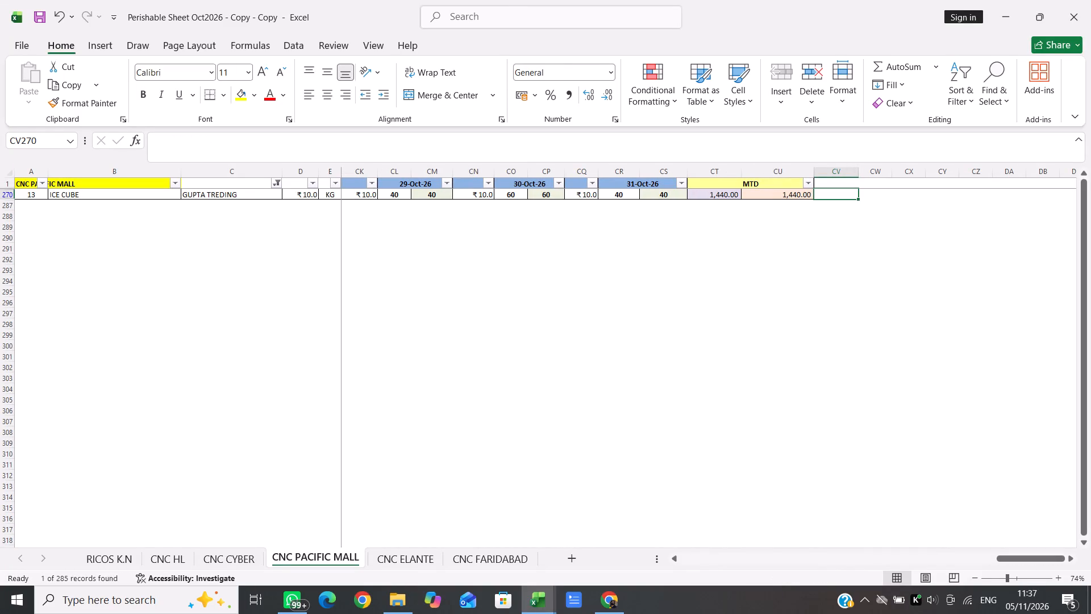
pyautogui.press('+')
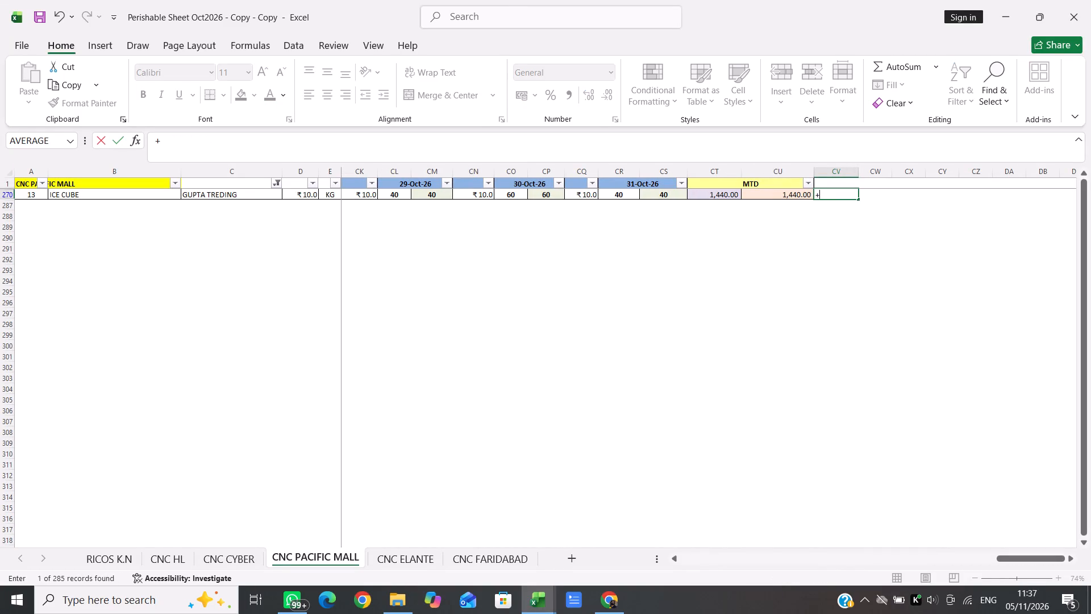
pyautogui.click(309, 193)
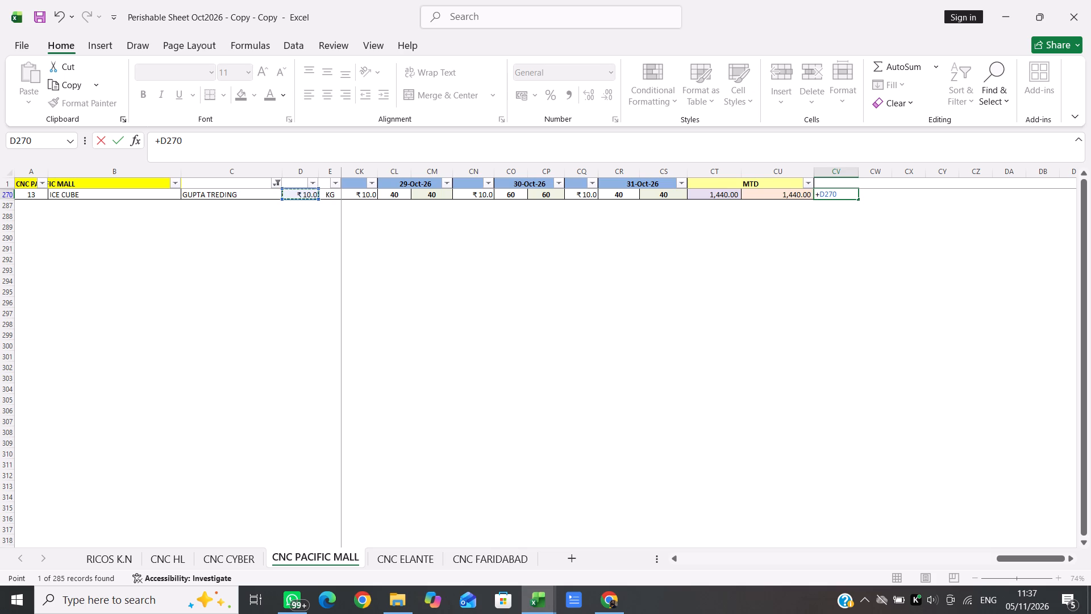
pyautogui.press('*')
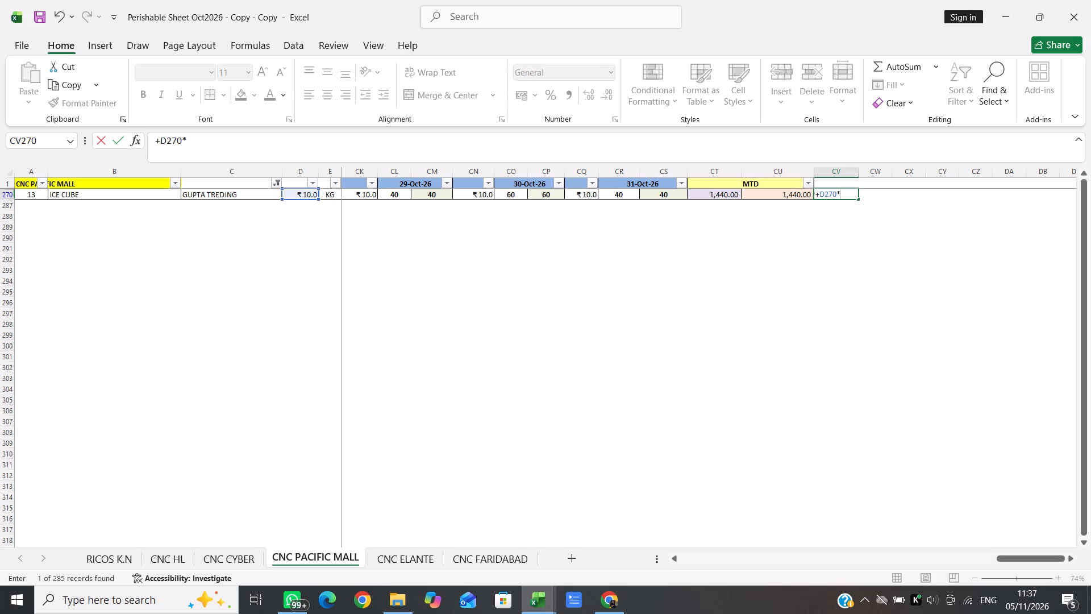
pyautogui.click(797, 194)
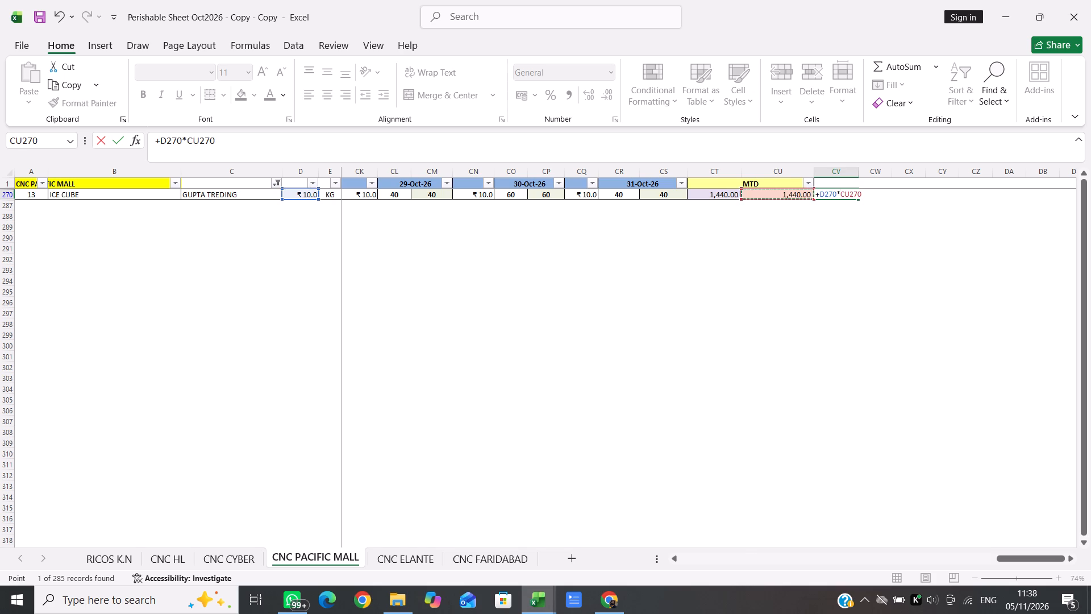
pyautogui.press('Return')
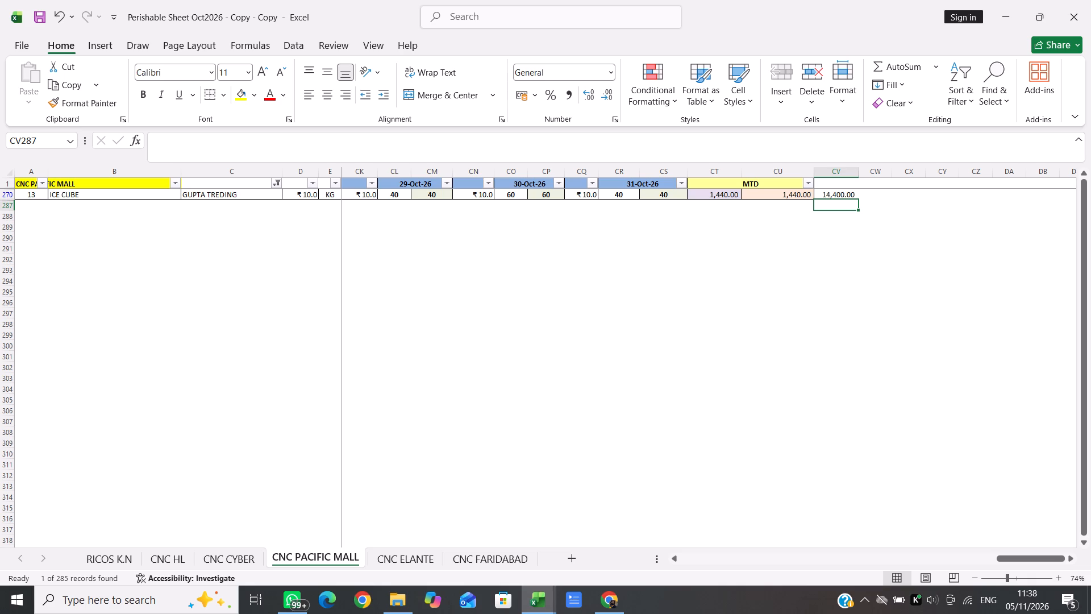
# Review the ICE CUBE row's daily quantities from the end of October back to 01-Oct-26.
pyautogui.hscroll(2, 693, 214)
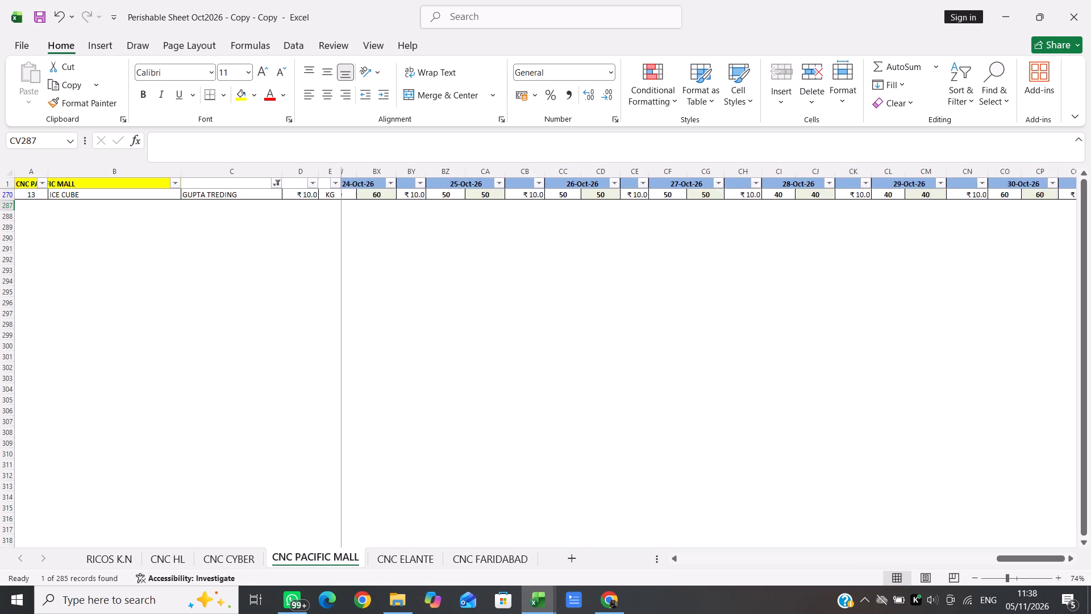
pyautogui.hscroll(4, 693, 214)
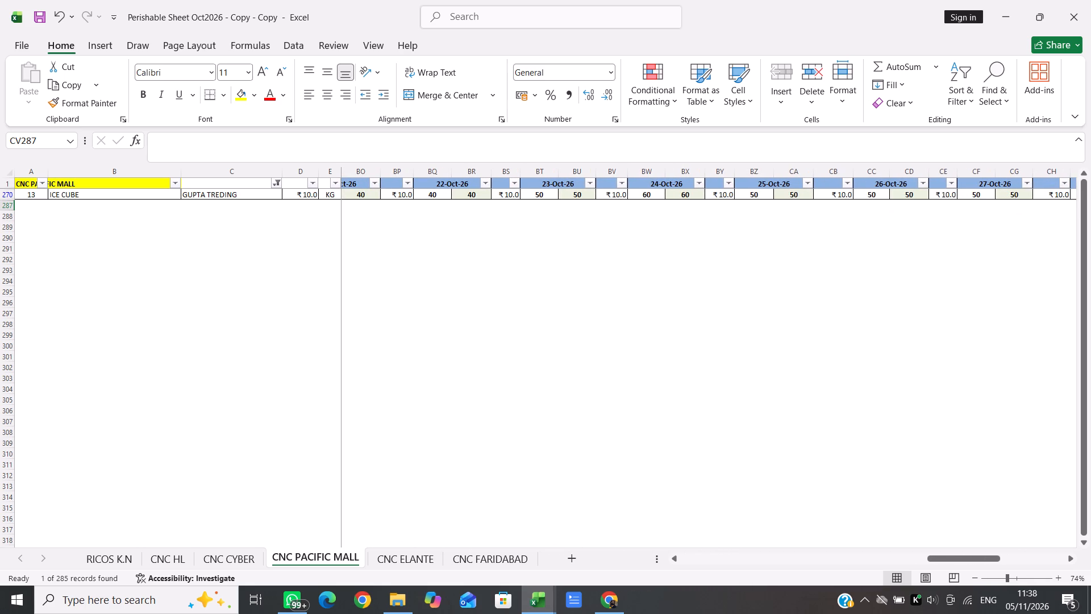
pyautogui.hscroll(5, 693, 214)
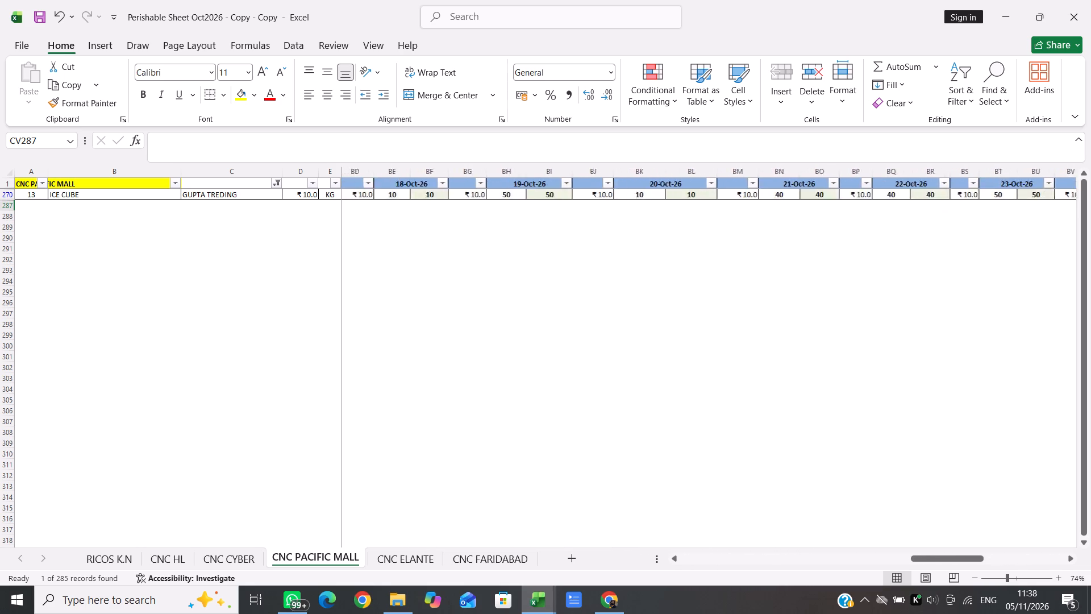
pyautogui.hscroll(12, 693, 214)
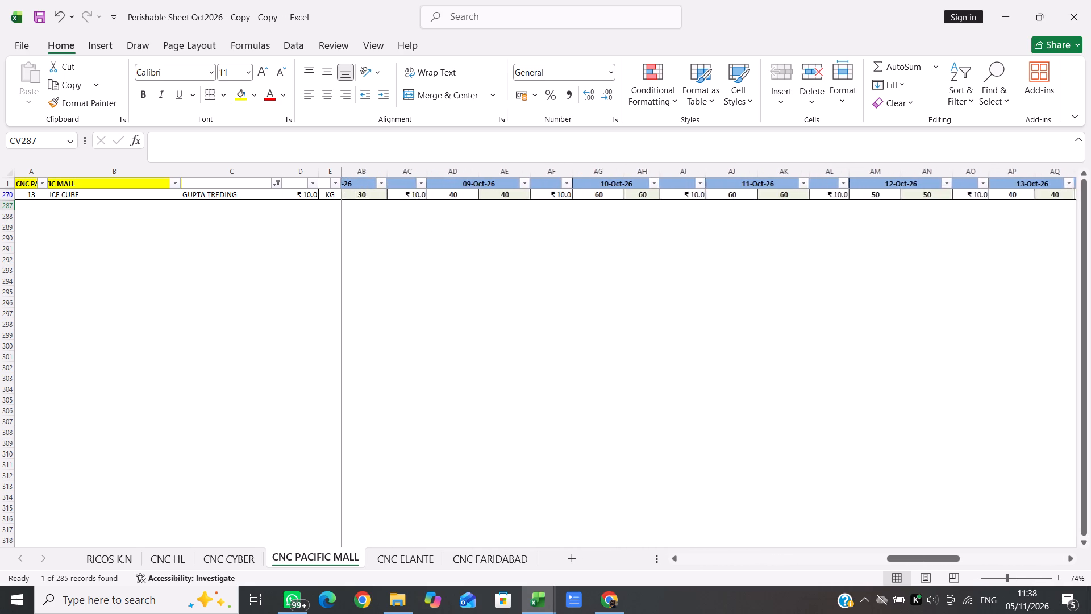
pyautogui.hscroll(13, 693, 214)
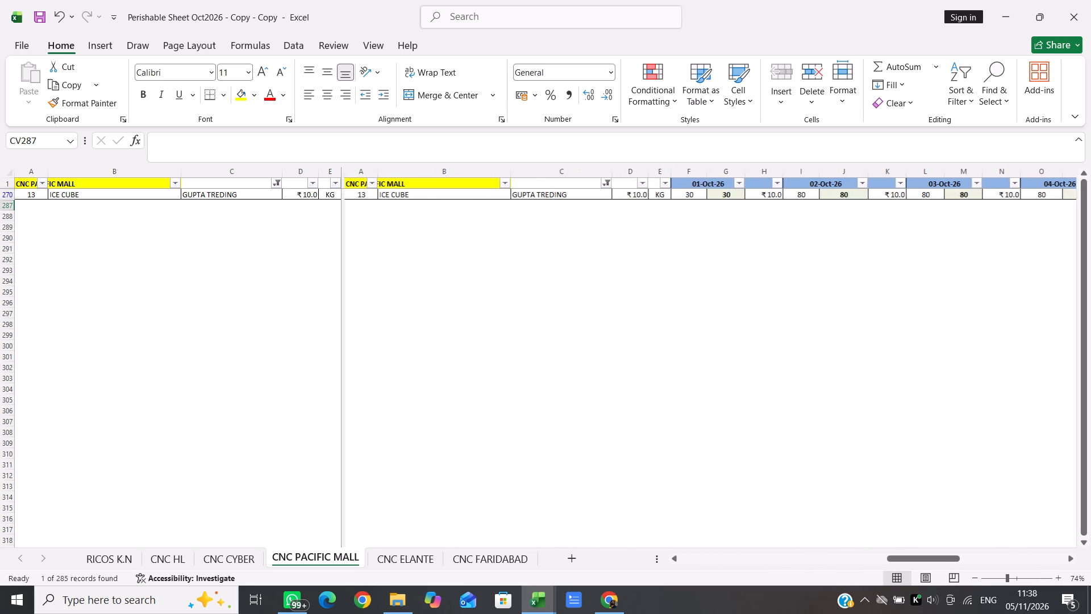
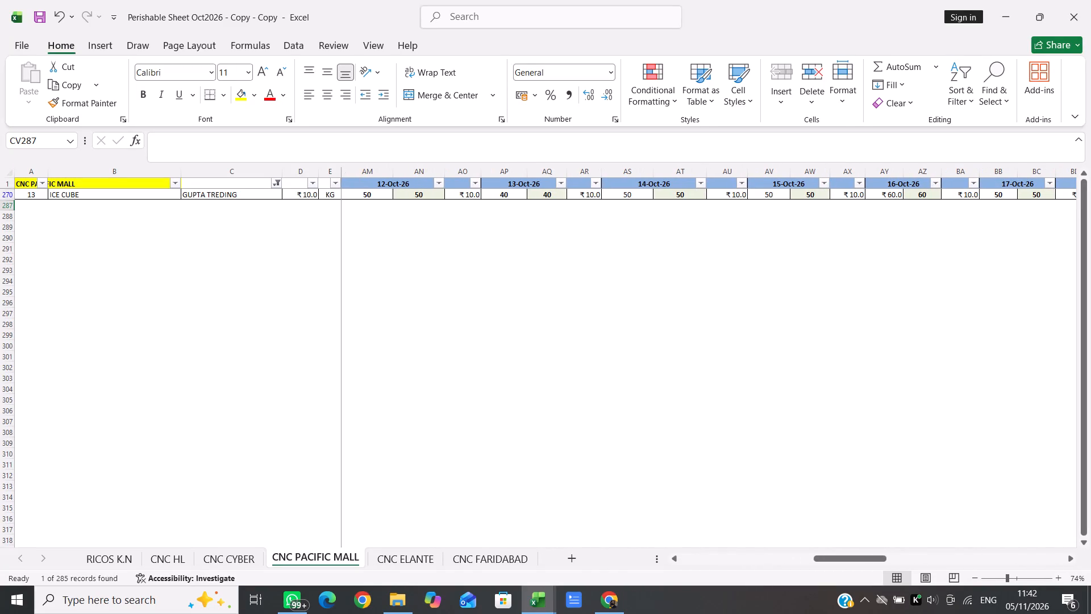
# Review the ICE CUBE row's daily quantities from 12-Oct-26 through 31-Oct-26 and its month-to-date figures.
pyautogui.hscroll(-2, 693, 214)
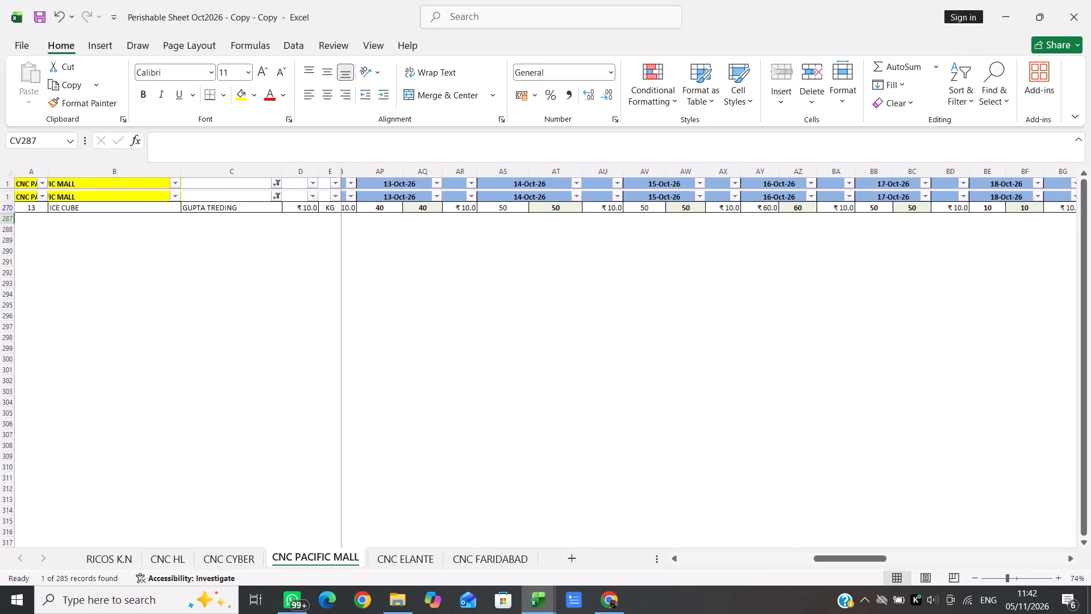
pyautogui.hscroll(-11, 693, 214)
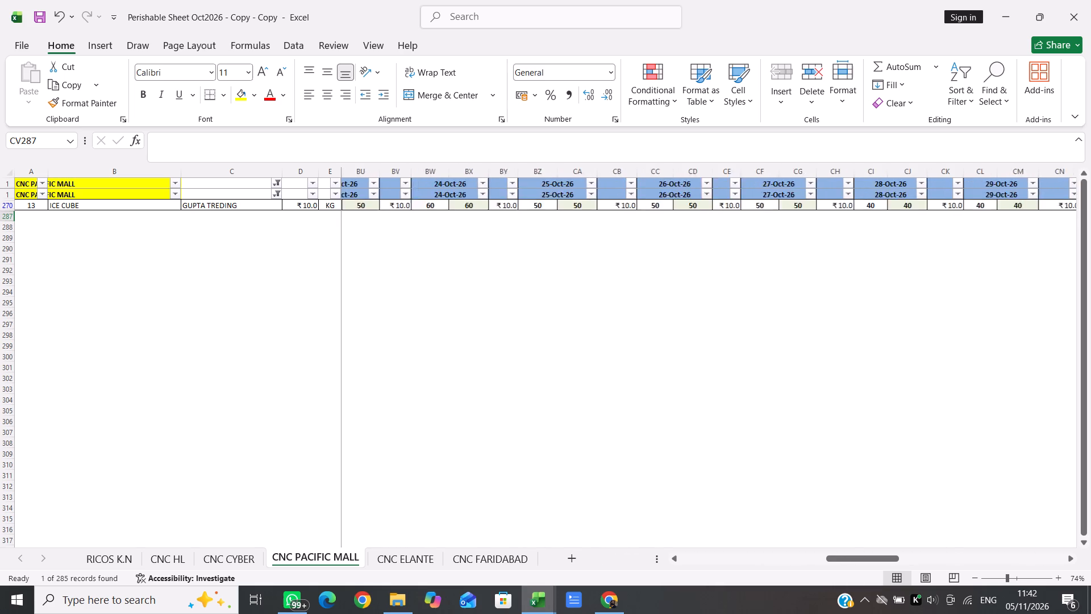
pyautogui.hscroll(-7, 693, 214)
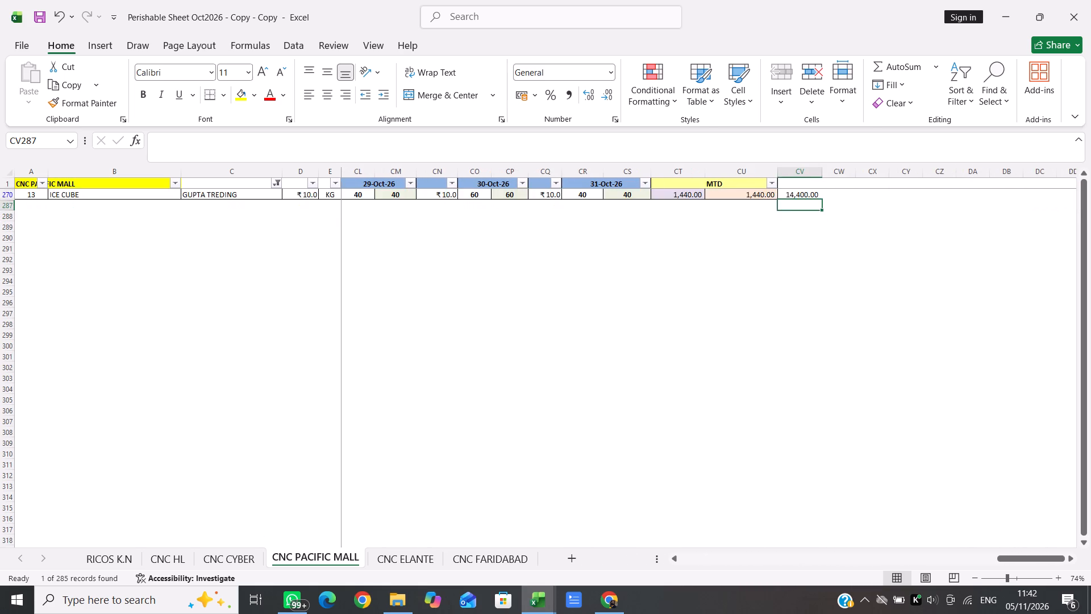
# Recheck the ICE CUBE row's daily quantities and rates from 31-Oct-26 back to 01-Oct-26.
pyautogui.hscroll(2, 693, 214)
pyautogui.scroll(1, 693, 214)
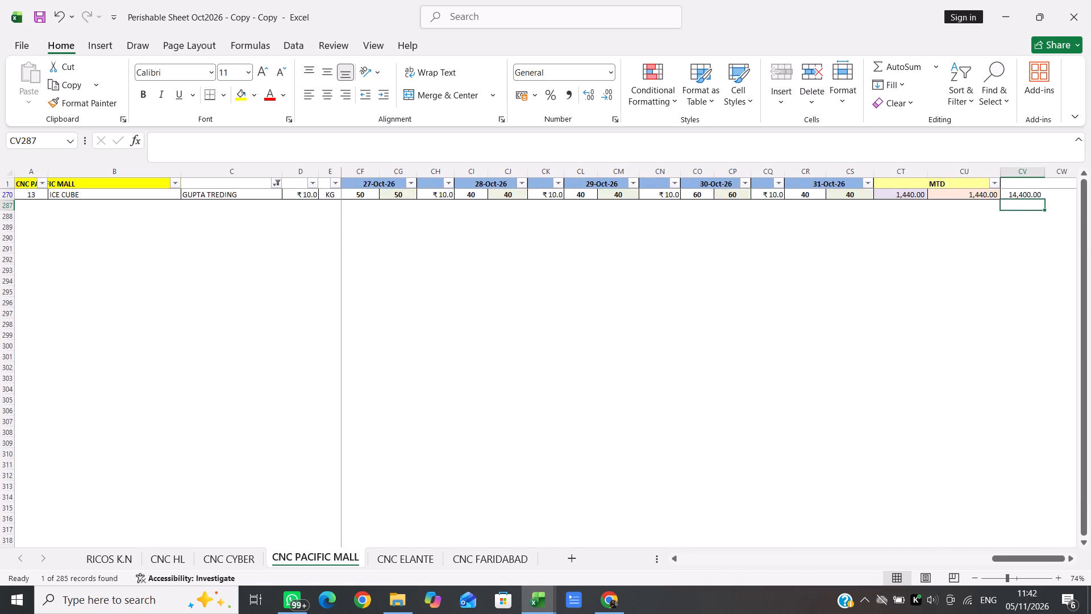
pyautogui.scroll(1, 693, 214)
pyautogui.hscroll(3, 693, 214)
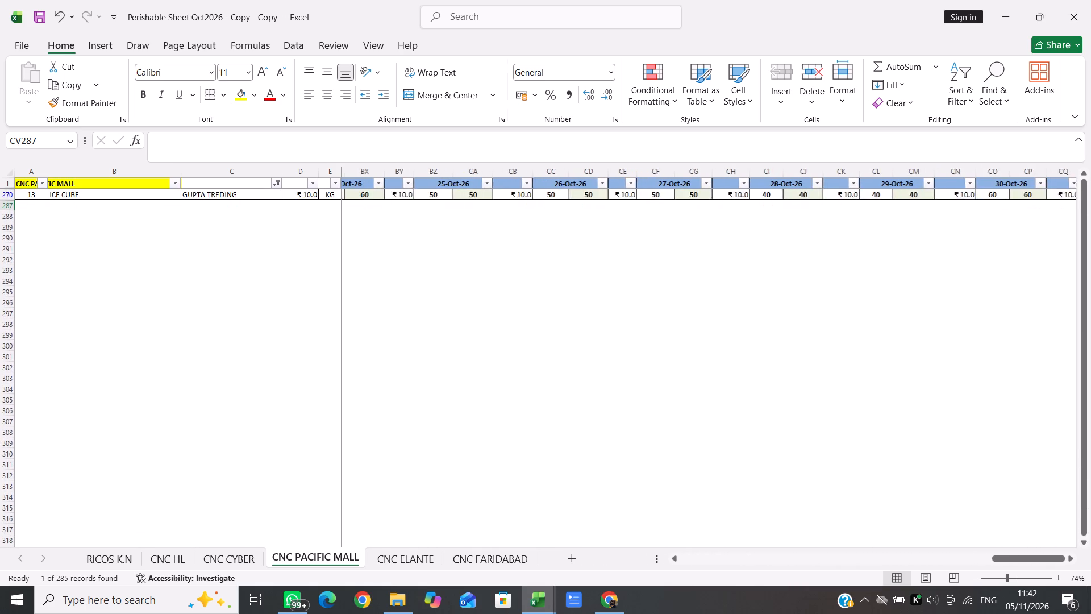
pyautogui.hscroll(11, 693, 214)
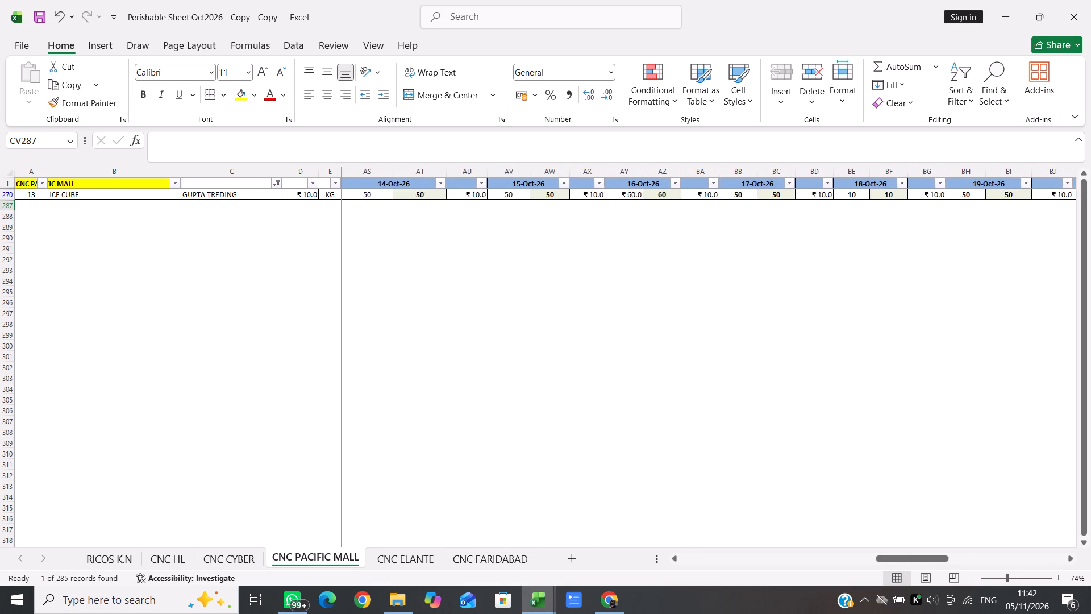
pyautogui.hscroll(16, 693, 214)
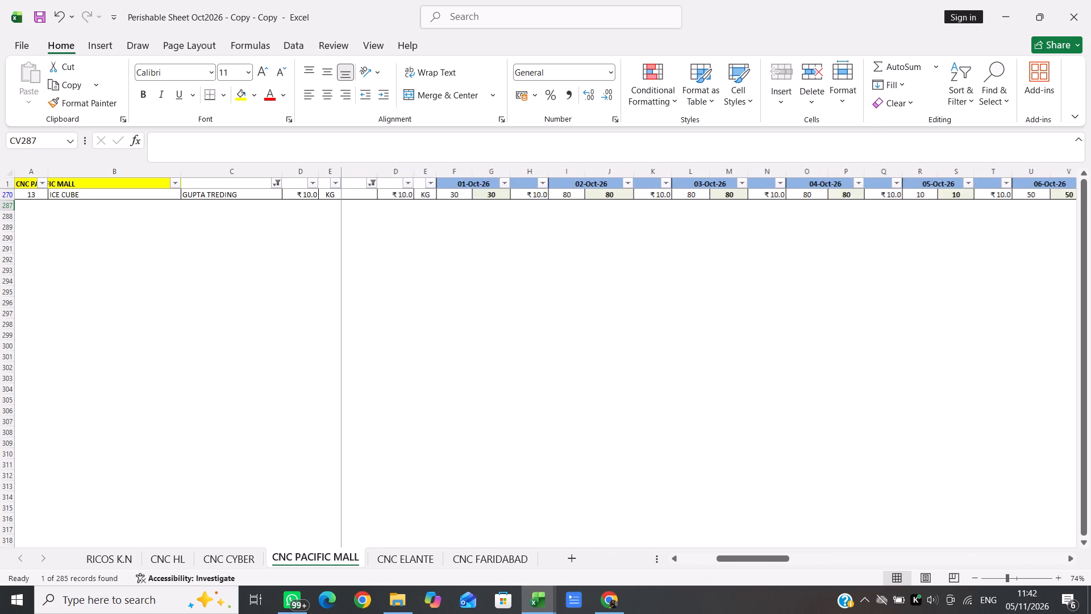
pyautogui.hscroll(3, 693, 214)
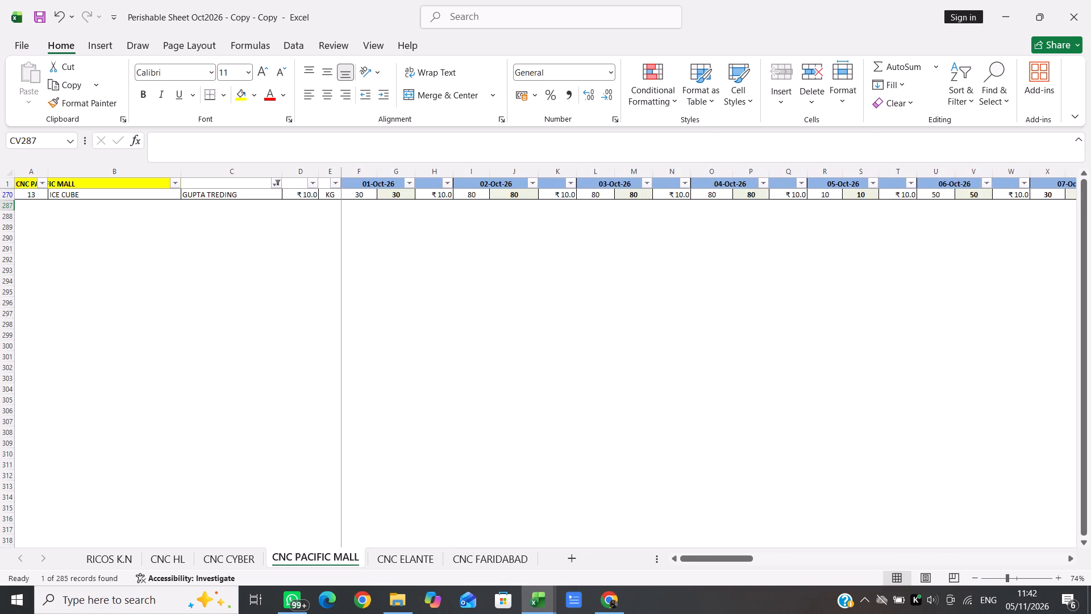
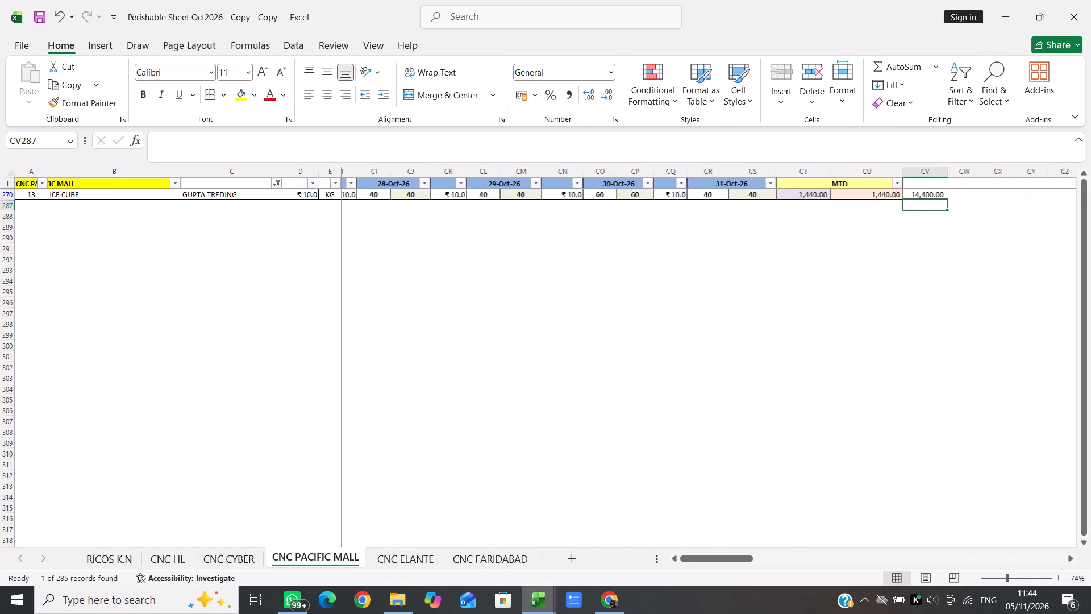
# Set both of the ICE CUBE row's quantities for 20-Oct-26 to 40.
pyautogui.hscroll(3, 693, 214)
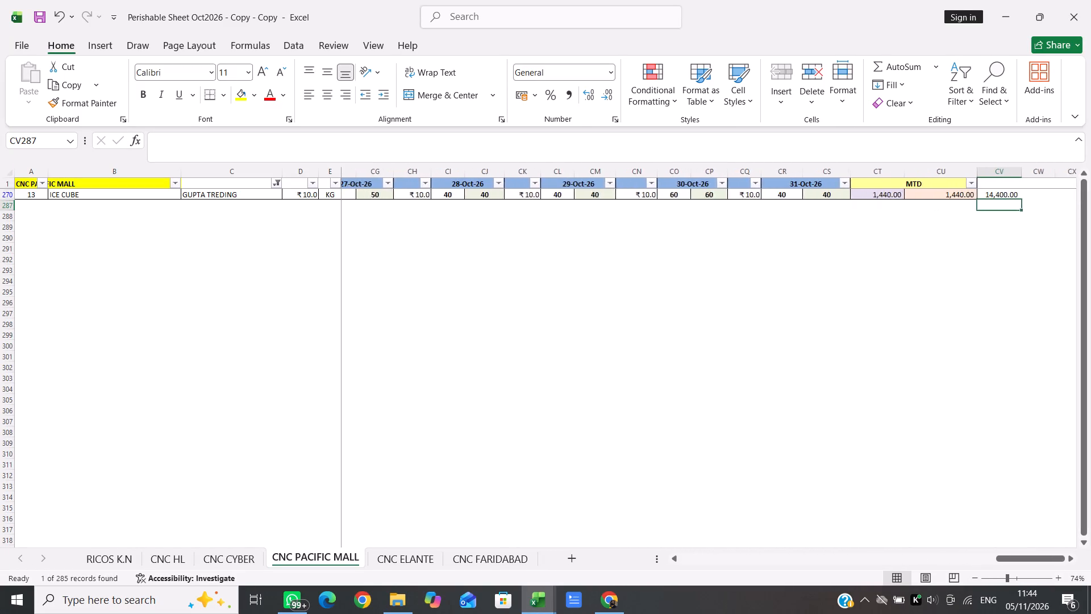
pyautogui.hscroll(4, 693, 214)
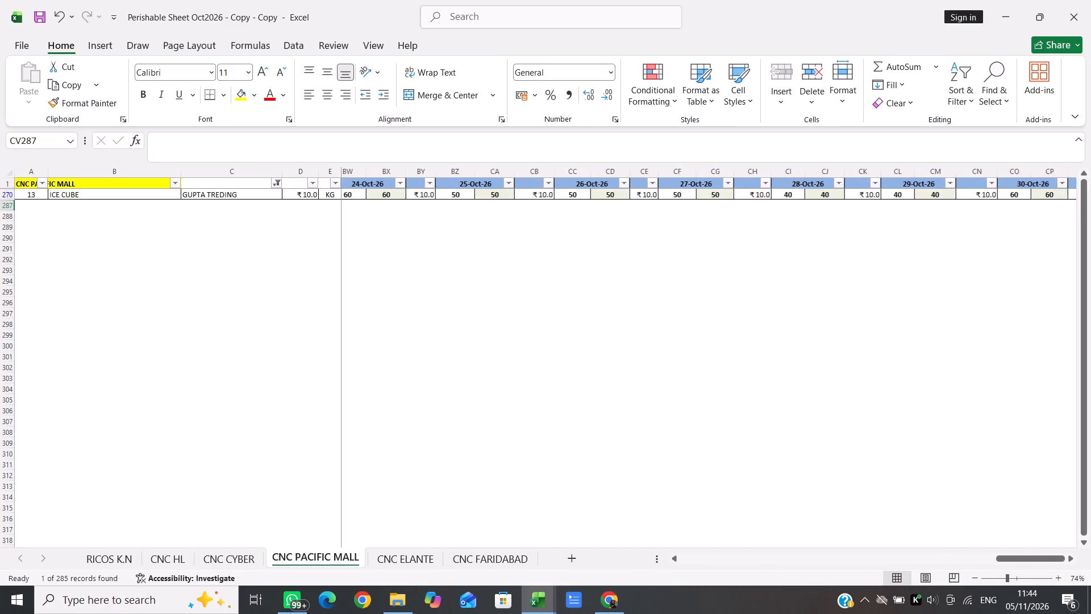
pyautogui.hscroll(5, 693, 214)
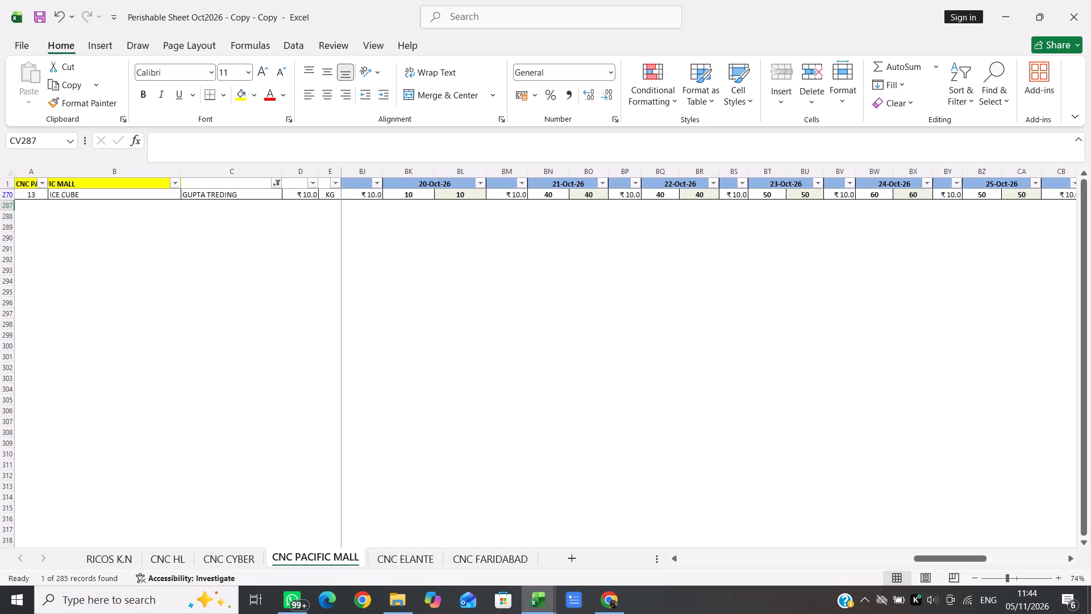
pyautogui.hscroll(2, 693, 214)
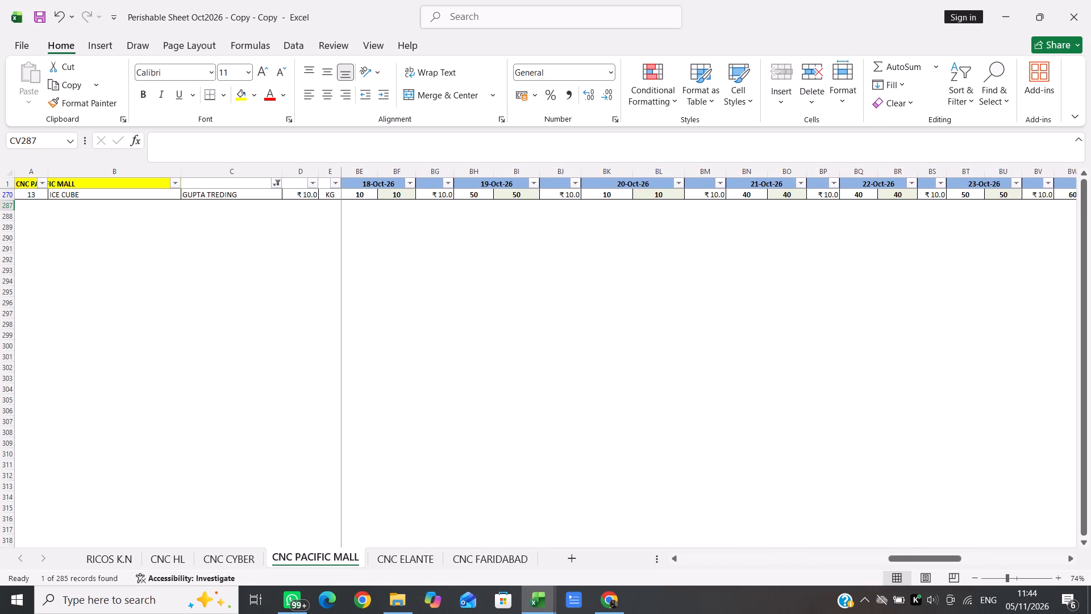
pyautogui.click(606, 193)
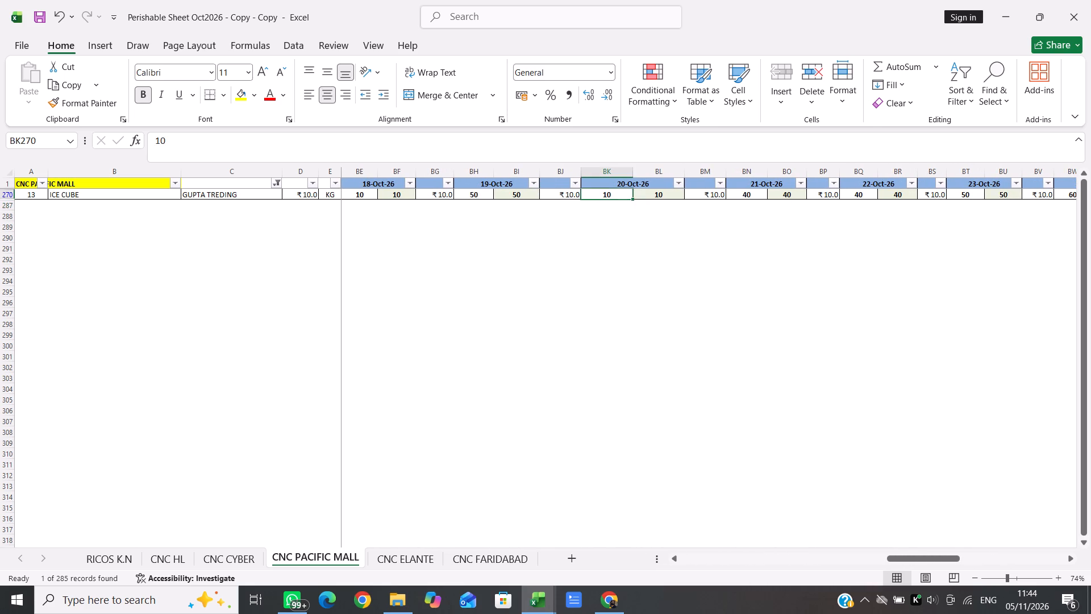
pyautogui.write('40')
pyautogui.press('Right')
pyautogui.write('40')
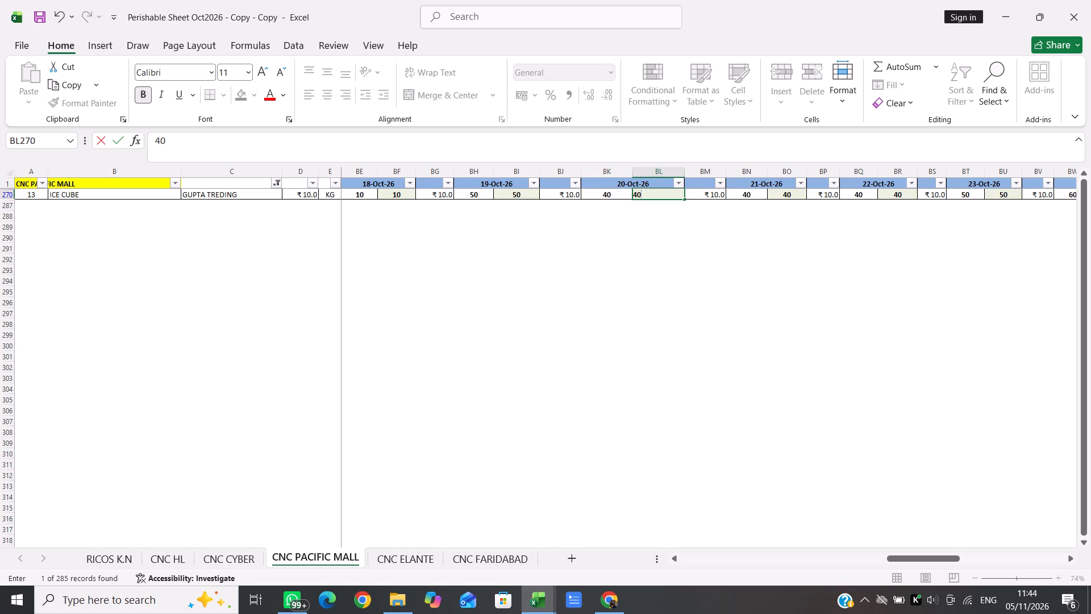
pyautogui.click(481, 197)
# Change both of the ICE CUBE row's quantities for 18-Oct-26 to 40.
pyautogui.hscroll(1, 481, 197)
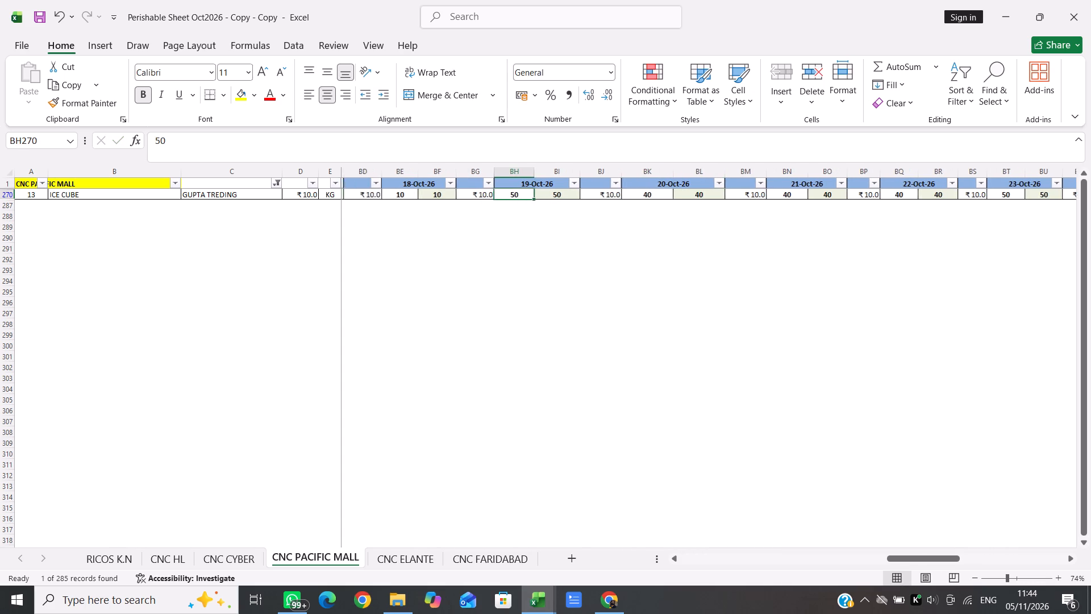
pyautogui.hscroll(3, 481, 197)
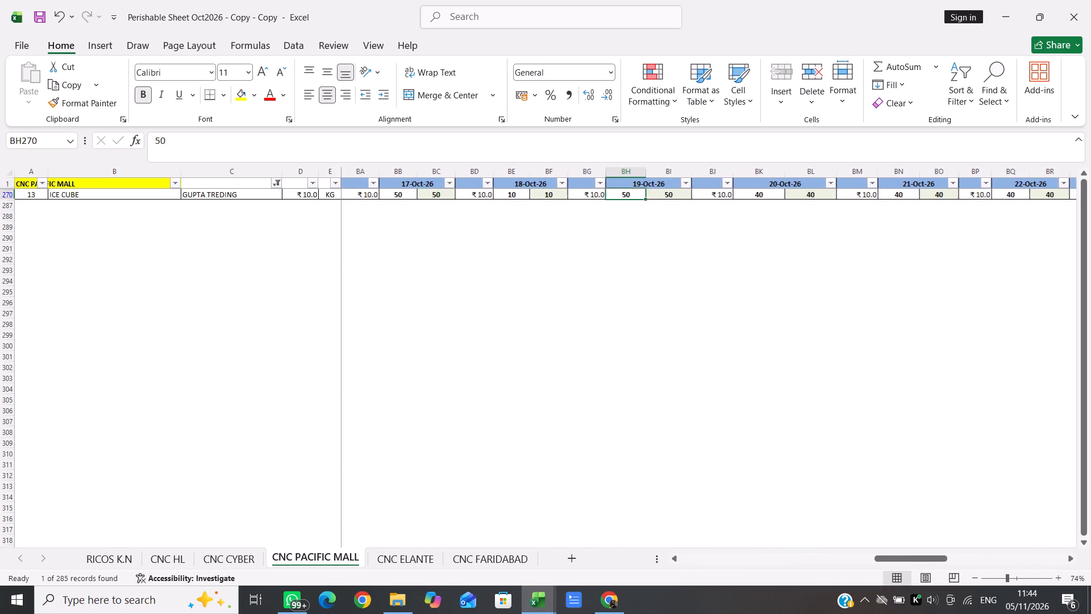
pyautogui.hscroll(1, 481, 197)
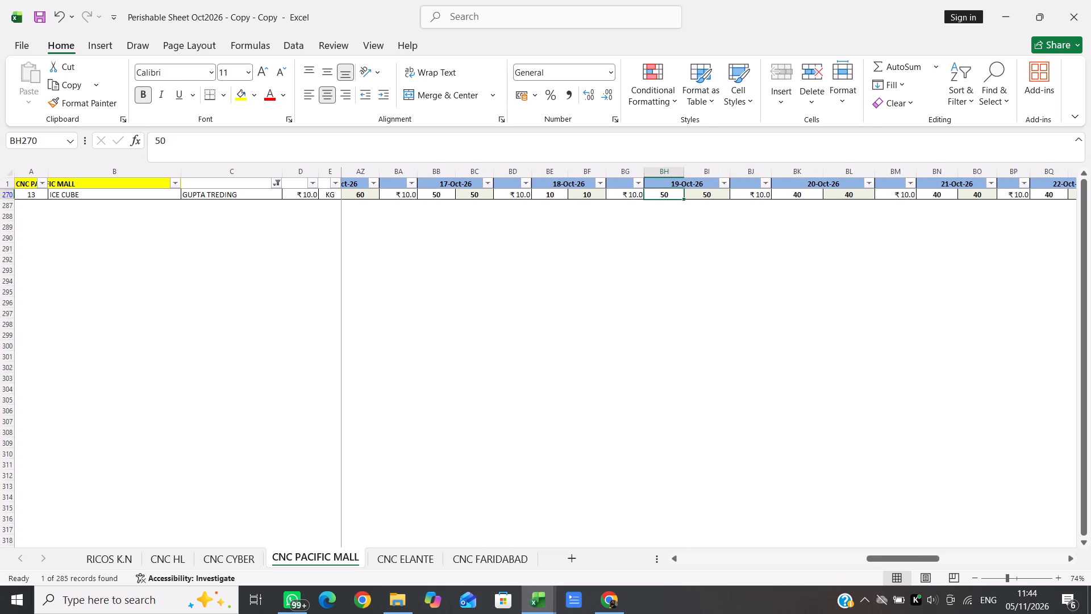
pyautogui.click(557, 194)
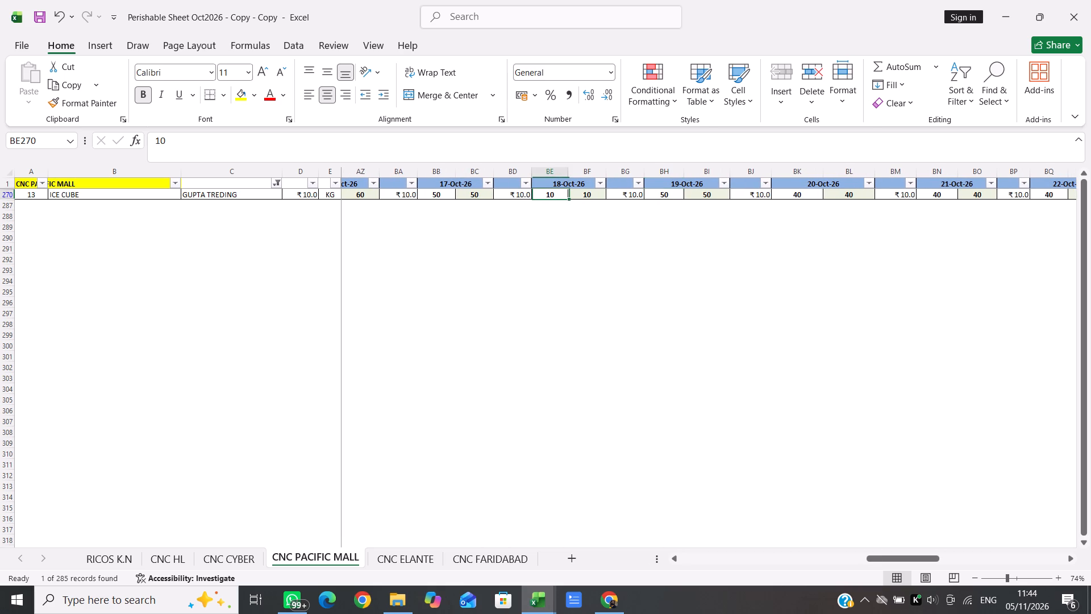
pyautogui.write('40')
pyautogui.press('Right')
pyautogui.write('40')
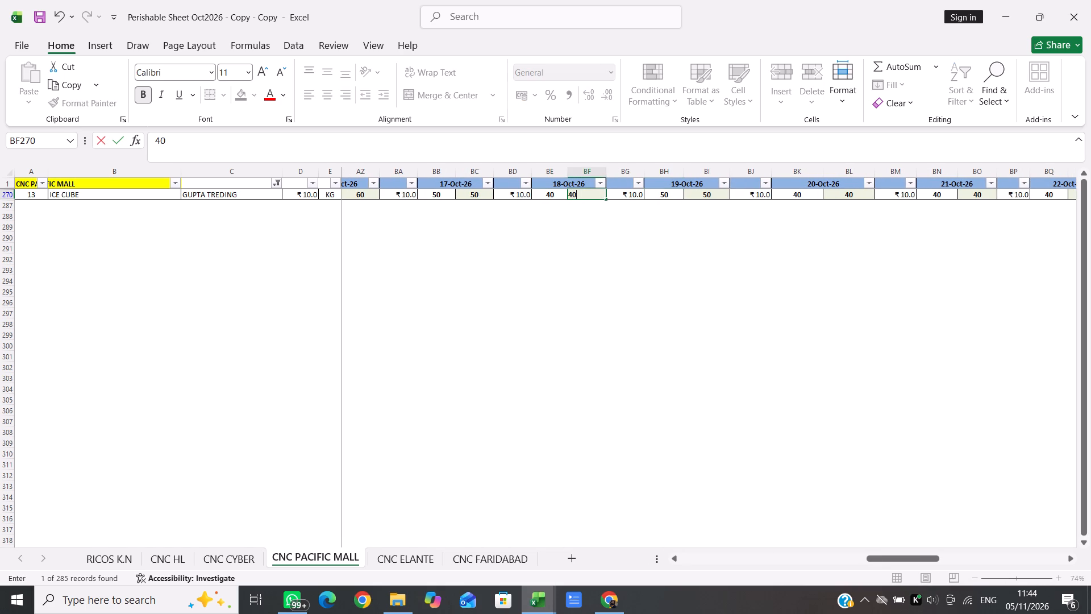
pyautogui.click(484, 193)
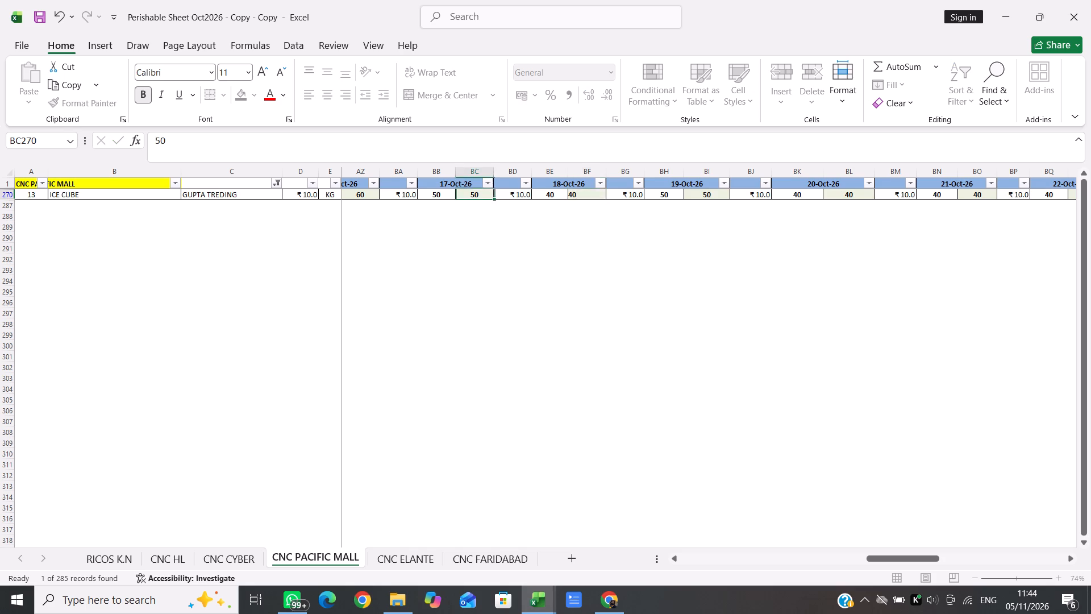
# Set both of the ICE CUBE row's quantities for 07-Oct-26 to 40.
pyautogui.hscroll(4, 484, 193)
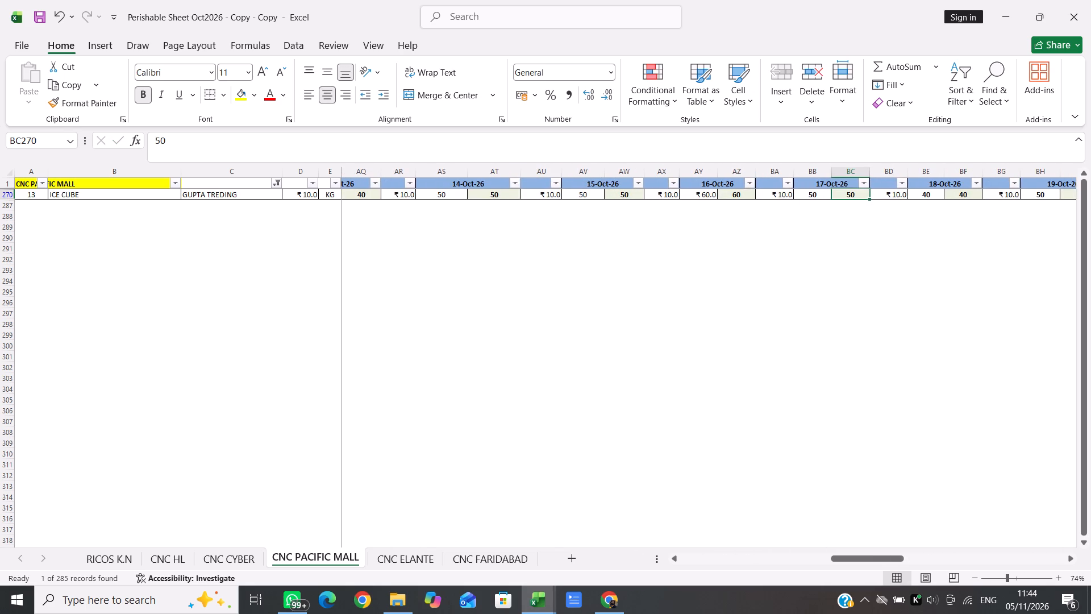
pyautogui.hscroll(4, 484, 193)
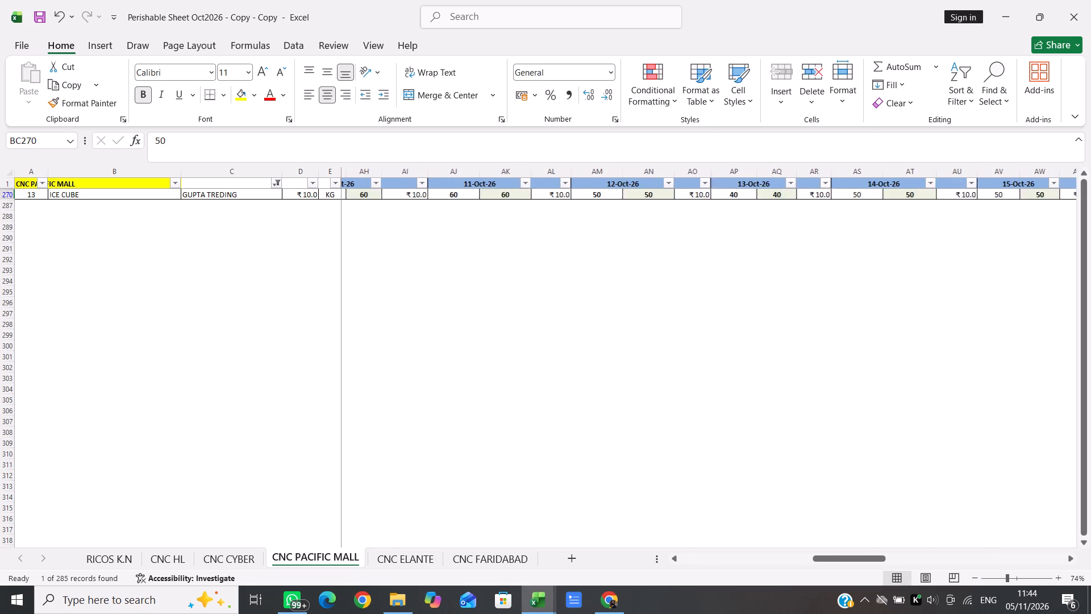
pyautogui.hscroll(2, 484, 193)
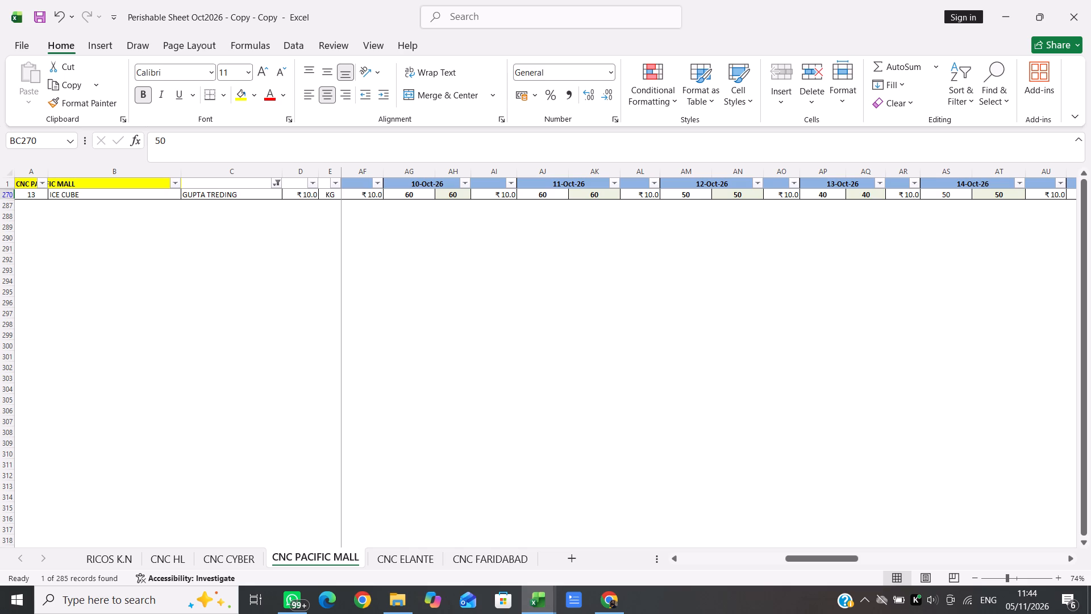
pyautogui.hscroll(2, 505, 203)
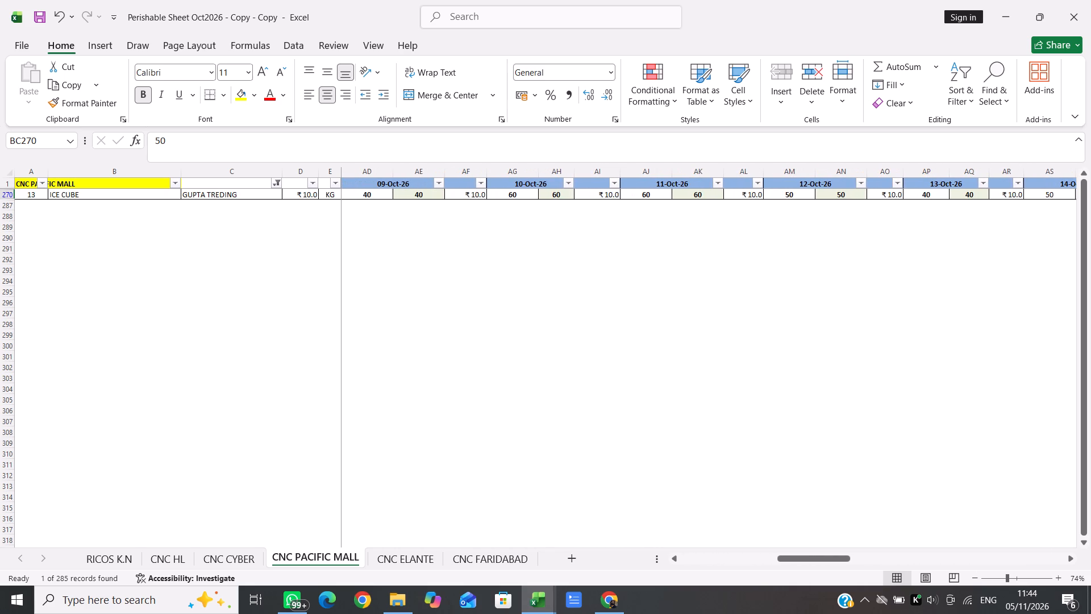
pyautogui.hscroll(2, 505, 203)
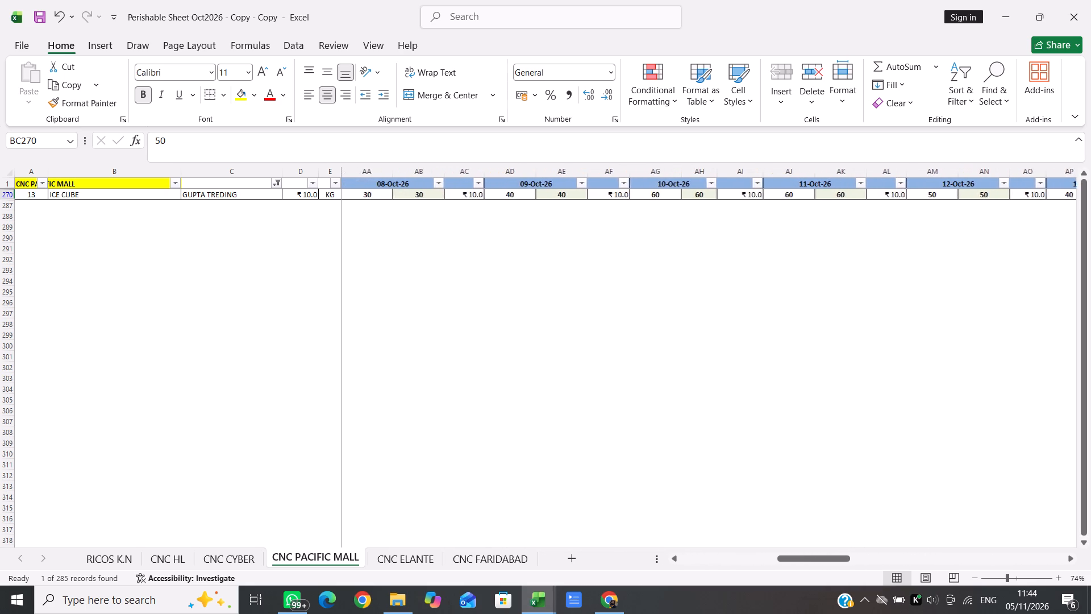
pyautogui.hscroll(4, 505, 203)
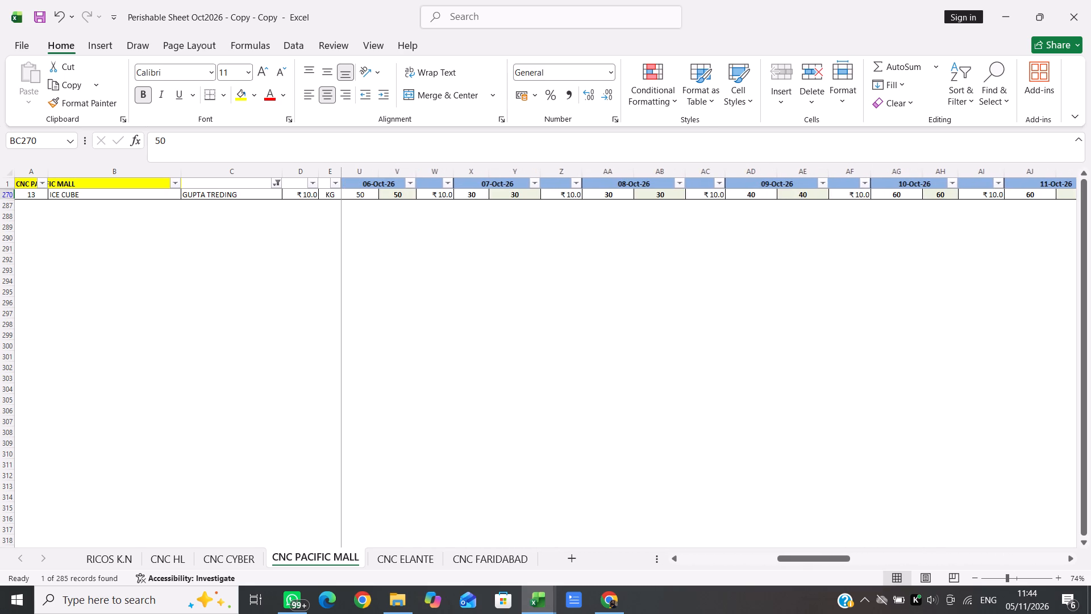
pyautogui.hscroll(2, 505, 203)
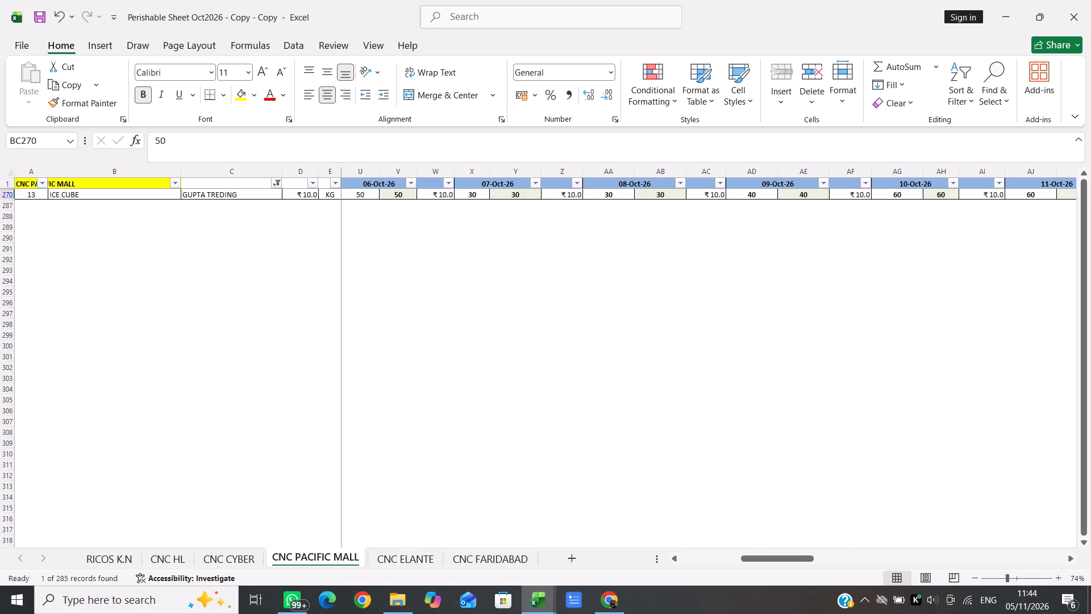
pyautogui.click(479, 193)
pyautogui.write('40')
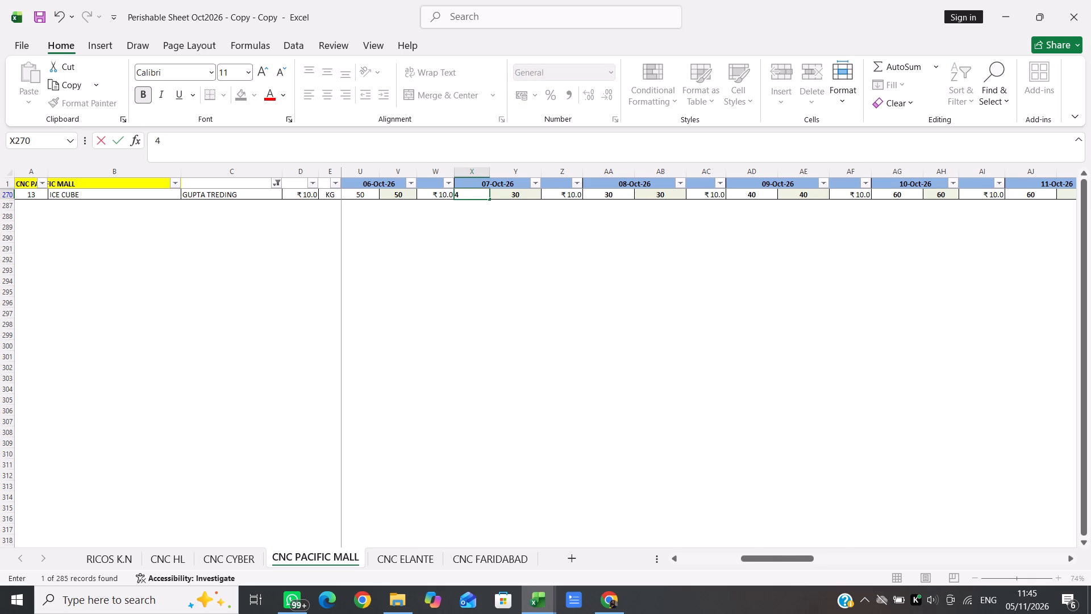
pyautogui.press('Right')
pyautogui.write('40')
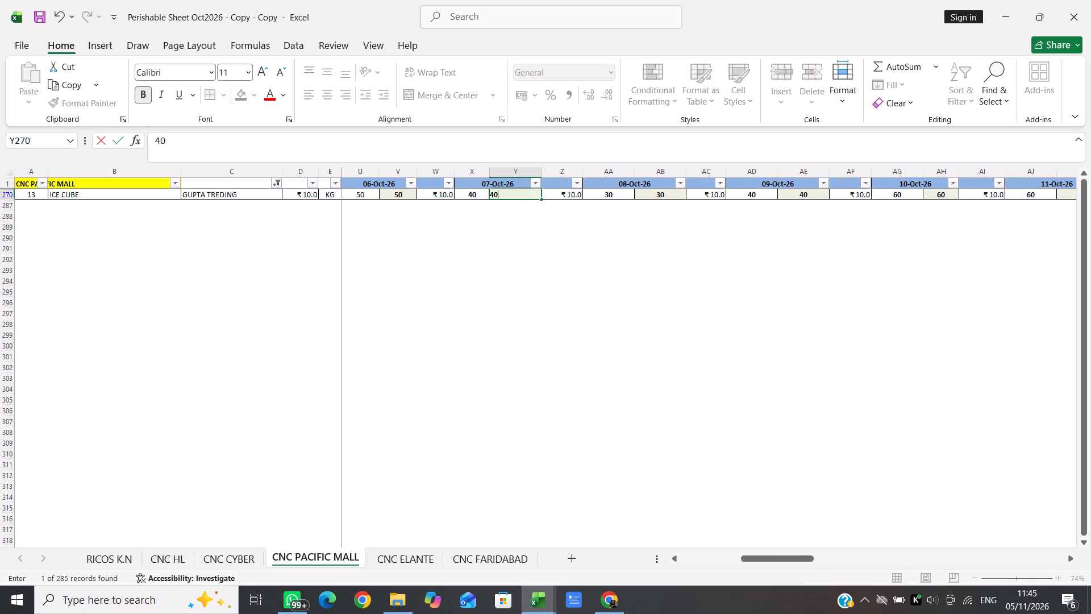
# Set both of the ICE CUBE row's quantities for 08-Oct-26 to 40.
pyautogui.click(618, 192)
pyautogui.write('40')
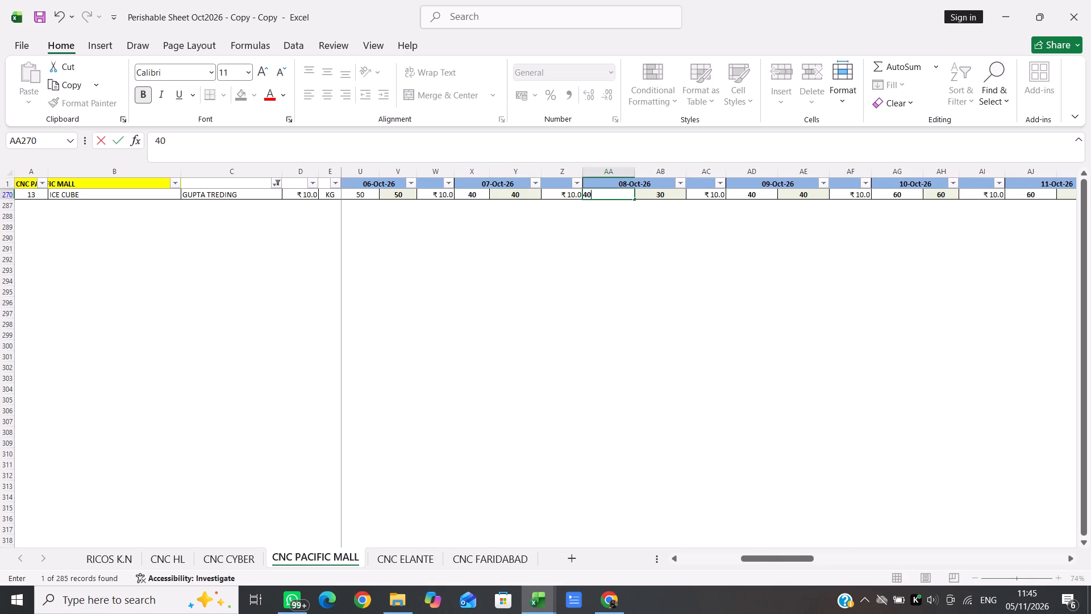
pyautogui.press('Right')
pyautogui.write('40')
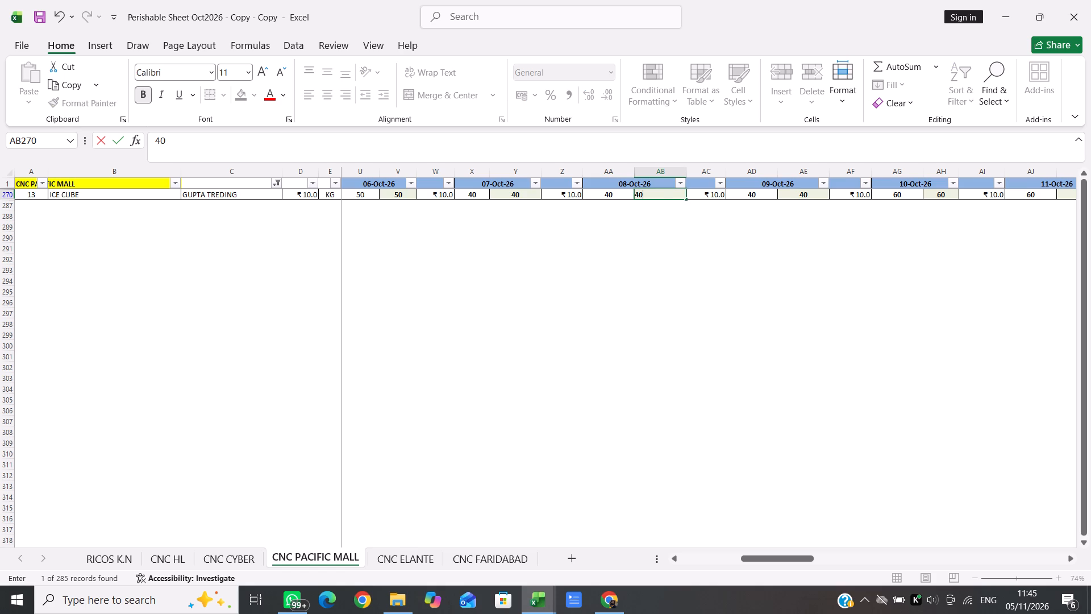
pyautogui.click(741, 191)
# Check the ICE CUBE row's month-to-date quantities and amount after 31-Oct-26.
pyautogui.hscroll(-10, 764, 198)
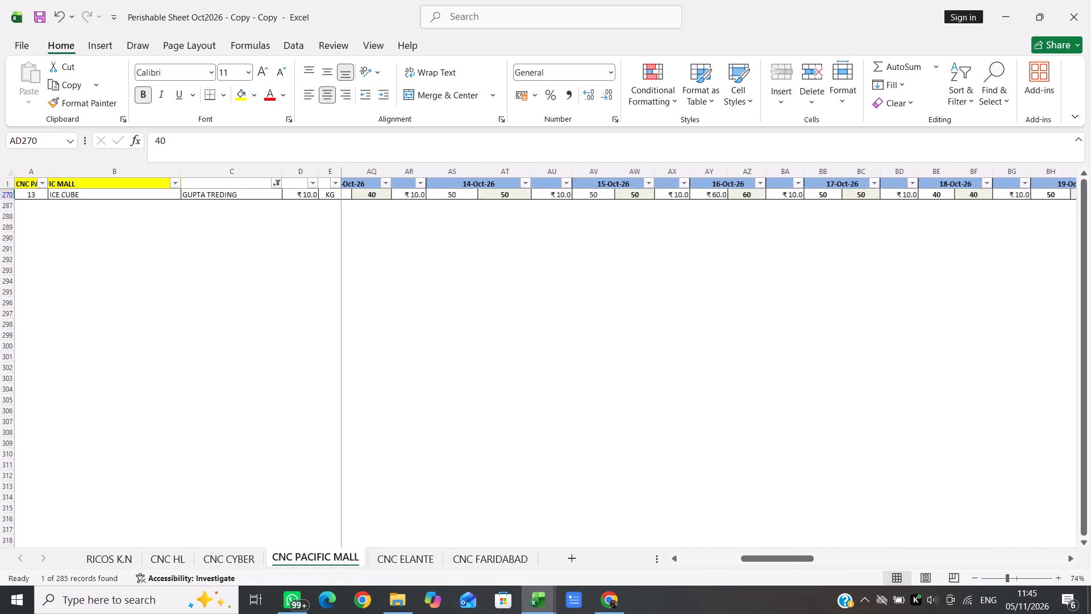
pyautogui.hscroll(-7, 764, 198)
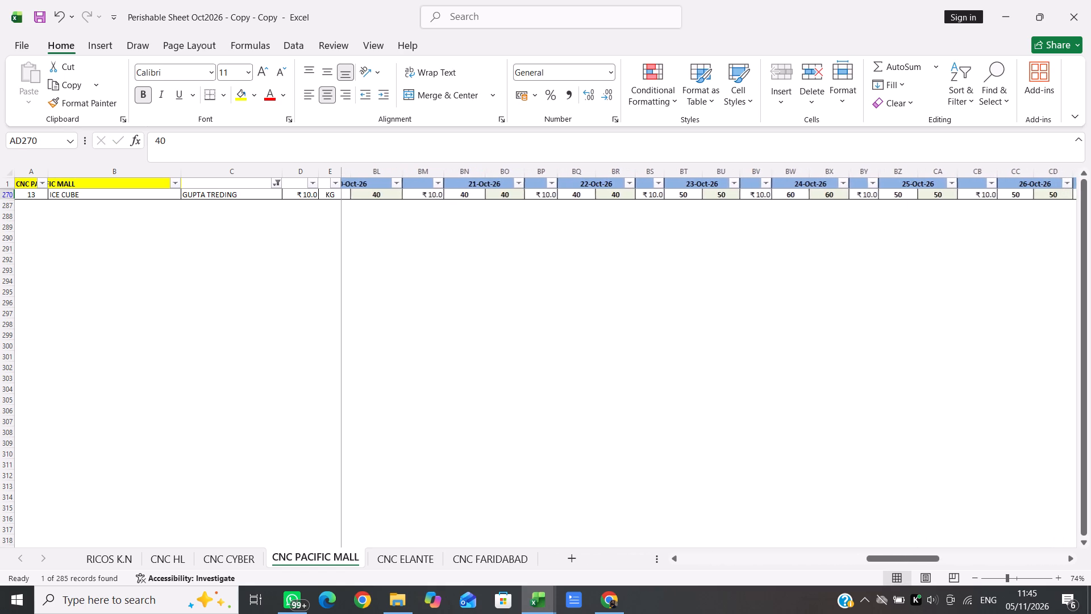
pyautogui.hscroll(-8, 764, 198)
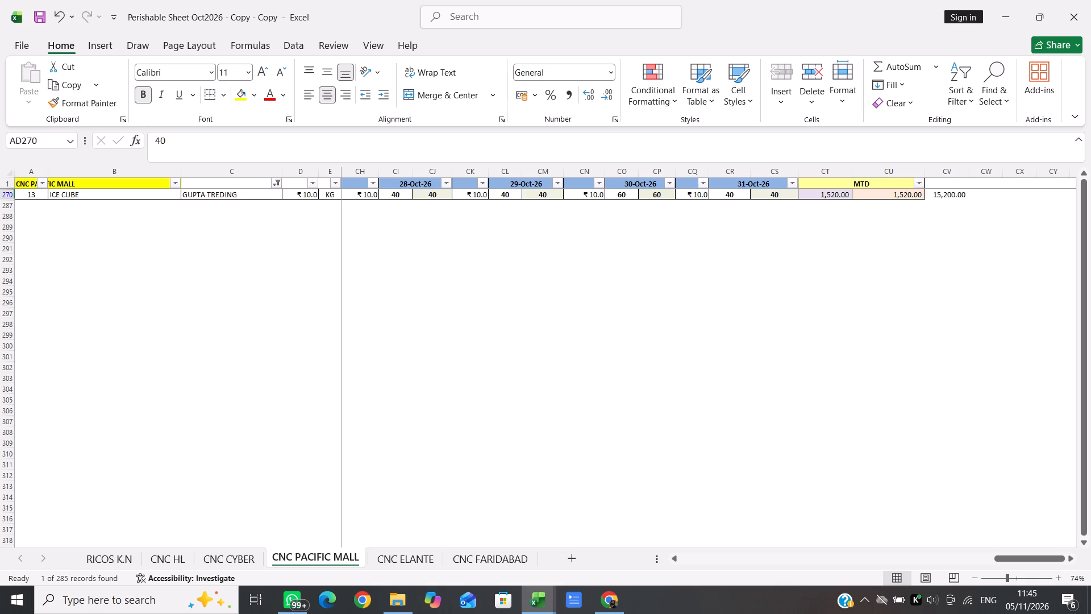
pyautogui.click(786, 217)
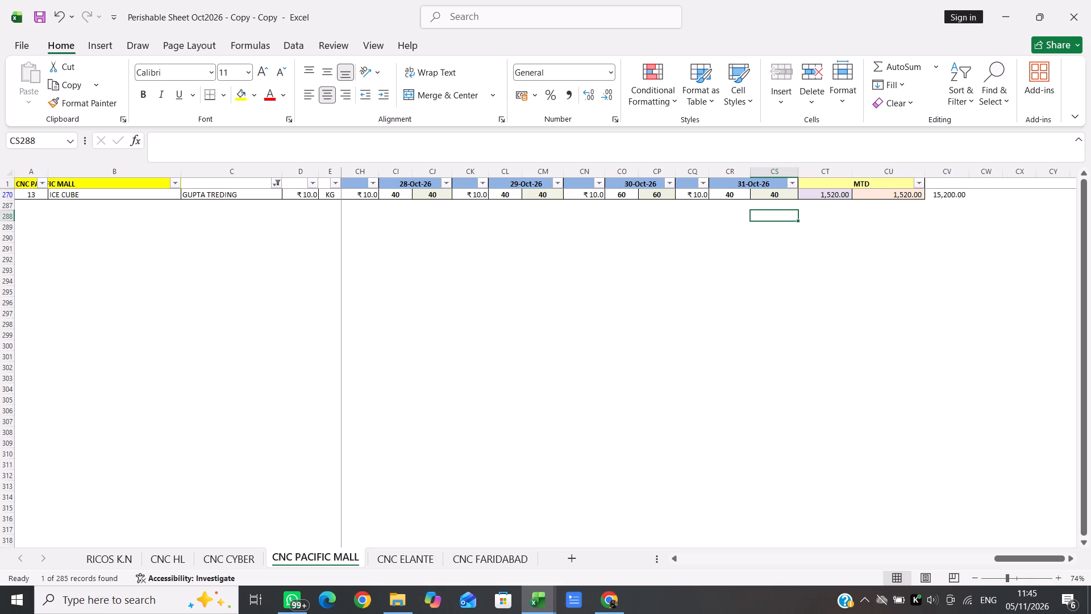
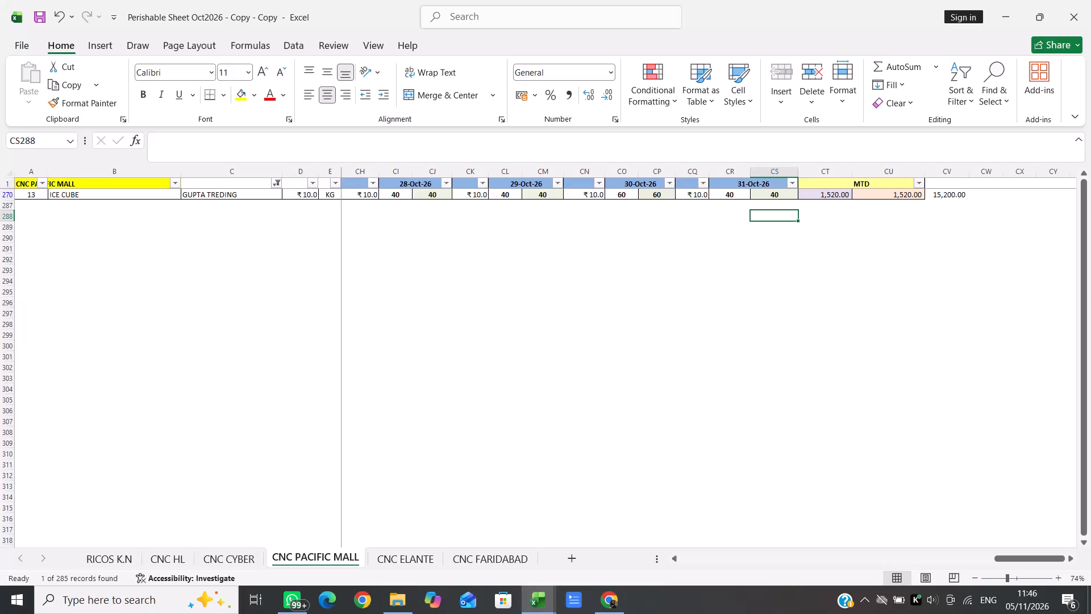
# Set both of the ICE CUBE row's quantities for 04-Oct-26 to 60.
pyautogui.hscroll(5, 648, 246)
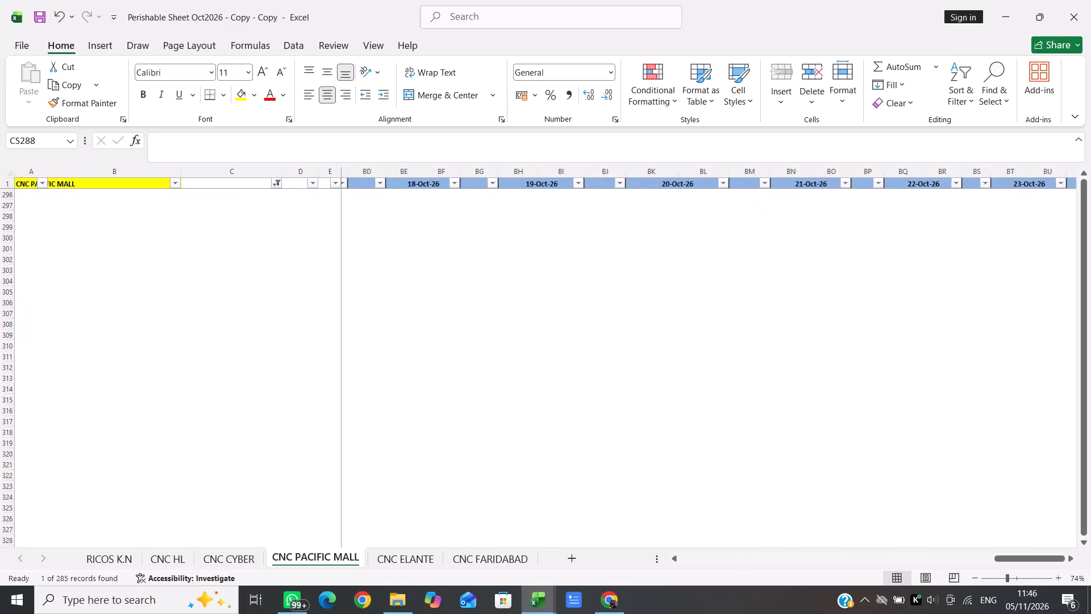
pyautogui.scroll(2, 648, 246)
pyautogui.hscroll(2, 648, 246)
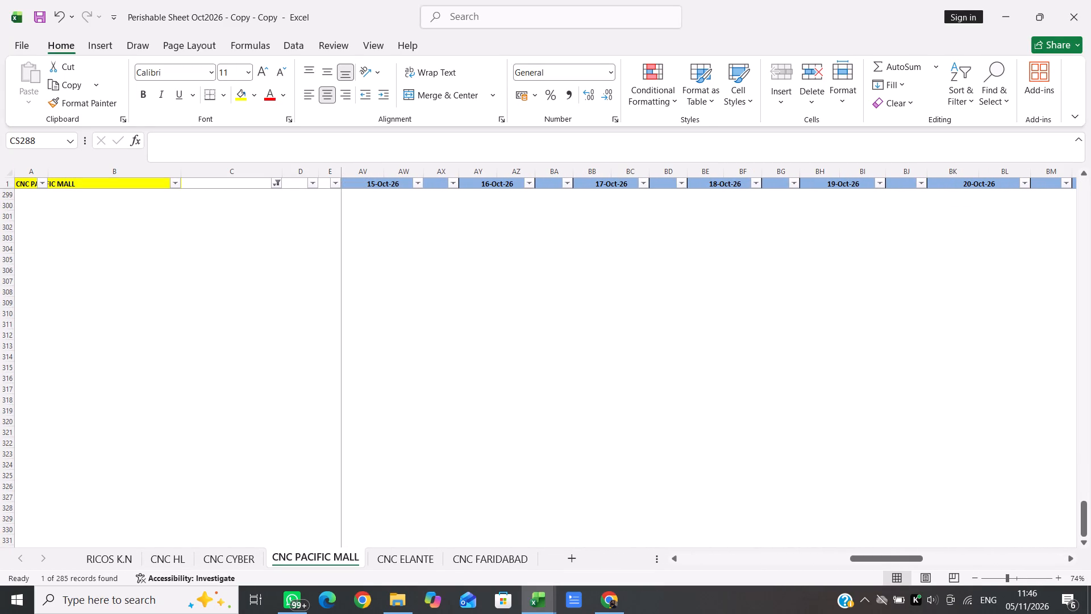
pyautogui.scroll(1, 627, 358)
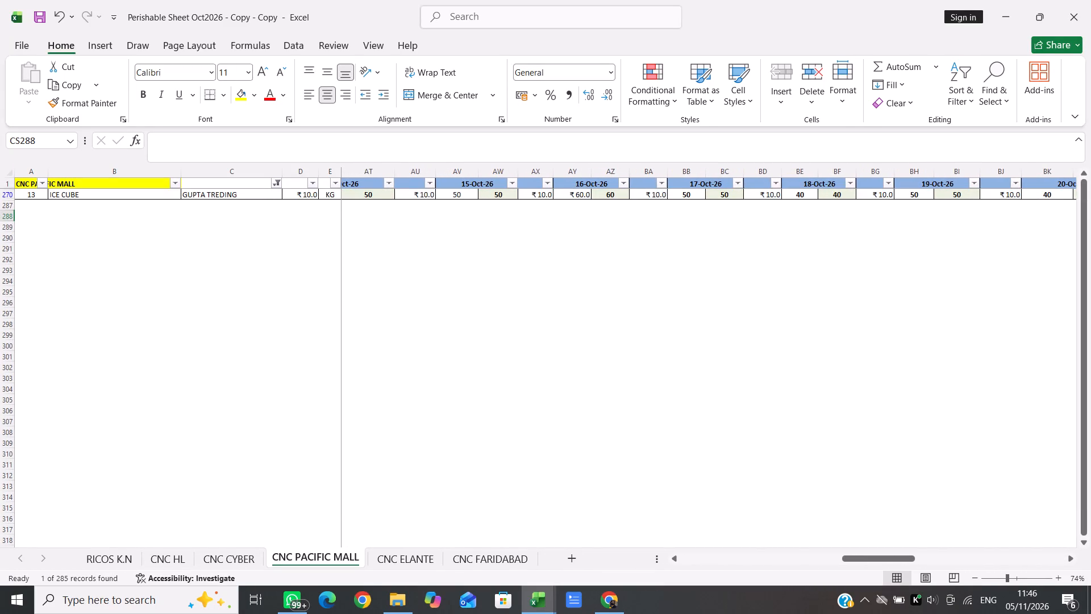
pyautogui.hscroll(4, 627, 358)
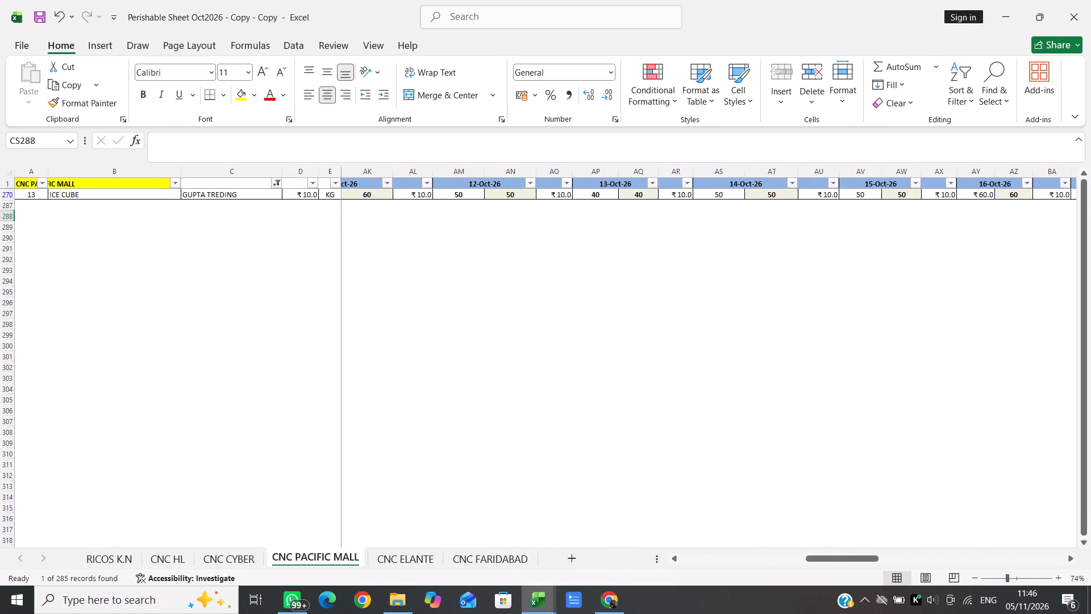
pyautogui.hscroll(2, 627, 358)
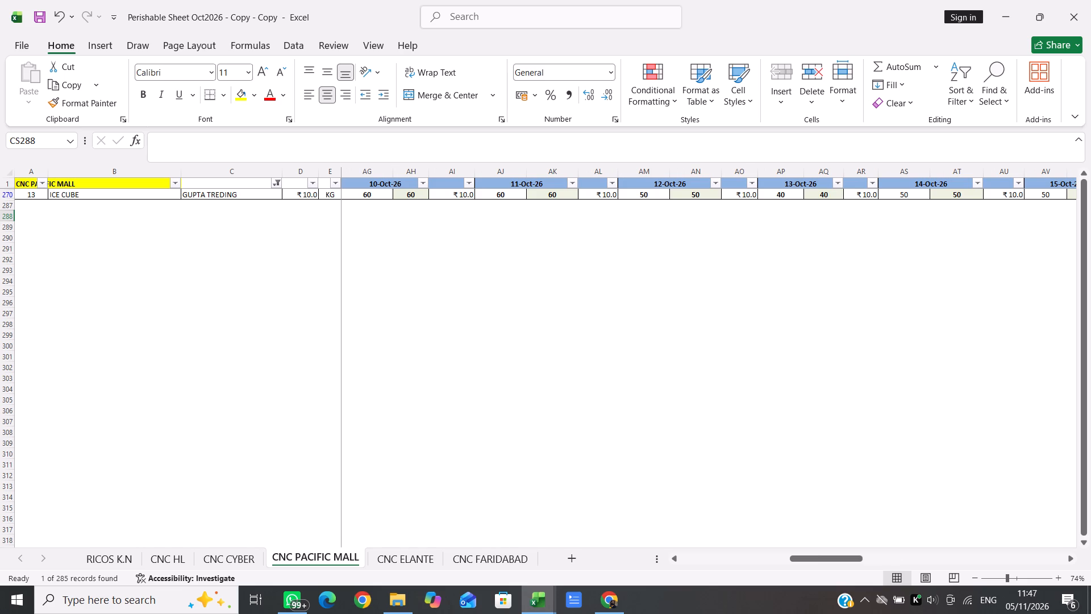
pyautogui.hscroll(4, 627, 358)
pyautogui.scroll(2, 627, 358)
pyautogui.hscroll(1, 627, 358)
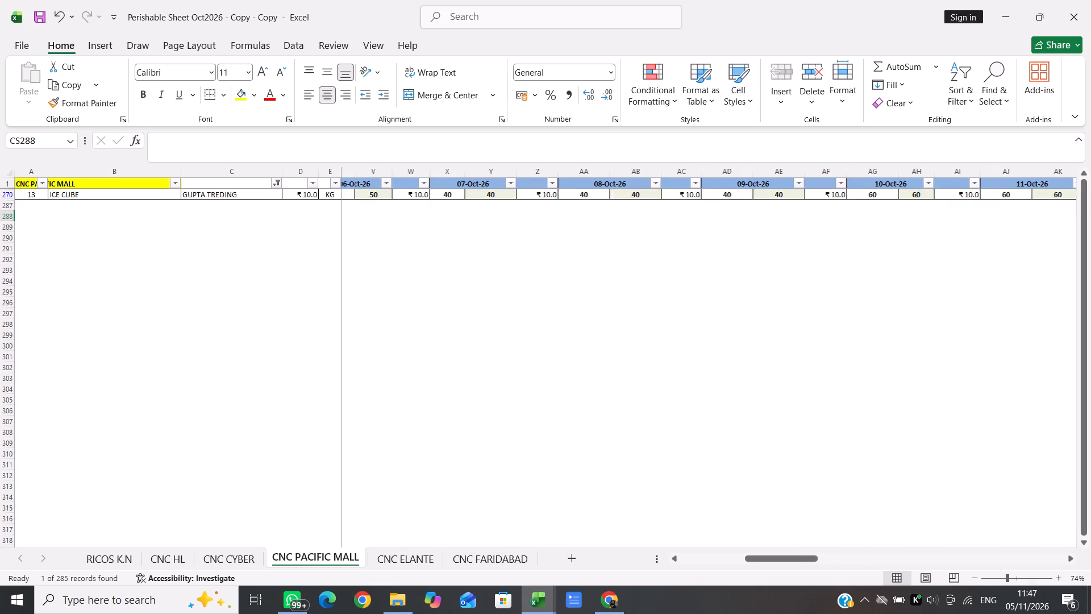
pyautogui.hscroll(4, 627, 358)
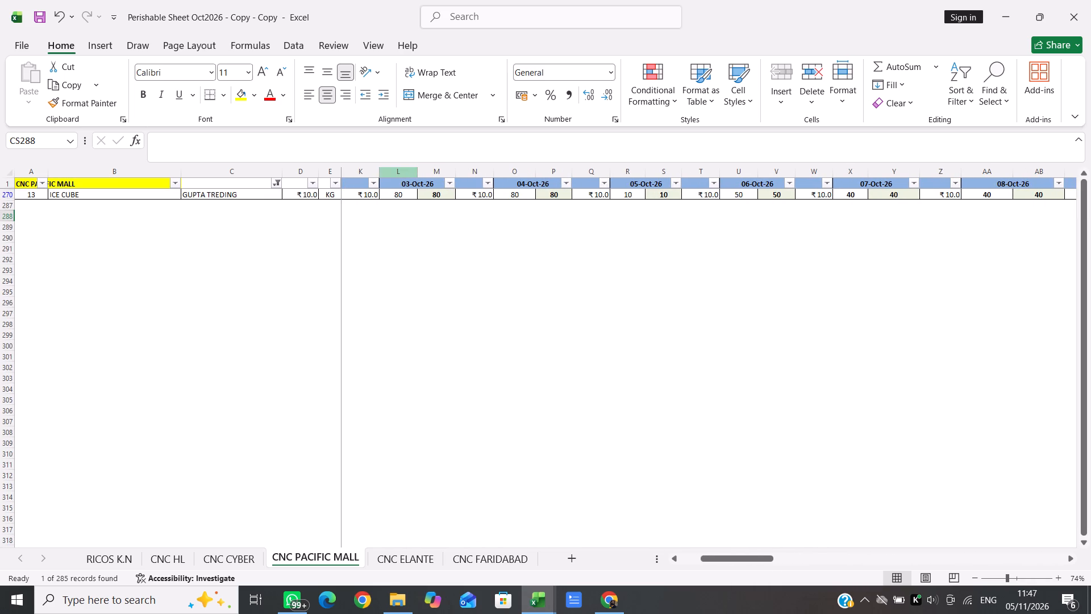
pyautogui.hscroll(1, 405, 169)
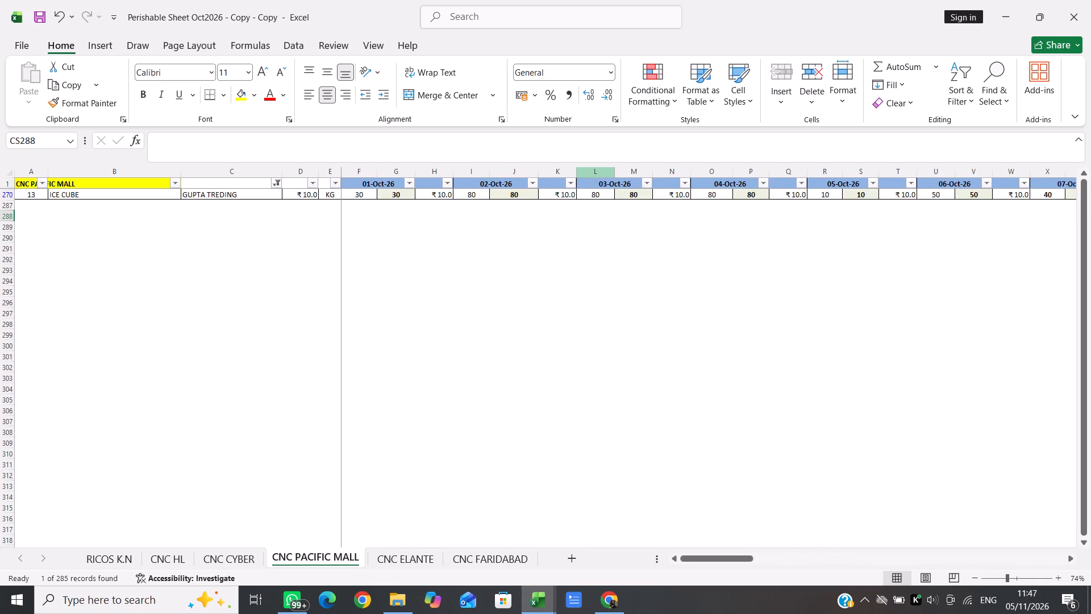
pyautogui.hscroll(2, 405, 169)
pyautogui.hscroll(-1, 451, 240)
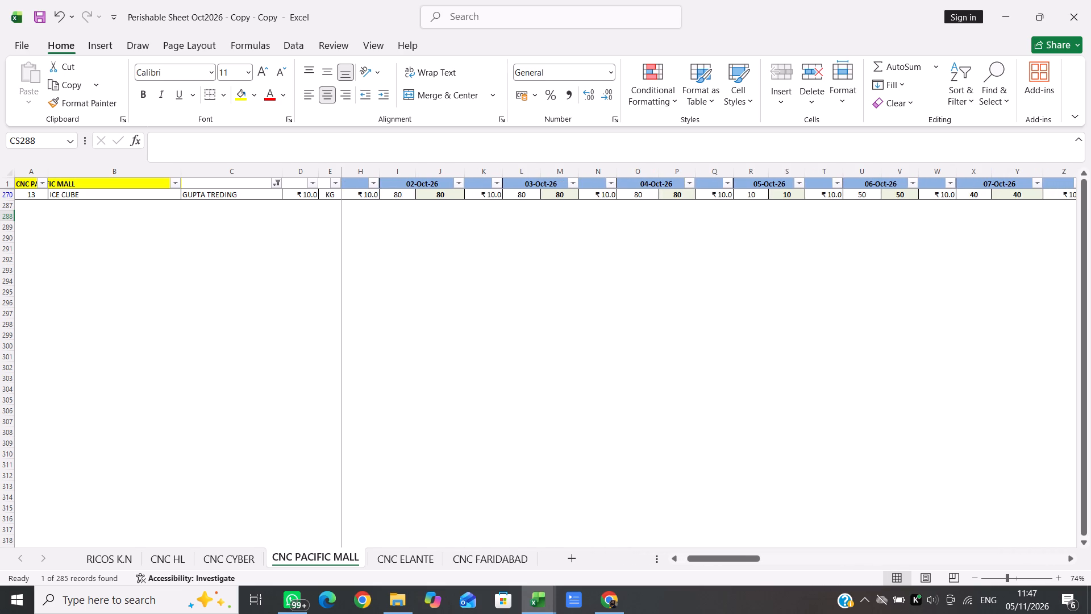
pyautogui.hscroll(-1, 451, 240)
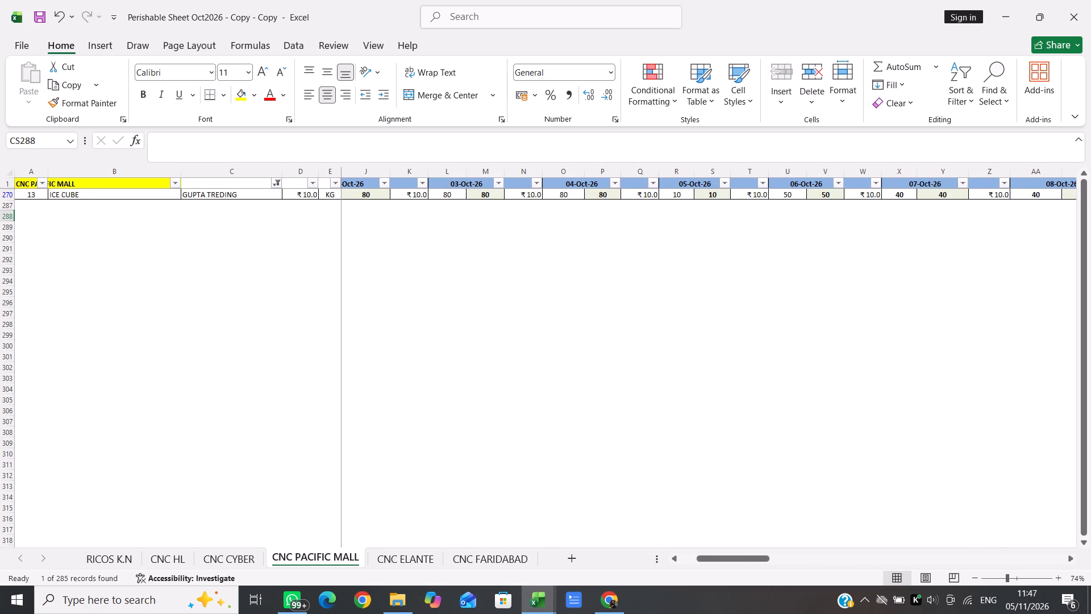
pyautogui.hscroll(-1, 511, 233)
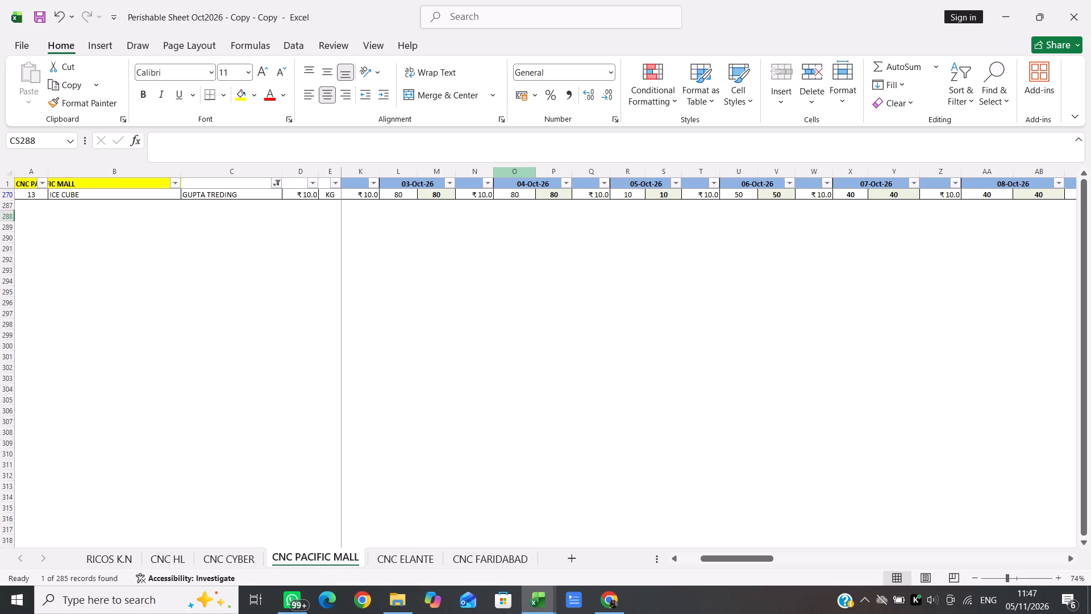
pyautogui.click(514, 194)
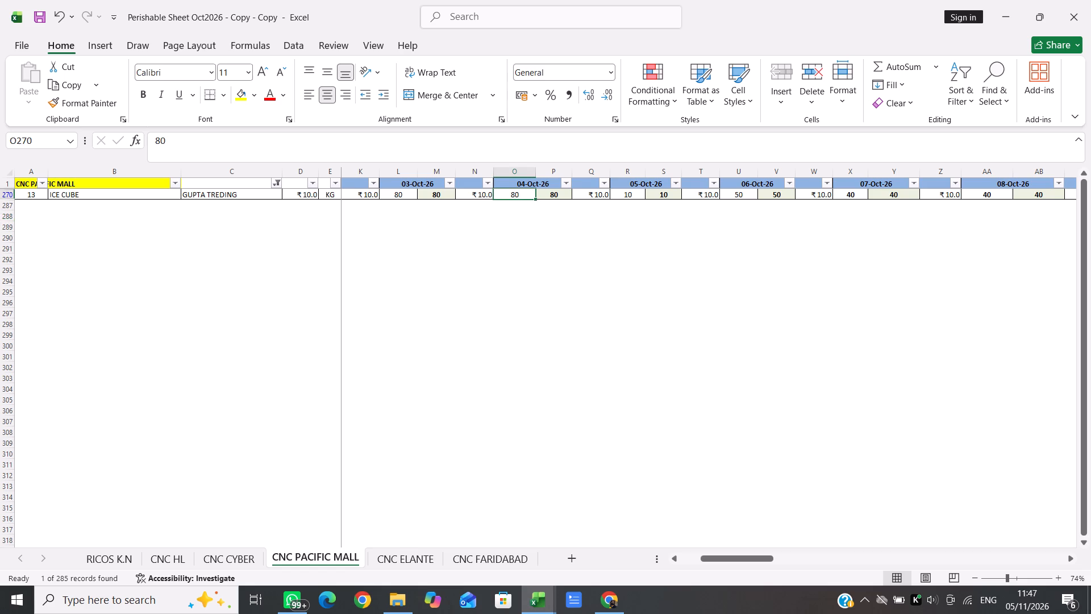
pyautogui.write('60')
pyautogui.press('Right')
pyautogui.write('60')
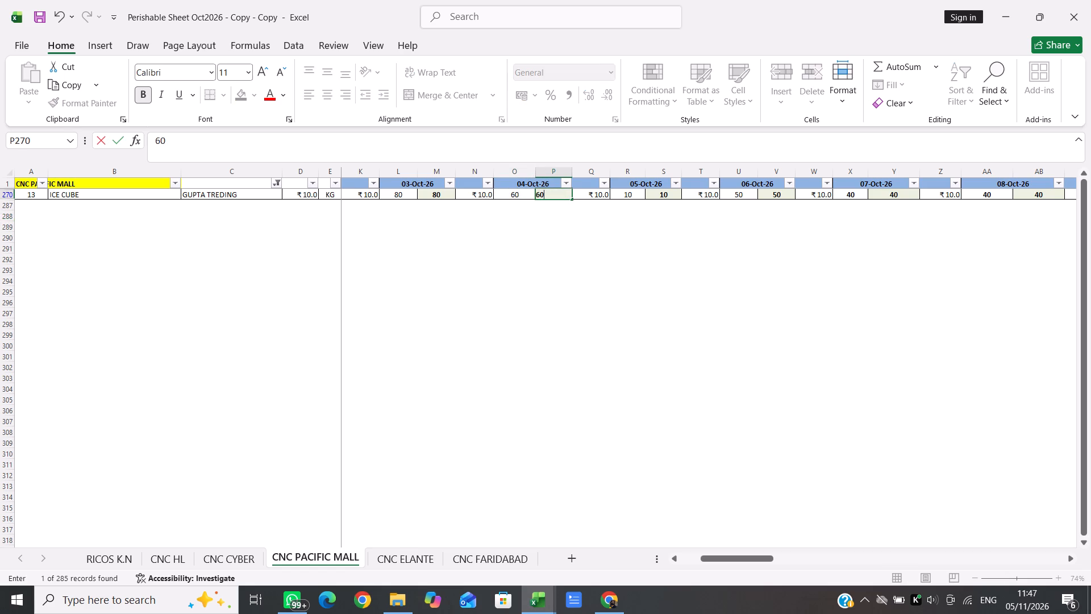
# Set both of the ICE CUBE row's quantities for 05-Oct-26 to 30.
pyautogui.click(626, 190)
pyautogui.write('30')
pyautogui.press('Right')
pyautogui.write('30')
pyautogui.press('Left')
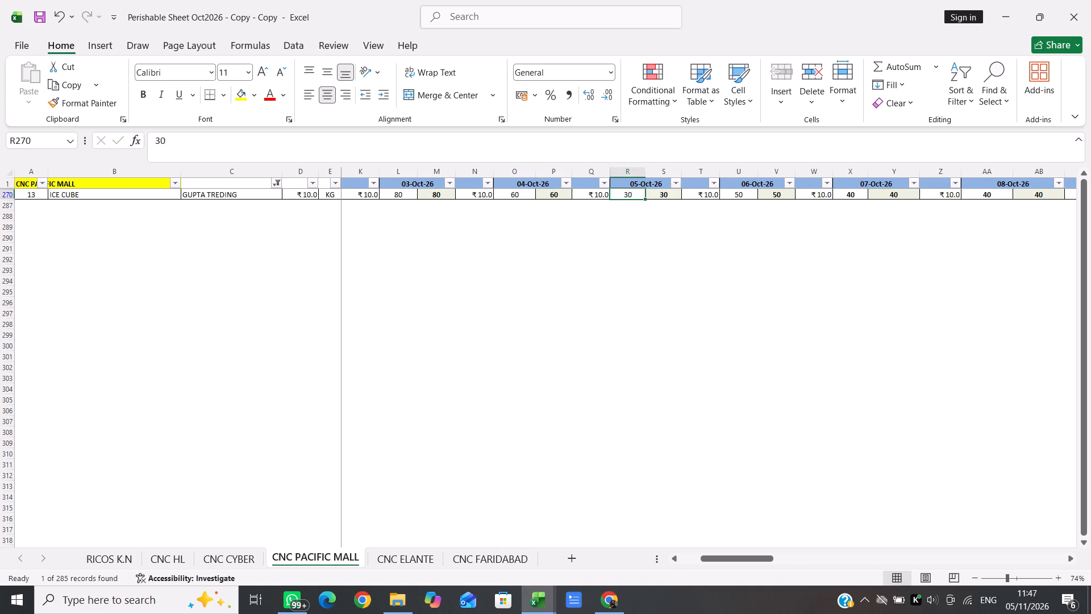
# Check the ICE CUBE row's month-to-date quantities and amount after the early-October changes.
pyautogui.hscroll(-18, 773, 259)
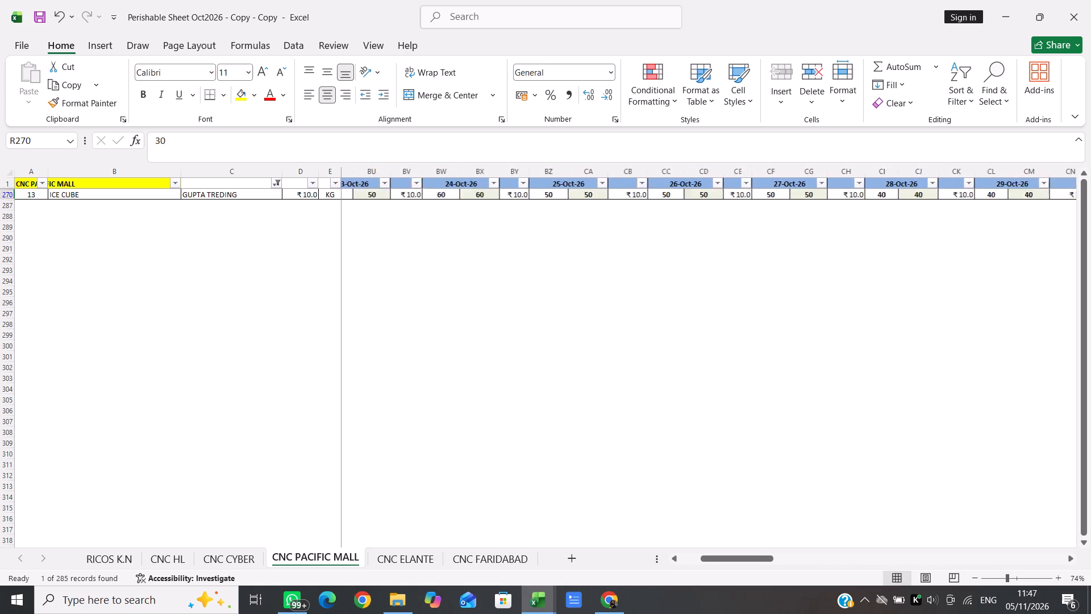
pyautogui.hscroll(-6, 773, 259)
pyautogui.hscroll(1, 773, 259)
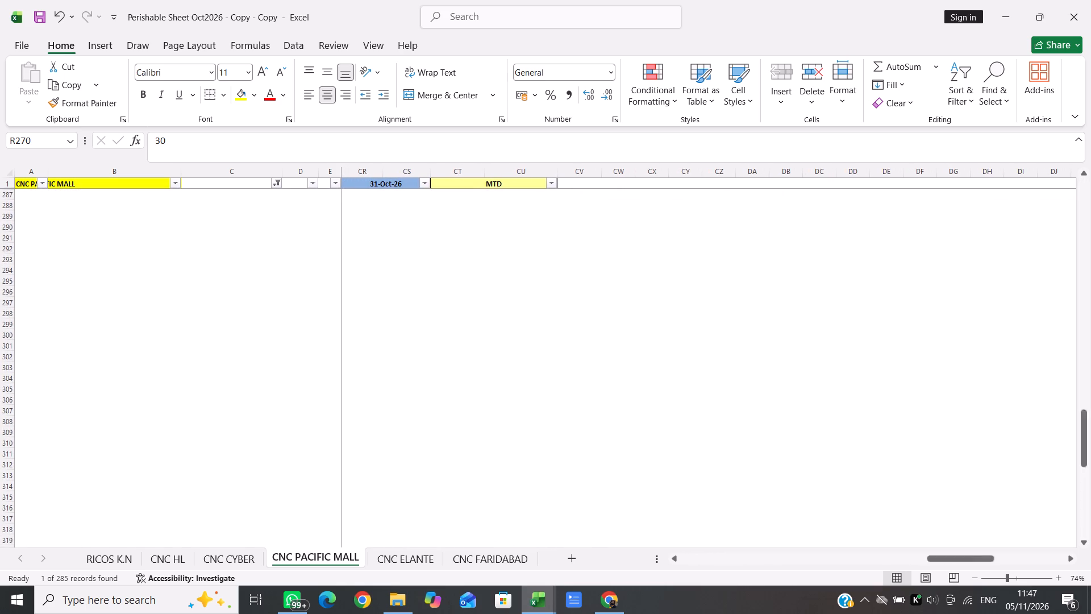
pyautogui.scroll(1, 747, 380)
pyautogui.click(589, 322)
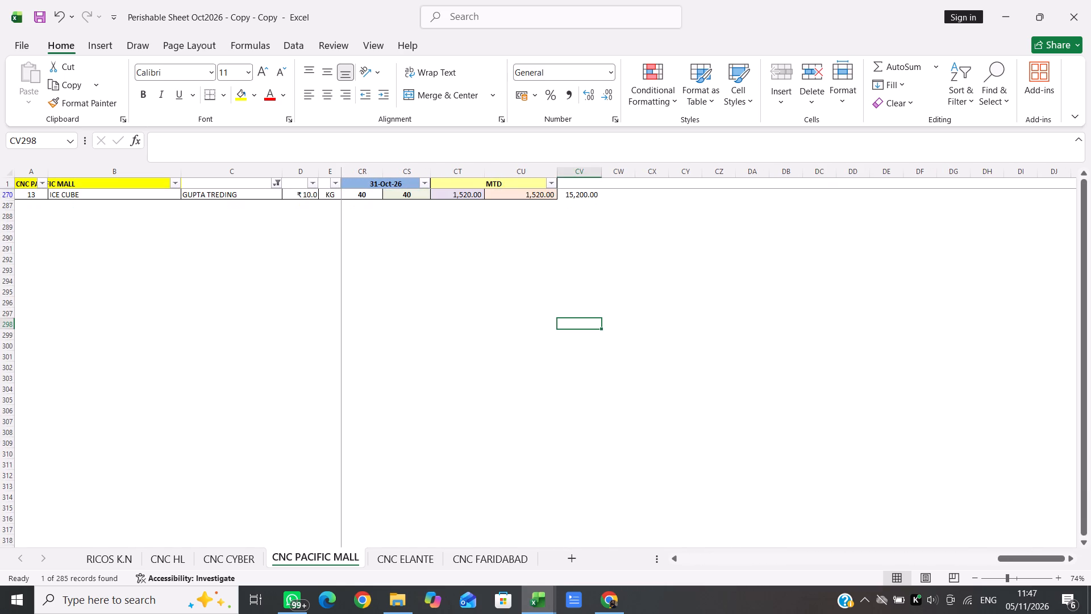
pyautogui.click(502, 263)
# Set both of the ICE CUBE row's quantities for 20-Oct-26 to 30.
pyautogui.hscroll(2, 502, 263)
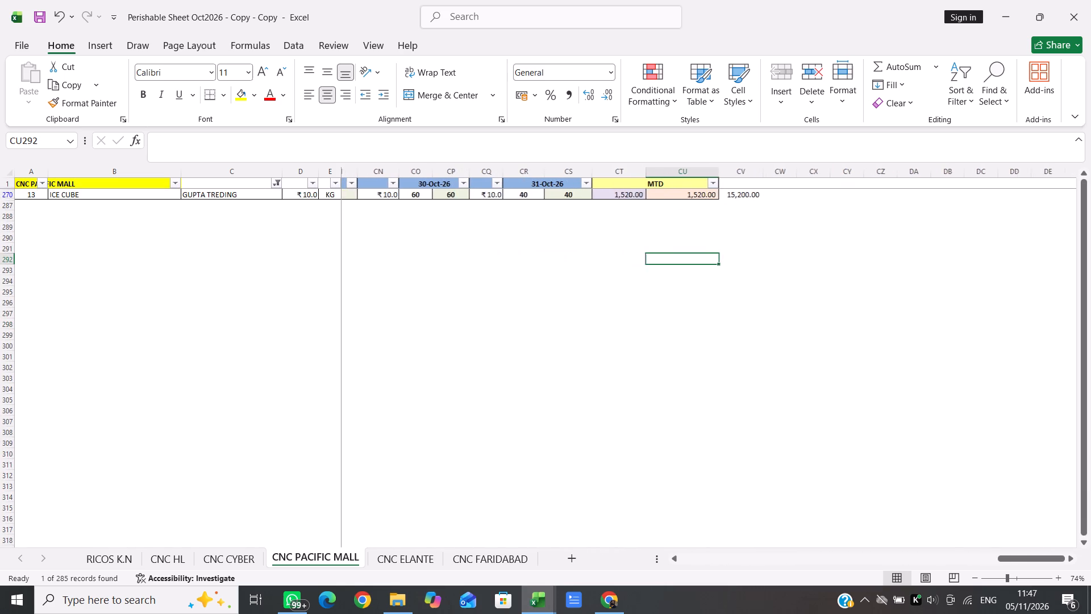
pyautogui.hscroll(2, 502, 263)
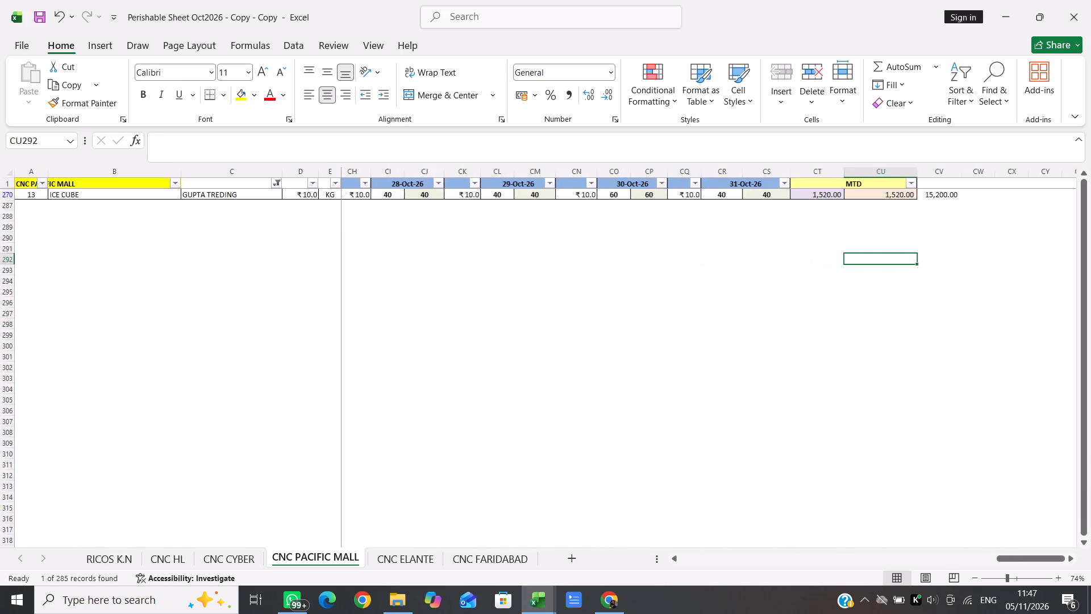
pyautogui.hscroll(6, 502, 263)
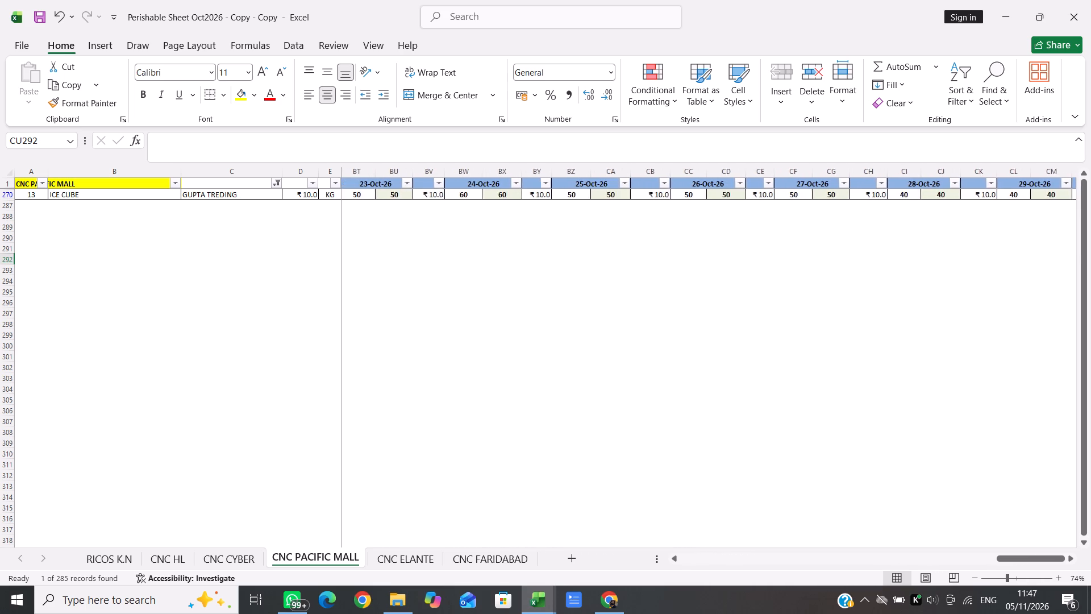
pyautogui.hscroll(4, 502, 263)
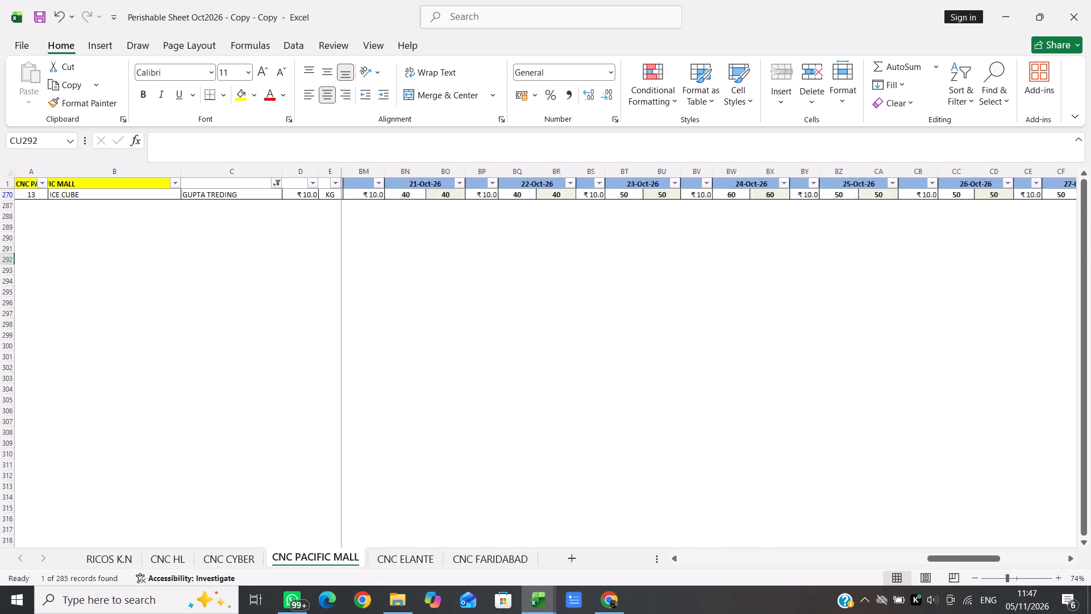
pyautogui.hscroll(2, 502, 263)
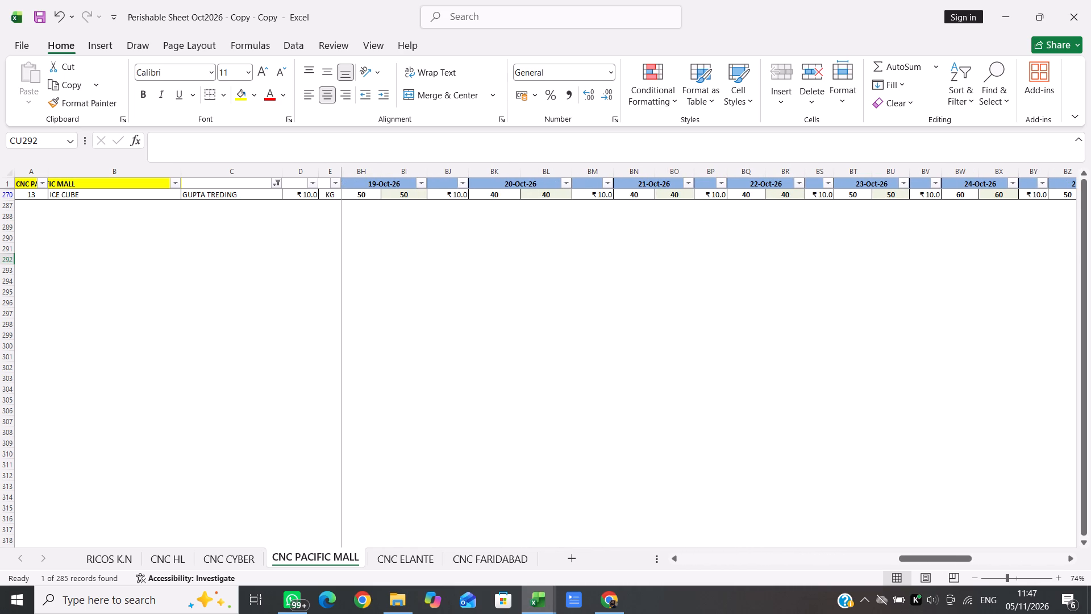
pyautogui.click(493, 196)
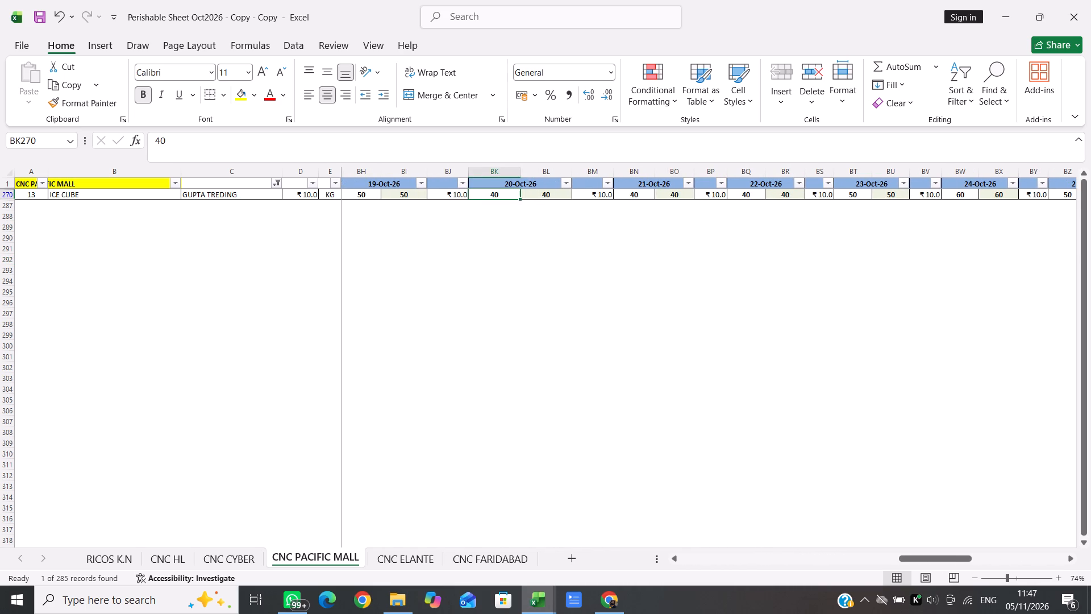
pyautogui.write('30')
pyautogui.press('Right')
pyautogui.write('30')
pyautogui.press('Right')
# Check the ICE CUBE row's month-to-date quantities and amount again after the 20-Oct-26 change.
pyautogui.hscroll(-9, 493, 196)
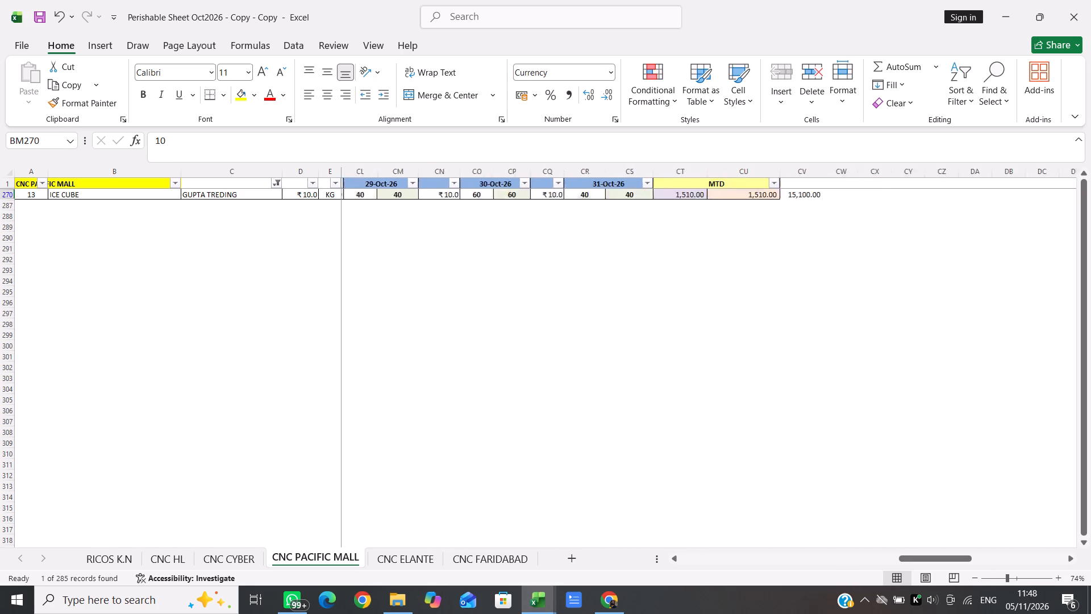
pyautogui.click(617, 213)
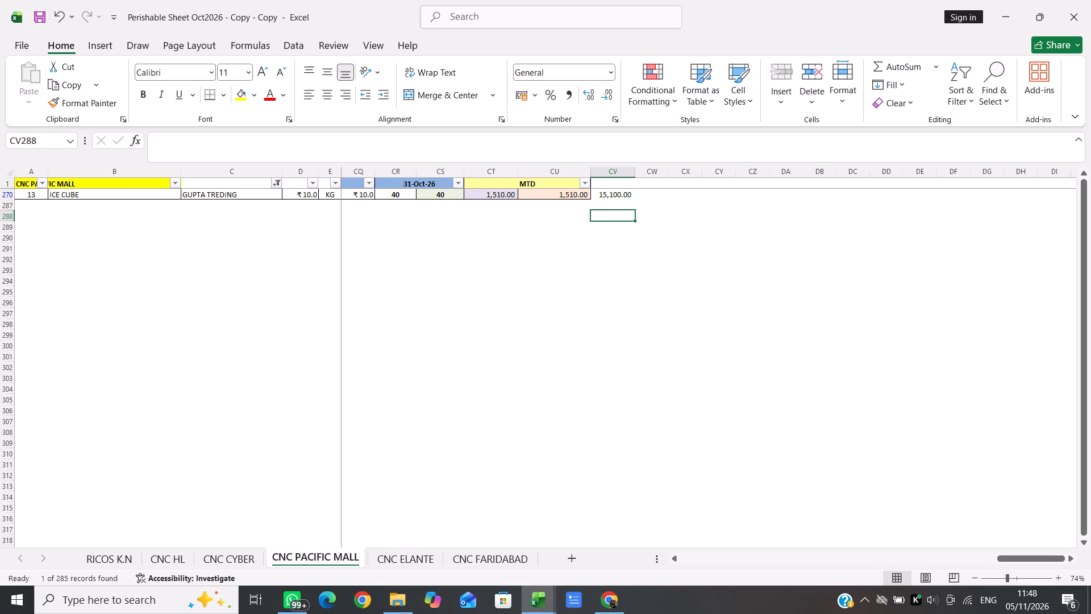
# Set both of the ICE CUBE row's quantities for 08-Oct-26 to 30.
pyautogui.hscroll(10, 422, 284)
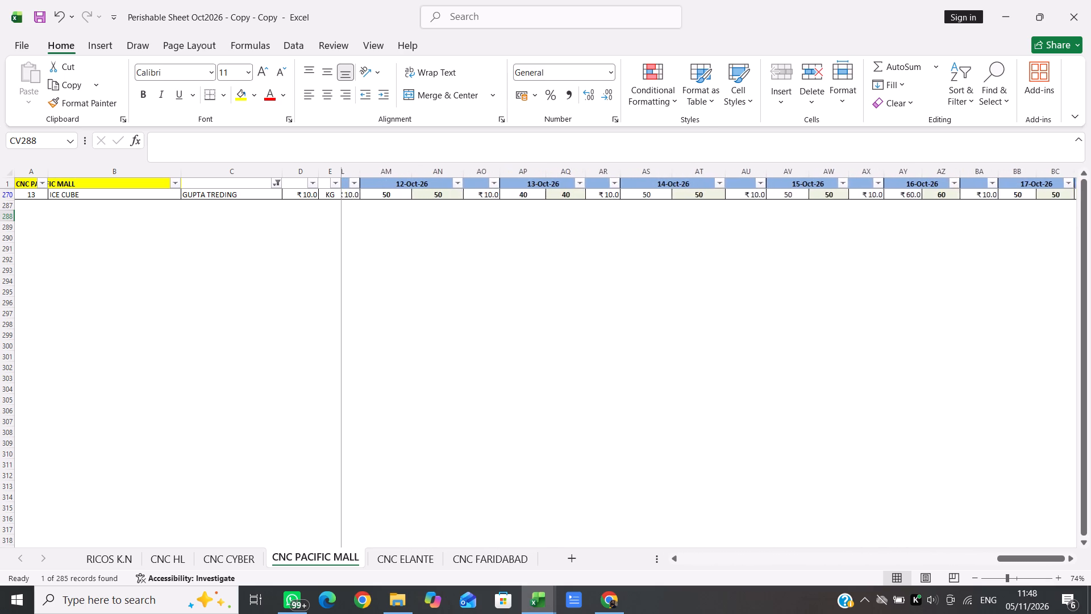
pyautogui.hscroll(5, 422, 284)
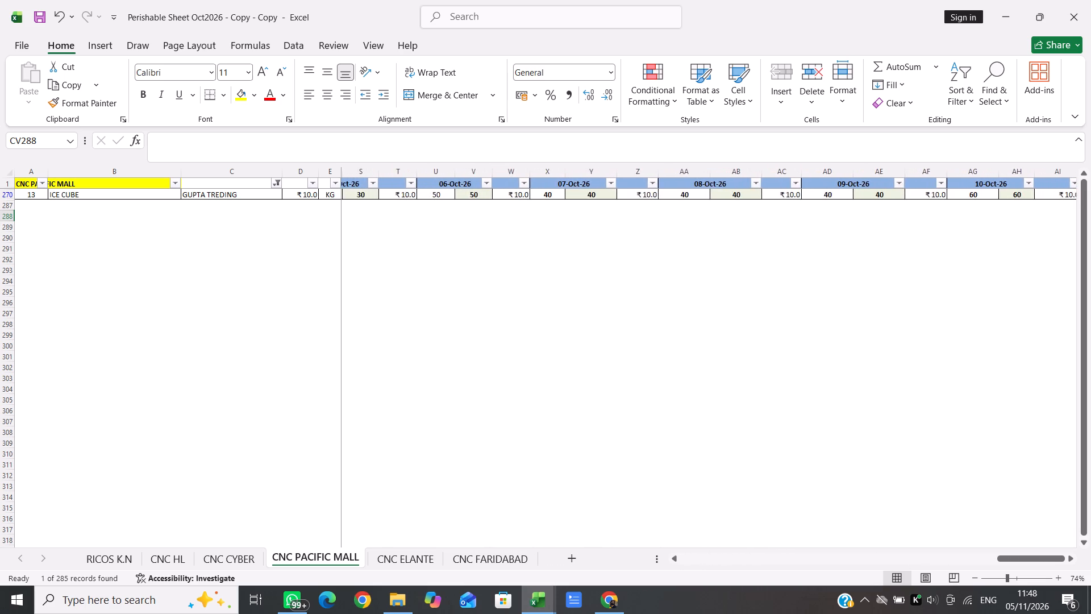
pyautogui.hscroll(2, 422, 284)
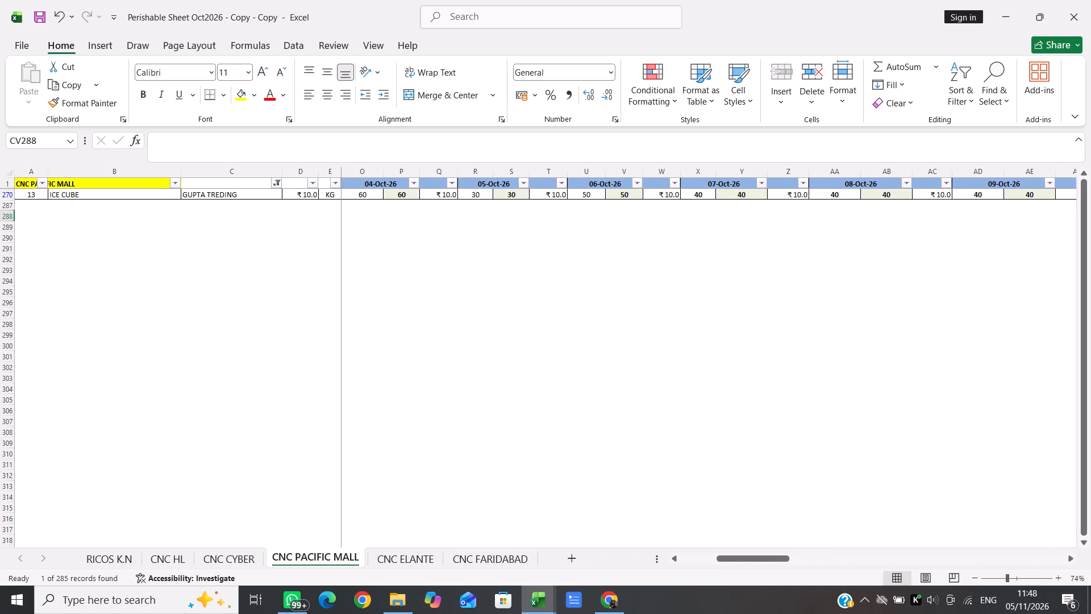
pyautogui.hscroll(5, 422, 284)
pyautogui.hscroll(-3, 422, 284)
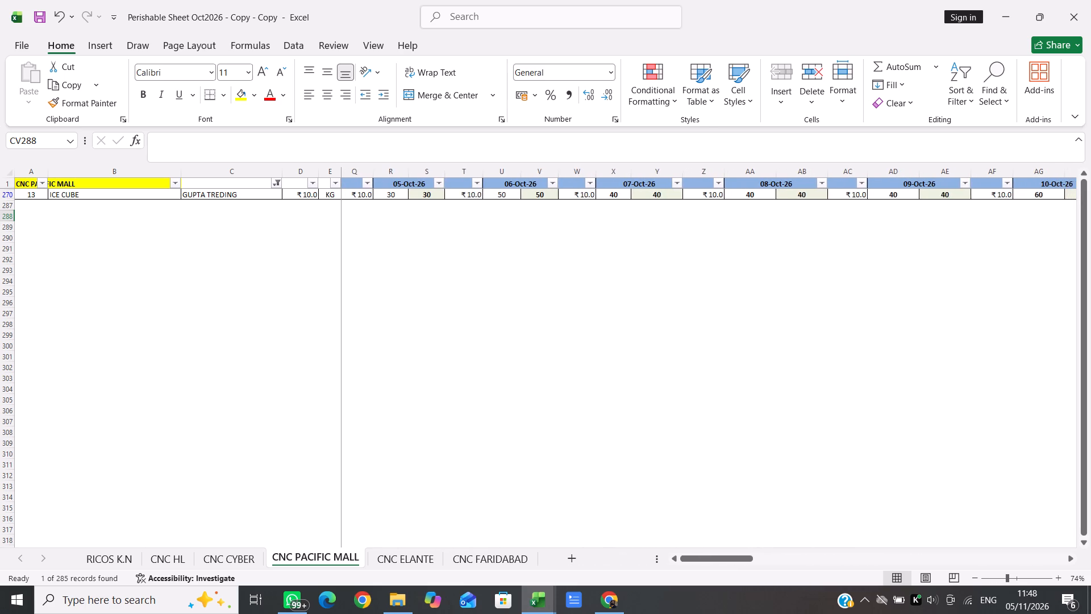
pyautogui.click(750, 198)
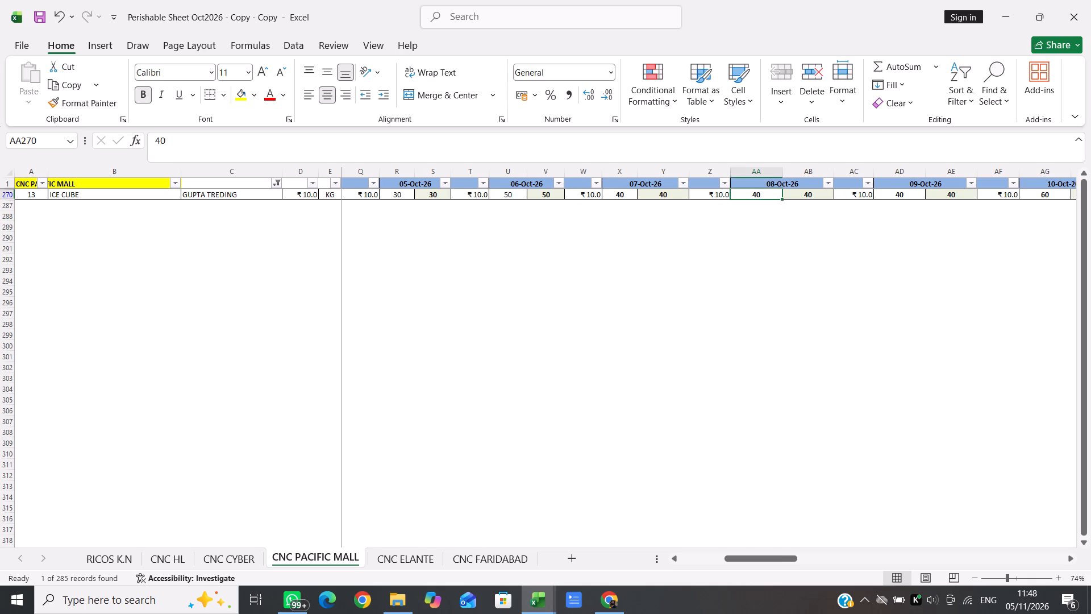
pyautogui.write('30')
pyautogui.press('Right')
pyautogui.write('30')
pyautogui.press('Down')
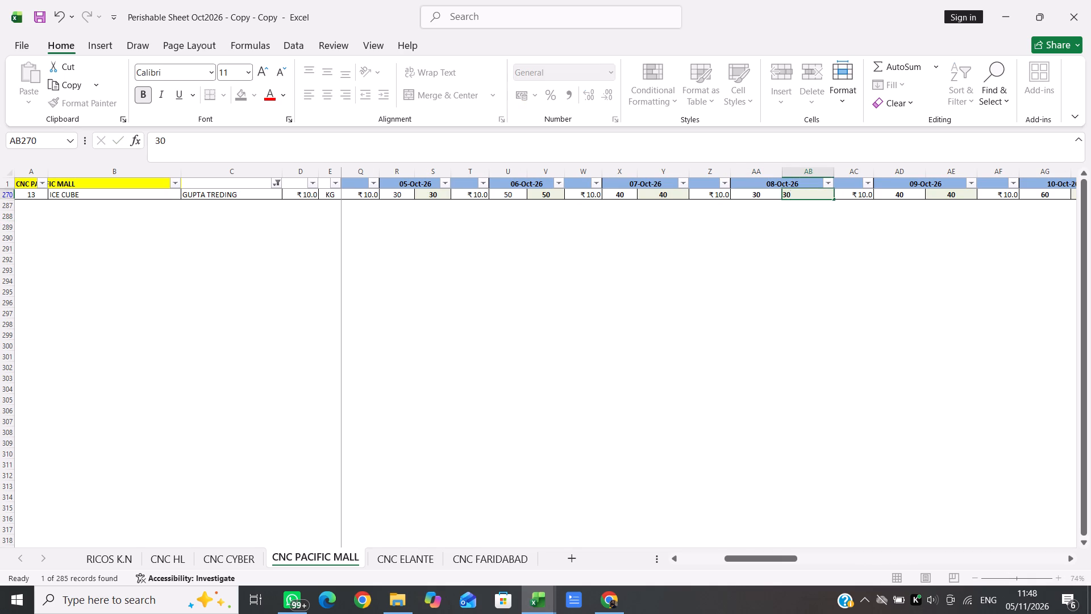
# Check the ICE CUBE row's month-to-date quantities and amount after the 08-Oct-26 change.
pyautogui.hscroll(-10, 836, 215)
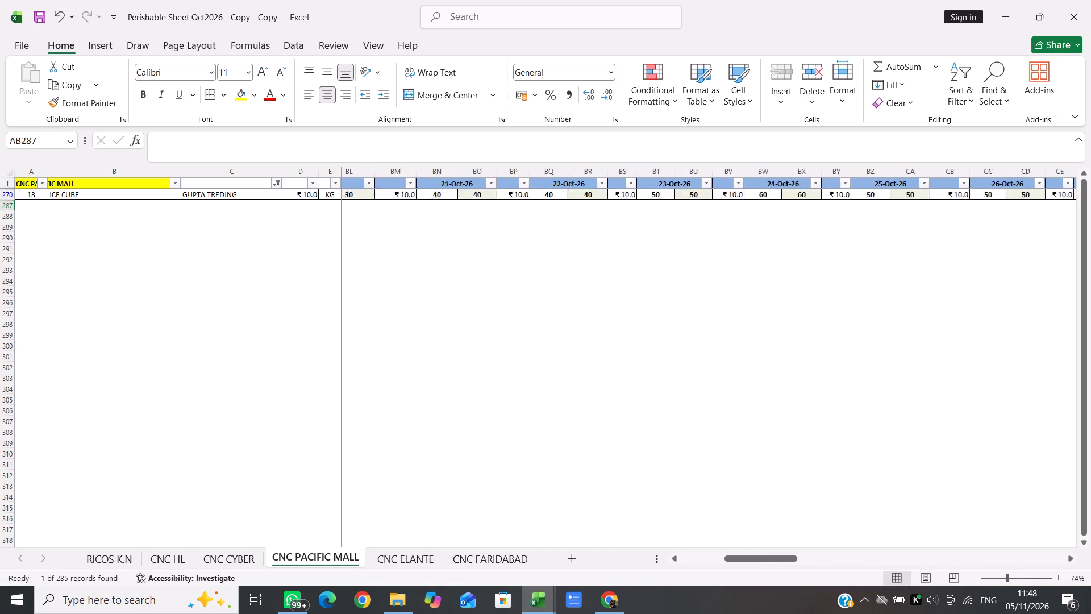
pyautogui.hscroll(-7, 836, 215)
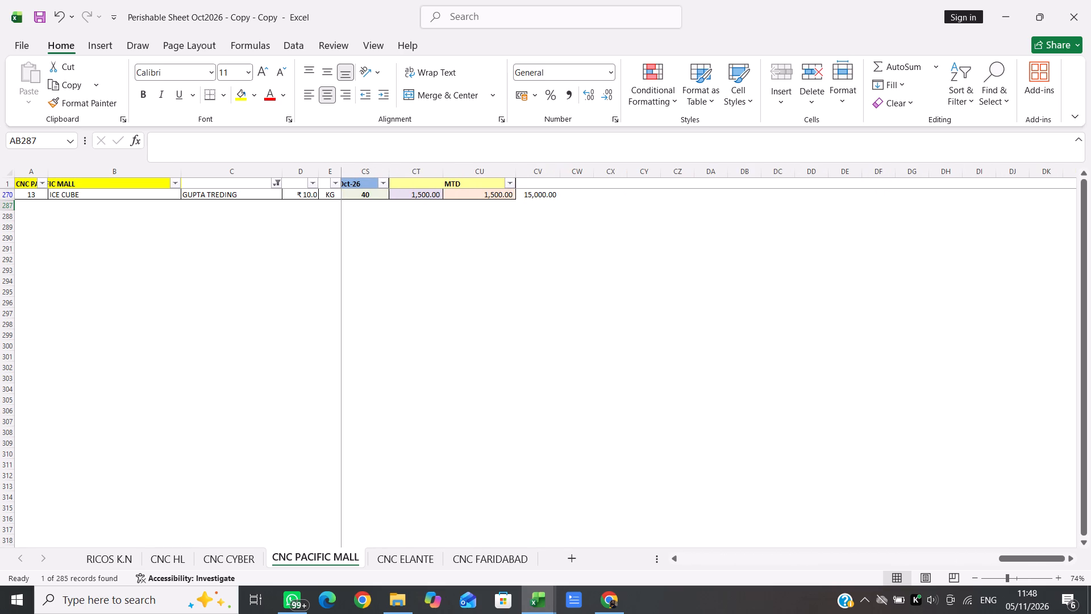
pyautogui.click(598, 230)
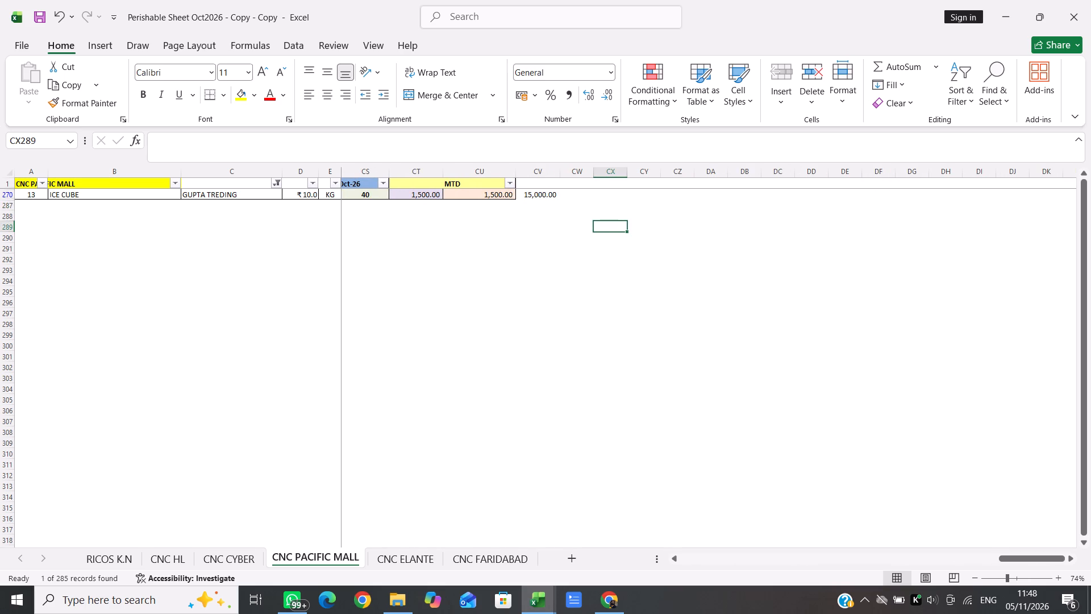
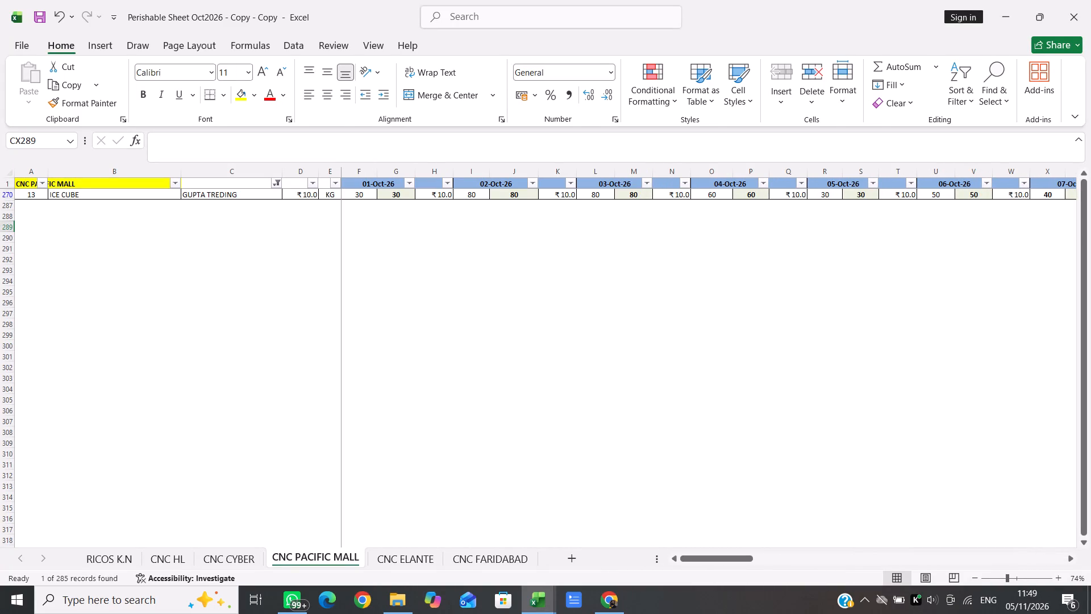
# Filter the supplier column C with the search text "nana" so only the NANAK PANEER BHANDAR rows show.
pyautogui.click(274, 185)
pyautogui.click(183, 351)
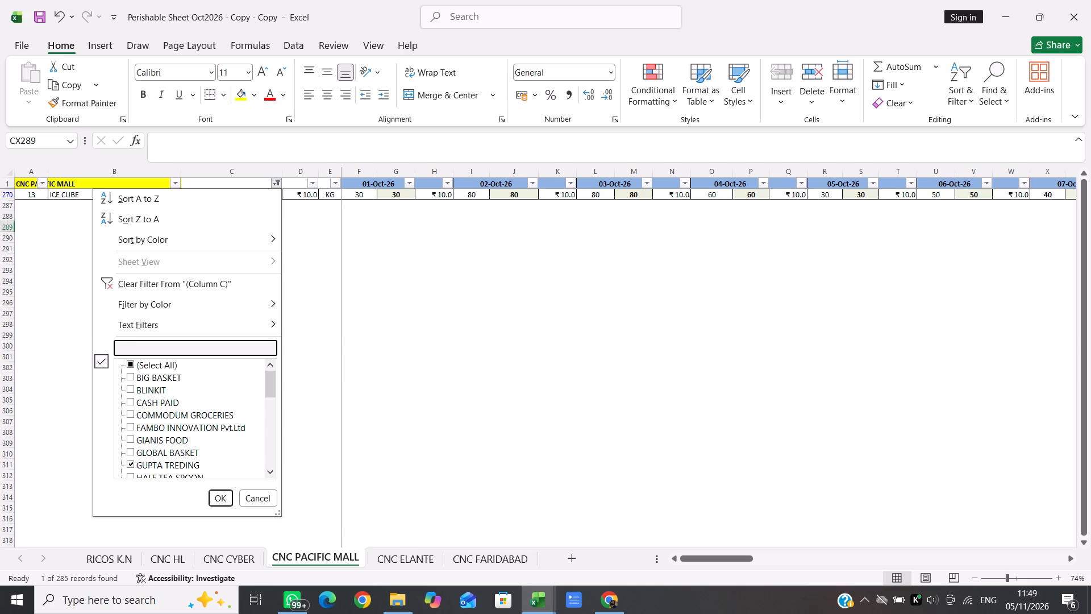
pyautogui.write('guru')
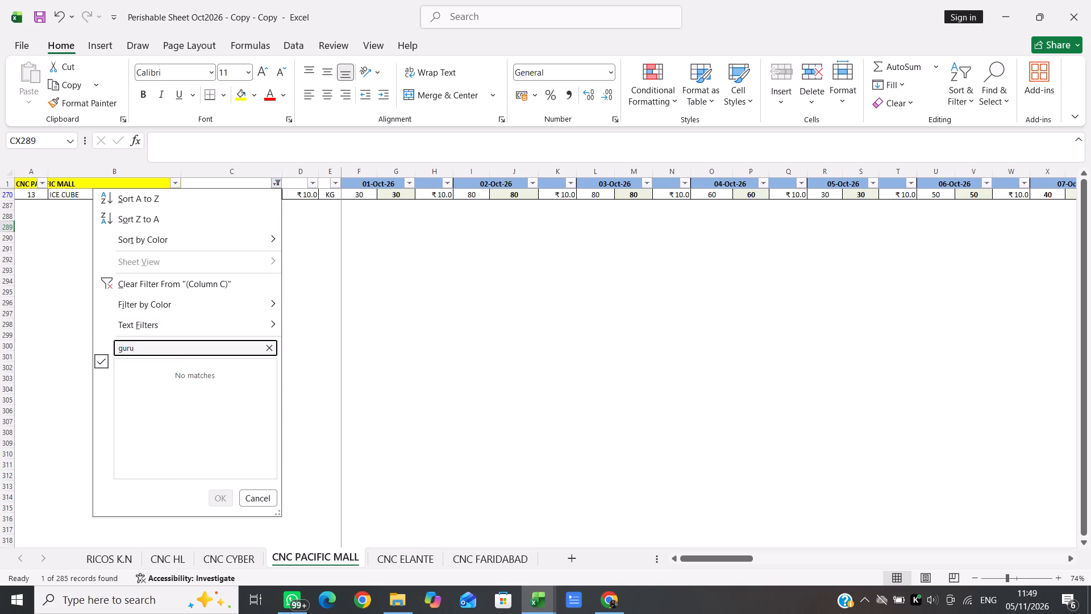
pyautogui.press('BackSpace')
pyautogui.press('BackSpace')
pyautogui.press('BackSpace')
pyautogui.press('BackSpace')
pyautogui.press('BackSpace')
pyautogui.press('BackSpace')
pyautogui.press('BackSpace')
pyautogui.write('nana')
pyautogui.press('Return')
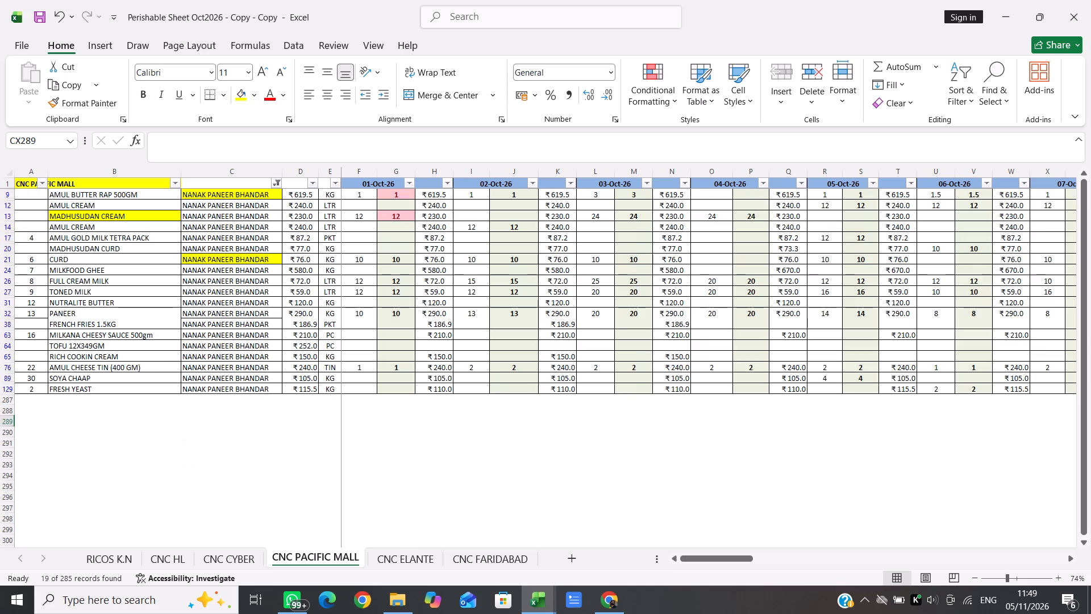
# Copy the Paneer row's second MTD formula (CU32) into the rows from French Fries 1.5KG through Rich Cookin Cream.
pyautogui.hscroll(-7, 465, 368)
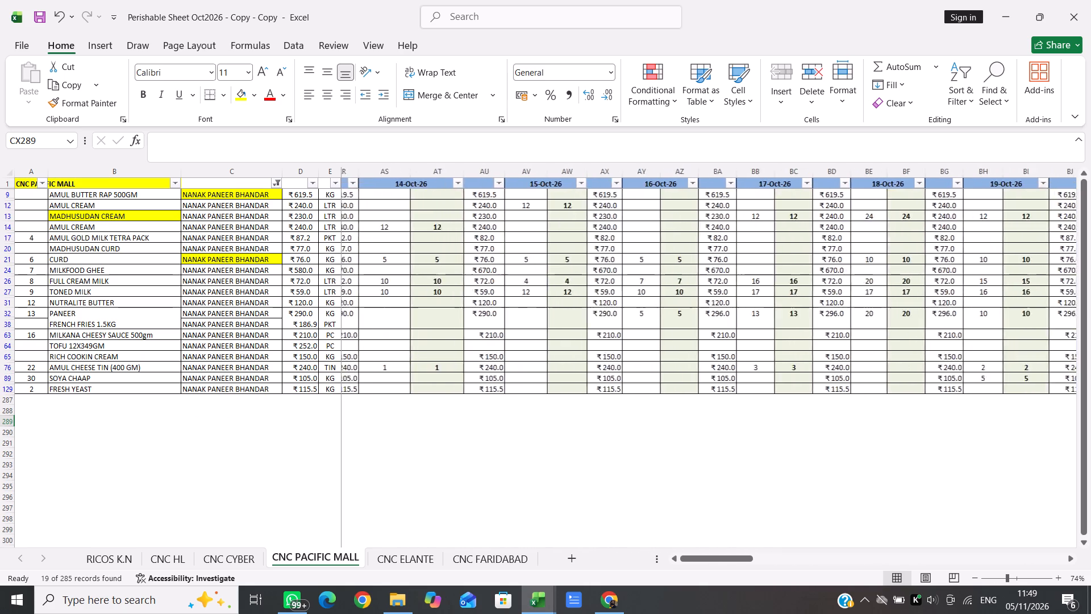
pyautogui.hscroll(-10, 465, 368)
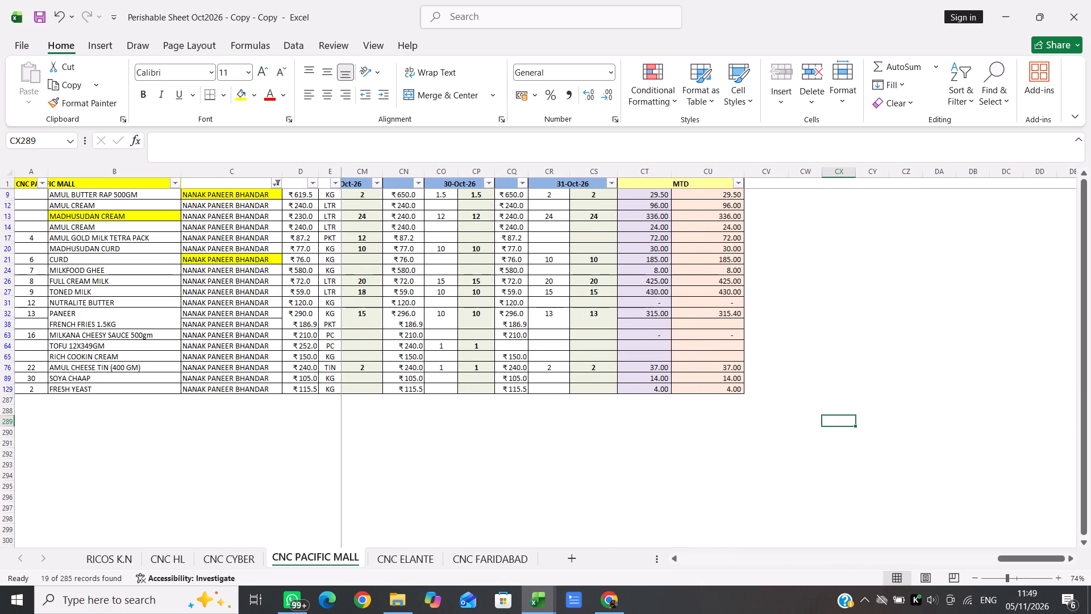
pyautogui.click(726, 310)
pyautogui.hotkey('ctrl', 'c')
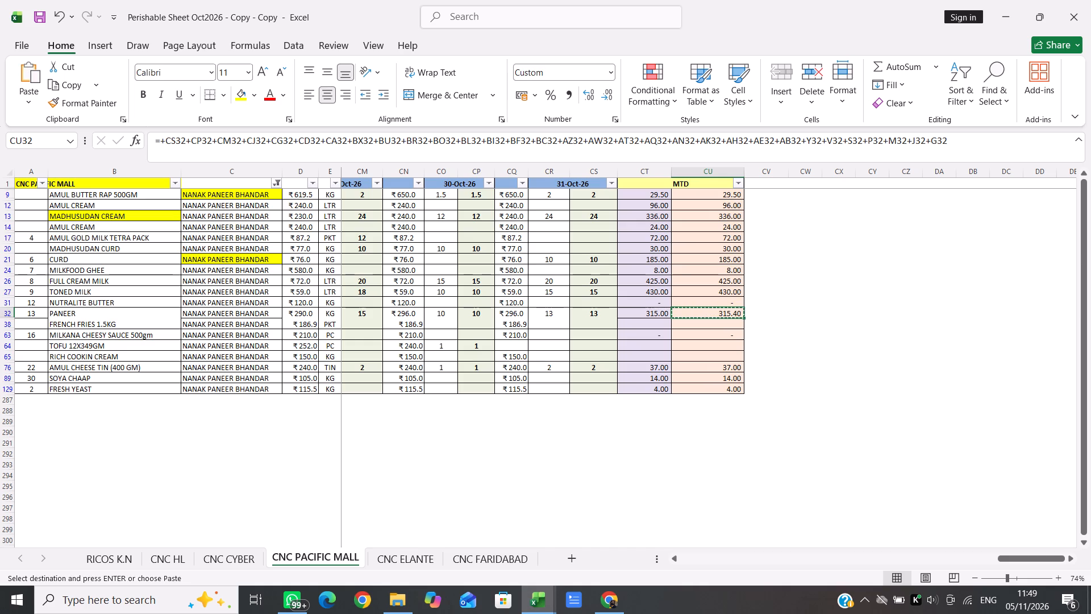
pyautogui.press('Down')
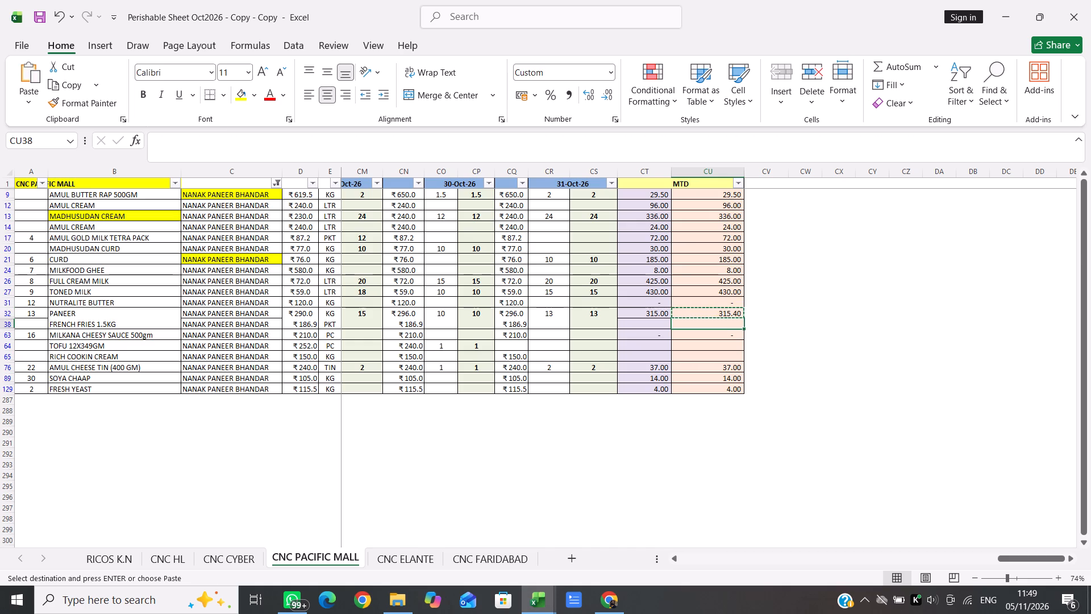
pyautogui.hotkey('shift', 'Down')
pyautogui.hotkey('shift', 'Down')
pyautogui.hotkey('shift', 'Down')
pyautogui.press('Return')
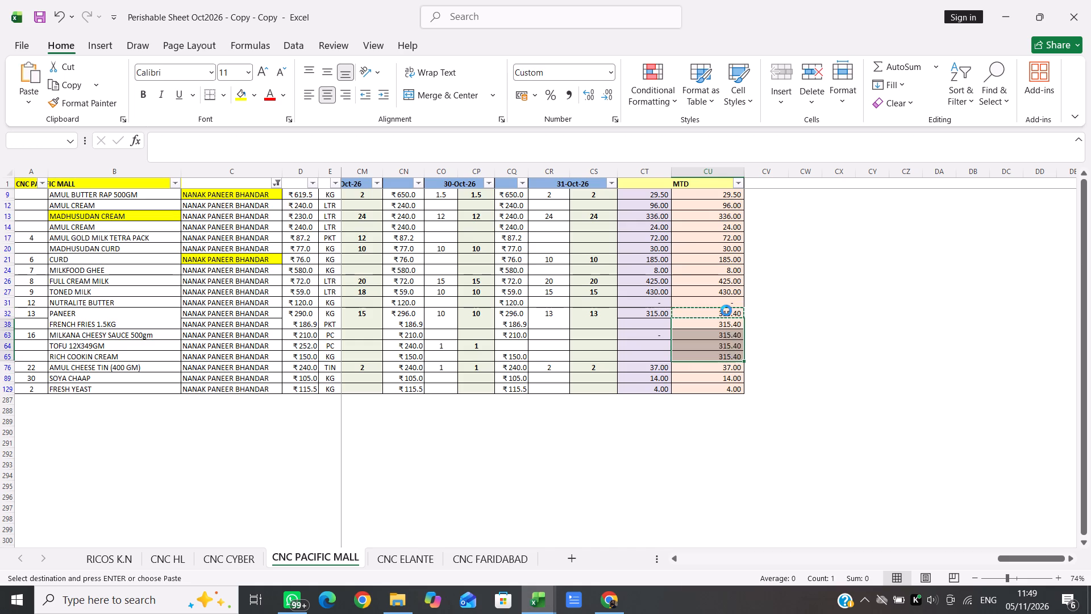
# Copy the Paneer row's first MTD formula (CT32) into the rows from French Fries 1.5KG through Rich Cookin Cream.
pyautogui.click(661, 313)
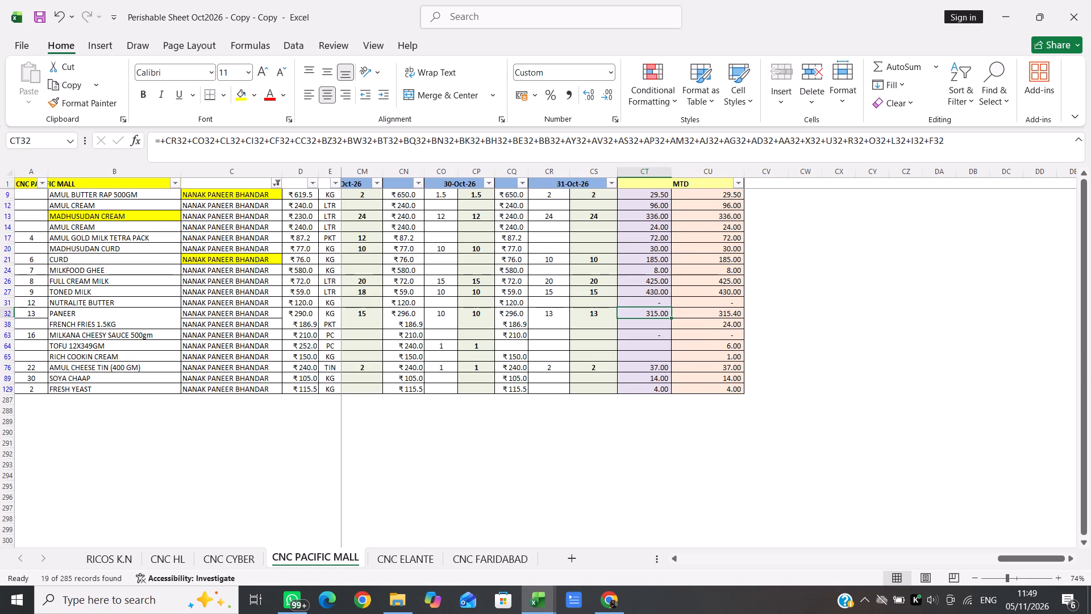
pyautogui.hotkey('ctrl', 'c')
pyautogui.press('Down')
pyautogui.hotkey('shift', 'Down')
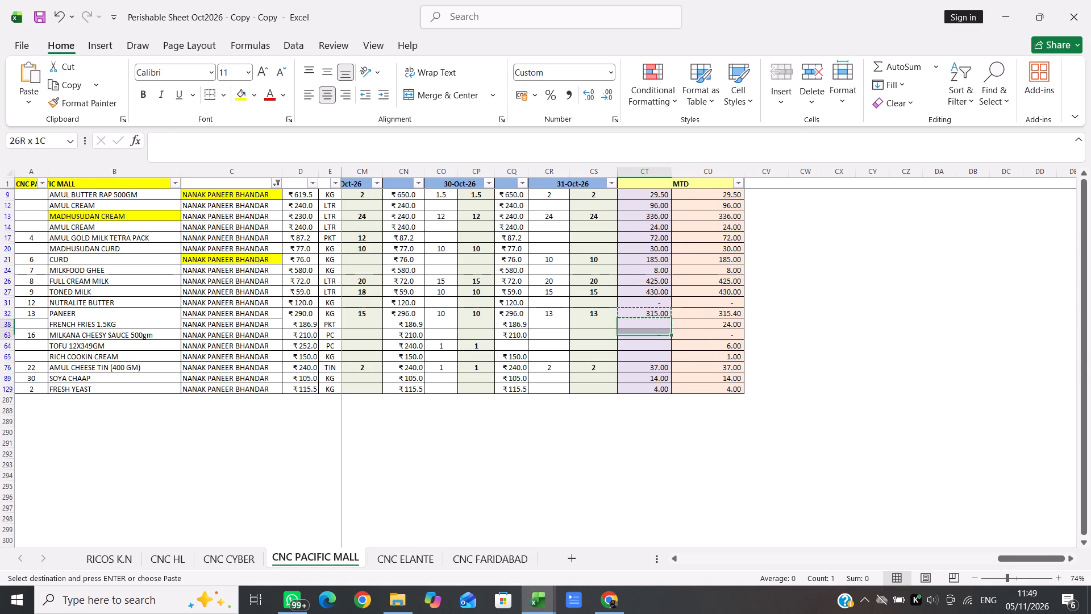
pyautogui.hotkey('shift', 'Down')
pyautogui.hotkey('shift', 'Down')
pyautogui.press('Return')
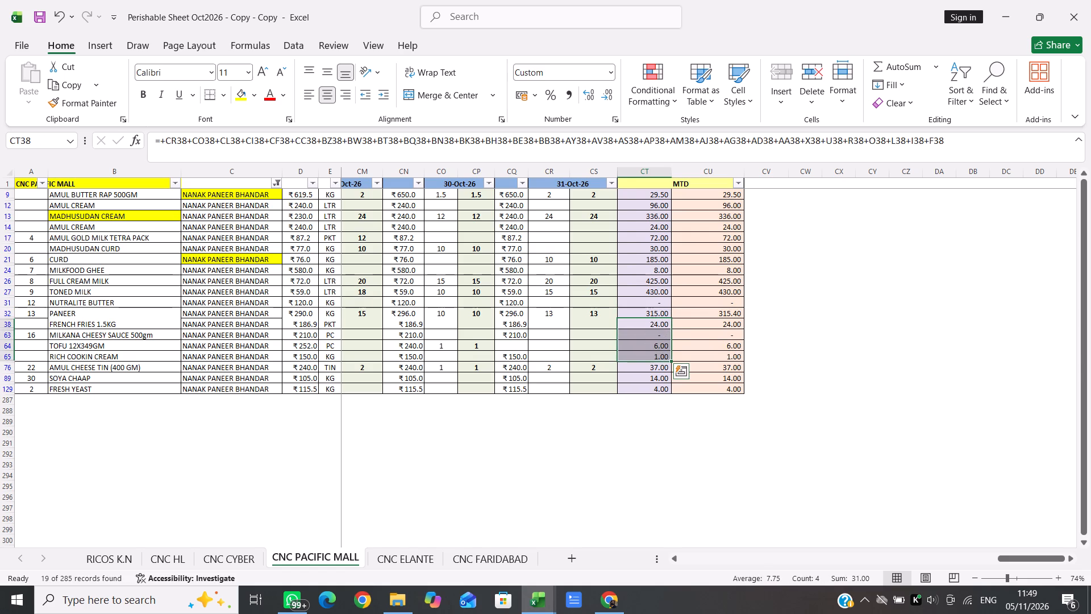
# Copy the Toned Milk row's MTD formulas in columns CT and CU into the Nutralite Butter row.
pyautogui.click(655, 291)
pyautogui.hotkey('ctrl', 'c')
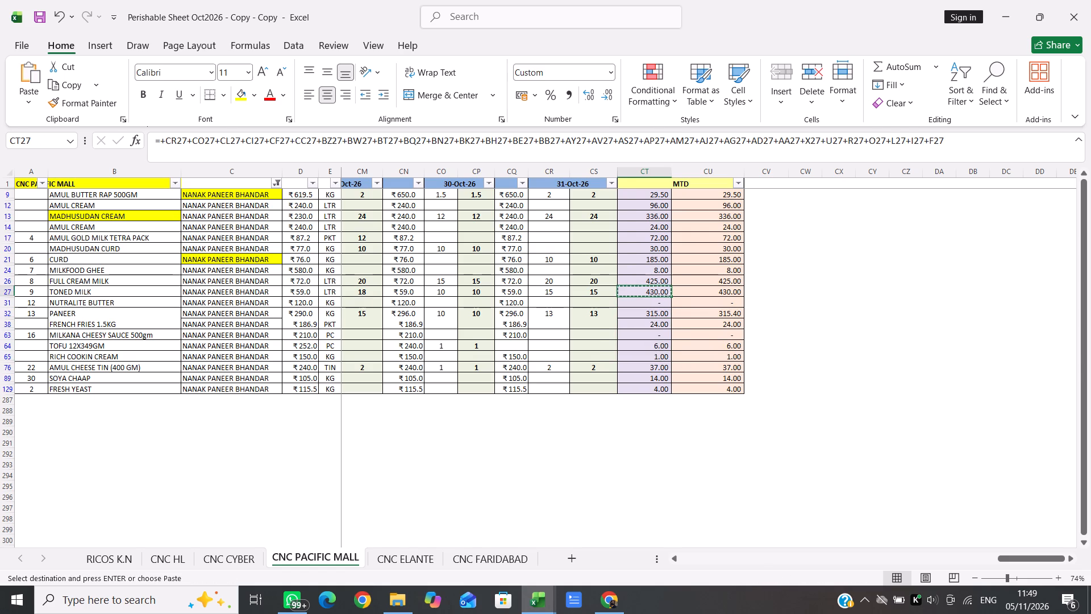
pyautogui.press('Down')
pyautogui.press('Return')
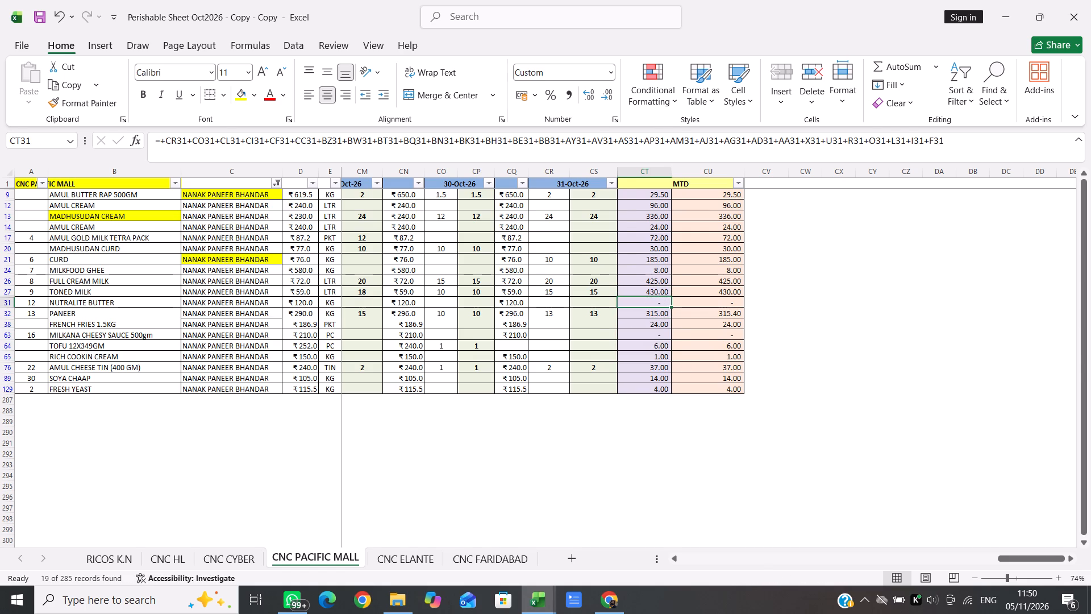
pyautogui.click(721, 292)
pyautogui.hotkey('ctrl', 'c')
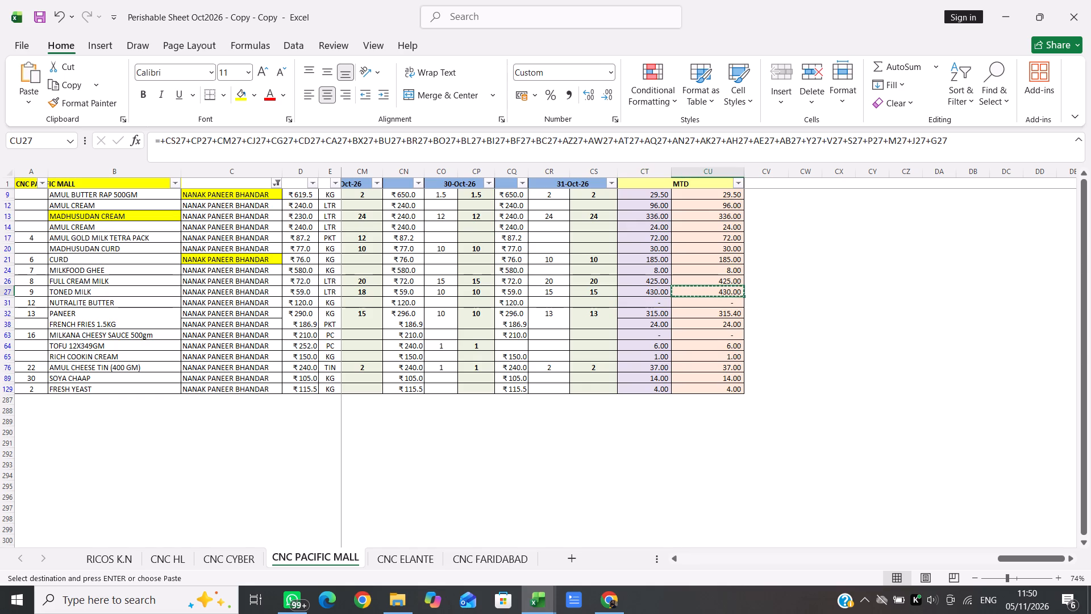
pyautogui.press('Down')
pyautogui.press('Return')
# Enter the formula +D9*CU9 in CV9 to multiply the first filtered item's rate by its MTD quantity.
pyautogui.scroll(1, 721, 292)
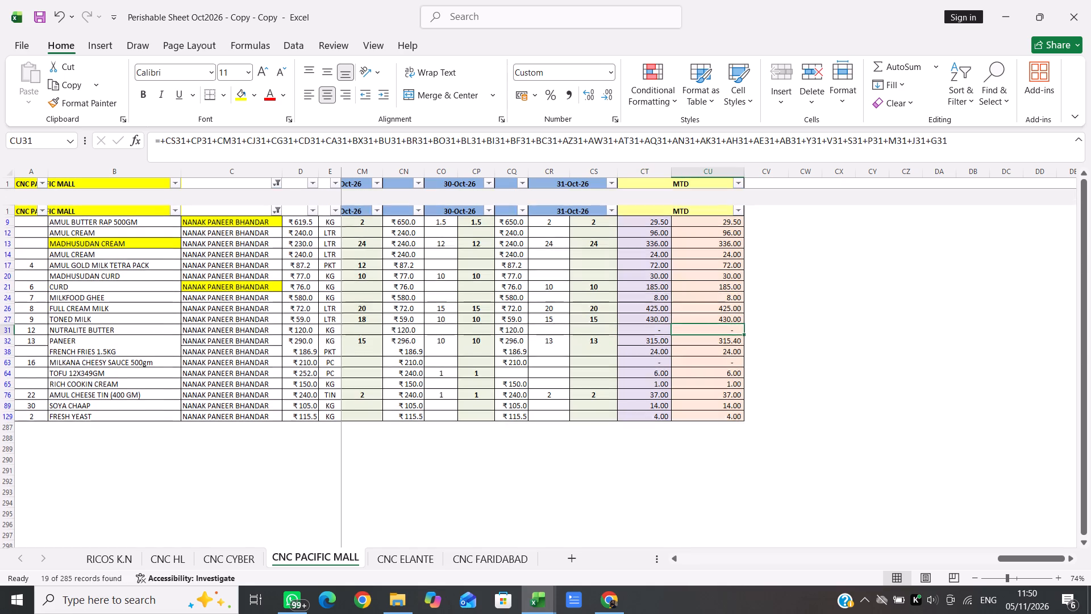
pyautogui.scroll(1, 721, 292)
pyautogui.click(764, 196)
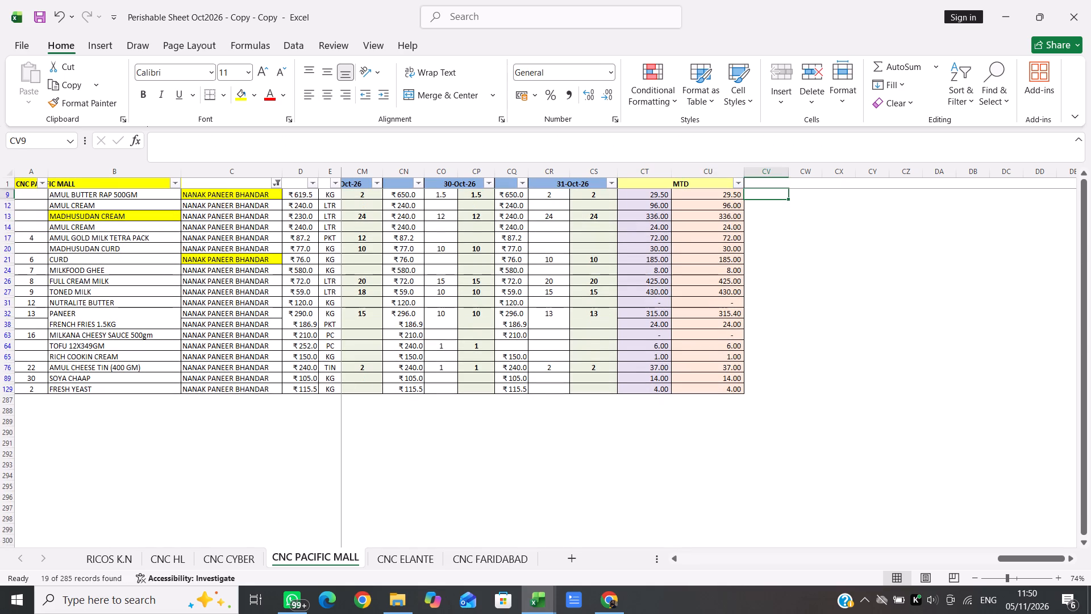
pyautogui.press('+')
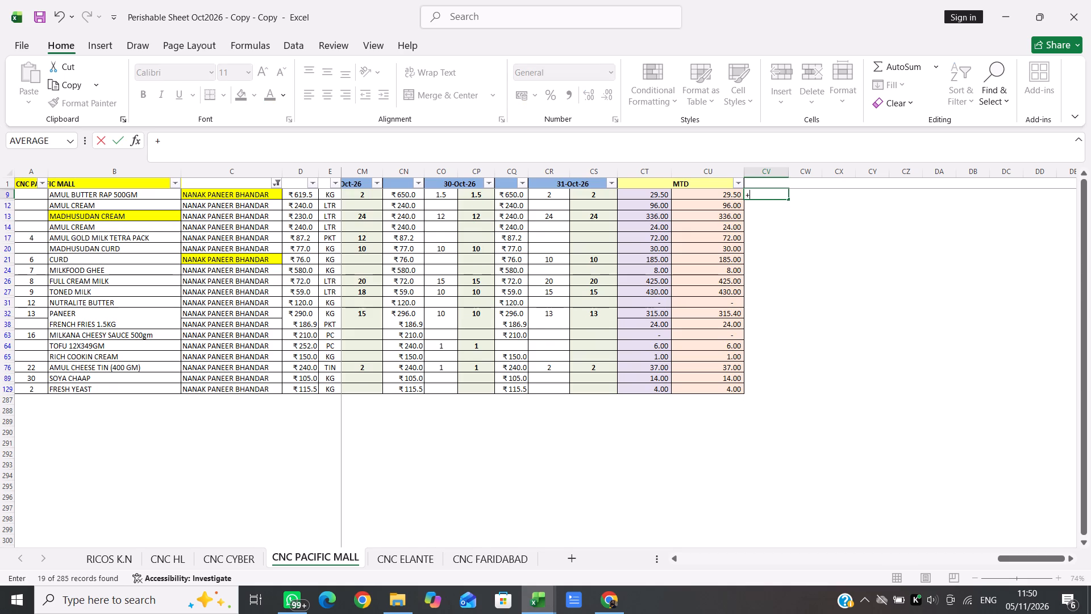
pyautogui.click(303, 194)
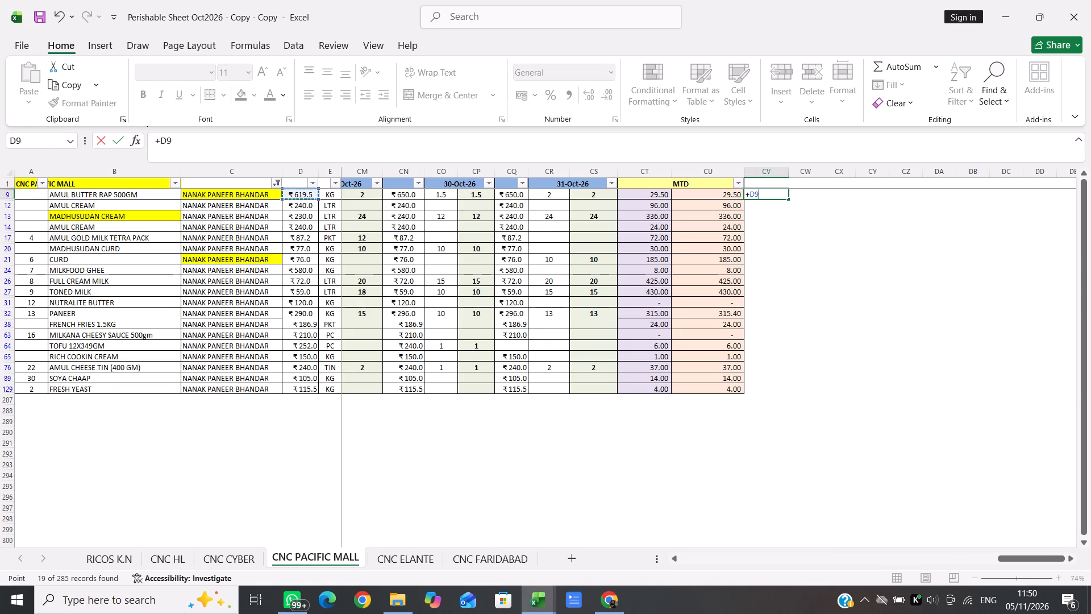
pyautogui.press('*')
pyautogui.click(723, 193)
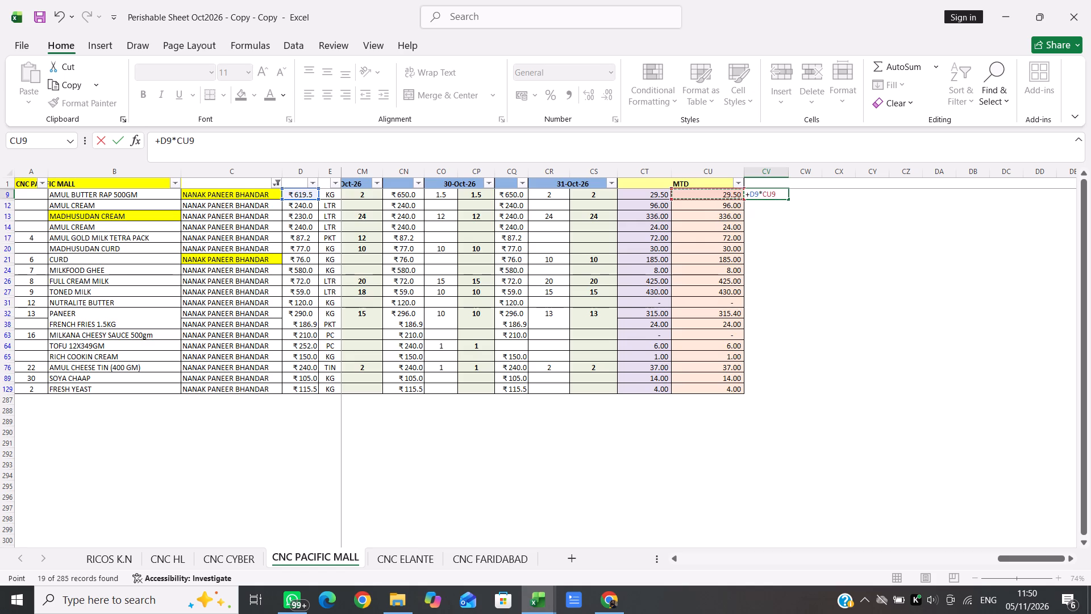
pyautogui.press('Return')
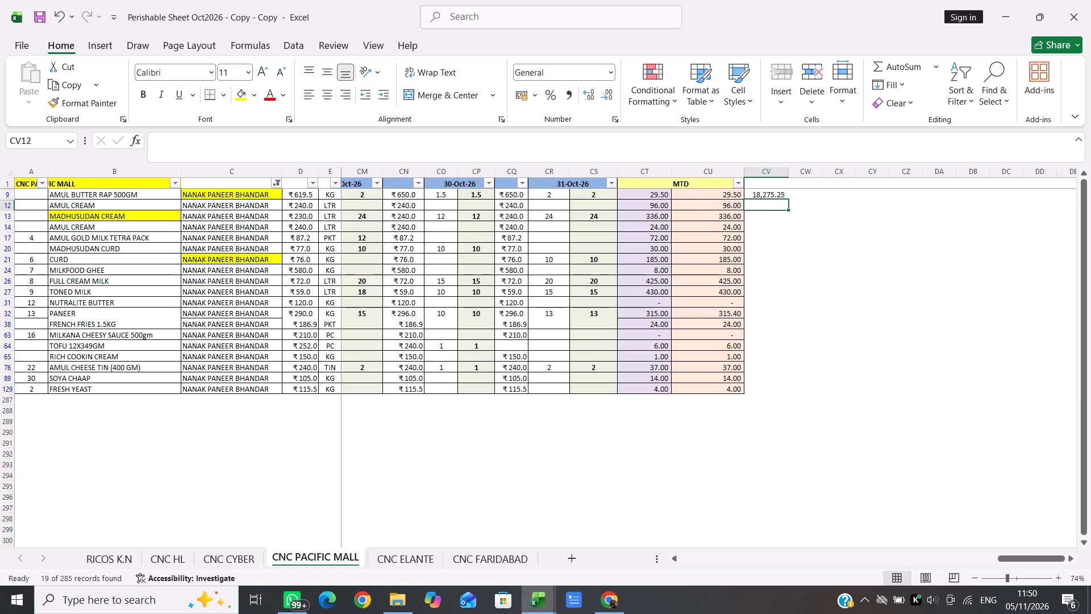
# Fill the CV9 amount formula down through the visible rows to Fresh Yeast in row 129.
pyautogui.click(771, 194)
pyautogui.hotkey('shift', 'Down')
pyautogui.hotkey('shift', 'Down')
pyautogui.hotkey('shift', 'Down')
pyautogui.hotkey('shift', 'Down')
pyautogui.hotkey('shift', 'Down')
pyautogui.hotkey('shift', 'Down')
pyautogui.hotkey('shift', 'Down')
pyautogui.hotkey('shift', 'Down')
pyautogui.hotkey('shift', 'Down')
pyautogui.hotkey('shift', 'Down')
pyautogui.hotkey('shift', 'Down')
pyautogui.hotkey('shift', 'Down')
pyautogui.hotkey('shift', 'Down')
pyautogui.hotkey('shift', 'Down')
pyautogui.hotkey('shift', 'Down')
pyautogui.hotkey('shift', 'Down')
pyautogui.hotkey('shift', 'Down')
pyautogui.hotkey('shift', 'Down')
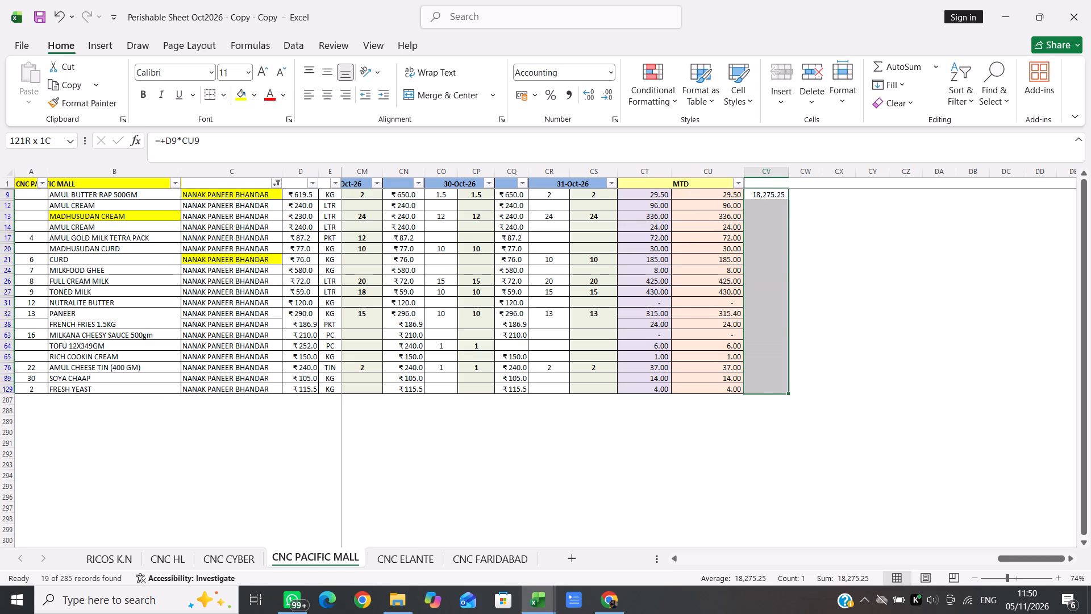
pyautogui.hotkey('ctrl', 'd')
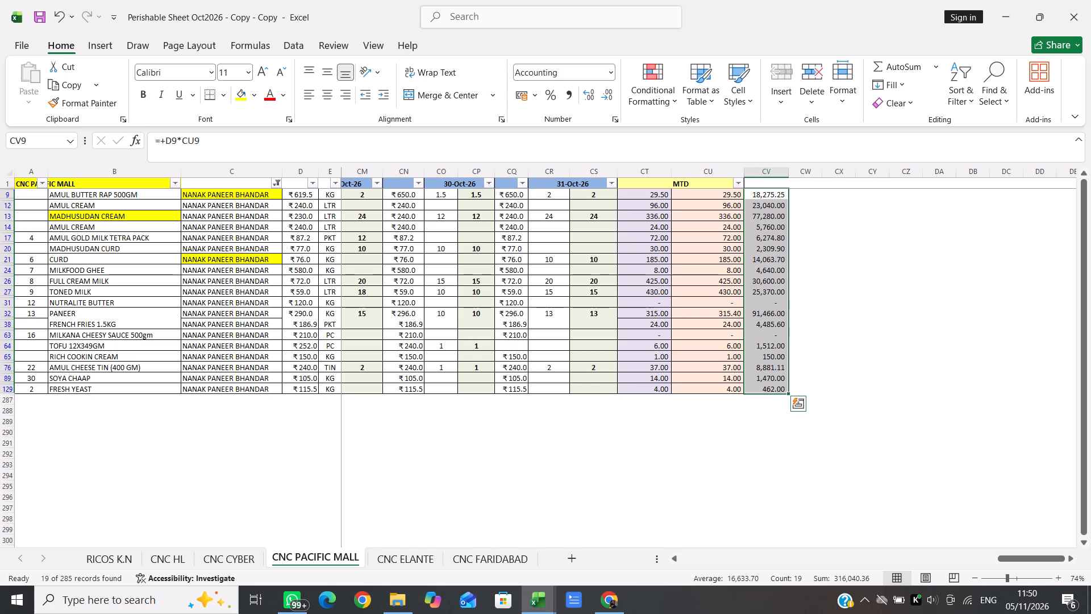
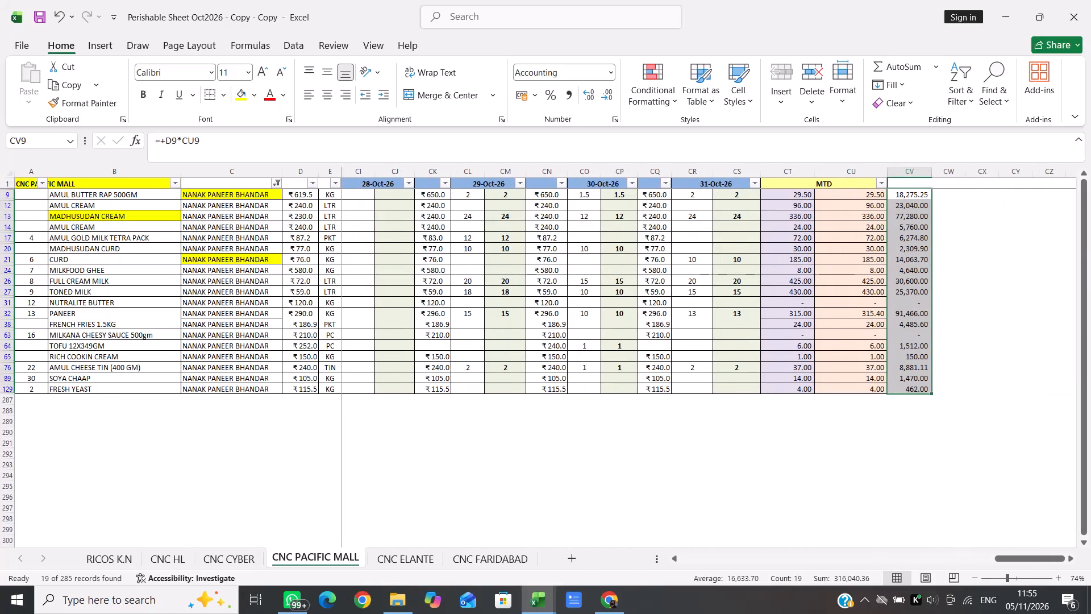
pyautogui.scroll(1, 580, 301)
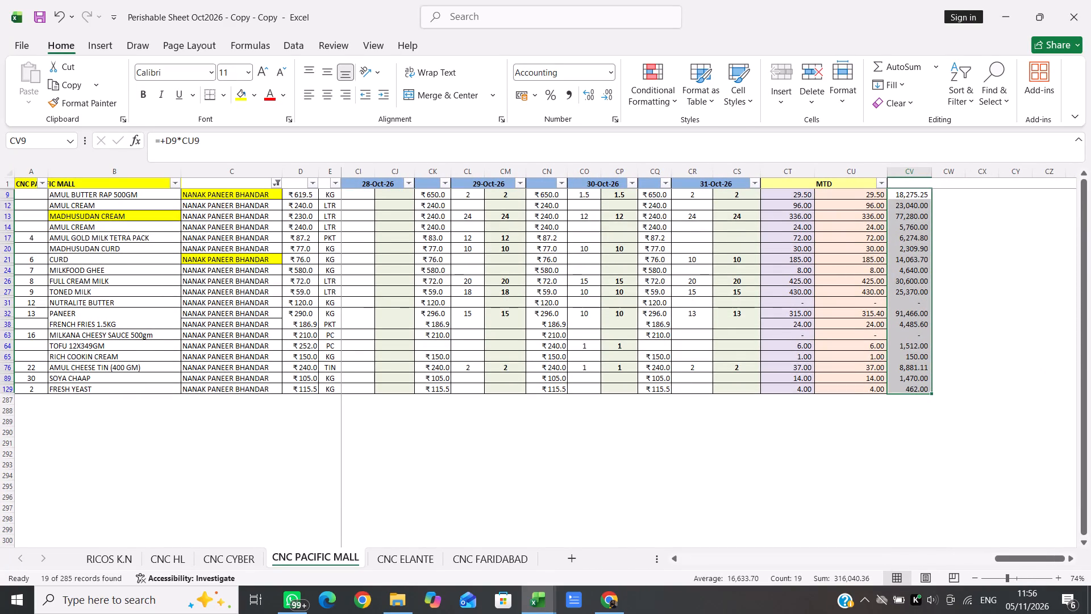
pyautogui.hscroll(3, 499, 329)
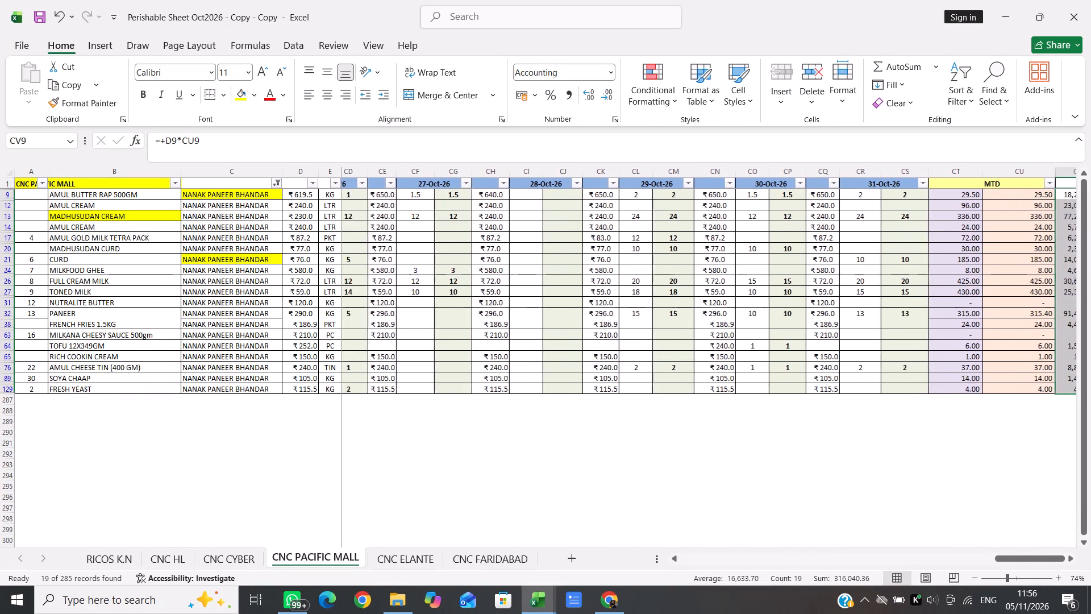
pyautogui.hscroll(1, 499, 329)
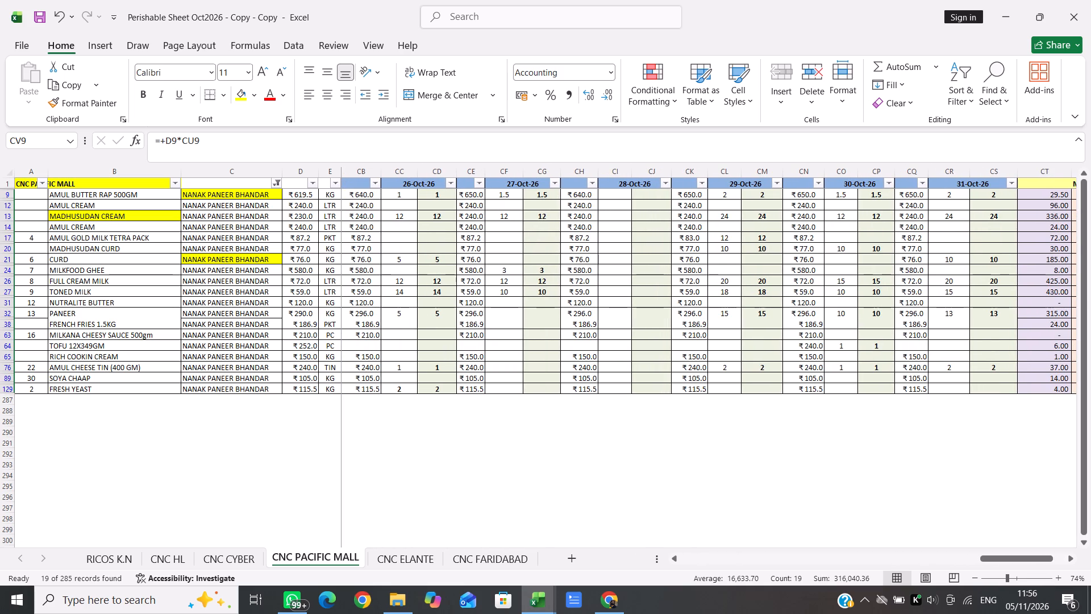
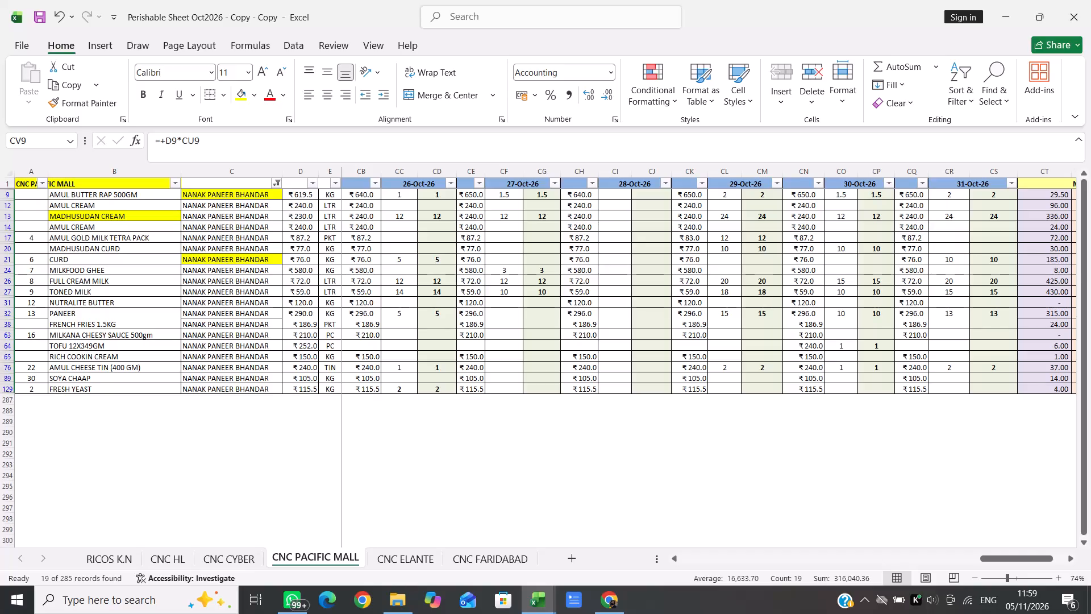
# Filter the supplier column to show only HALF TEA SPOON.
pyautogui.click(277, 180)
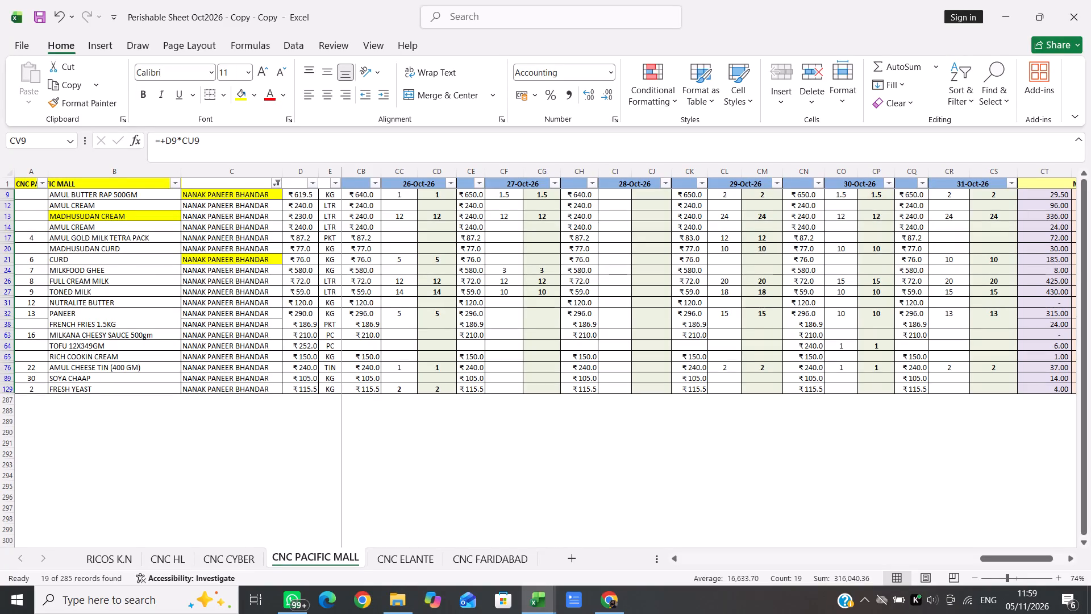
pyautogui.click(203, 347)
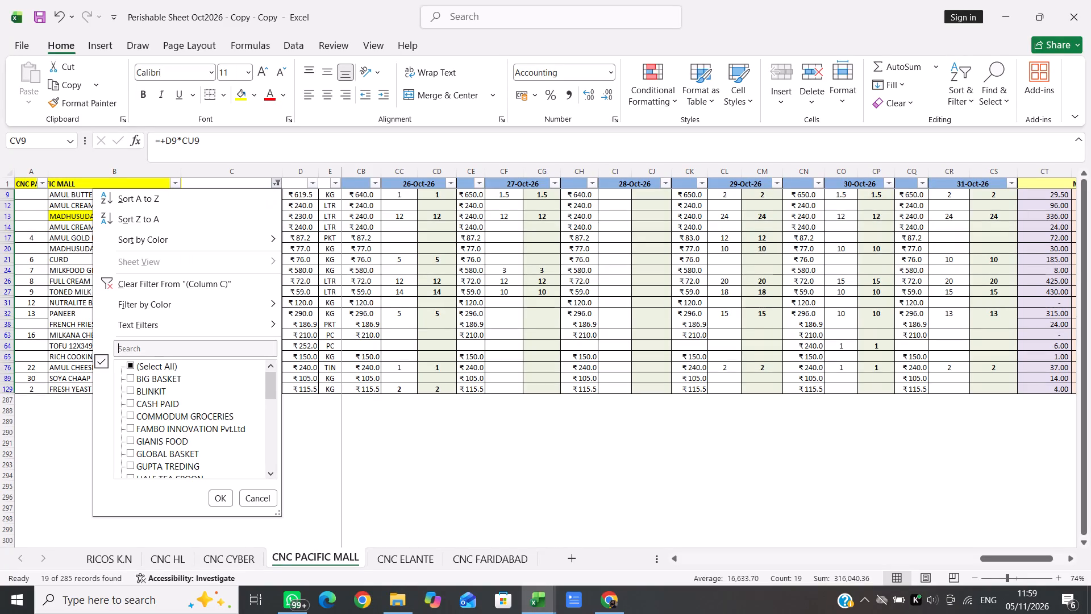
pyautogui.write('half')
pyautogui.press('Return')
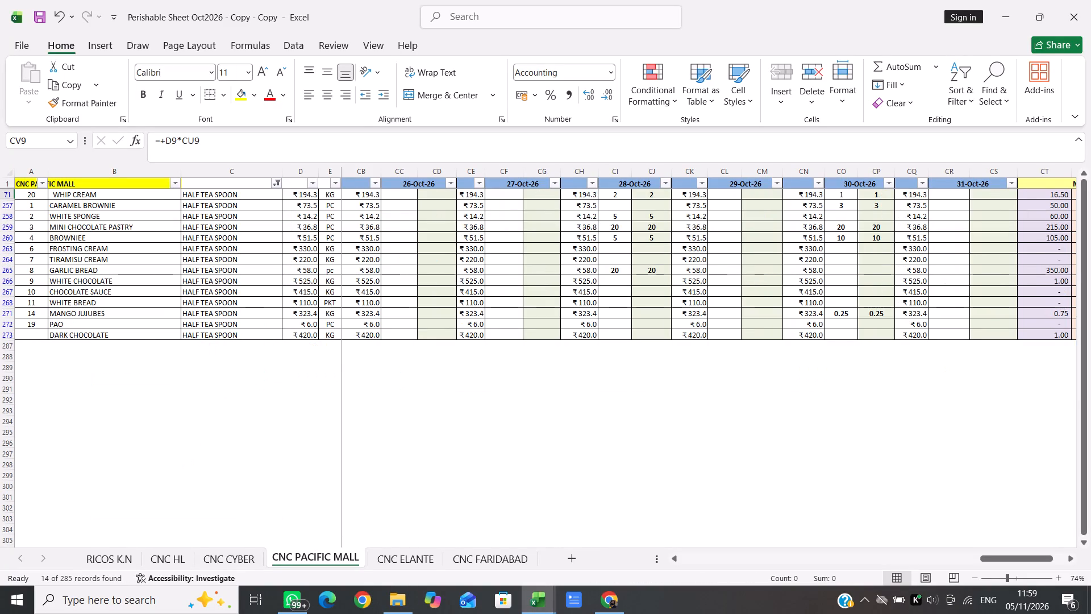
pyautogui.click(274, 184)
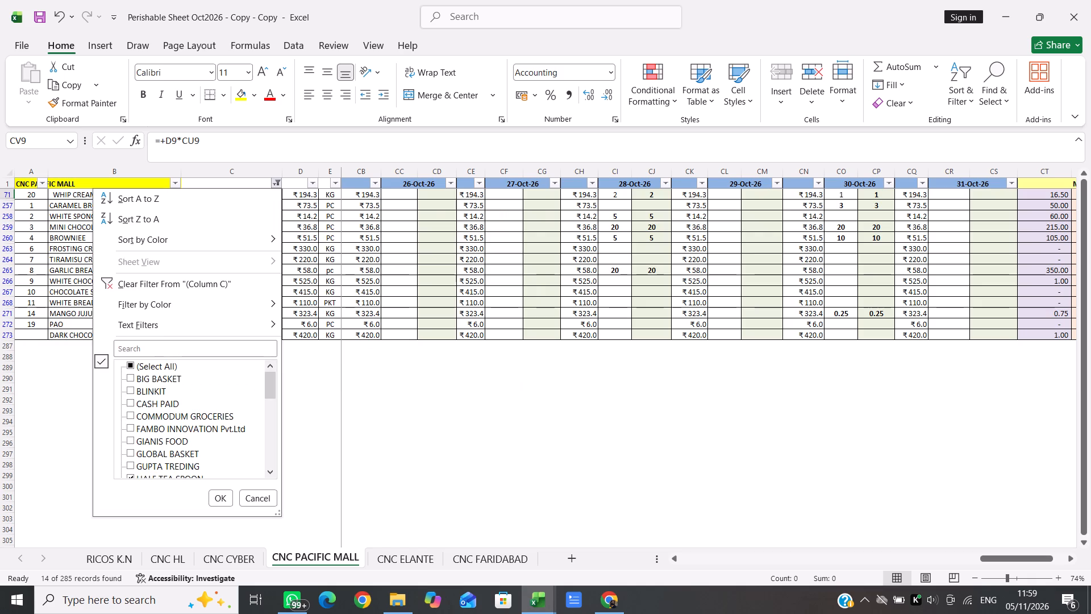
pyautogui.click(180, 349)
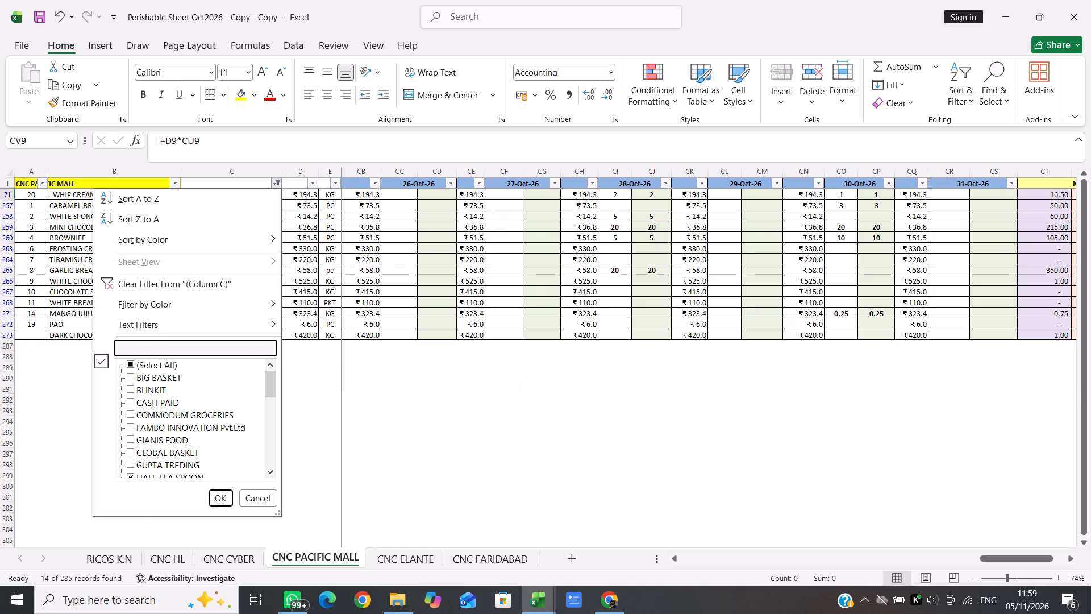
pyautogui.press('h')
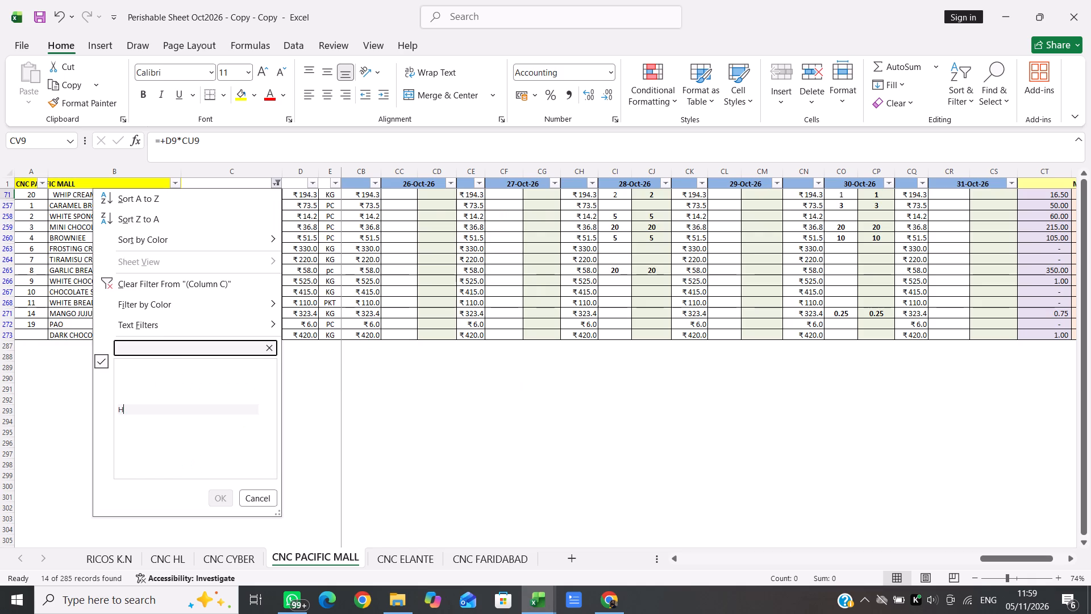
pyautogui.press('a')
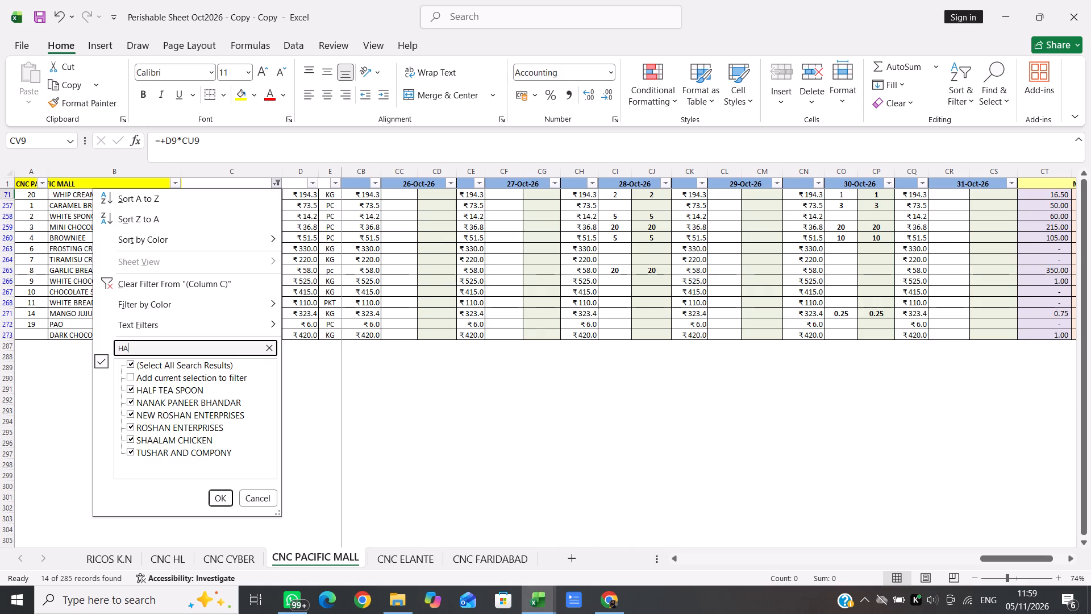
pyautogui.write('LF')
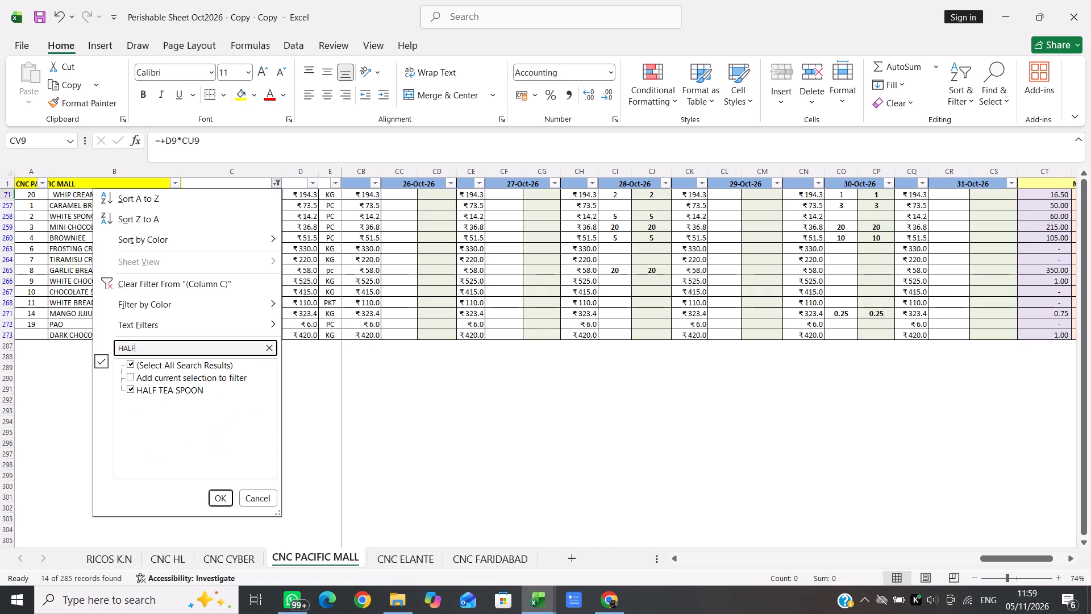
pyautogui.press('Return')
# Enter the WHIP CREAM amount formula +D71*CU71 in CV71, multiplying its rate by the second MTD quantity.
pyautogui.hscroll(-5, 421, 278)
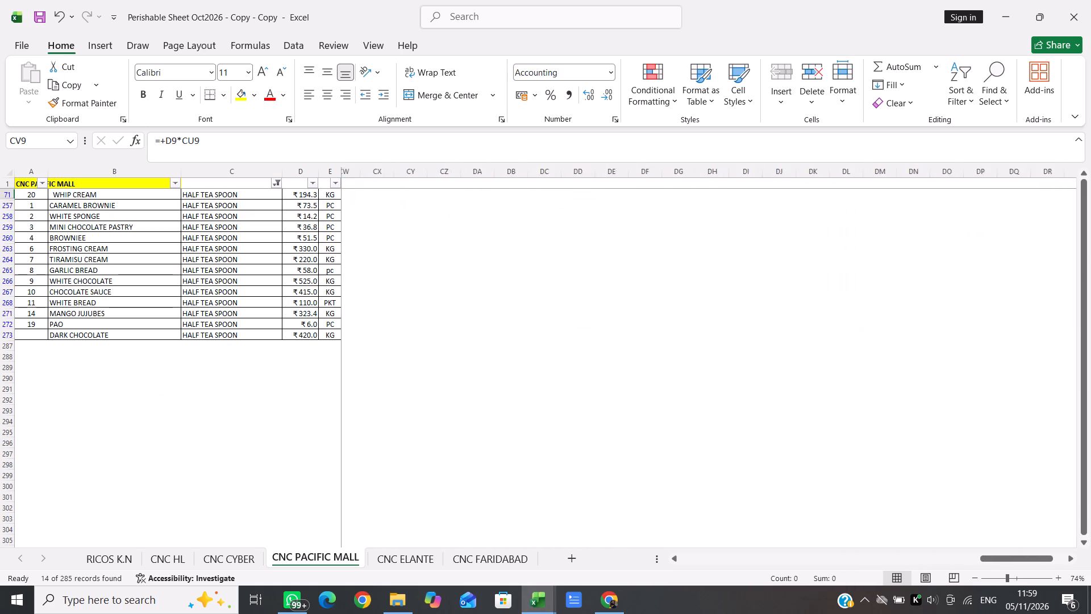
pyautogui.hscroll(7, 421, 278)
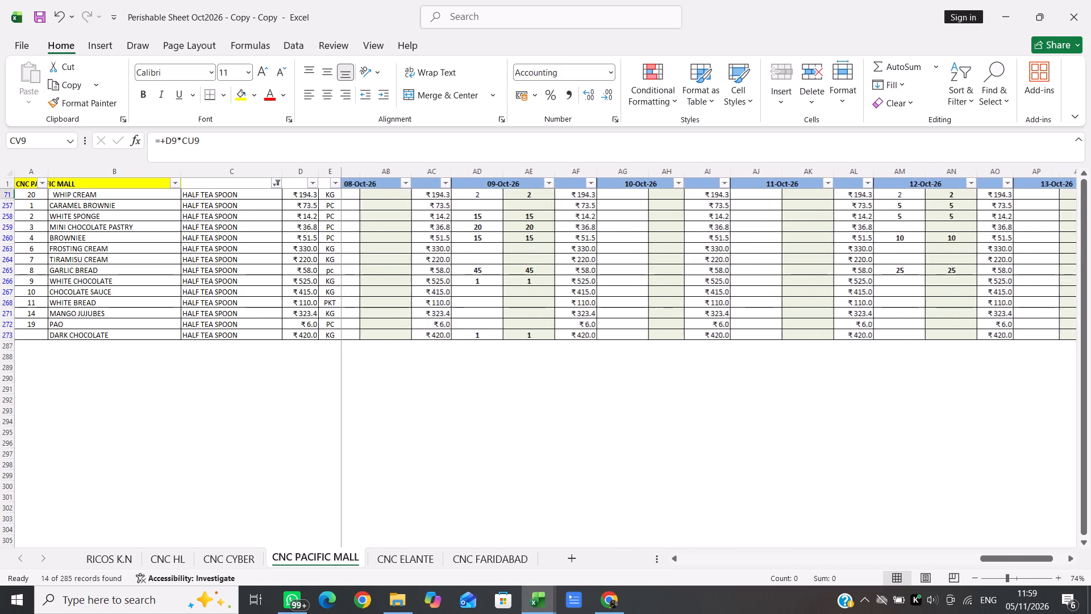
pyautogui.hscroll(2, 421, 278)
pyautogui.hscroll(-4, 421, 278)
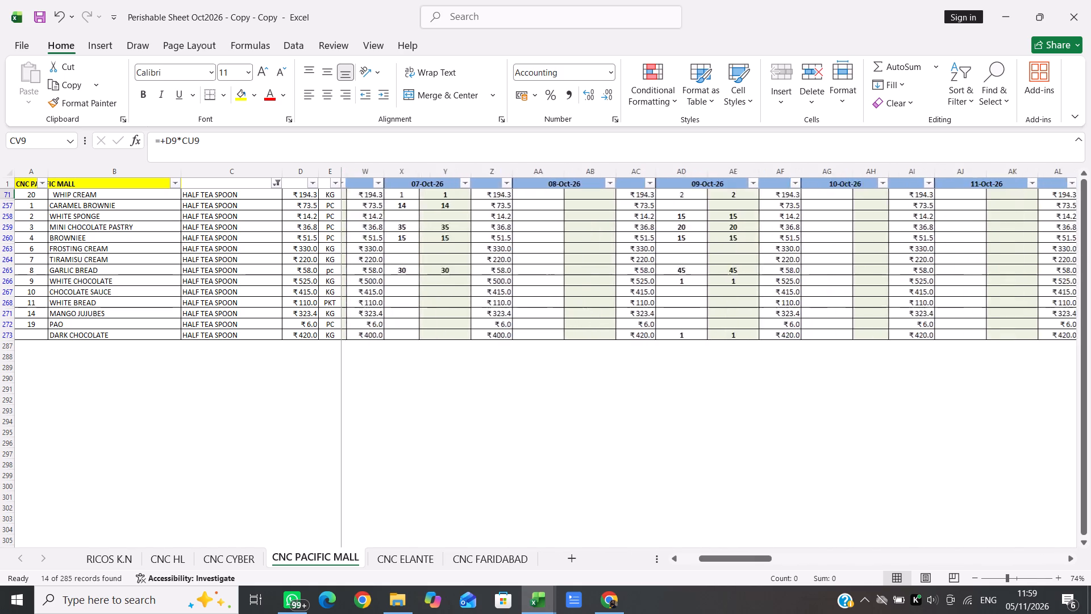
pyautogui.hscroll(-13, 421, 278)
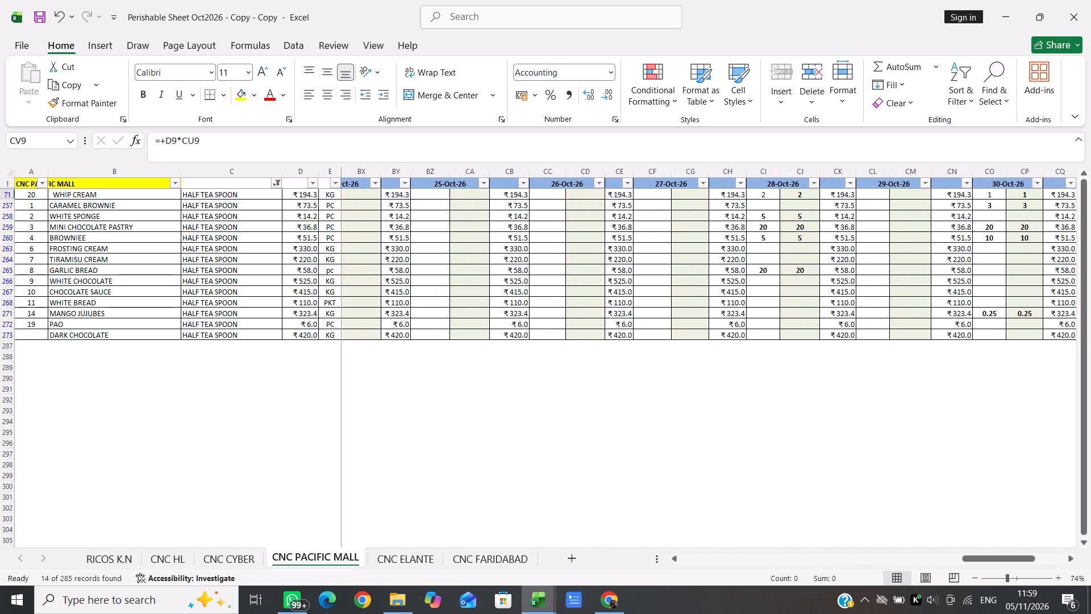
pyautogui.hscroll(6, 421, 278)
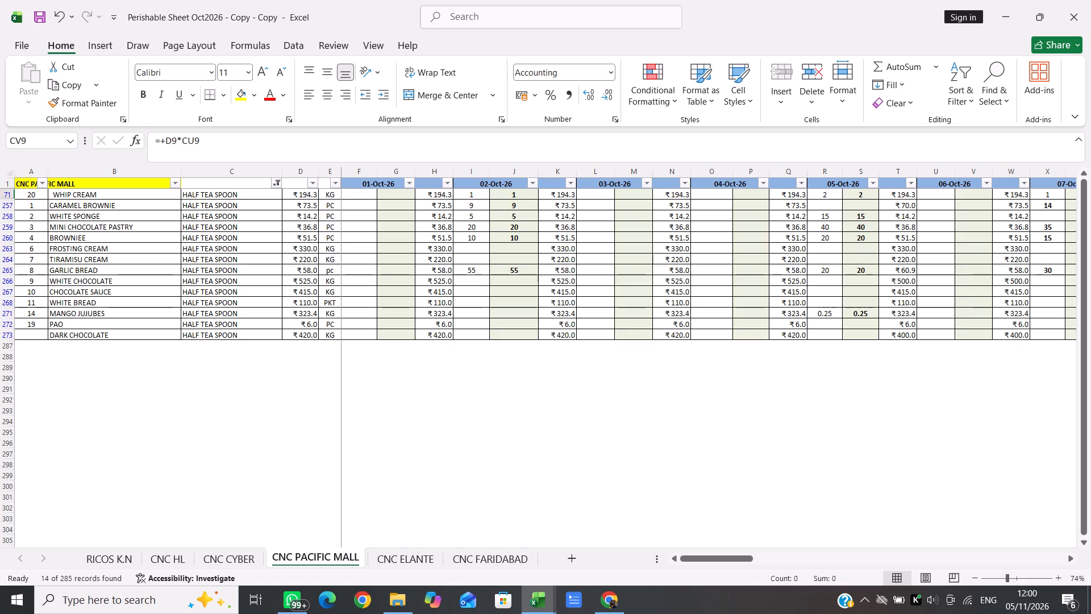
pyautogui.hscroll(-4, 421, 278)
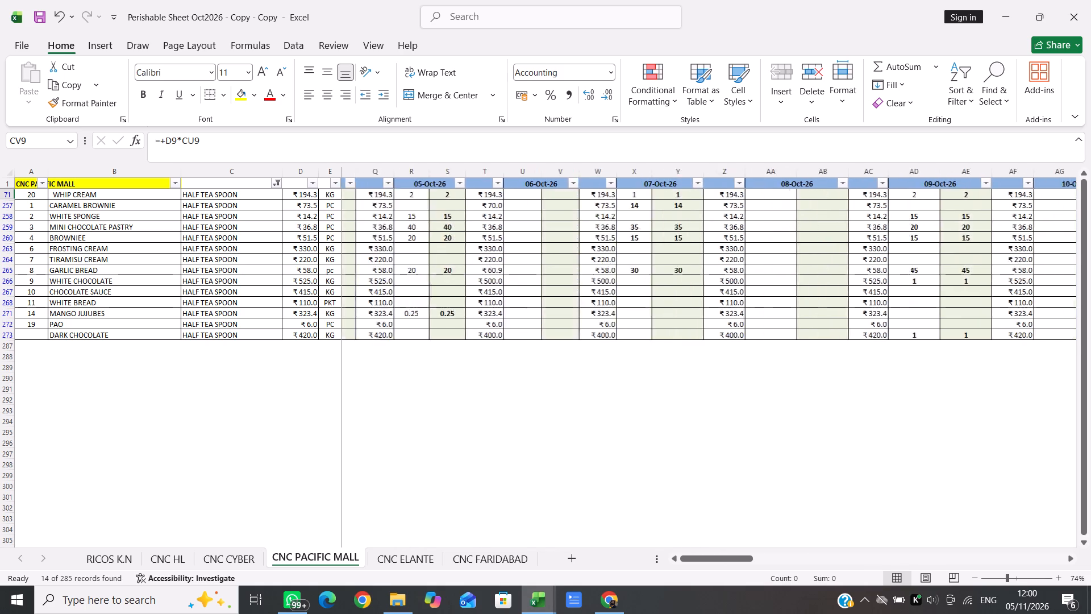
pyautogui.hscroll(-16, 421, 278)
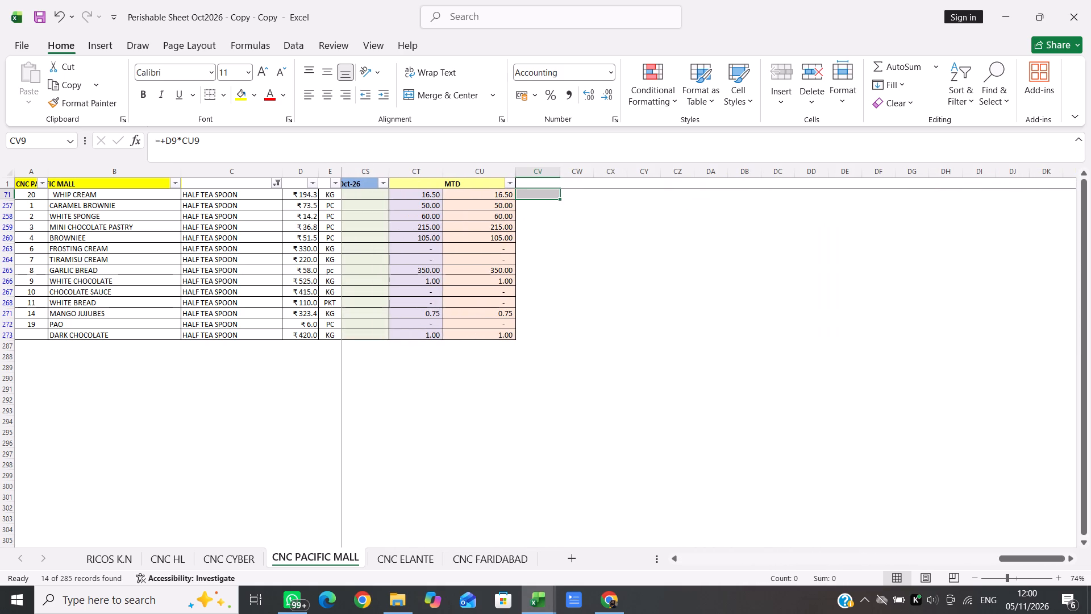
pyautogui.click(537, 219)
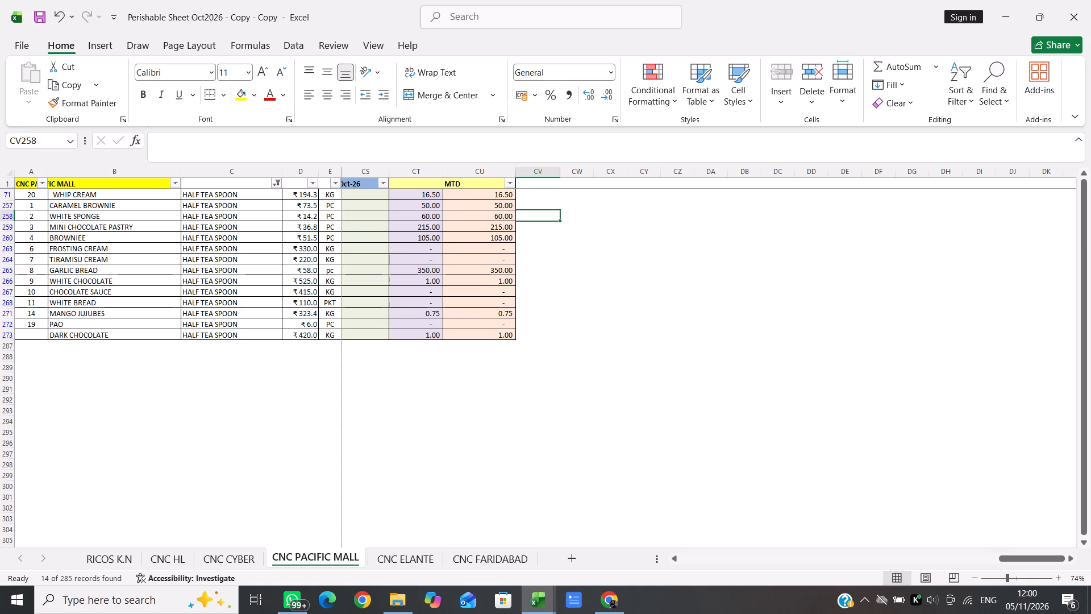
pyautogui.click(527, 191)
pyautogui.press('+')
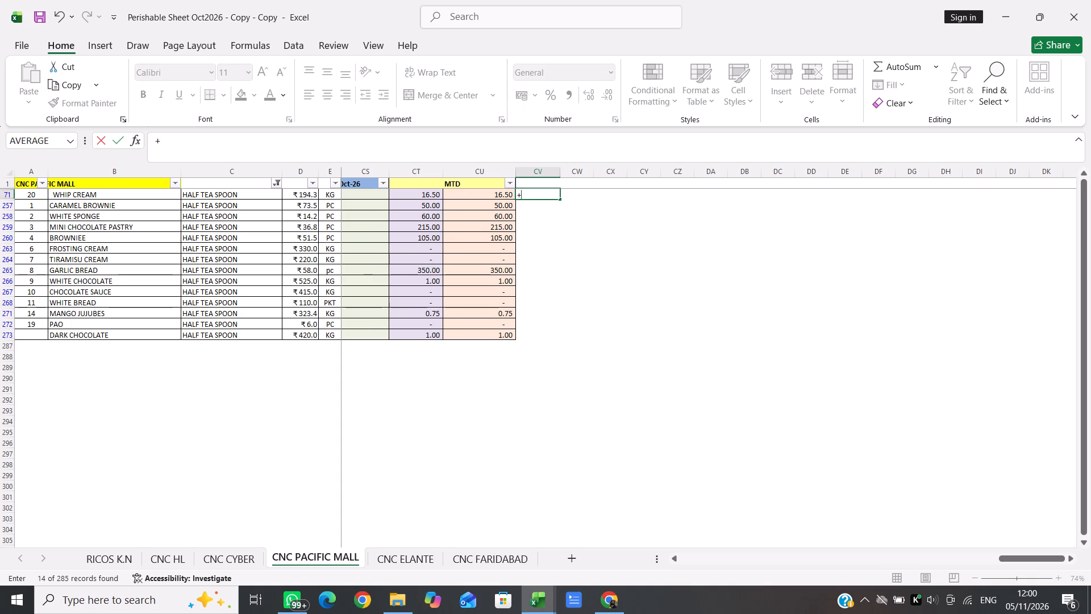
pyautogui.click(306, 196)
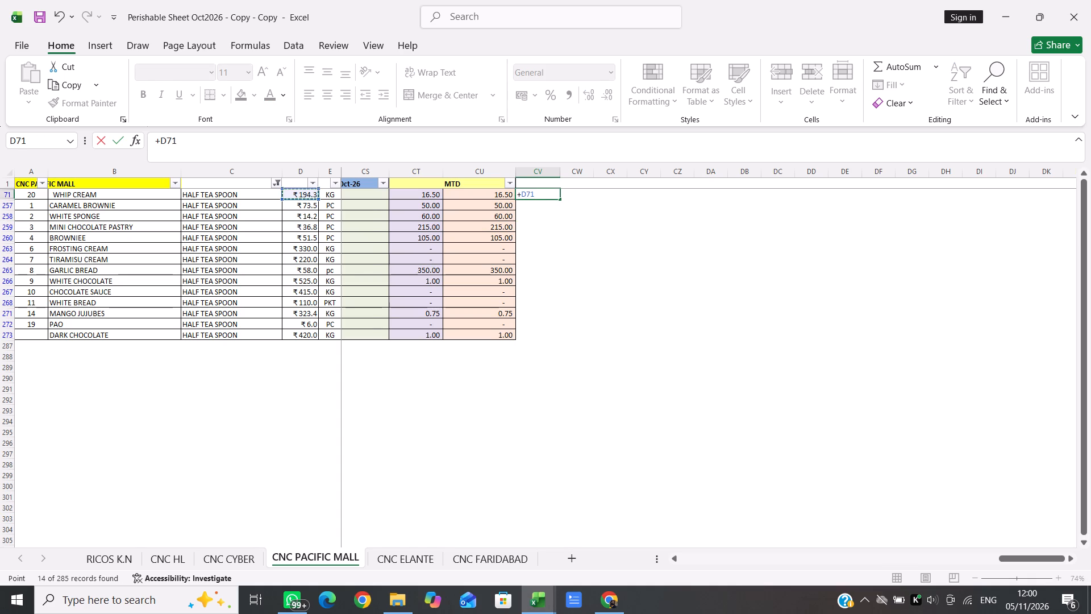
pyautogui.press('*')
pyautogui.click(503, 198)
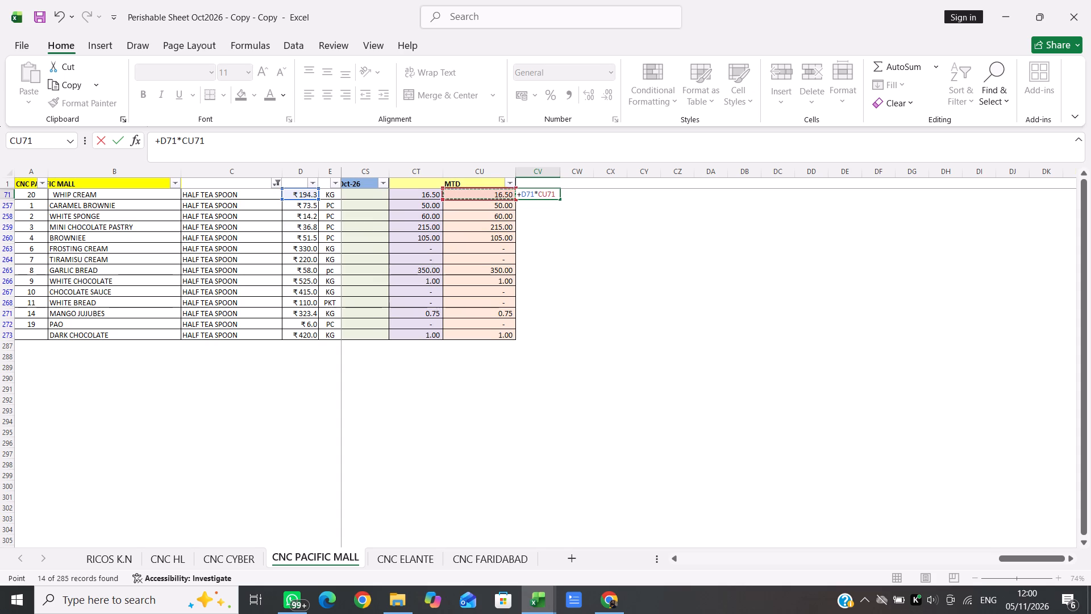
pyautogui.press('Return')
# Fill the amount formula in CV71 down through the DARK CHOCOLATE row for all HALF TEA SPOON items.
pyautogui.click(538, 196)
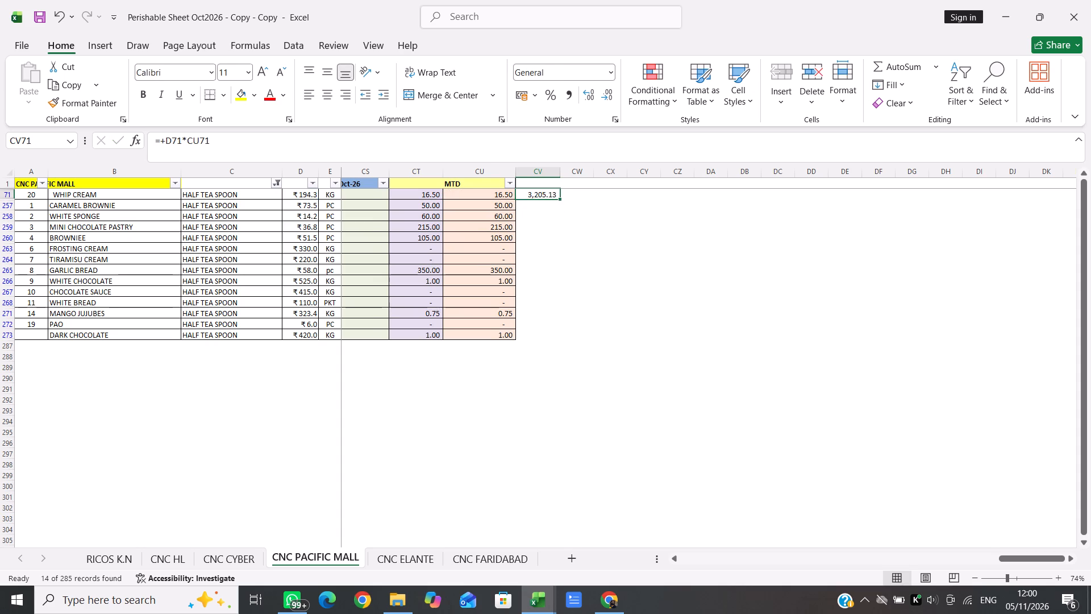
pyautogui.hotkey('shift', 'Down')
pyautogui.hotkey('shift', 'Down')
pyautogui.hotkey('shift', 'Down')
pyautogui.hotkey('shift', 'Down')
pyautogui.hotkey('shift', 'Down')
pyautogui.hotkey('shift', 'Down')
pyautogui.hotkey('shift', 'Down')
pyautogui.hotkey('shift', 'Down')
pyautogui.hotkey('shift', 'Down')
pyautogui.hotkey('shift', 'Down')
pyautogui.hotkey('shift', 'Down')
pyautogui.hotkey('shift', 'Down')
pyautogui.hotkey('shift', 'Down')
pyautogui.hotkey('shift', 'Down')
pyautogui.hotkey('shift', 'Down')
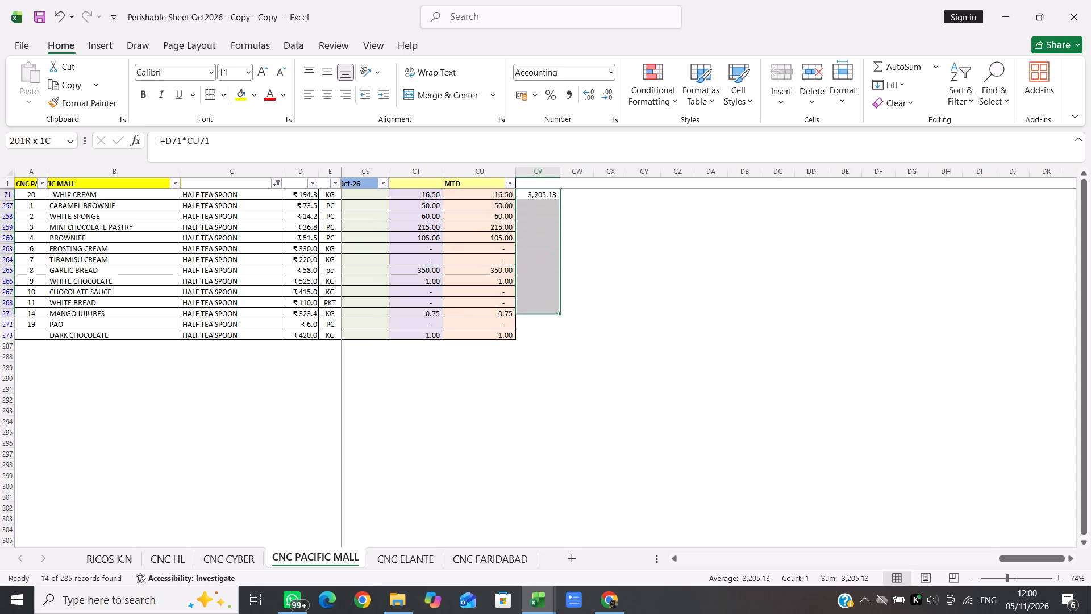
pyautogui.hotkey('shift', 'Up')
pyautogui.hotkey('shift', 'Up')
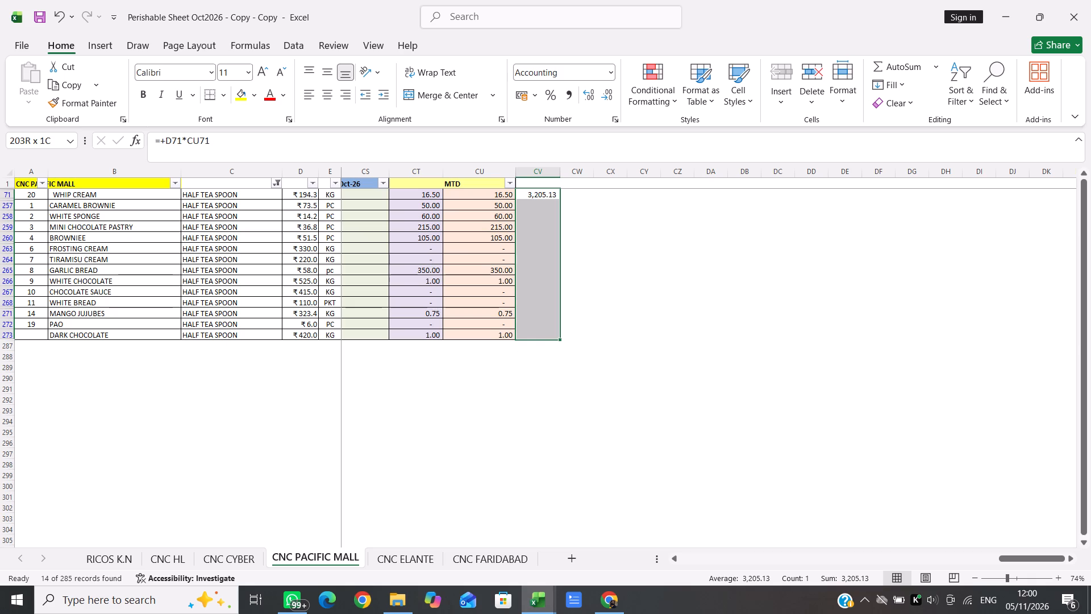
pyautogui.hotkey('ctrl', 'd')
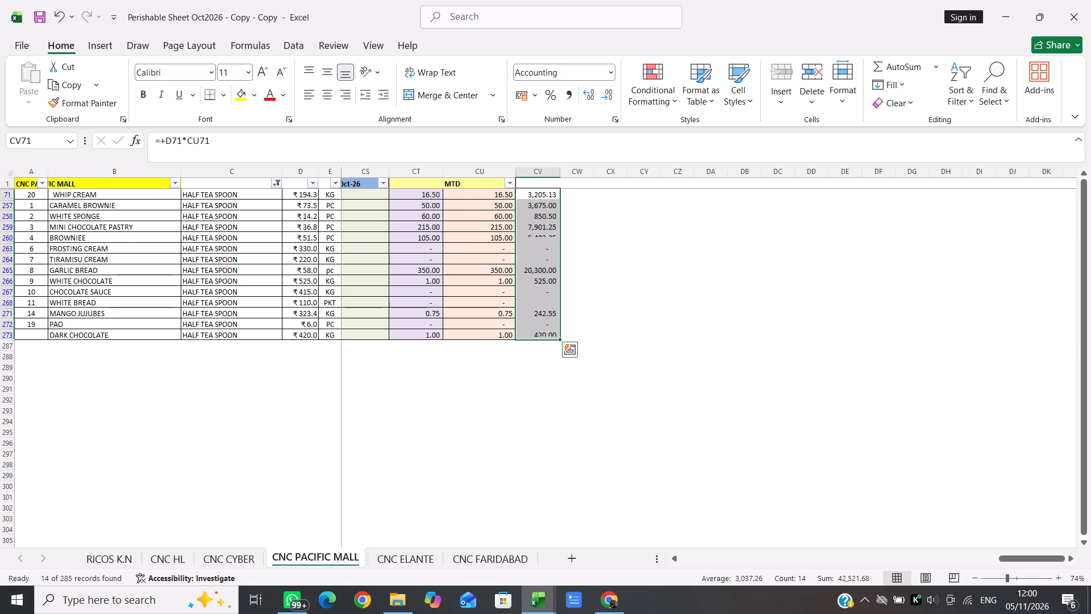
# Copy BROWNIEE's MTD formula from CU260 into the FROSTING CREAM and TIRAMISU CREAM rows, CU263 and CU264.
pyautogui.click(501, 238)
pyautogui.hotkey('ctrl', 'c')
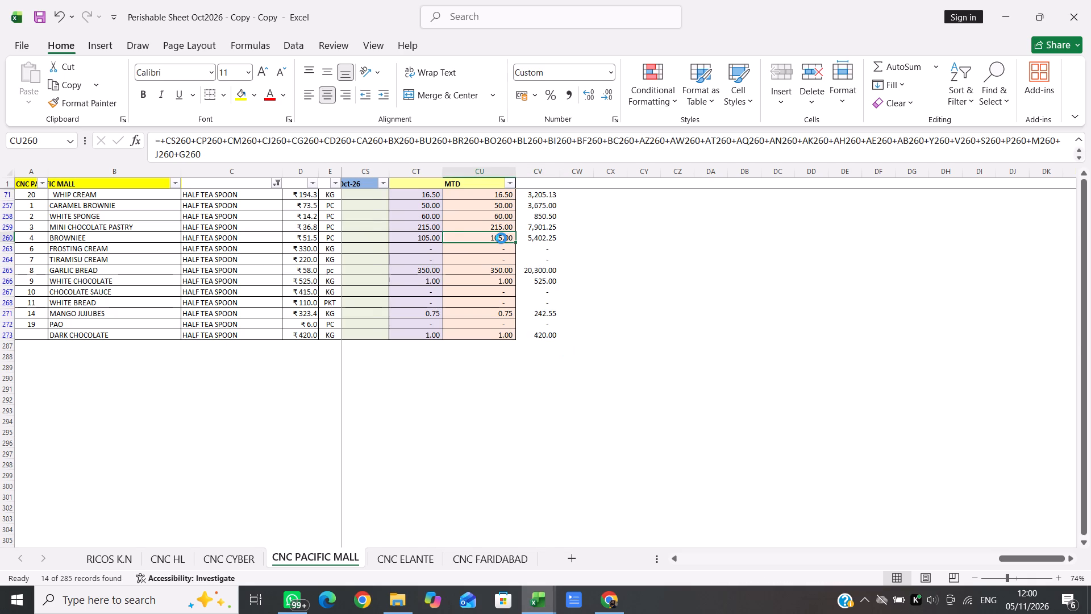
pyautogui.press('Down')
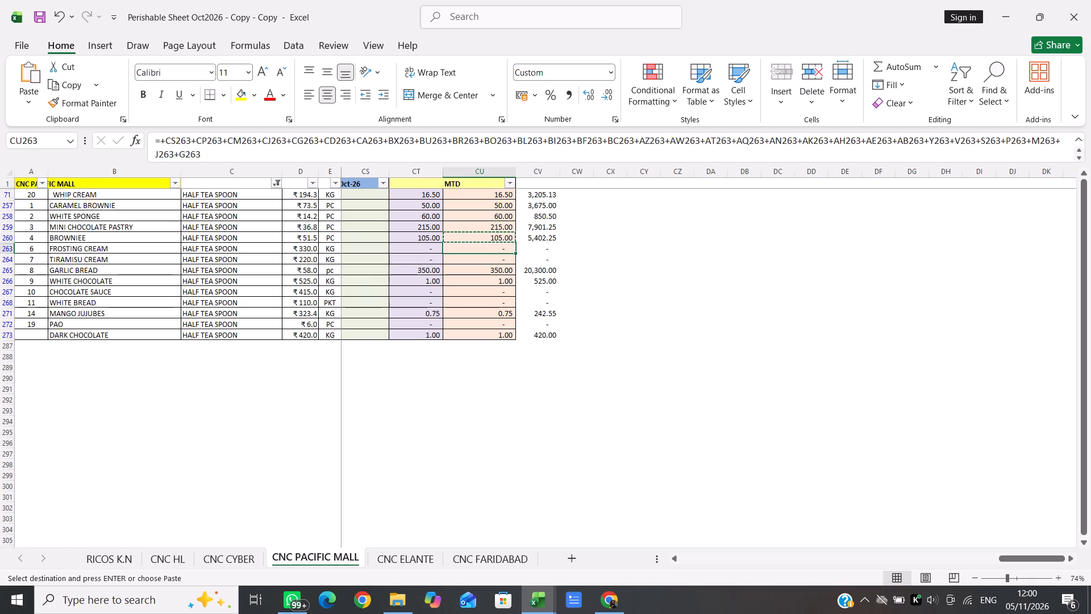
pyautogui.hotkey('shift', 'Down')
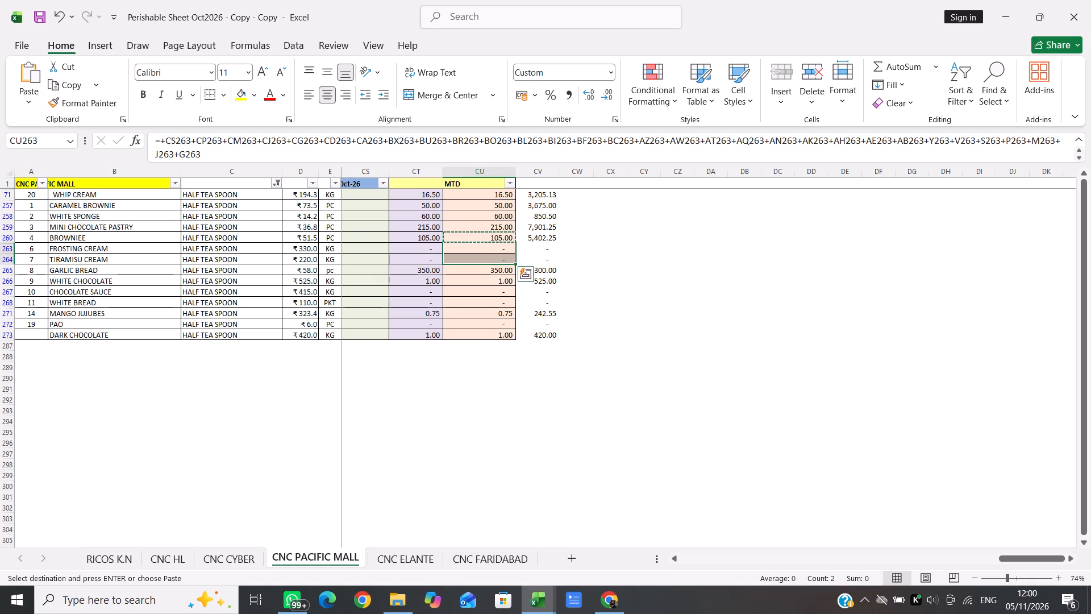
pyautogui.press('Return')
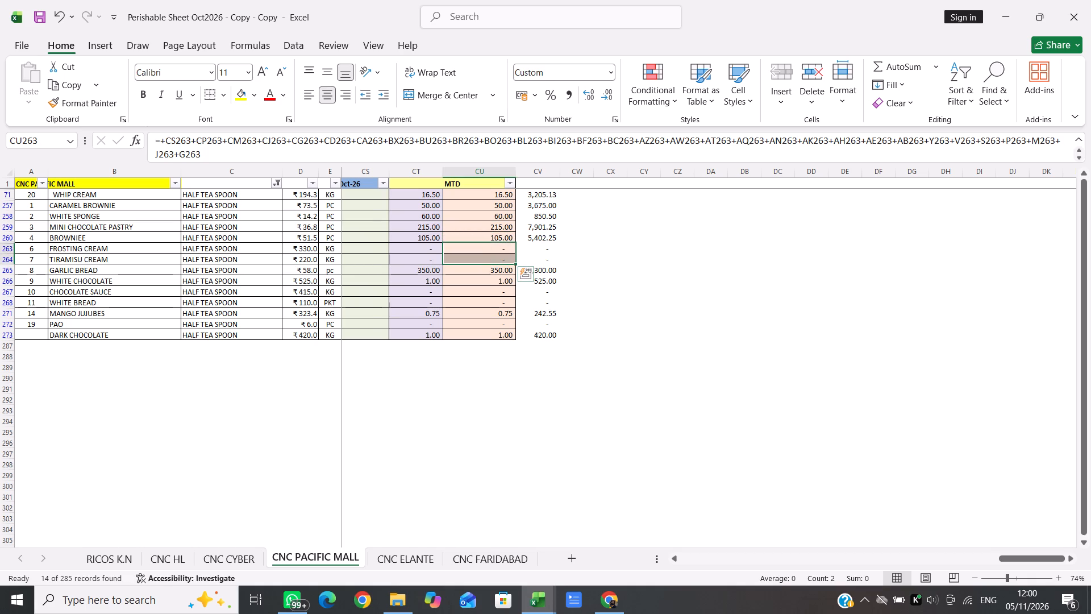
# Copy BROWNIEE's MTD formula from CT260 into the FROSTING CREAM and TIRAMISU CREAM rows, CT263 and CT264.
pyautogui.click(424, 242)
pyautogui.hotkey('ctrl', 'c')
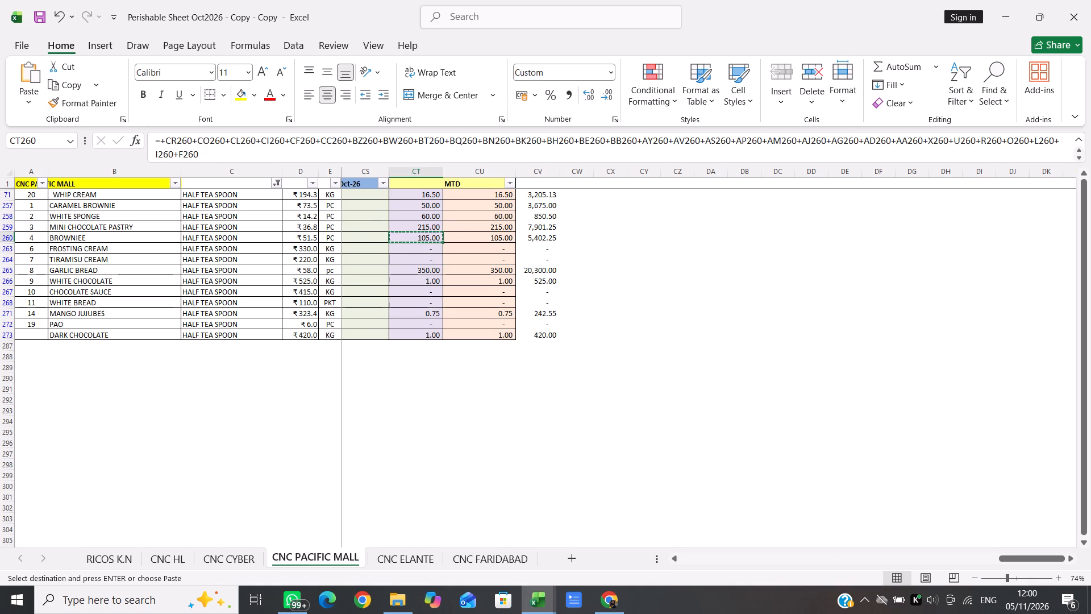
pyautogui.press('Down')
pyautogui.hotkey('shift', 'Down')
pyautogui.press('Return')
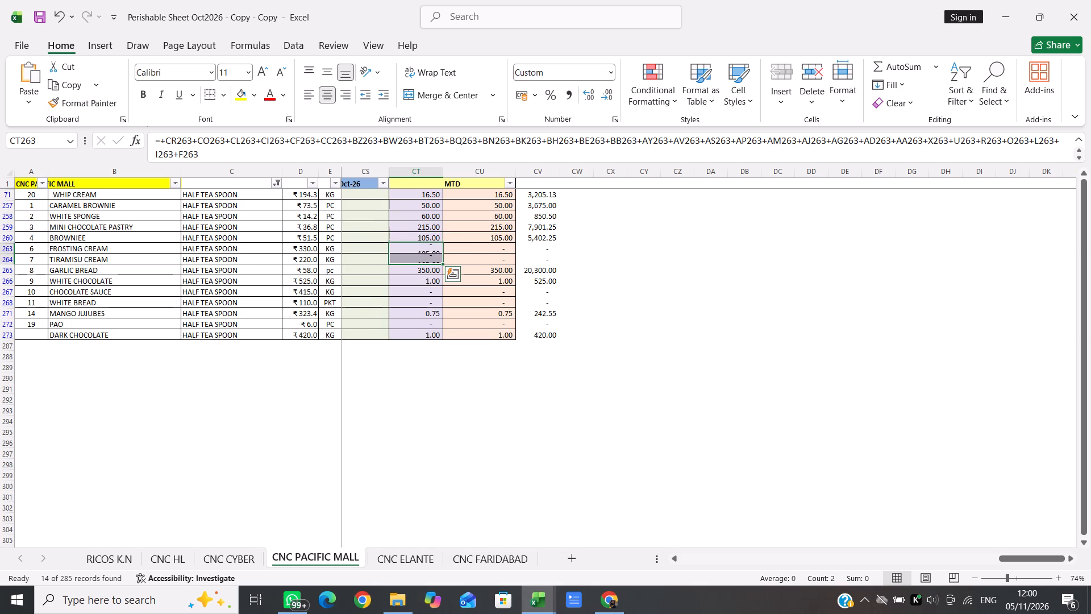
# Copy WHITE CHOCOLATE's MTD formula from CT266 into the CHOCOLATE SAUCE and WHITE BREAD rows, CT267 and CT268.
pyautogui.click(437, 283)
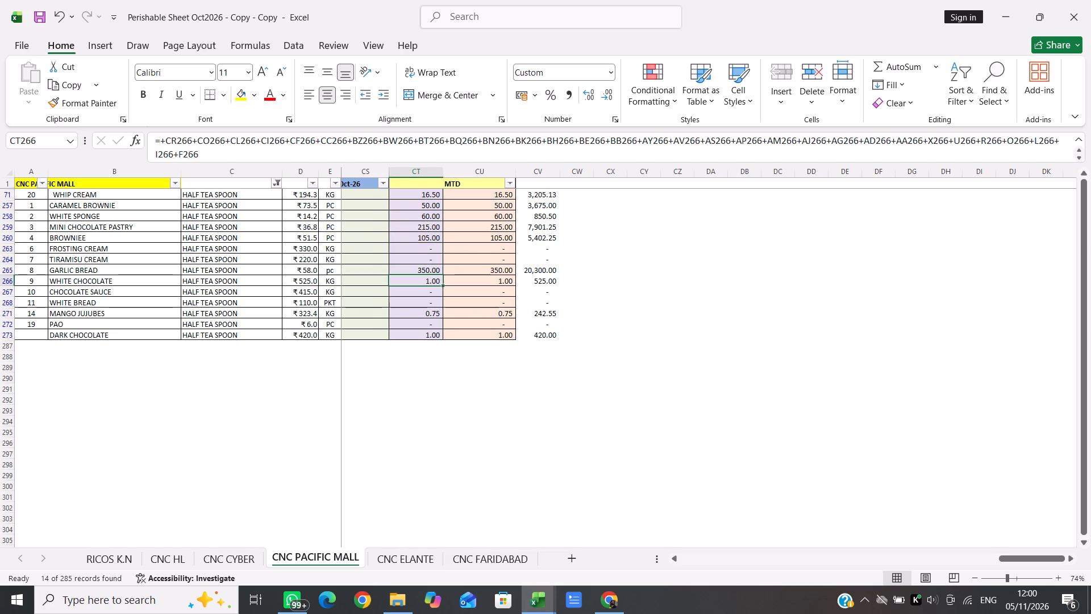
pyautogui.hotkey('ctrl', 'c')
pyautogui.press('Down')
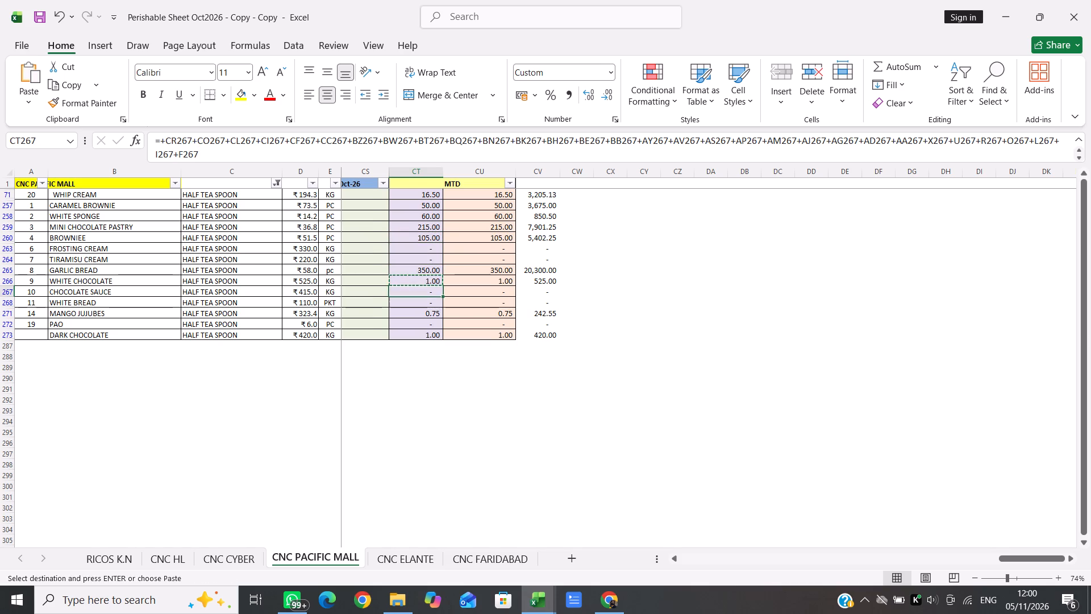
pyautogui.hotkey('shift', 'Down')
pyautogui.press('Return')
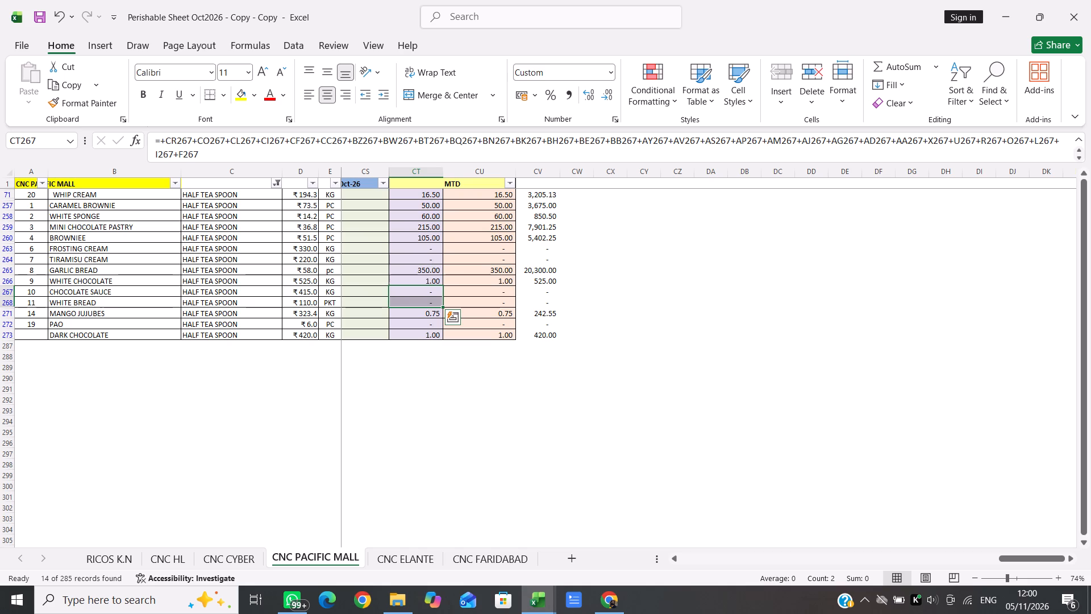
# Copy WHITE CHOCOLATE's MTD formula from CU266 into the CHOCOLATE SAUCE and WHITE BREAD rows, CU267 and CU268.
pyautogui.click(501, 281)
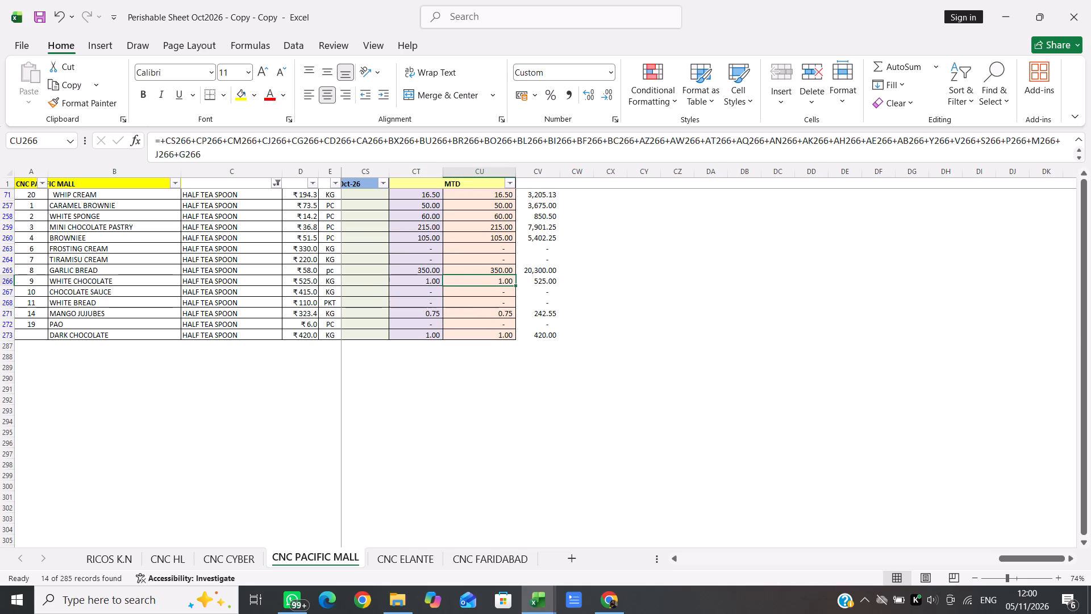
pyautogui.hotkey('ctrl', 'c')
pyautogui.press('Down')
pyautogui.hotkey('shift', 'Down')
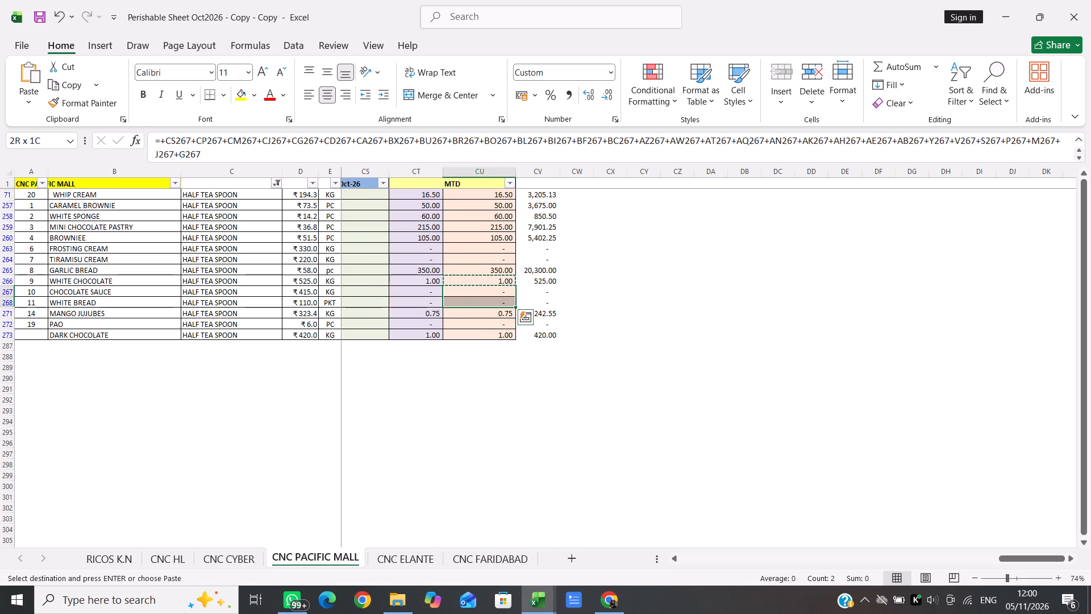
pyautogui.press('Return')
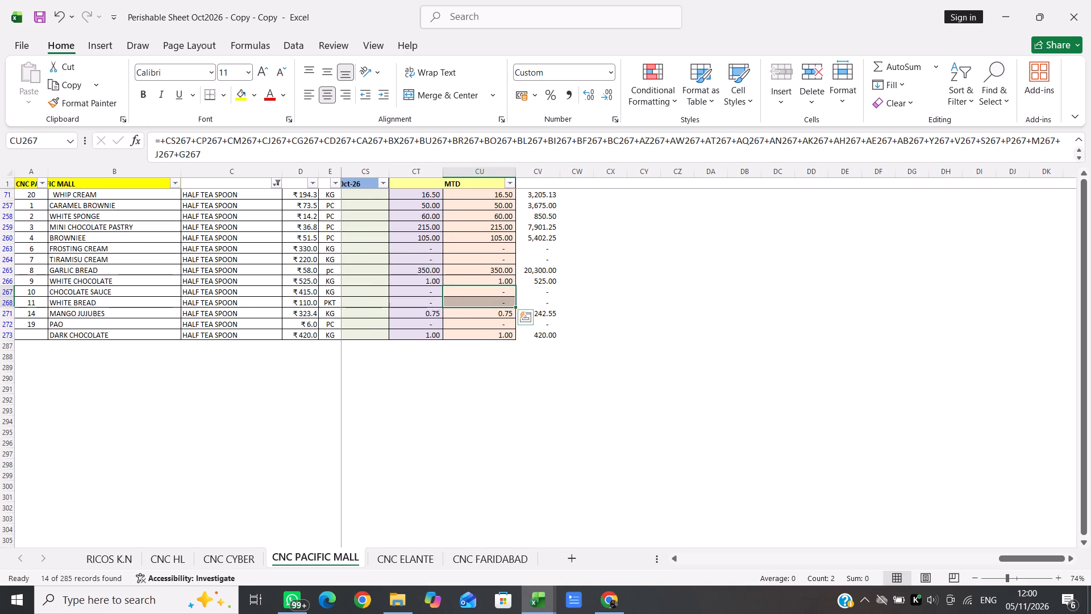
# Copy MANGO JUJUBES's MTD formulas from CT271 and CU271 into the PAO row, CT272 and CU272.
pyautogui.click(430, 312)
pyautogui.hotkey('ctrl', 'c')
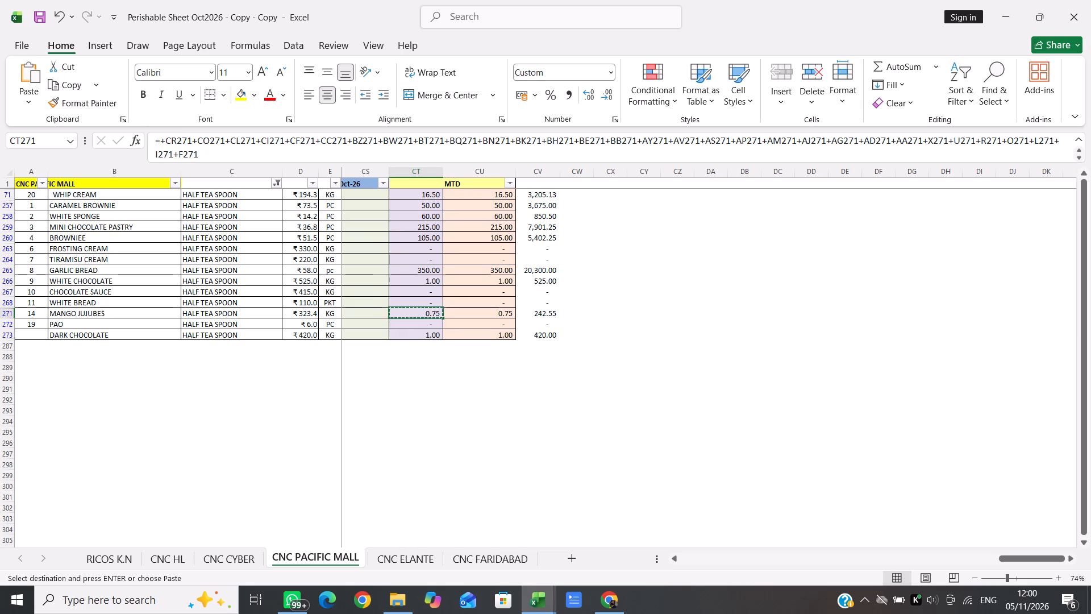
pyautogui.press('Down')
pyautogui.press('Return')
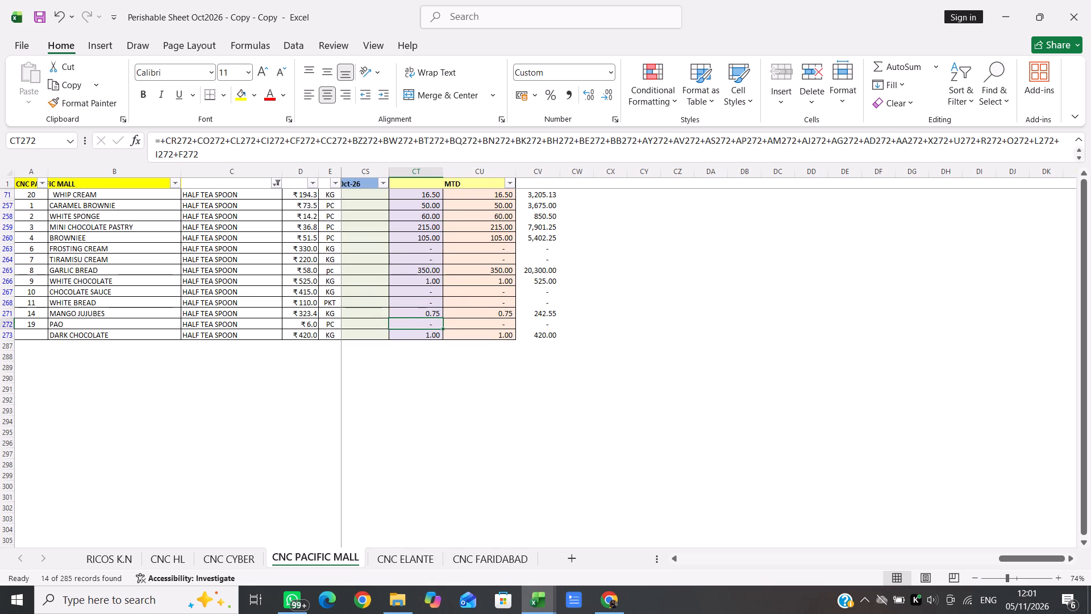
pyautogui.click(507, 313)
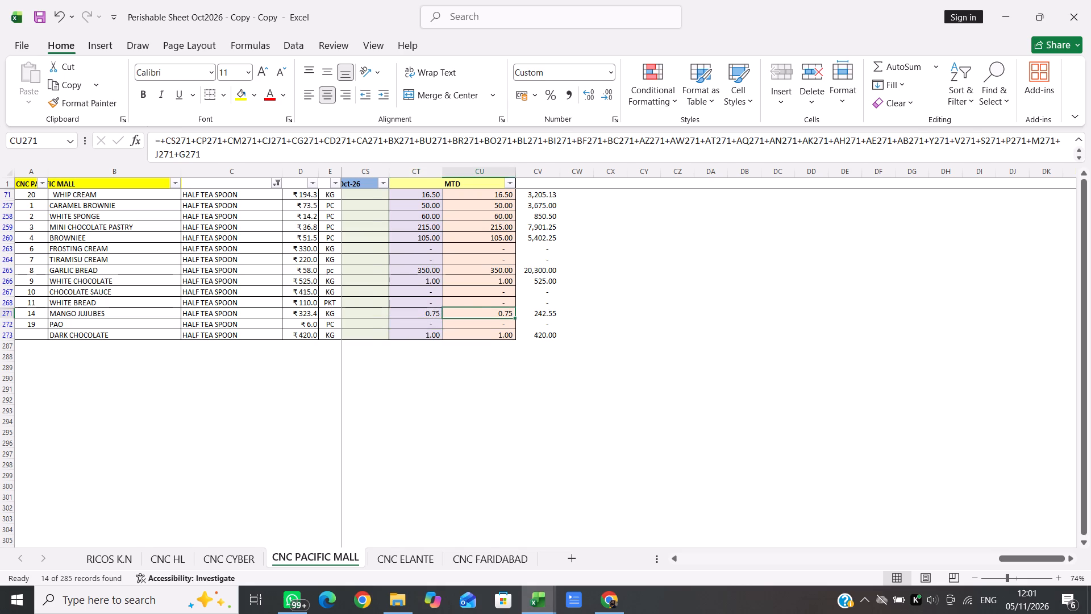
pyautogui.hotkey('ctrl', 'c')
pyautogui.press('Down')
pyautogui.press('Return')
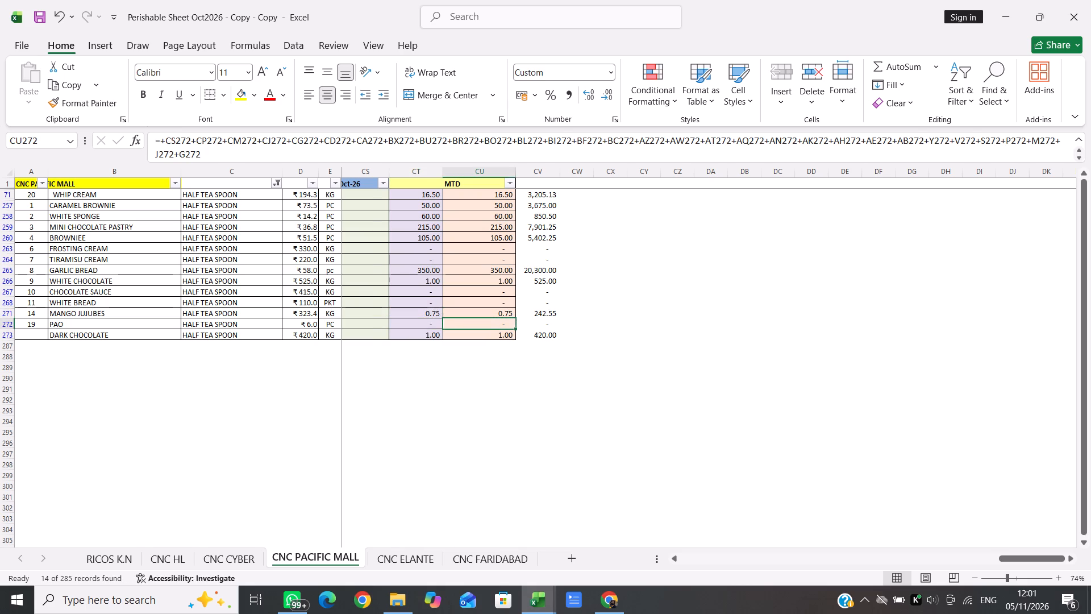
# Select the HALF TEA SPOON amounts from CV71 through the DARK CHOCOLATE row, CV273, to check their sum.
pyautogui.click(549, 193)
pyautogui.scroll(1, 549, 193)
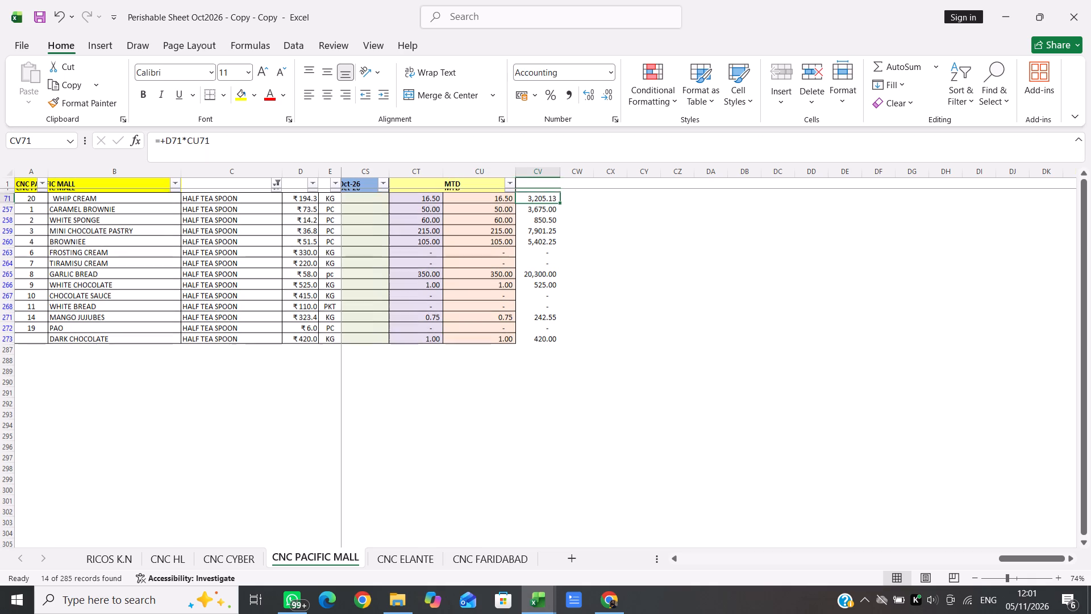
pyautogui.scroll(1, 549, 193)
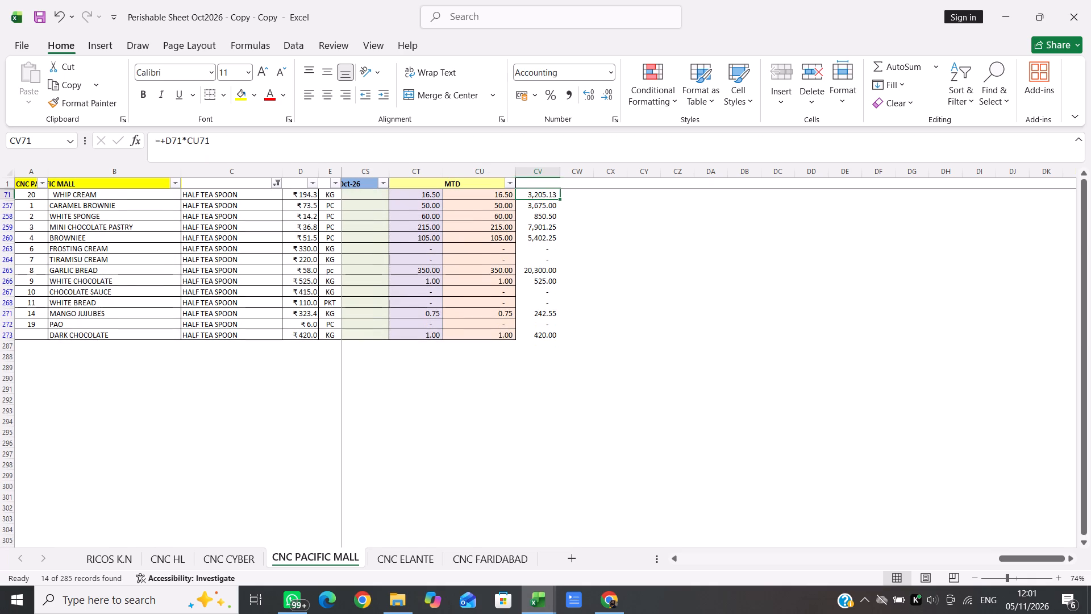
pyautogui.hotkey('shift', 'Down')
pyautogui.hotkey('shift', 'Down')
pyautogui.hotkey('shift', 'Down')
pyautogui.hotkey('shift', 'Down')
pyautogui.hotkey('shift', 'Down')
pyautogui.hotkey('shift', 'Down')
pyautogui.hotkey('shift', 'Down')
pyautogui.hotkey('shift', 'Down')
pyautogui.hotkey('shift', 'Down')
pyautogui.hotkey('shift', 'Down')
pyautogui.hotkey('shift', 'Down')
pyautogui.hotkey('shift', 'Down')
pyautogui.hotkey('shift', 'Down')
pyautogui.hotkey('shift', 'Down')
pyautogui.hotkey('shift', 'Down')
pyautogui.hotkey('shift', 'Down')
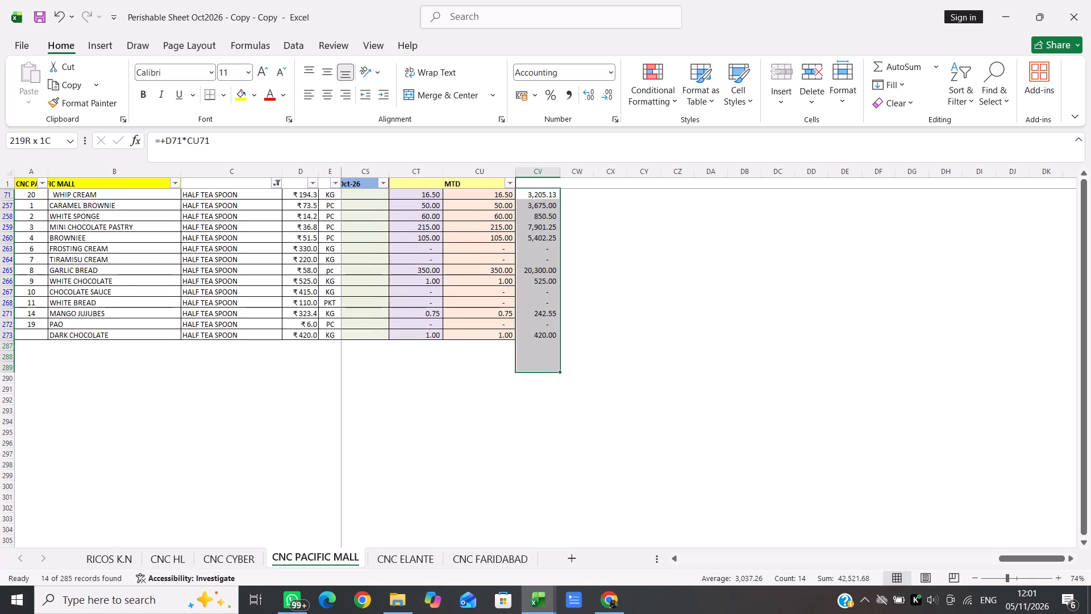
pyautogui.hotkey('shift', 'Up')
pyautogui.hotkey('shift', 'Up')
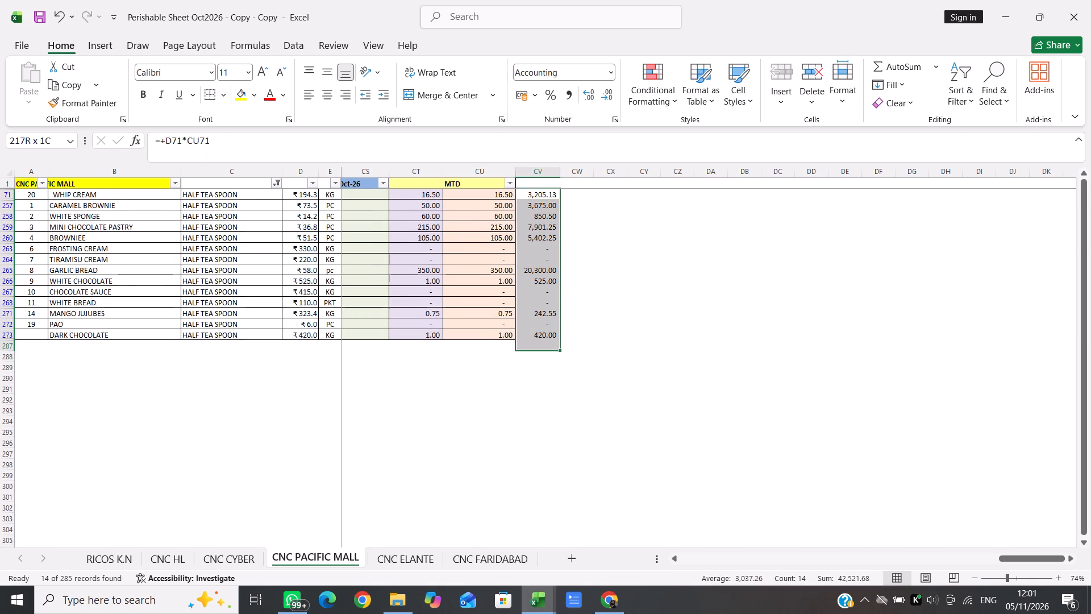
pyautogui.hotkey('shift', 'Up')
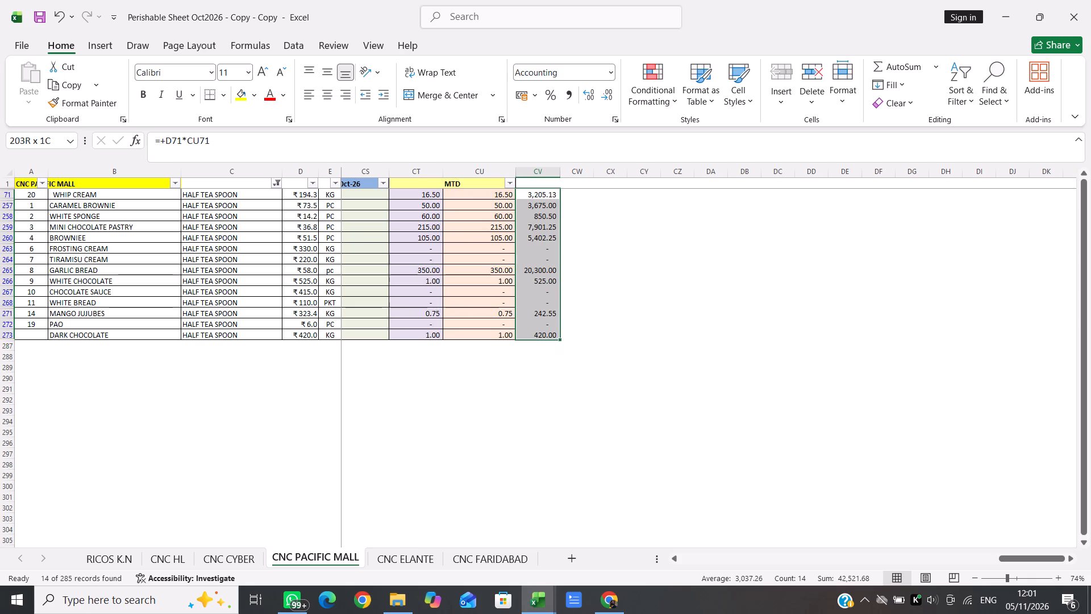
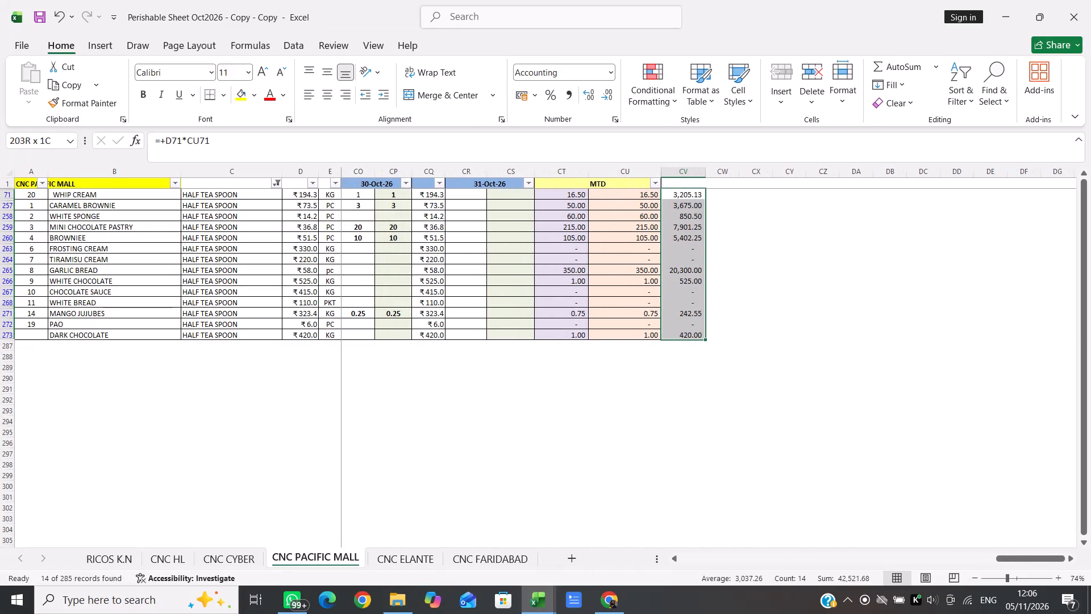
# Review the HALF TEA SPOON daily quantities from 26-Oct-26 to 31-Oct-26 on the CNC PACIFIC MALL sheet, selecting WHITE SPONGE's 26-Oct-26 cell, CC258.
pyautogui.hscroll(5, 549, 193)
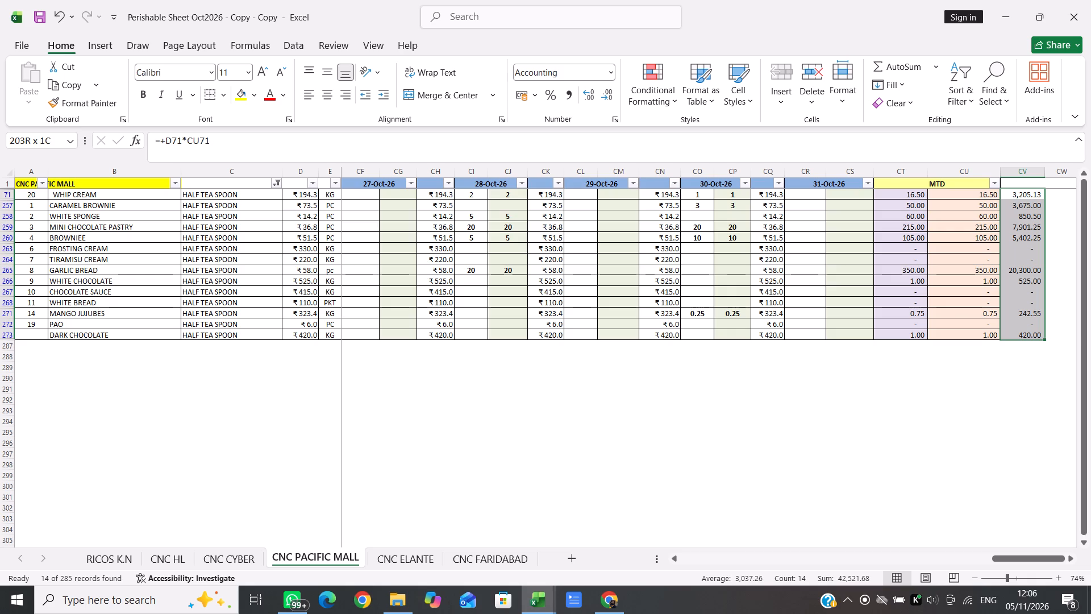
pyautogui.hscroll(3, 549, 193)
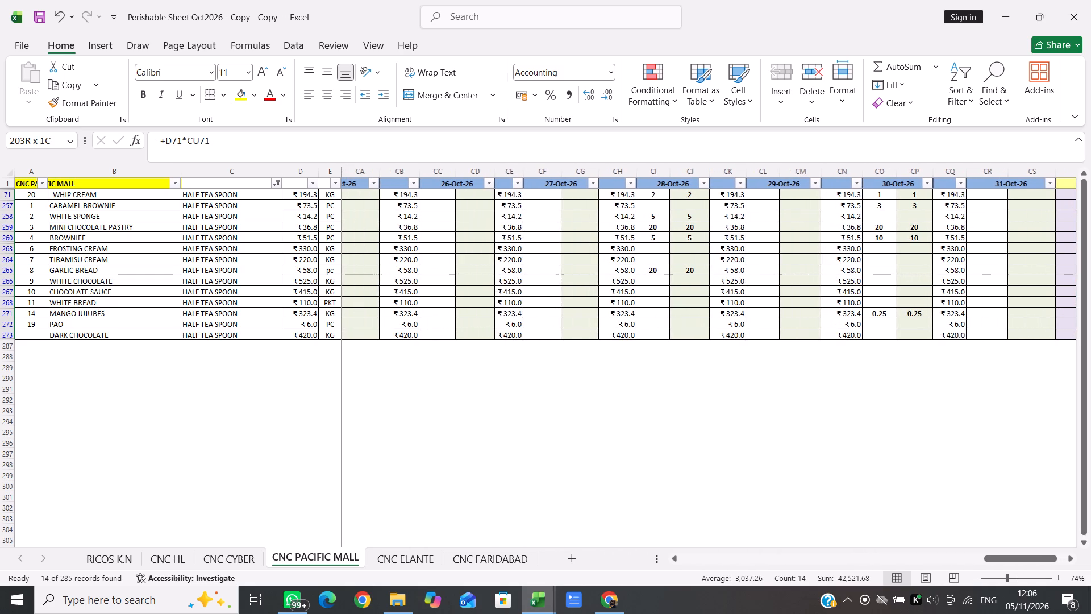
pyautogui.hscroll(1, 549, 193)
pyautogui.click(436, 219)
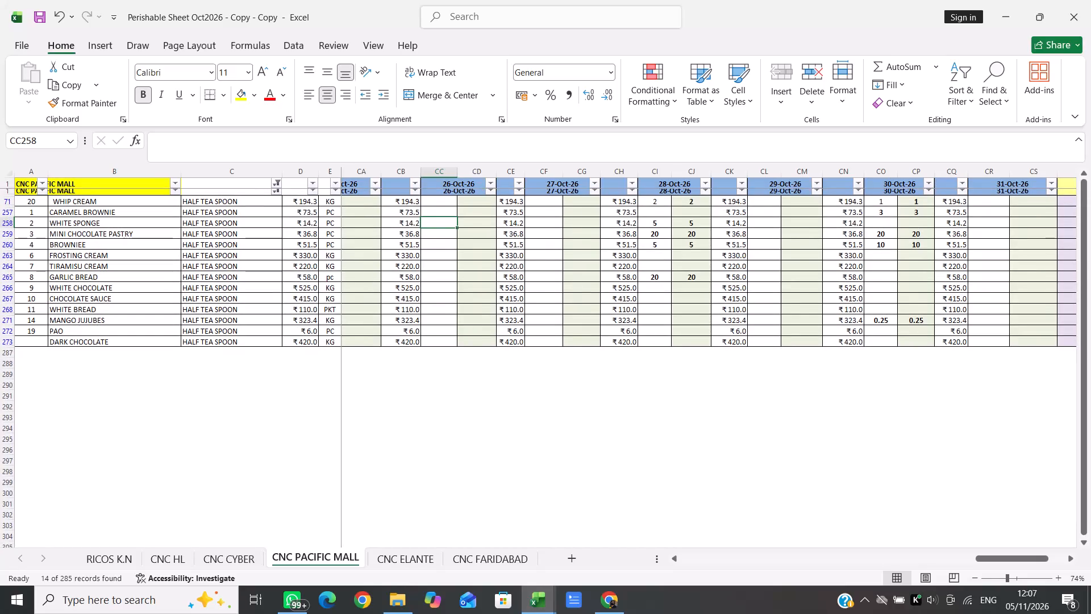
# Enter a quantity of 6 in both 26-Oct-26 cells of the CARAMEL BROWNIE row, CC257 and CD257.
pyautogui.click(440, 205)
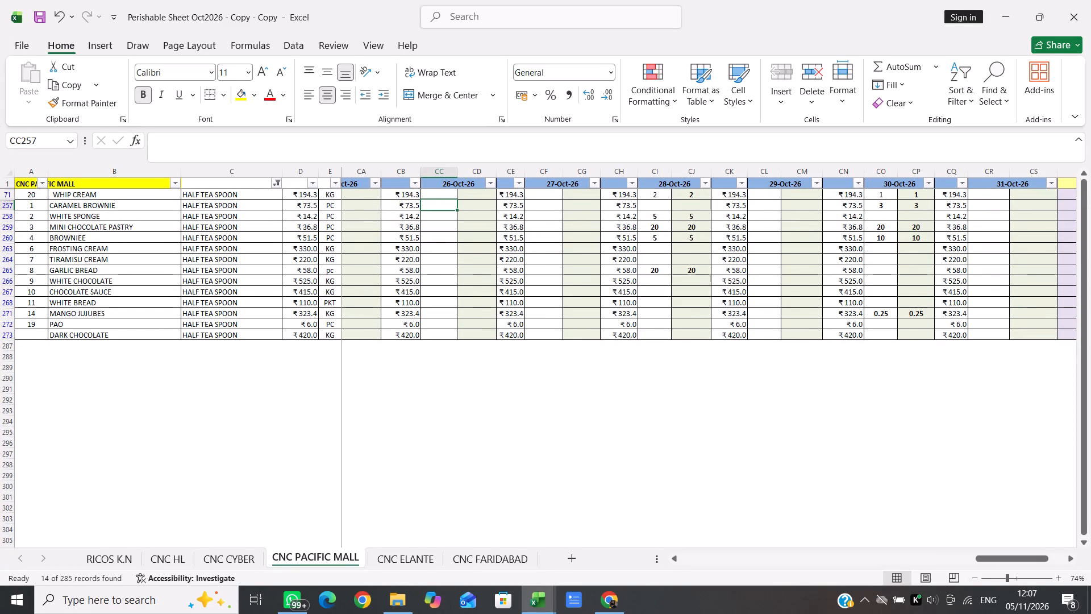
pyautogui.press('6')
pyautogui.press('Right')
pyautogui.press('6')
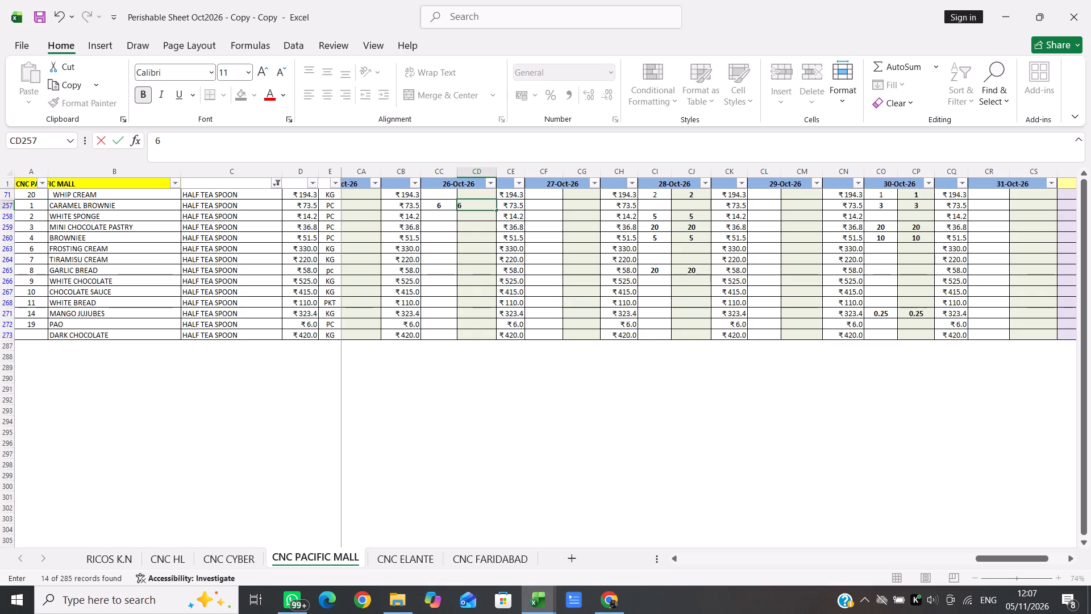
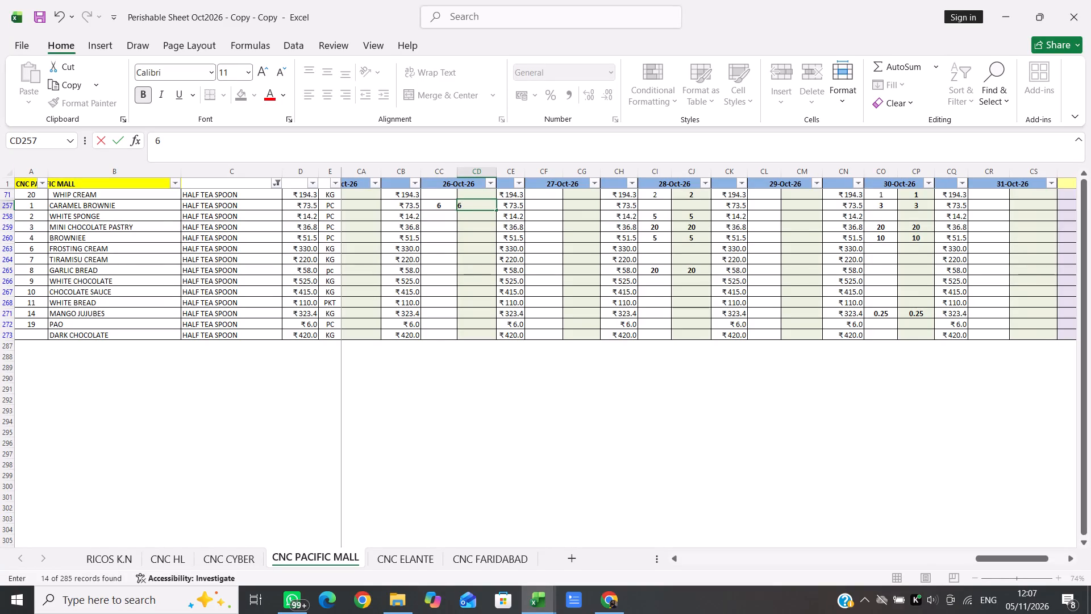
# Enter a quantity of 25 in both 26-Oct-26 cells of the GARLIC BREAD row, CC265 and CD265.
pyautogui.click(447, 271)
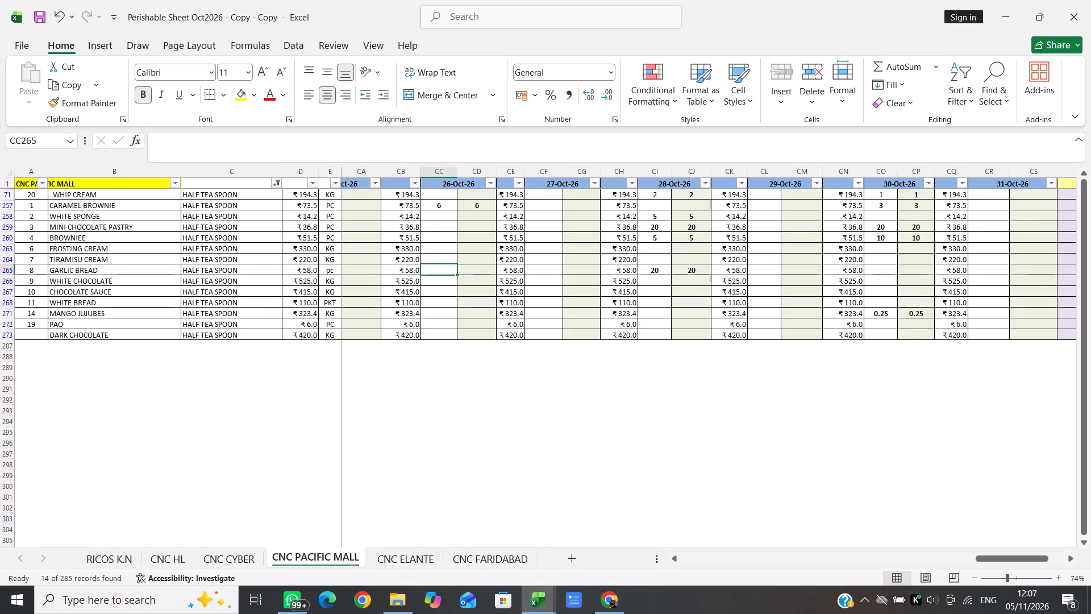
pyautogui.write('25')
pyautogui.press('Right')
pyautogui.write('25')
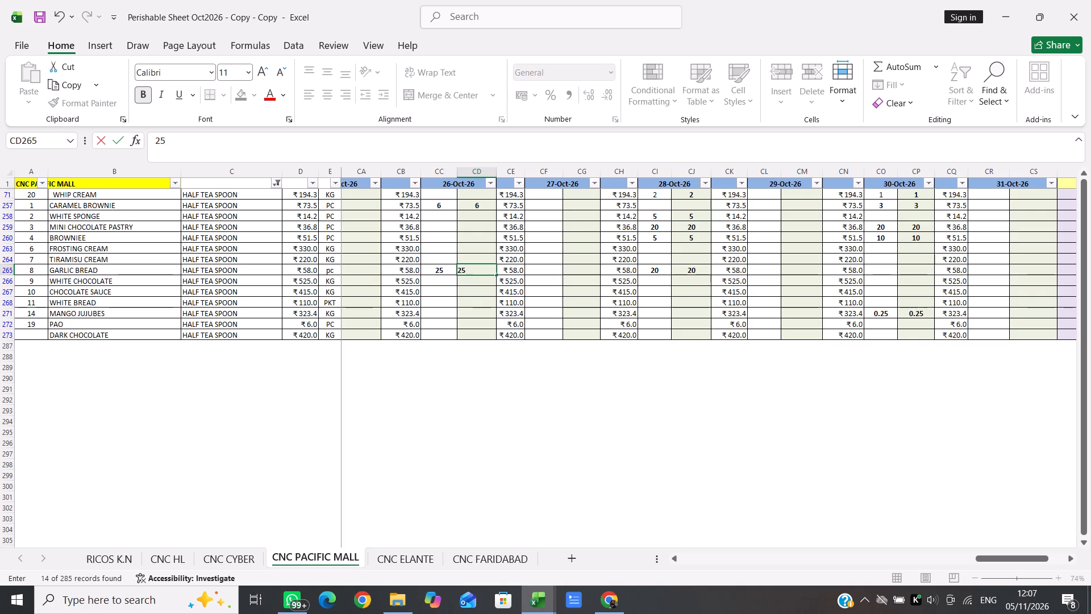
pyautogui.hscroll(2, 447, 271)
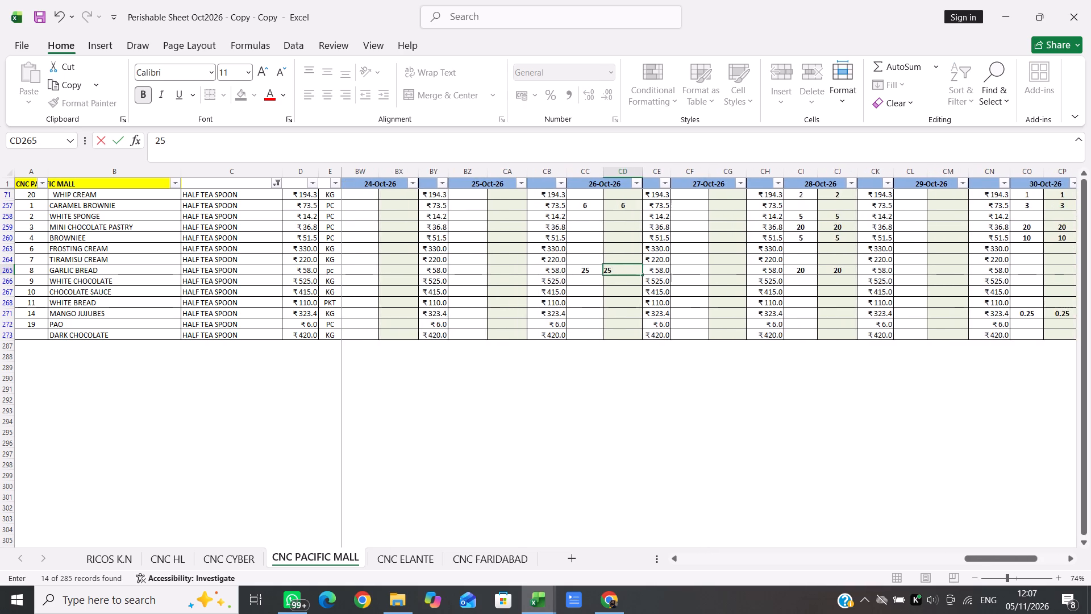
pyautogui.hscroll(3, 447, 271)
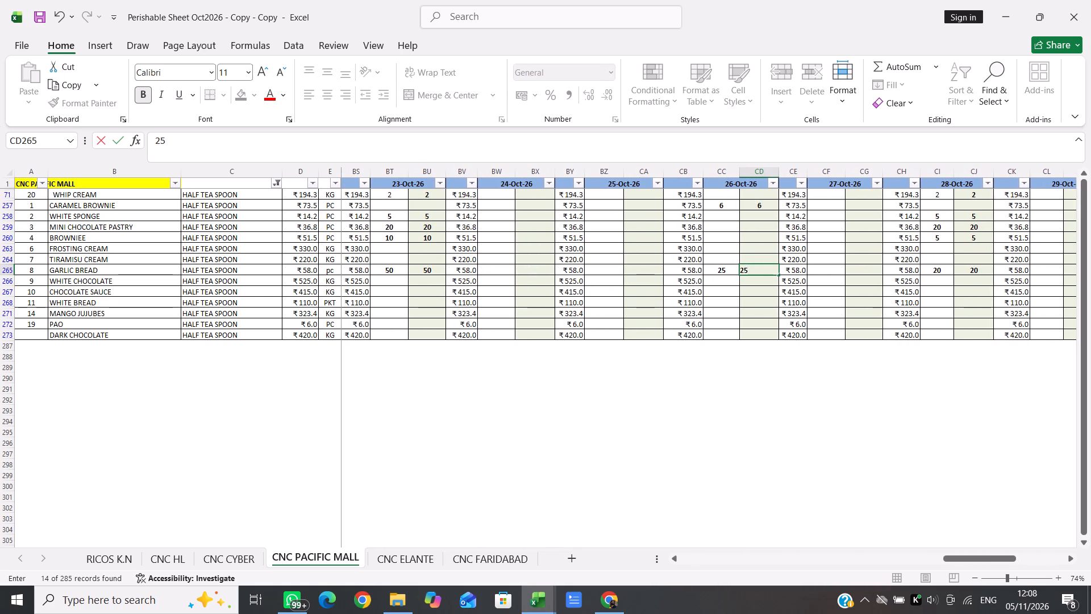
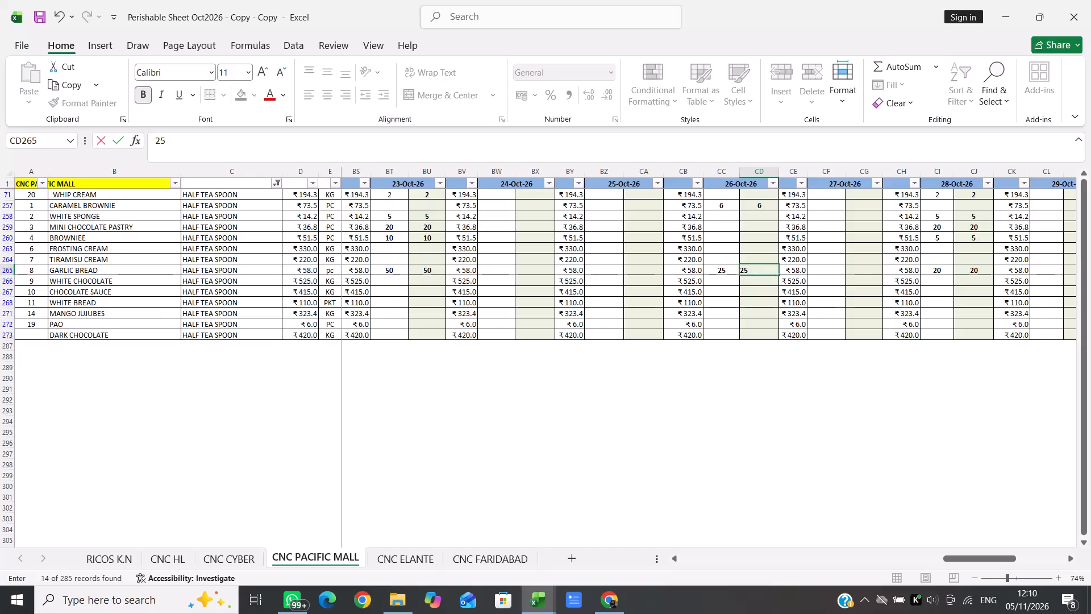
# Select the HALF TEA SPOON amounts in column CV, from WHIP CREAM to DARK CHOCOLATE, to check their sum.
pyautogui.click(731, 318)
pyautogui.hscroll(-8, 731, 318)
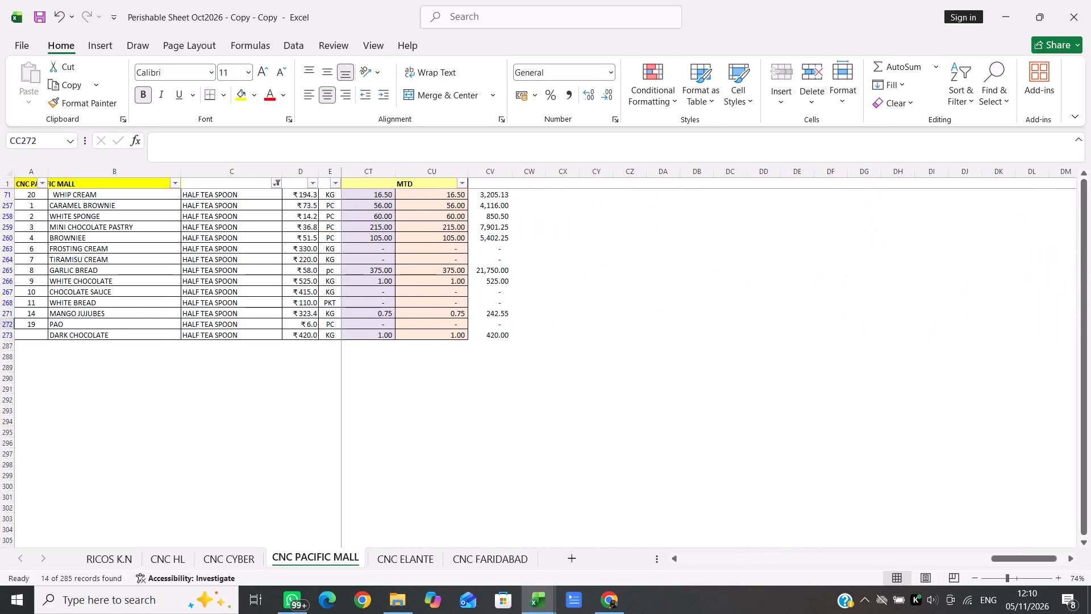
pyautogui.click(493, 195)
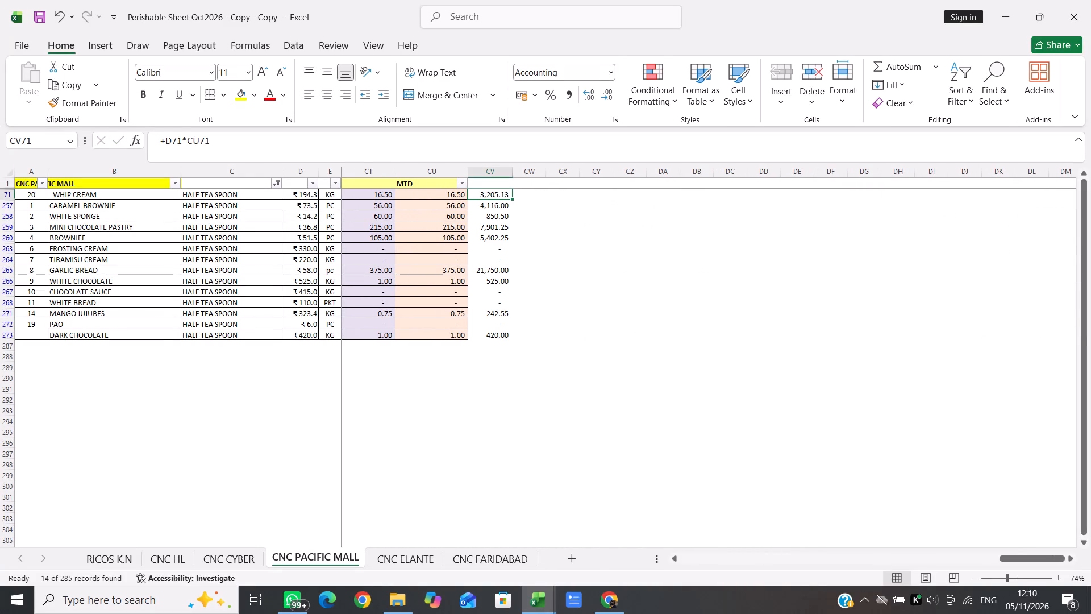
pyautogui.press('Up')
pyautogui.hotkey('shift', 'Down')
pyautogui.hotkey('shift', 'Down')
pyautogui.hotkey('shift', 'Down')
pyautogui.hotkey('shift', 'Down')
pyautogui.hotkey('shift', 'Down')
pyautogui.hotkey('shift', 'Down')
pyautogui.hotkey('shift', 'Down')
pyautogui.hotkey('shift', 'Down')
pyautogui.hotkey('shift', 'Down')
pyautogui.hotkey('shift', 'Down')
pyautogui.hotkey('shift', 'Down')
pyautogui.hotkey('shift', 'Down')
pyautogui.hotkey('shift', 'Down')
pyautogui.hotkey('shift', 'Down')
pyautogui.hotkey('shift', 'Down')
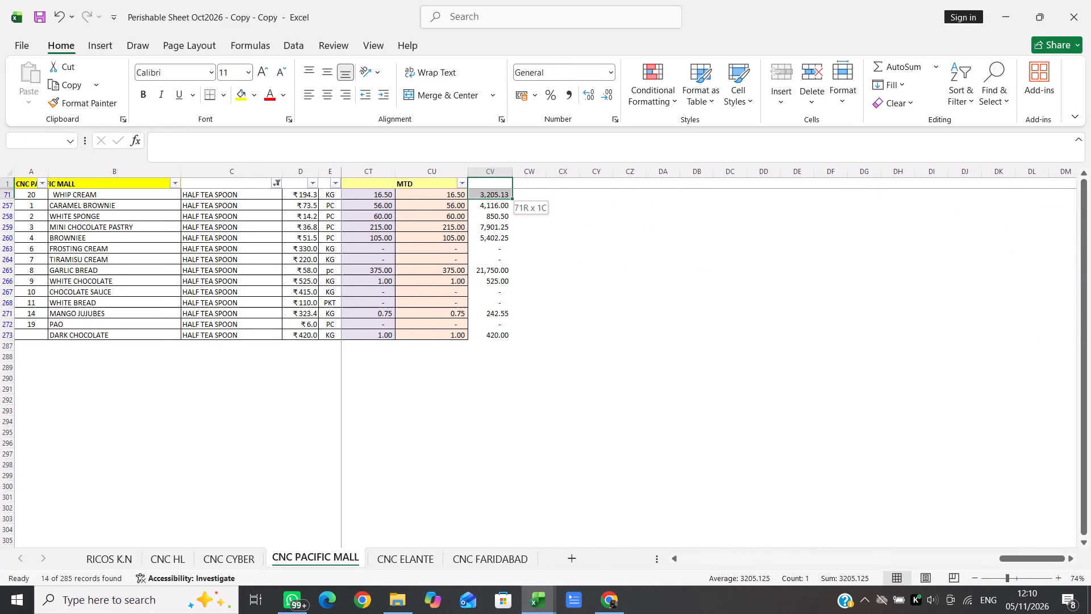
pyautogui.hotkey('shift', 'Up')
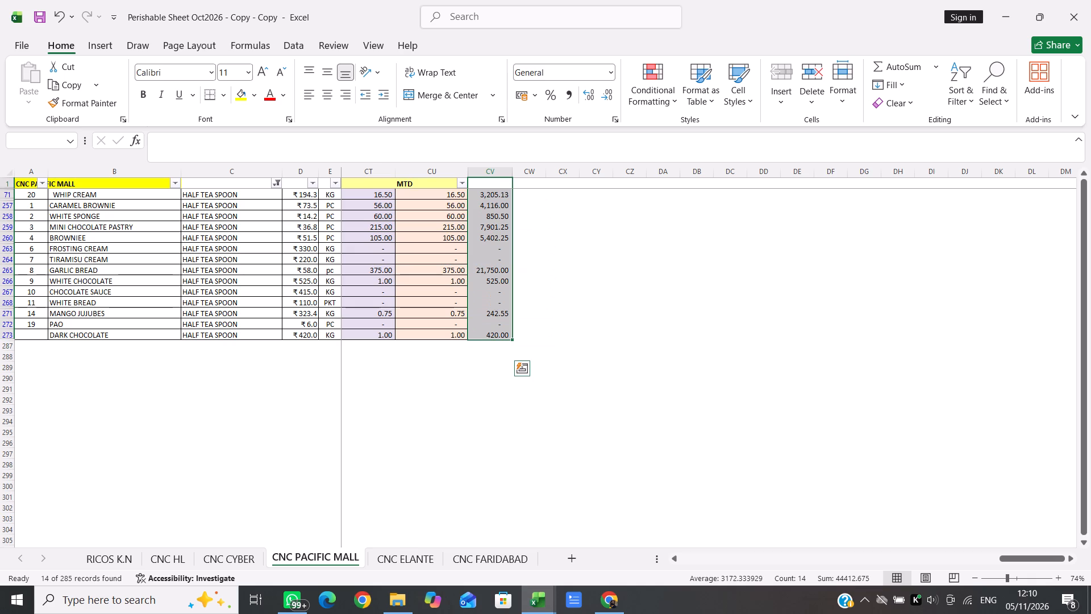
# Set the WHIP CREAM quantity to 1 in both 05-Oct-26 cells, R71 and S71.
pyautogui.hscroll(3, 397, 275)
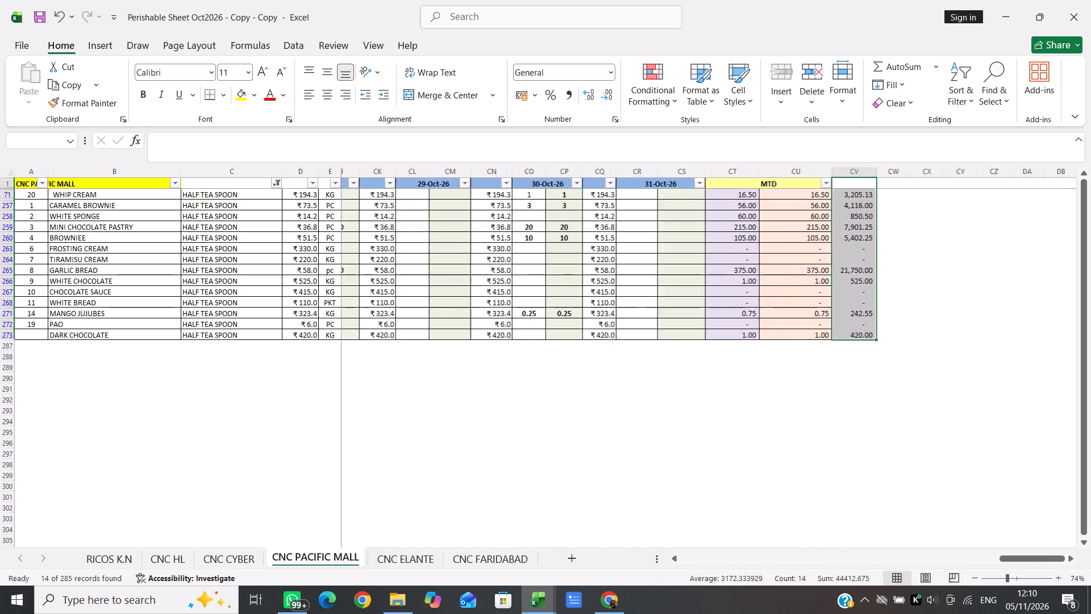
pyautogui.hscroll(5, 397, 275)
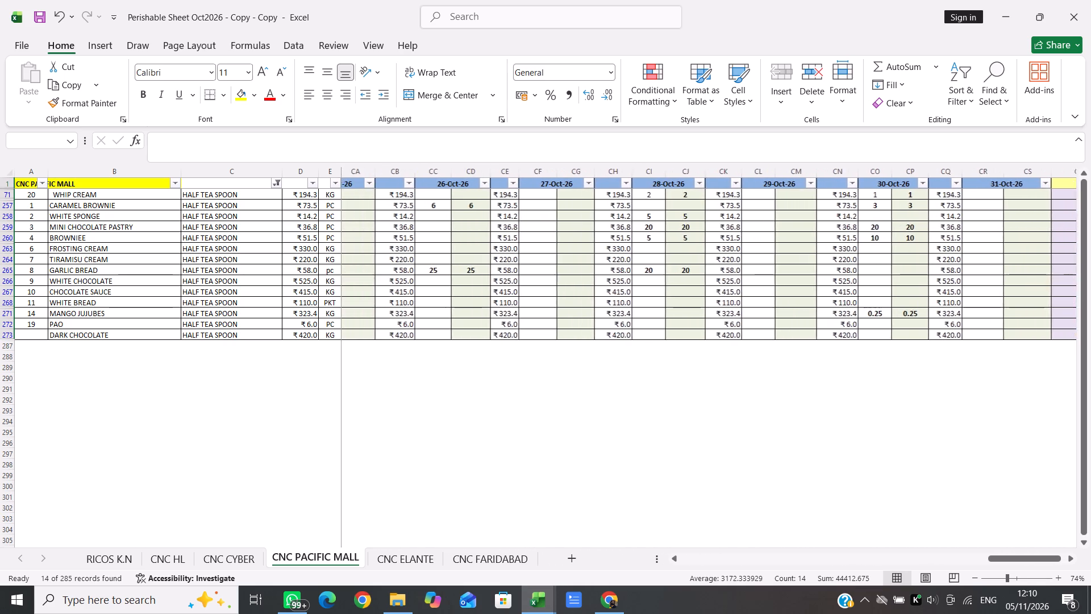
pyautogui.hscroll(8, 397, 275)
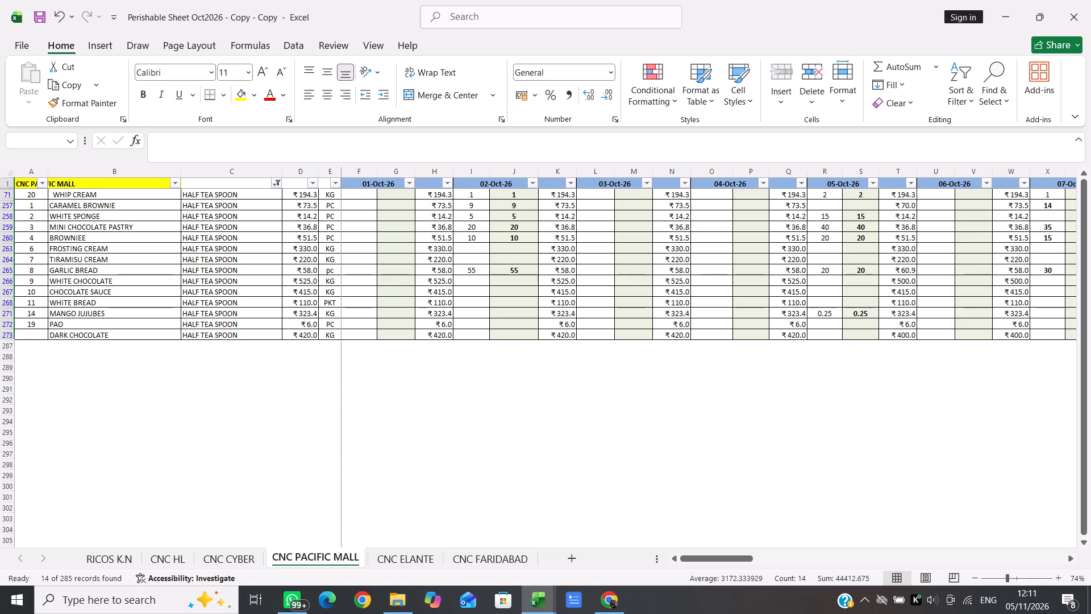
pyautogui.scroll(1, 474, 271)
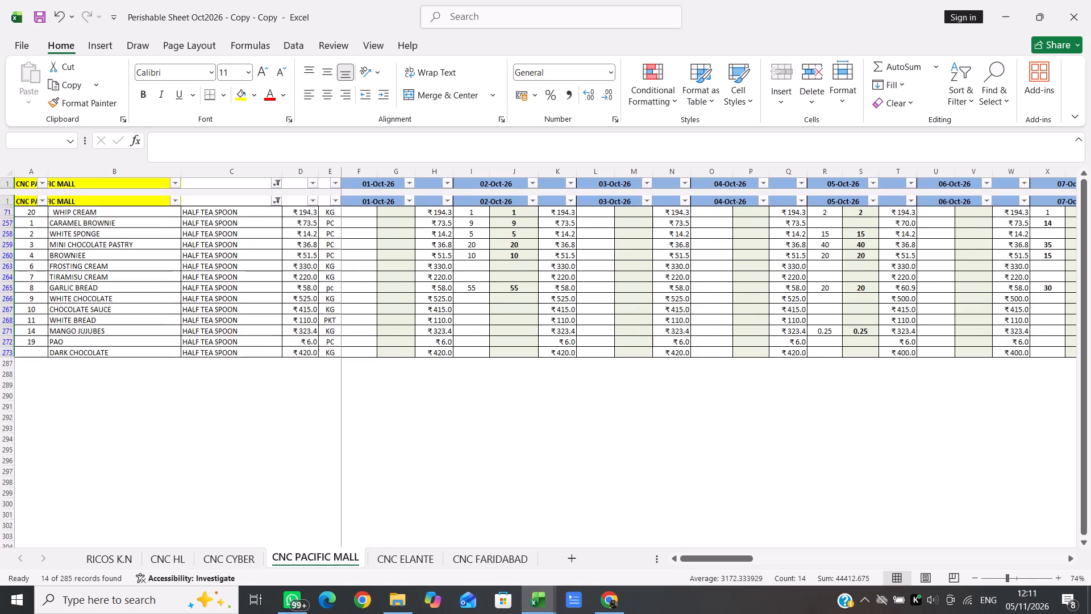
pyautogui.scroll(1, 474, 271)
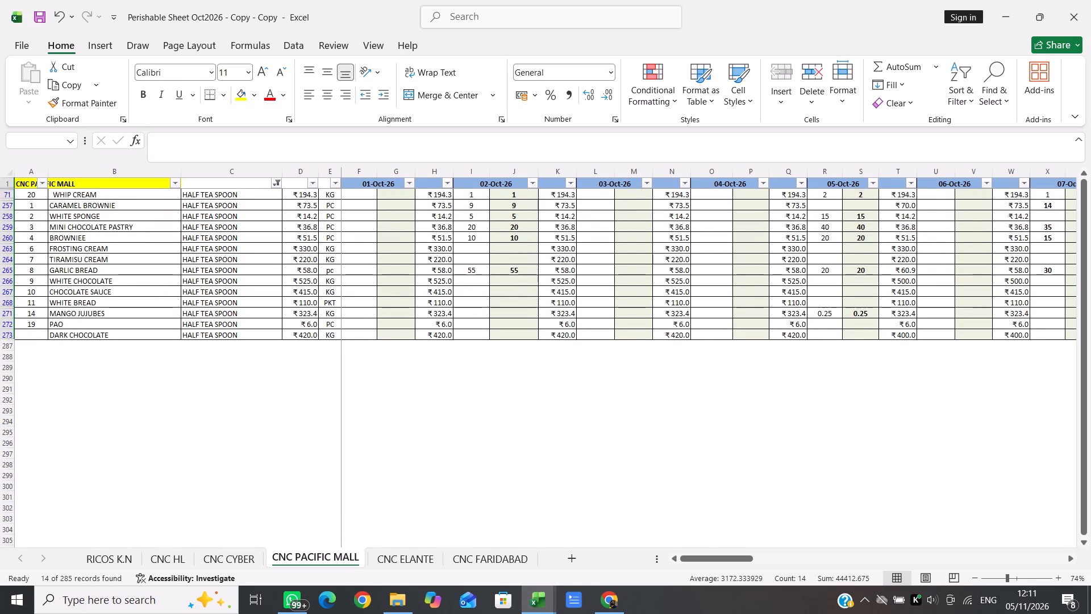
pyautogui.hscroll(-4, 419, 225)
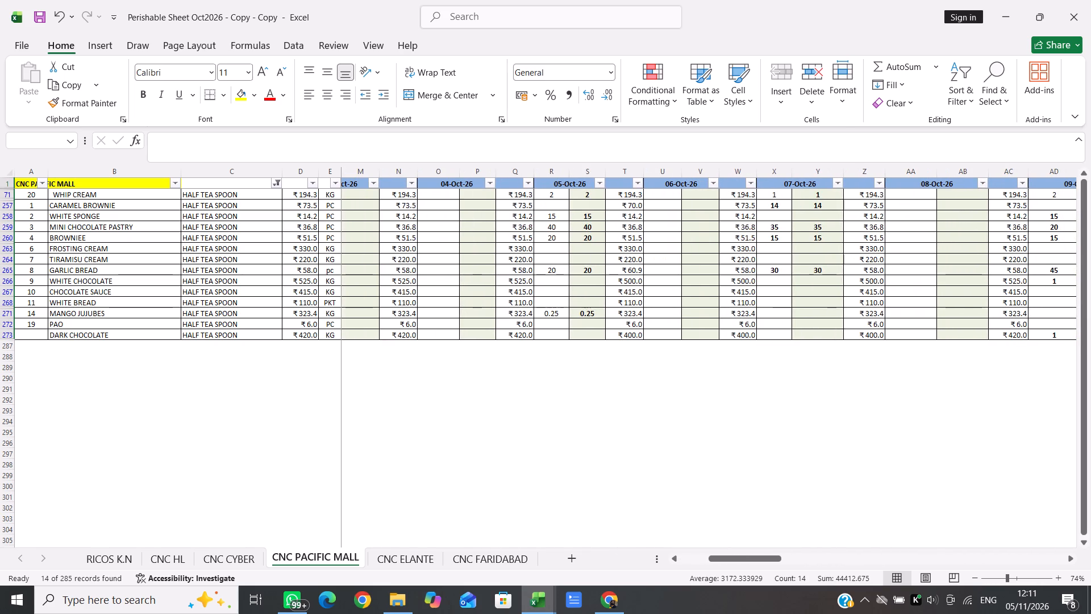
pyautogui.click(550, 196)
pyautogui.press('1')
pyautogui.press('Right')
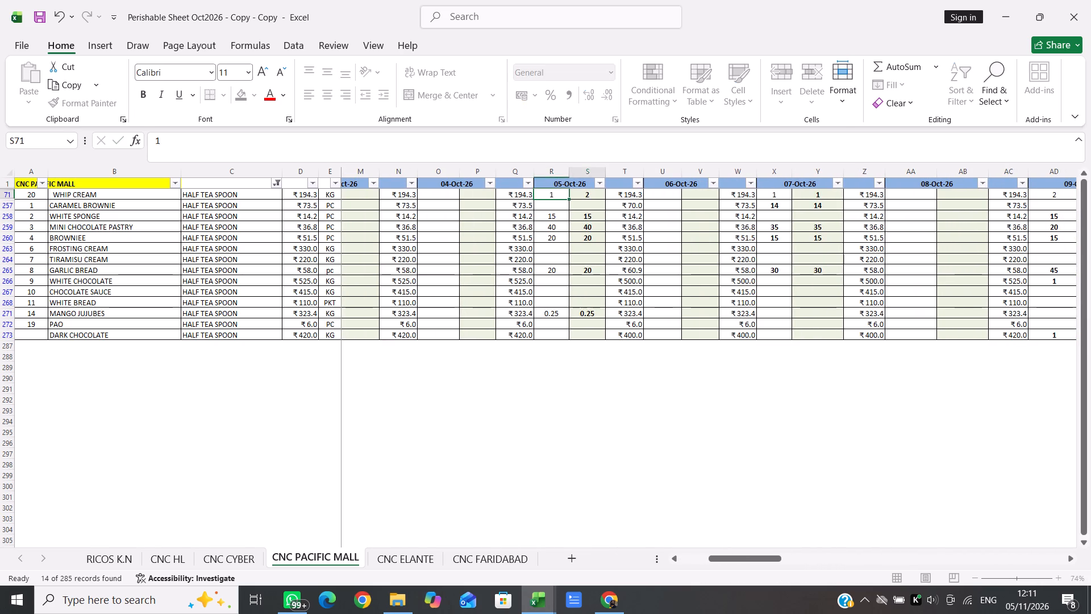
pyautogui.press('1')
pyautogui.press('Down')
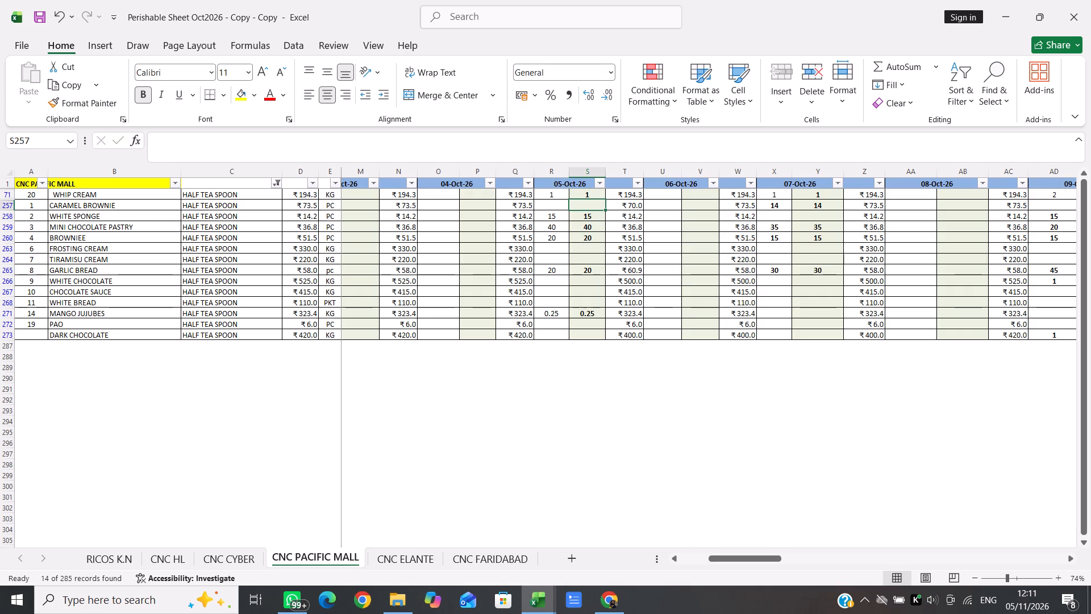
# Select the HALF TEA SPOON amounts in CV71 through CV273 again to recheck their sum.
pyautogui.hscroll(-9, 550, 196)
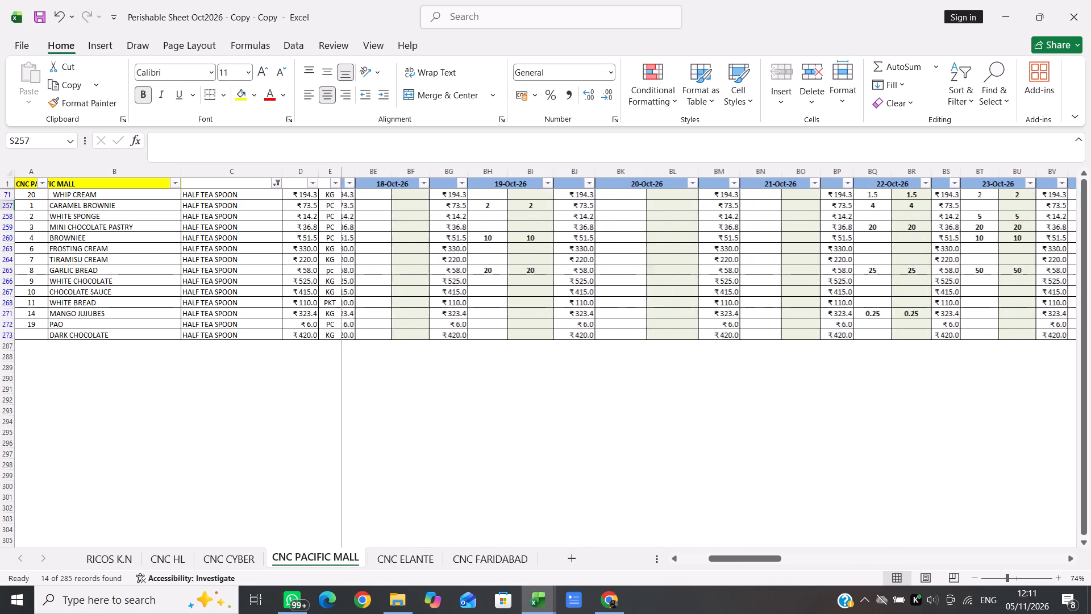
pyautogui.hscroll(-11, 550, 196)
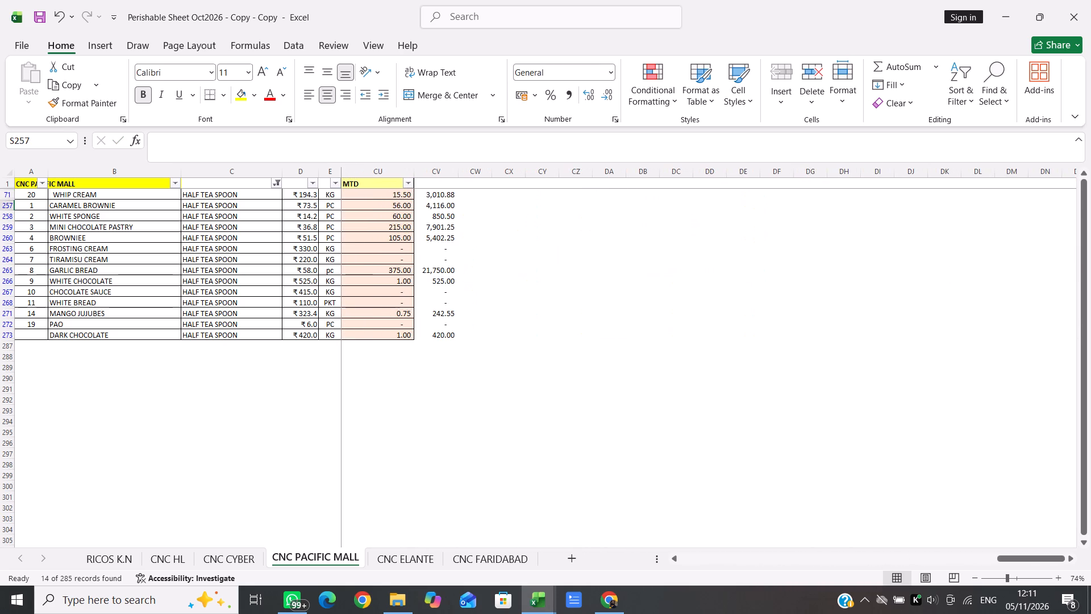
pyautogui.click(453, 193)
pyautogui.hotkey('shift', 'Down')
pyautogui.hotkey('shift', 'Down')
pyautogui.hotkey('shift', 'Down')
pyautogui.hotkey('shift', 'Down')
pyautogui.hotkey('shift', 'Down')
pyautogui.hotkey('shift', 'Down')
pyautogui.hotkey('shift', 'Down')
pyautogui.hotkey('shift', 'Down')
pyautogui.hotkey('shift', 'Down')
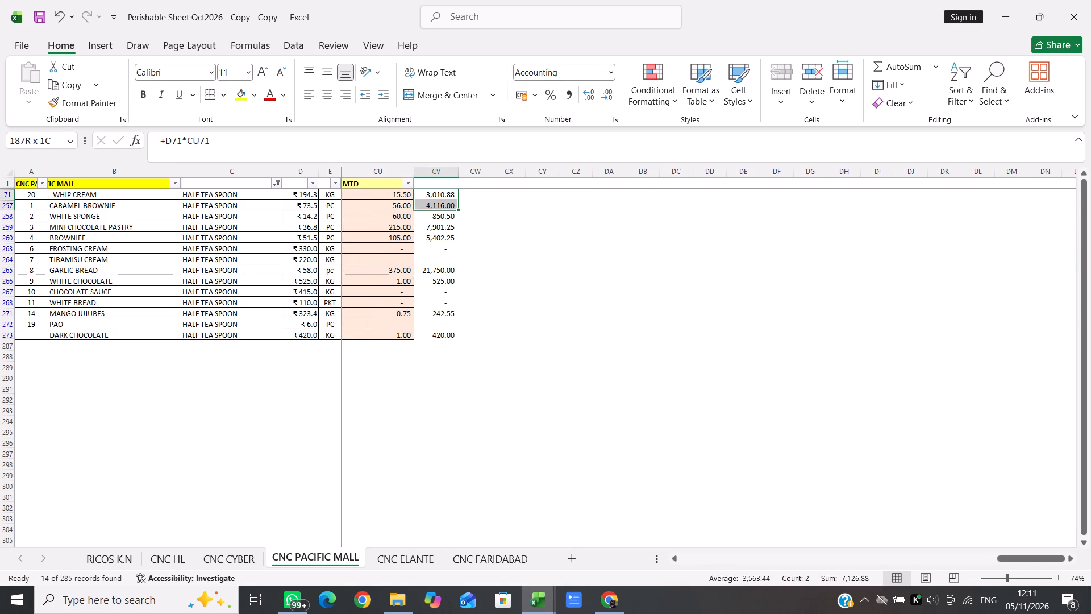
pyautogui.hotkey('shift', 'Down')
pyautogui.hotkey('shift', 'Down')
pyautogui.hotkey('shift', 'Down')
pyautogui.hotkey('shift', 'Down')
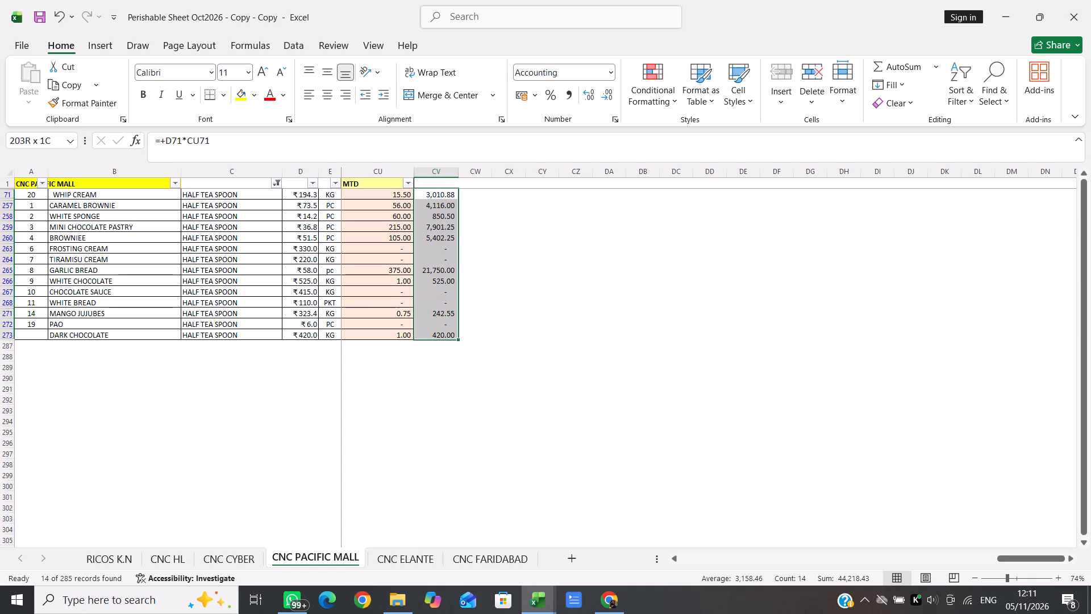
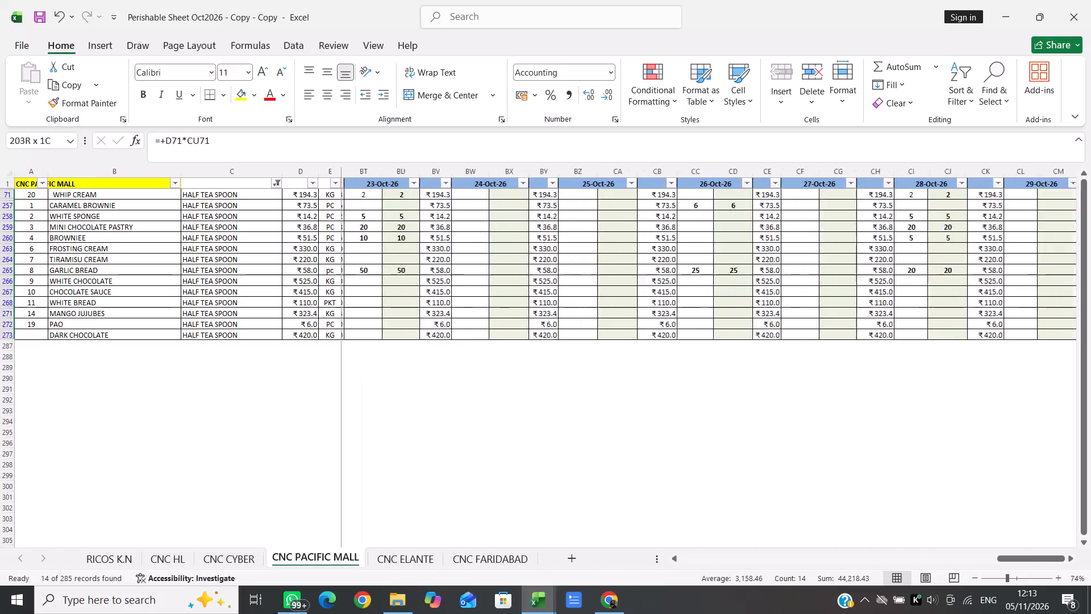
# Search the column C supplier filter for MARKE, try the shorter term MAR, and clear the search text.
pyautogui.click(277, 185)
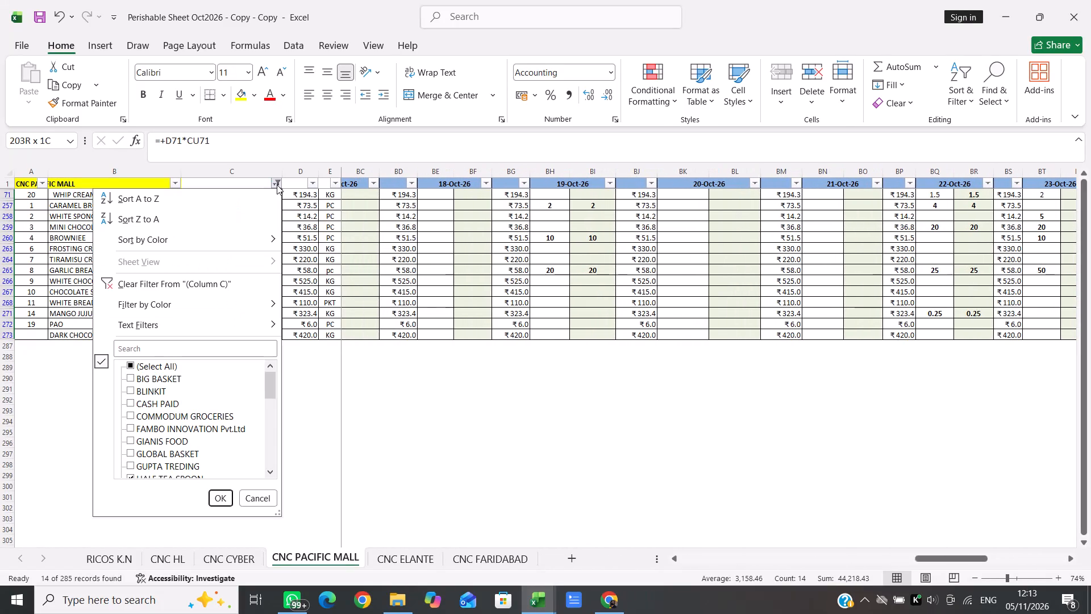
pyautogui.click(175, 350)
pyautogui.write('MARKE')
pyautogui.press('Return')
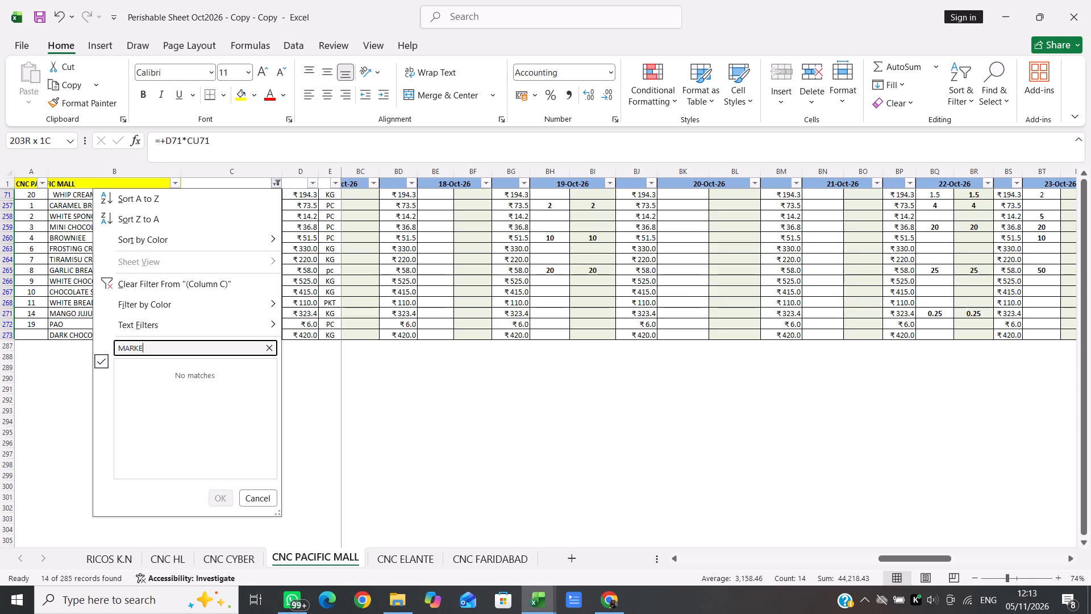
pyautogui.click(176, 350)
pyautogui.press('BackSpace')
pyautogui.press('BackSpace')
pyautogui.press('BackSpace')
pyautogui.press('BackSpace')
pyautogui.press('BackSpace')
pyautogui.press('BackSpace')
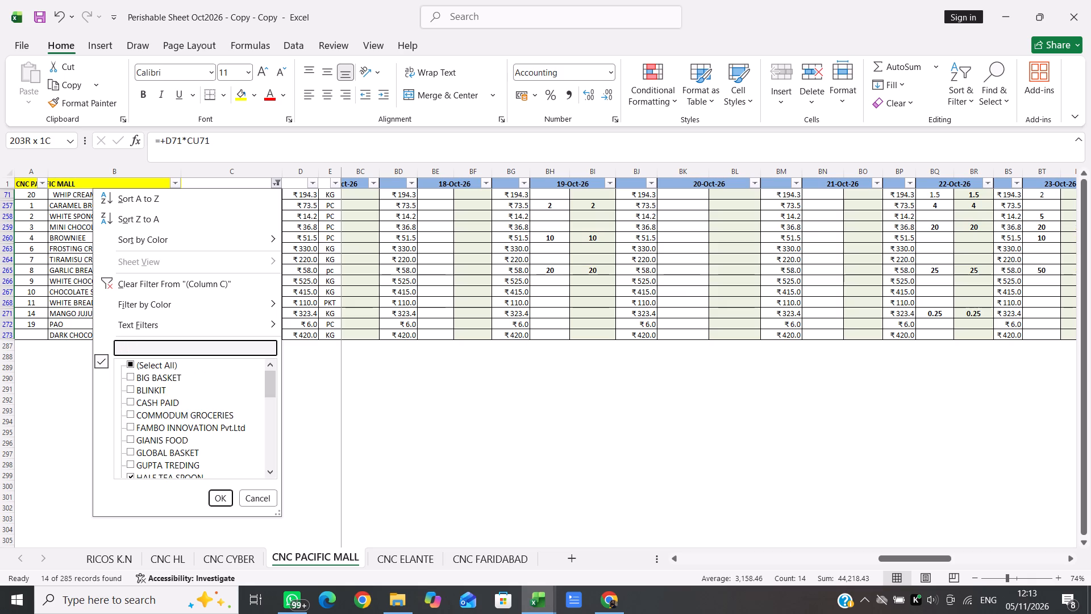
pyautogui.write('MAR')
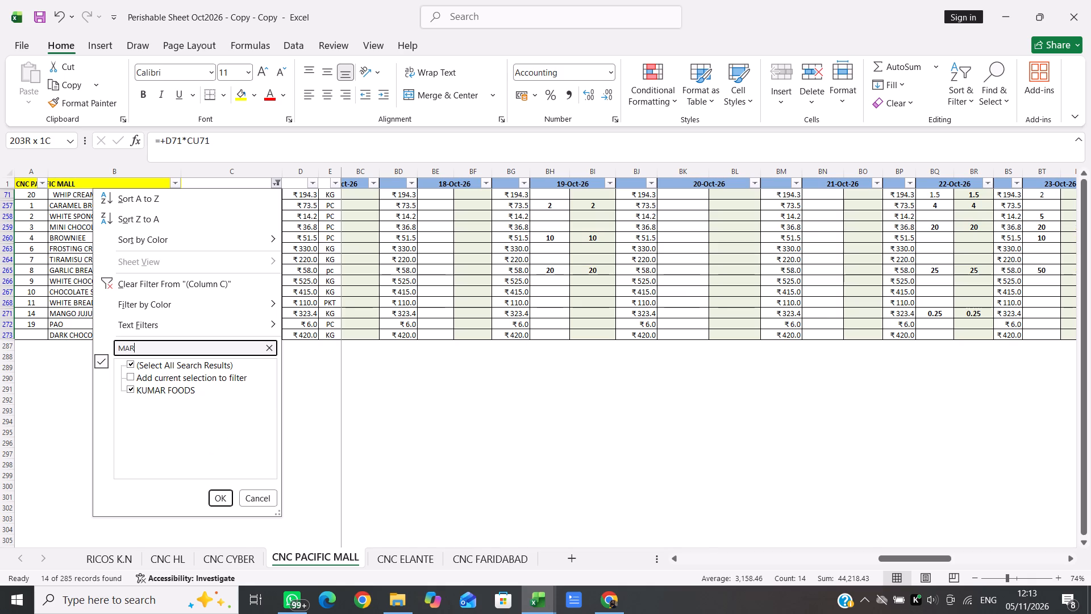
pyautogui.press('BackSpace')
pyautogui.press('BackSpace')
pyautogui.press('BackSpace')
pyautogui.press('BackSpace')
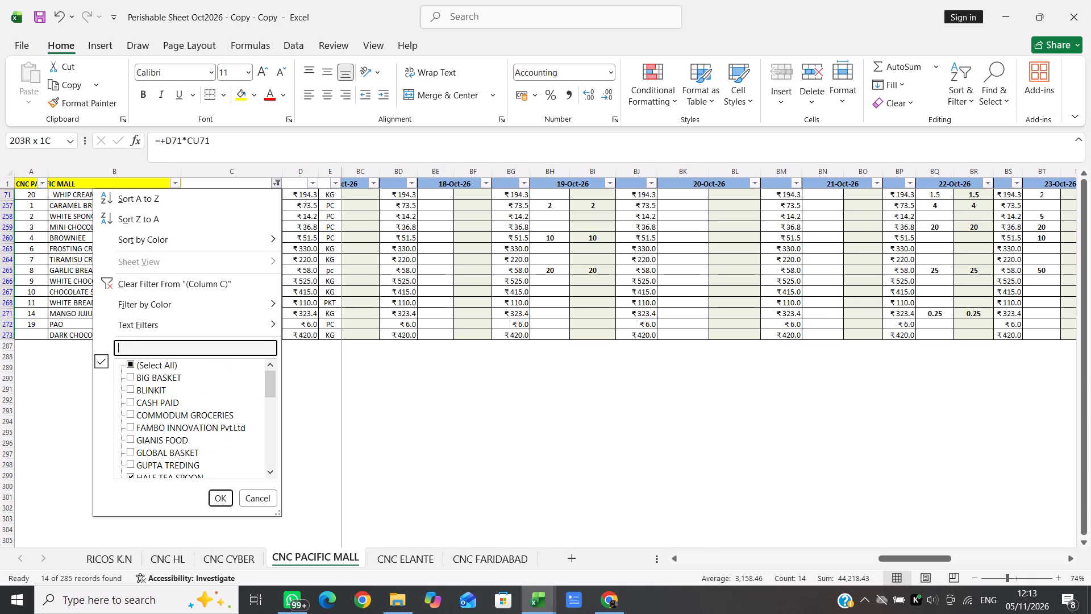
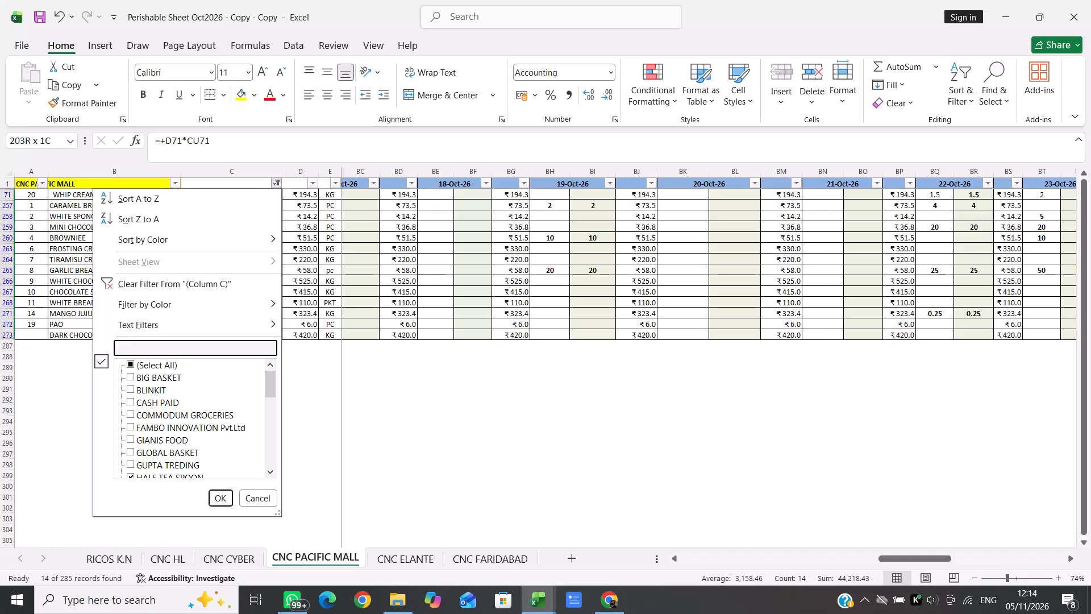
# Filter column C to the supplier KUMAR FOODS by searching for KUMAR.
pyautogui.click(143, 347)
pyautogui.write('KUMAR')
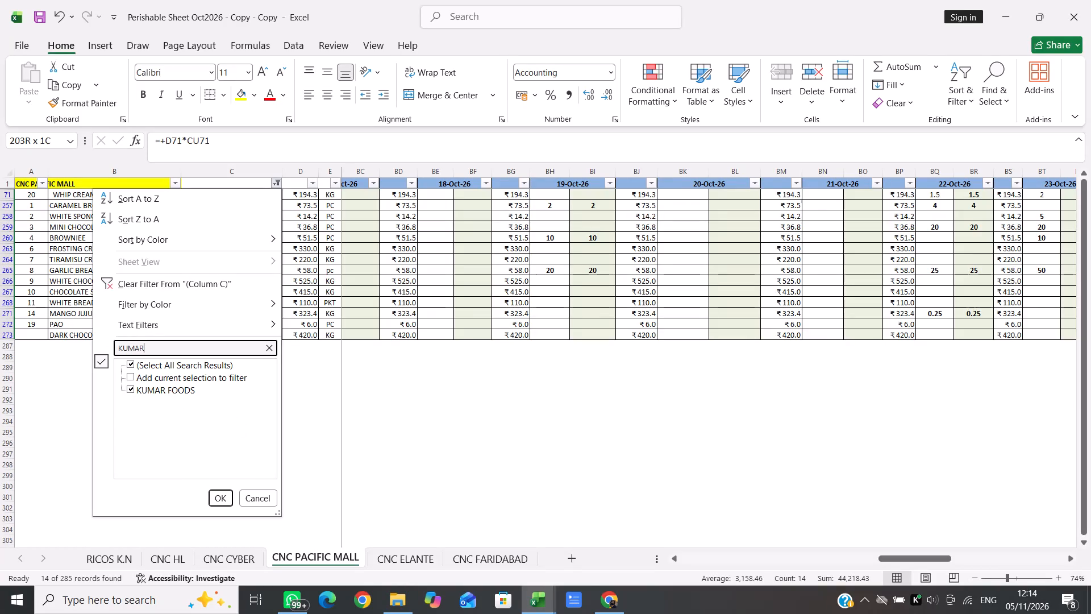
pyautogui.press('Return')
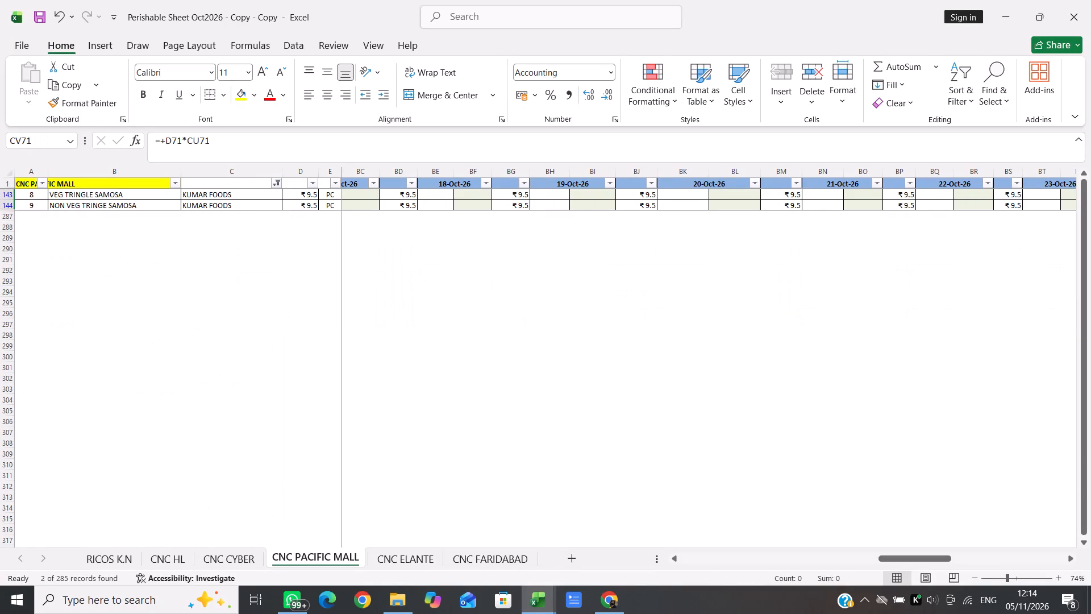
# In CV143, beside the MTD columns, enter the formula +D143*CU143 for the VEG TRINGLE SAMOSA amount.
pyautogui.hscroll(-11, 534, 300)
pyautogui.hscroll(1, 534, 300)
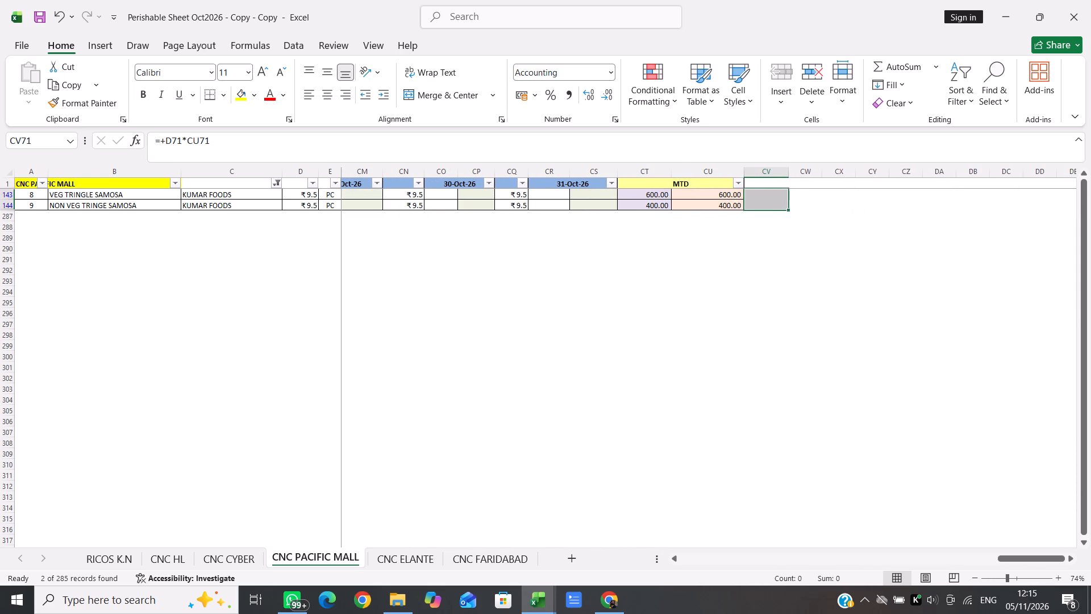
pyautogui.click(753, 281)
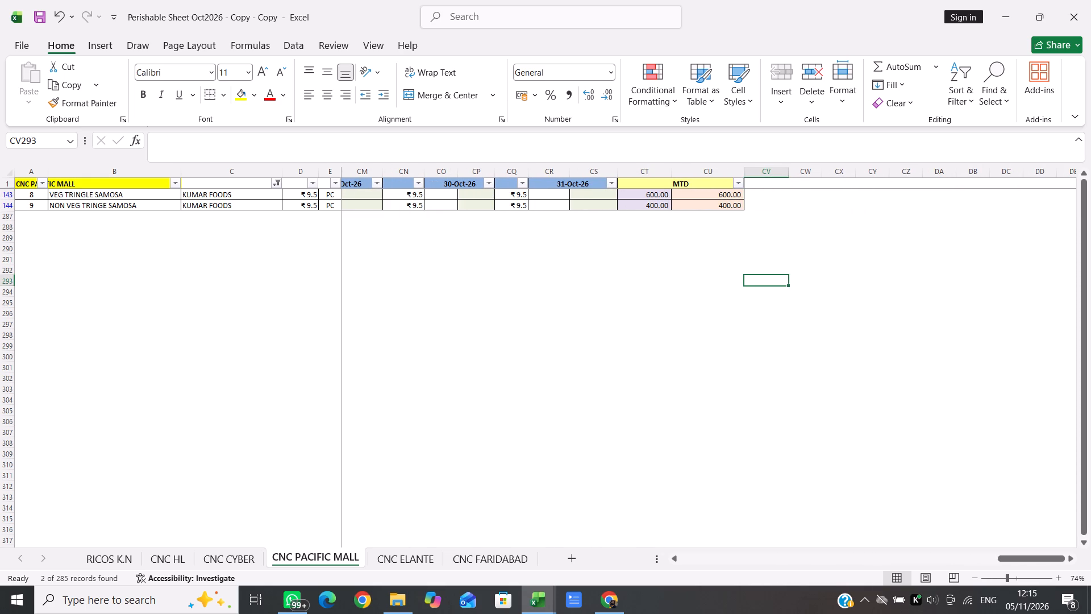
pyautogui.click(754, 198)
pyautogui.press('+')
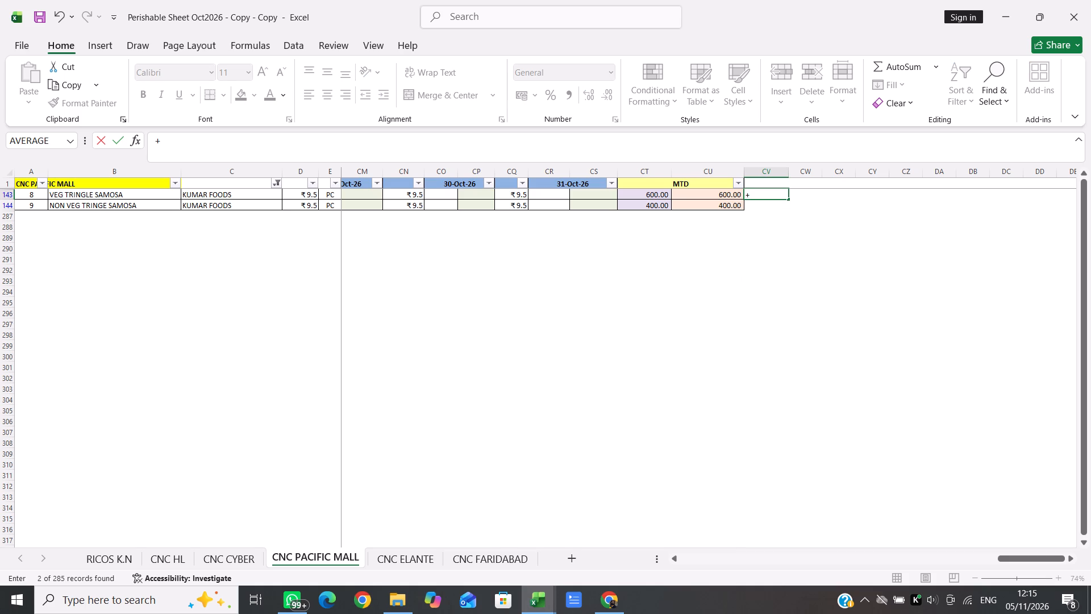
pyautogui.click(309, 192)
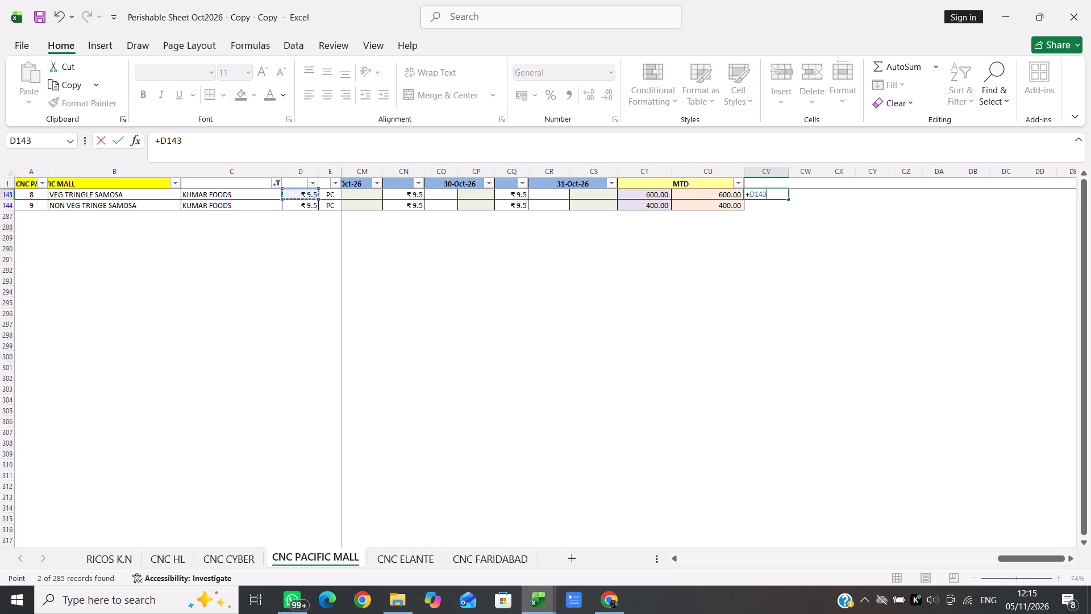
pyautogui.press('*')
pyautogui.click(722, 193)
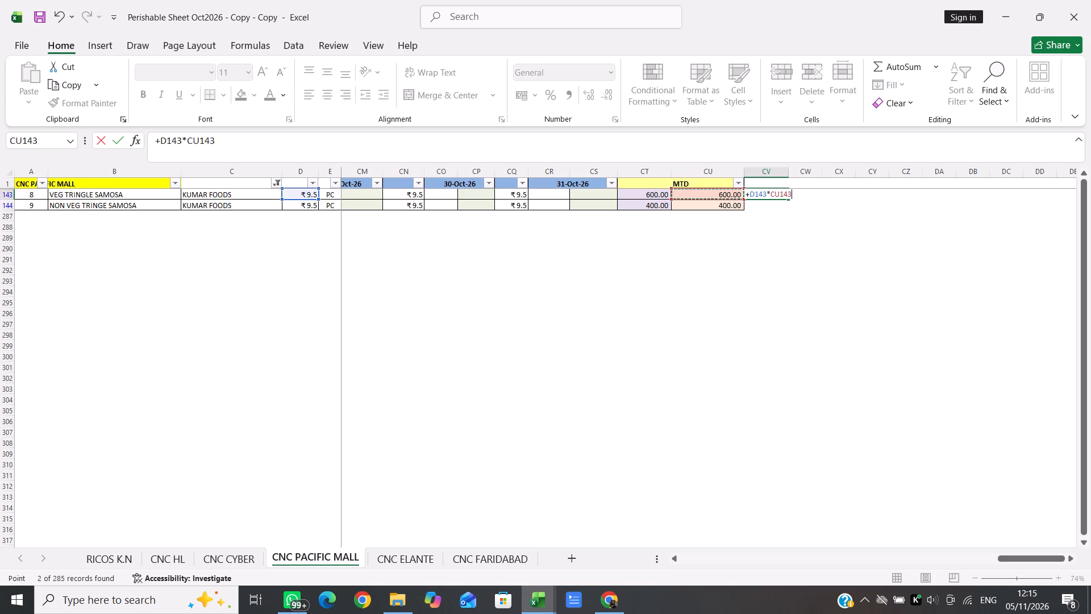
pyautogui.press('Return')
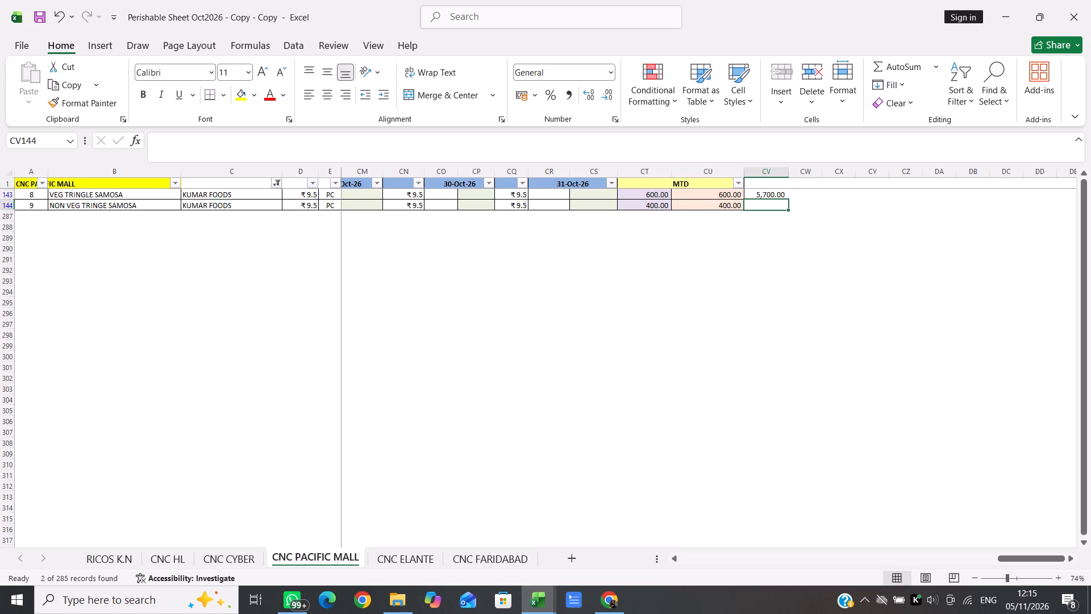
# Fill the amount formula from CV143 down to CV144 for the NON VEG TRINGE SAMOSA row.
pyautogui.click(774, 194)
pyautogui.hotkey('shift', 'Down')
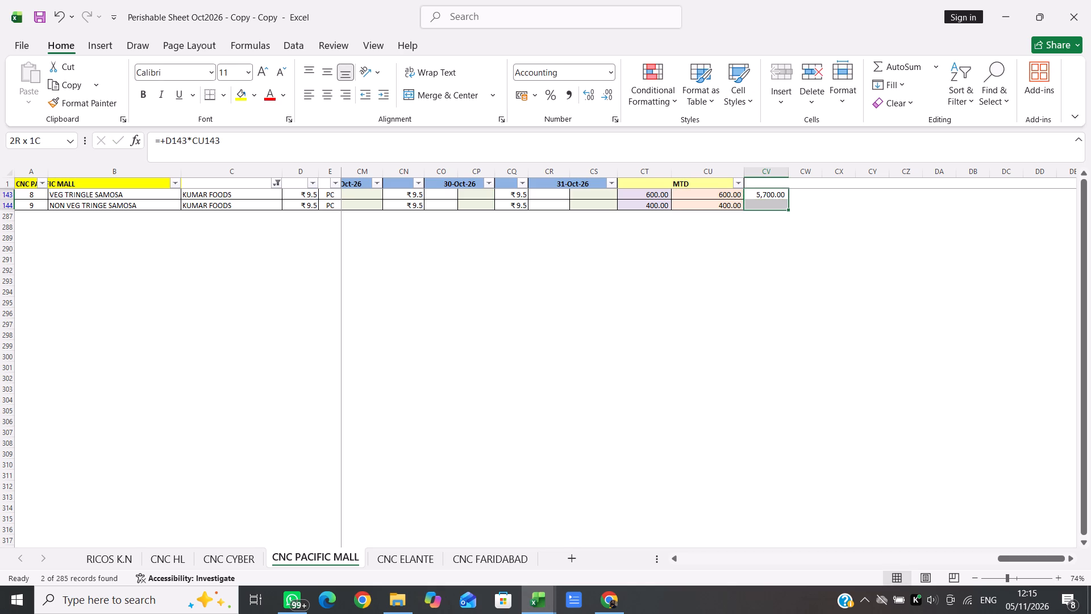
pyautogui.press('Return')
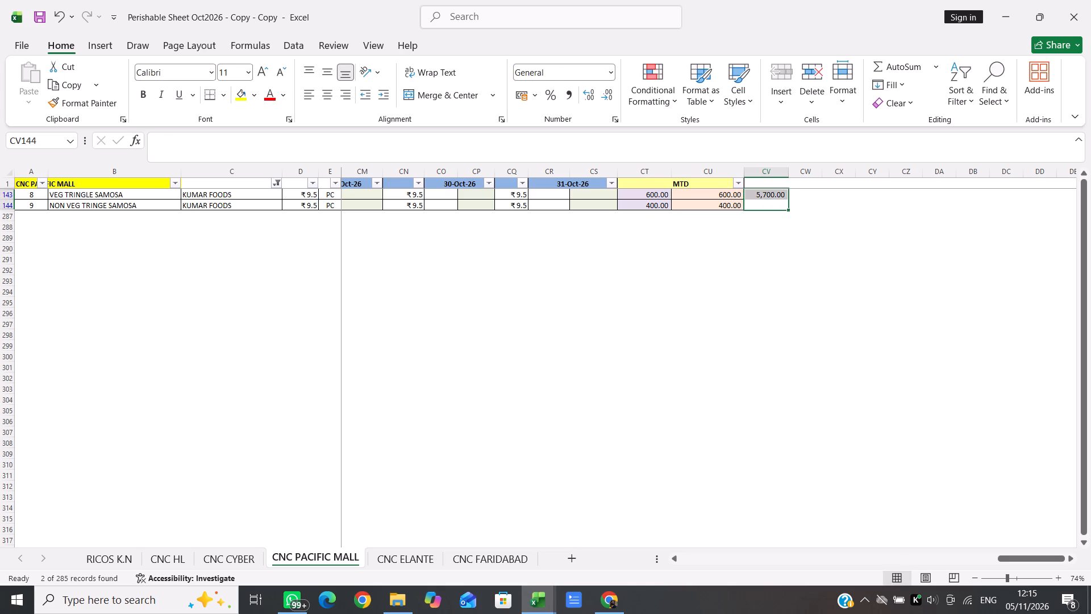
pyautogui.click(797, 194)
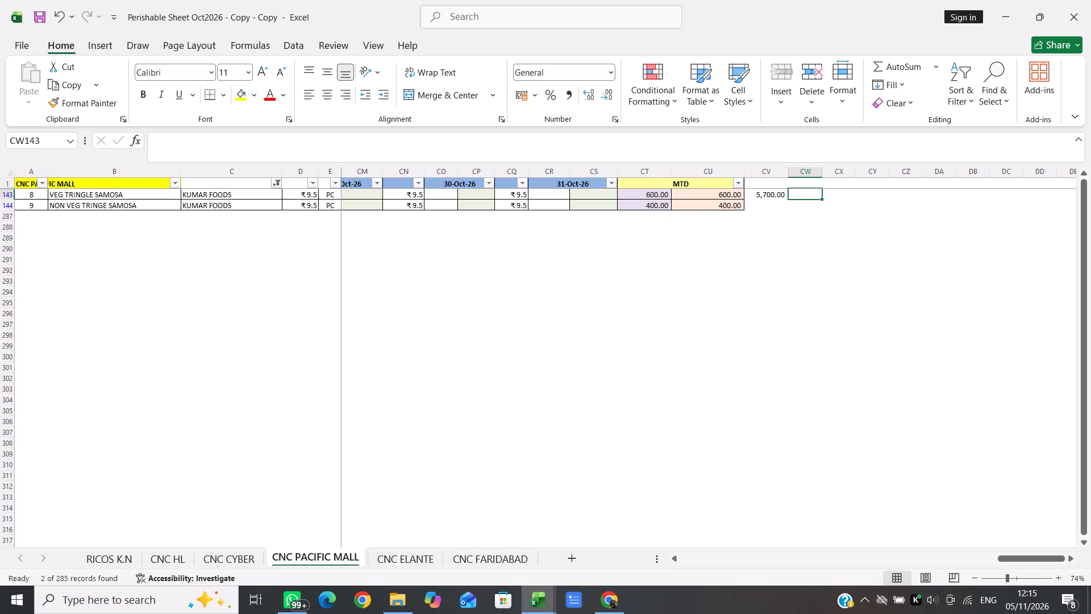
pyautogui.click(770, 194)
pyautogui.hotkey('shift', 'Down')
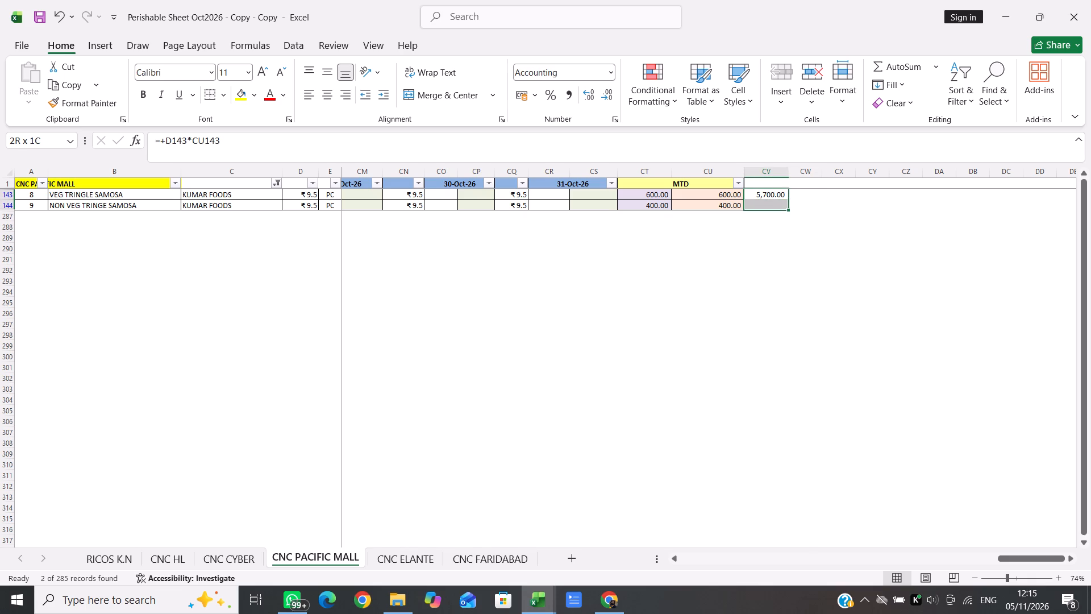
pyautogui.hotkey('ctrl', 'd')
pyautogui.press('Return')
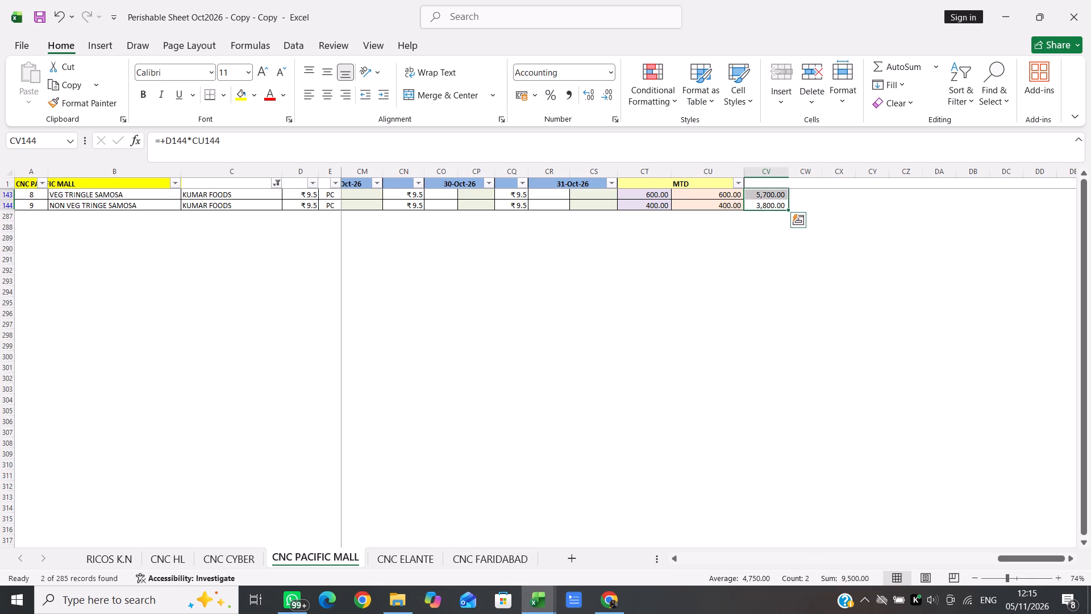
# Select the two KUMAR FOODS amounts in CV143:CV144 to check their sum.
pyautogui.click(772, 192)
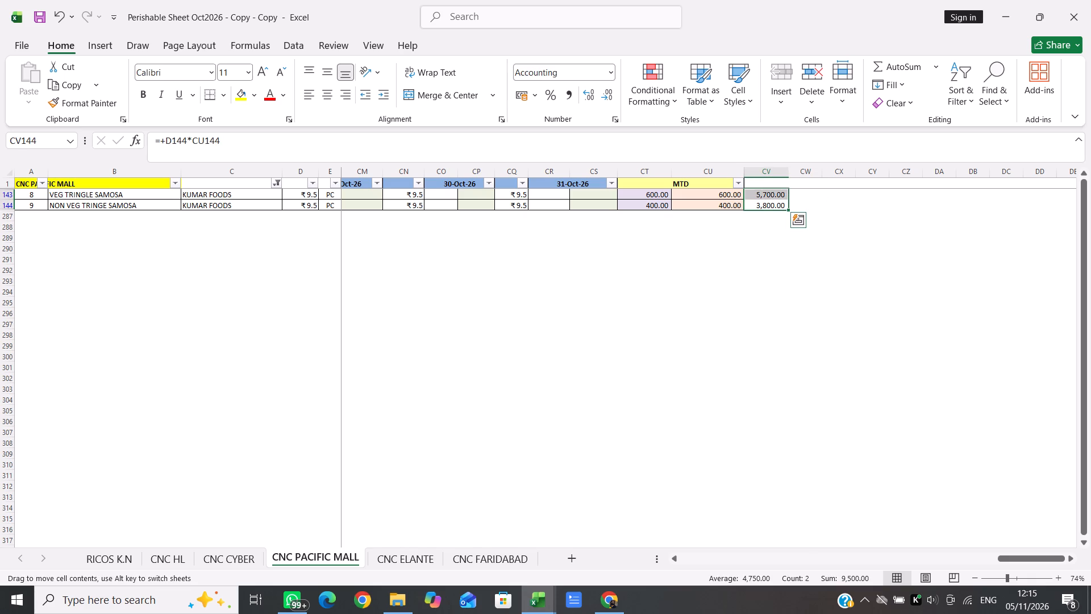
pyautogui.click(806, 201)
pyautogui.click(778, 194)
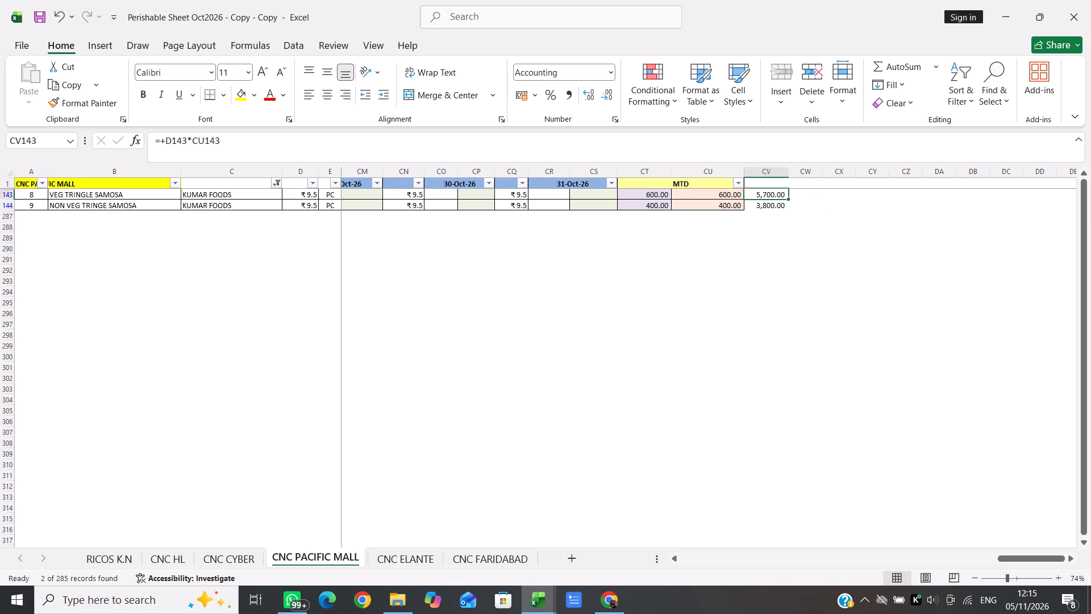
pyautogui.hotkey('shift', 'Down')
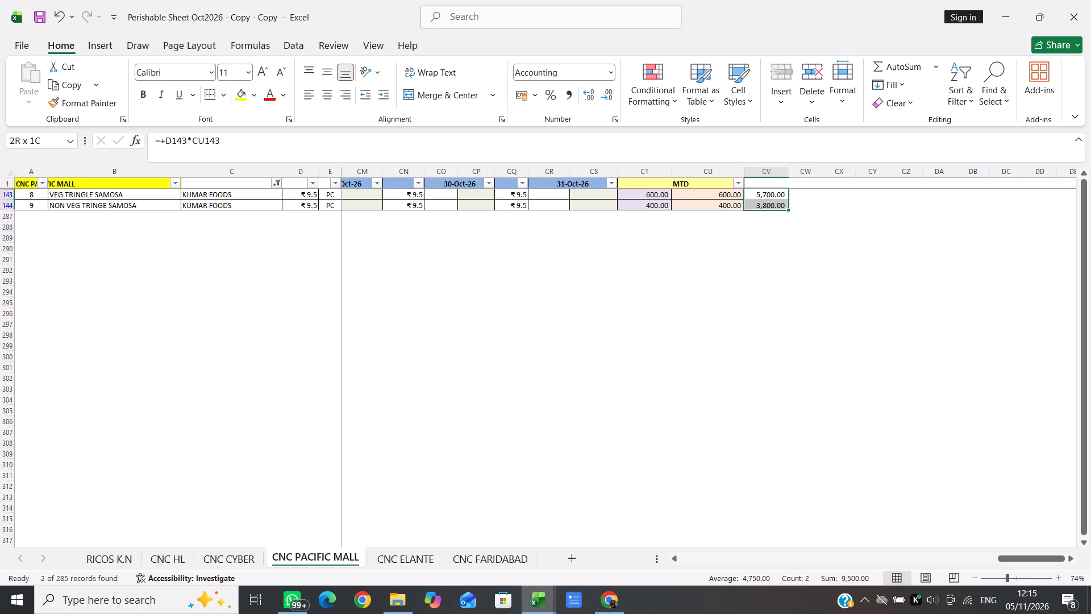
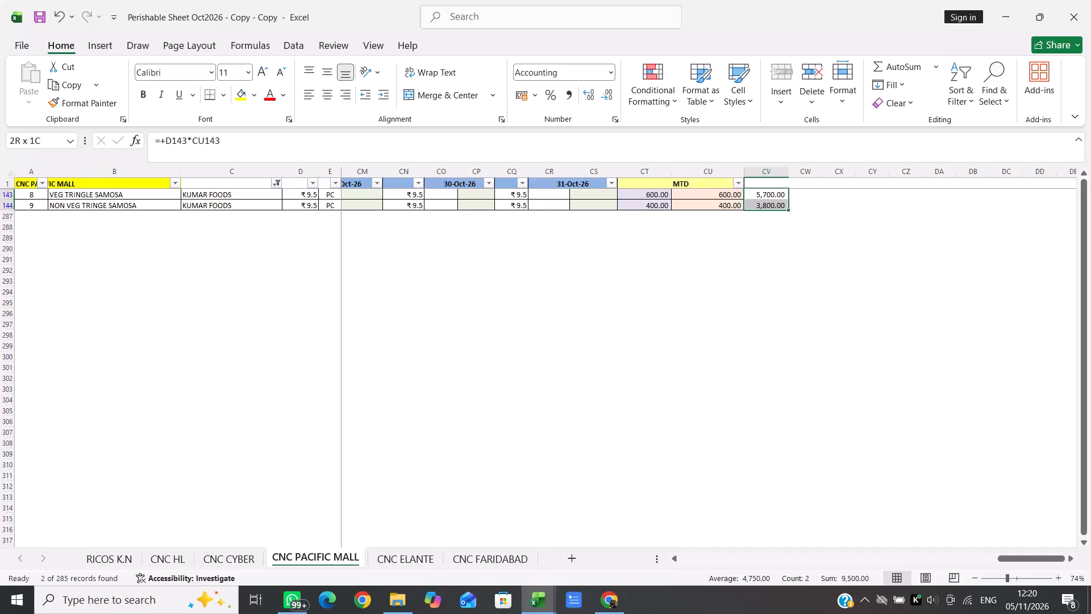
# Search the column C supplier filter for MOME, and clear the search text.
pyautogui.click(278, 185)
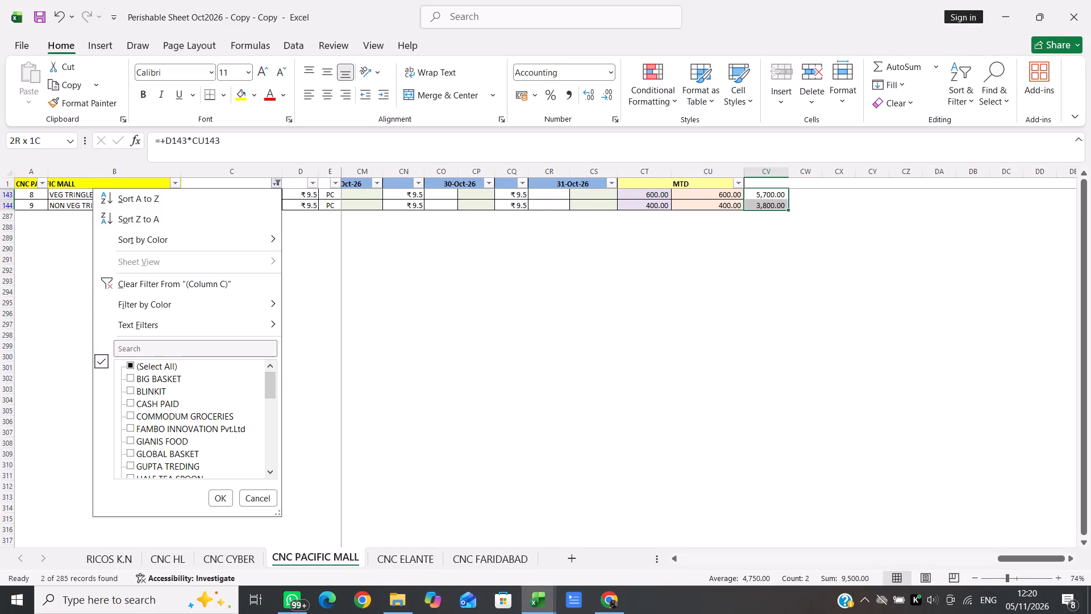
pyautogui.click(189, 350)
pyautogui.press('m')
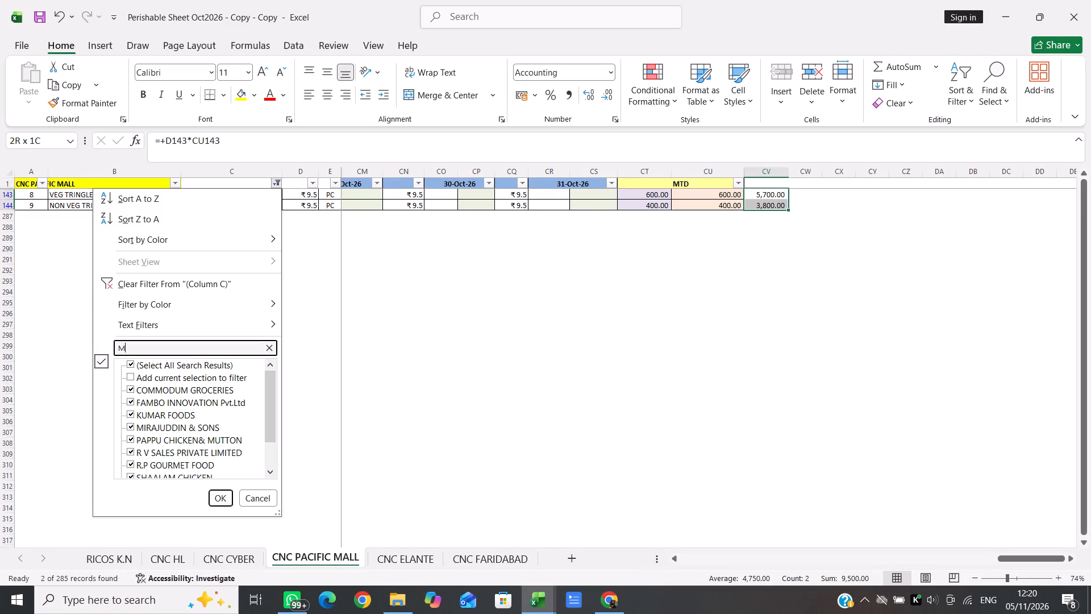
pyautogui.write('OME')
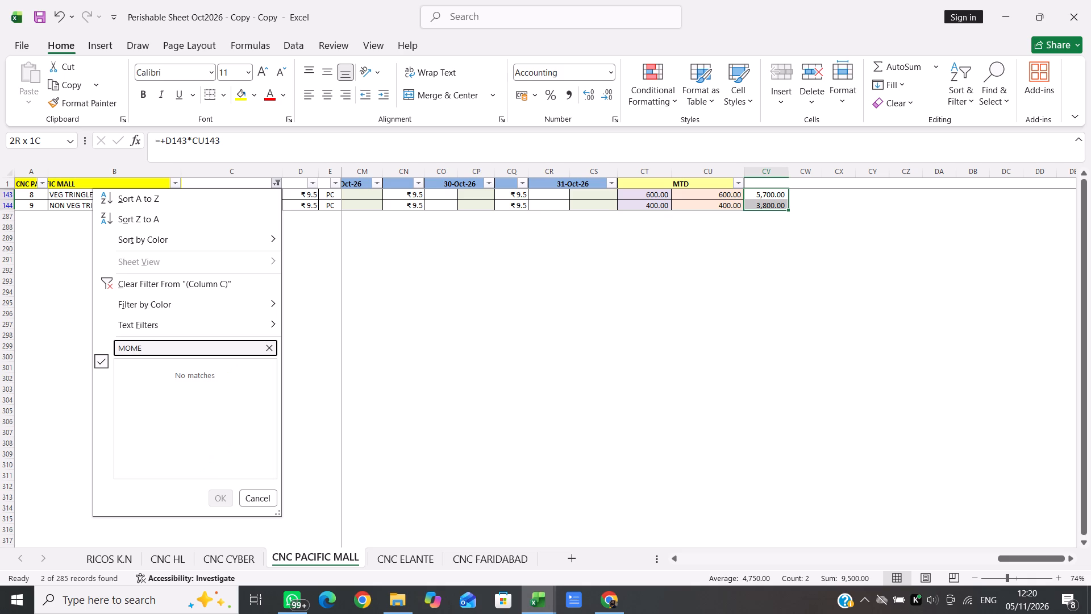
pyautogui.press('BackSpace')
pyautogui.press('BackSpace')
pyautogui.press('BackSpace')
pyautogui.press('BackSpace')
pyautogui.press('BackSpace')
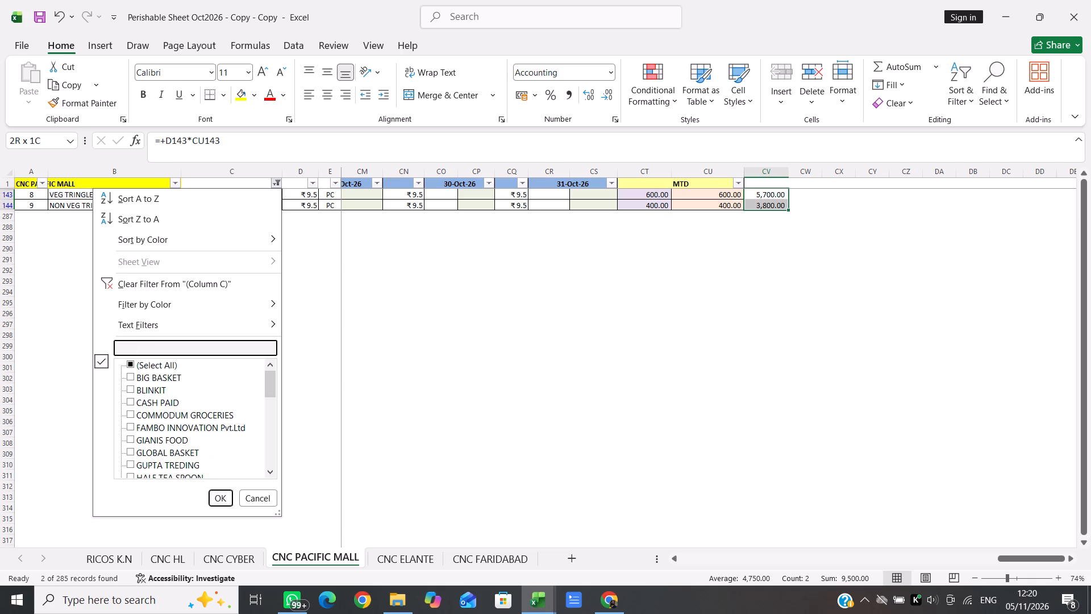
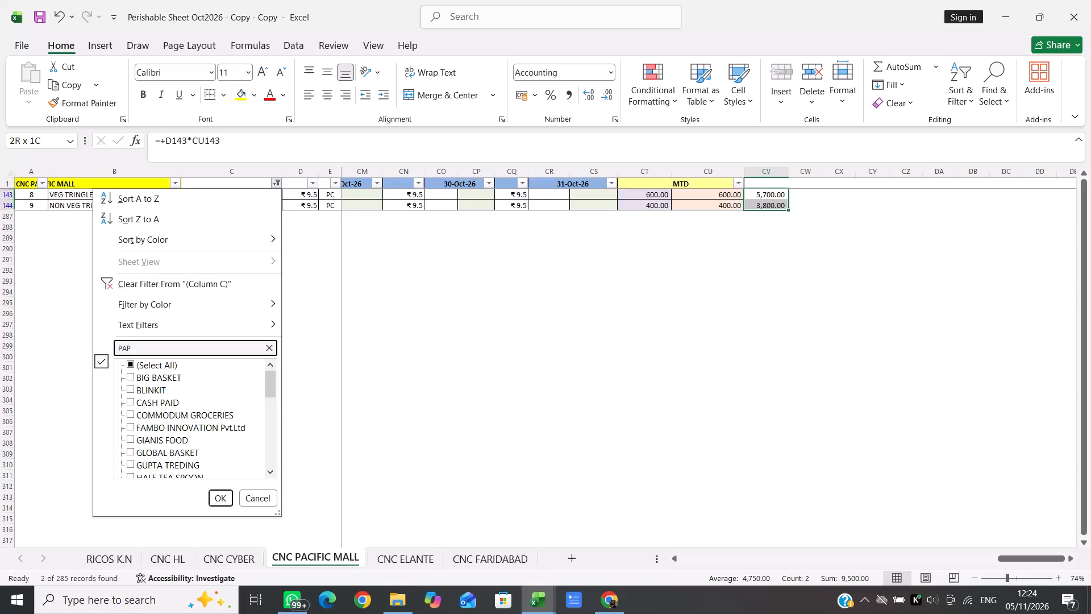
# Filter column C to the supplier PAPPU CHICKEN& MUTTON using the search text PAP.
pyautogui.press('Return')
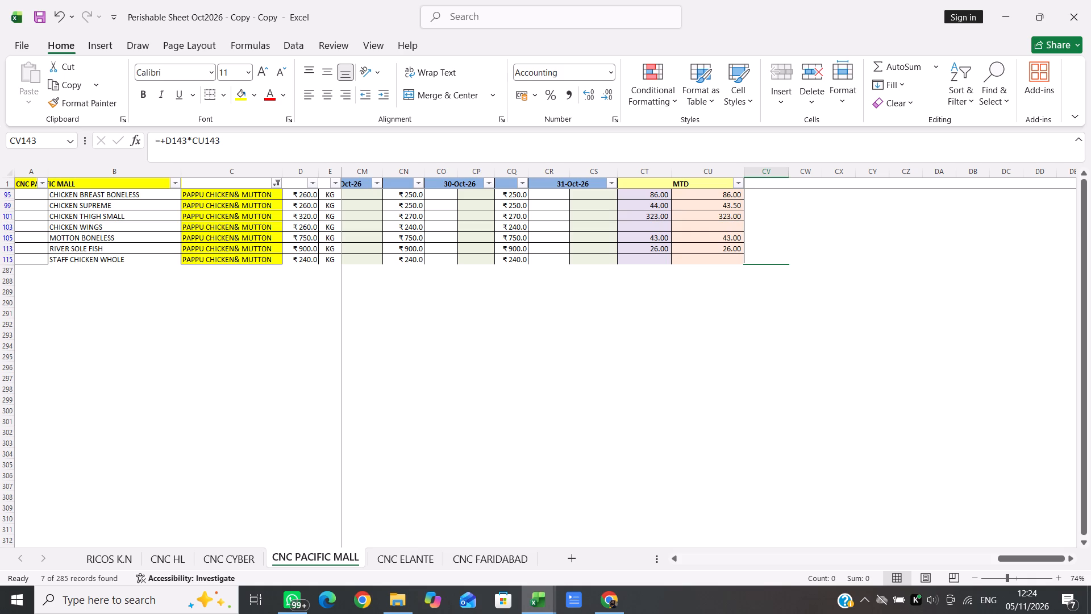
# Enter the formula +D95*CU95 in CV95 to calculate the CHICKEN BREAST BONELESS purchase amount.
pyautogui.hscroll(1, 691, 262)
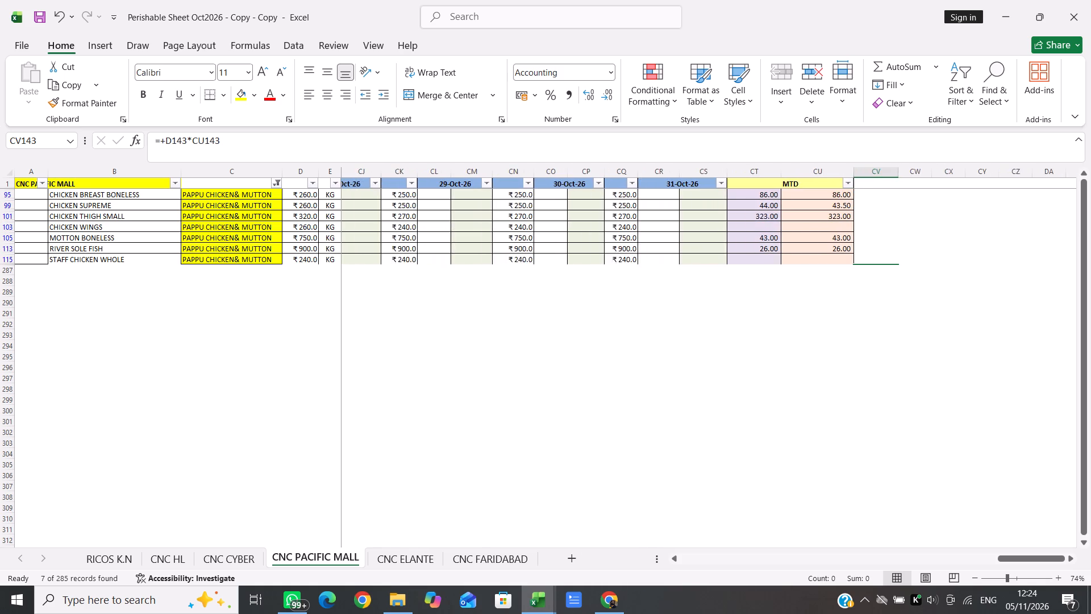
pyautogui.hscroll(-2, 691, 262)
pyautogui.click(642, 197)
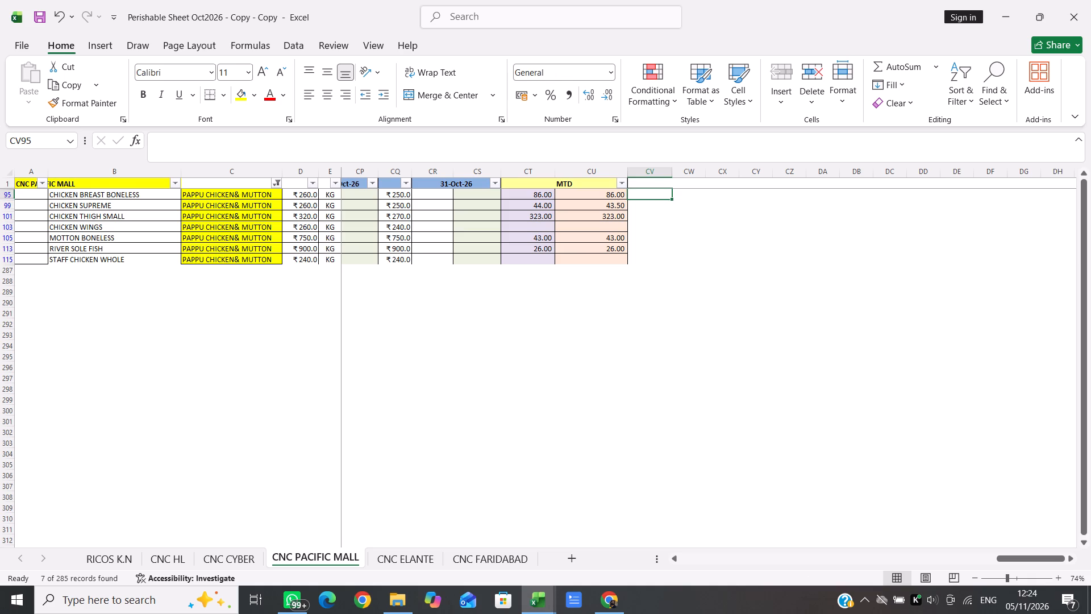
pyautogui.press('+')
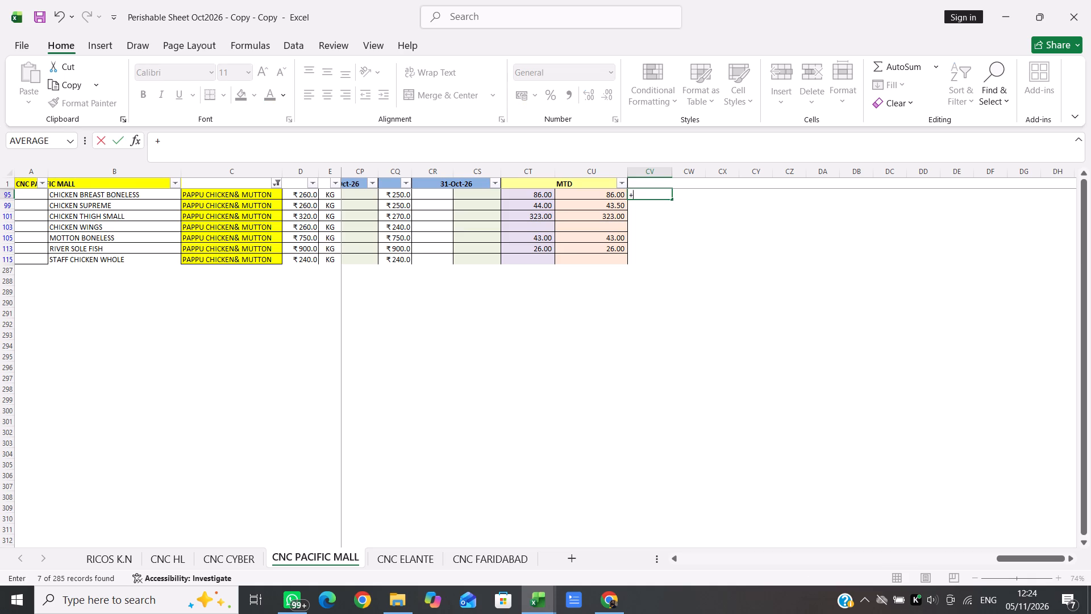
pyautogui.click(308, 195)
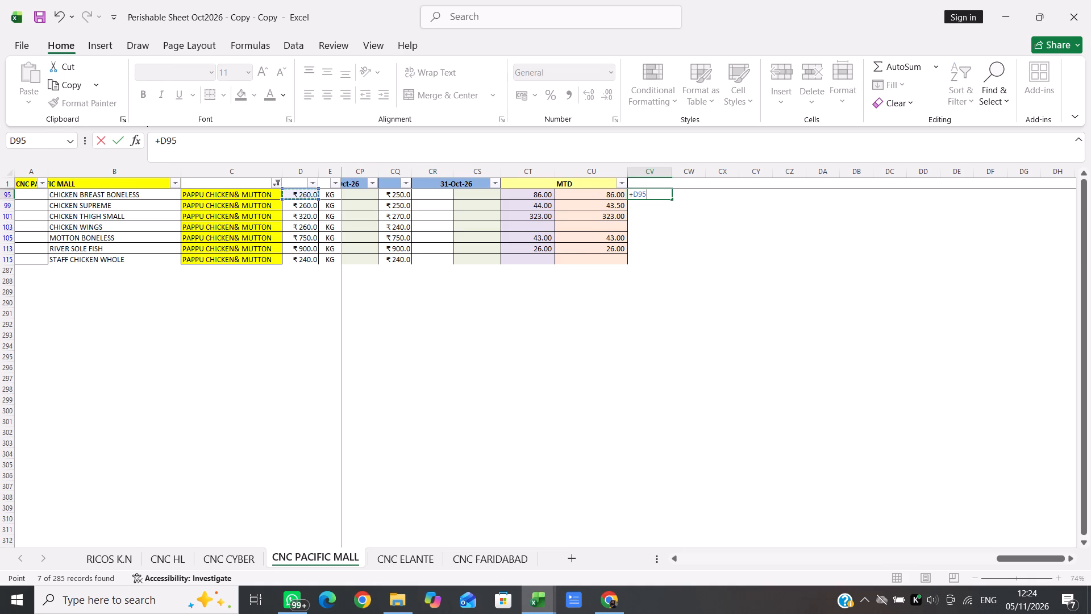
pyautogui.press('*')
pyautogui.click(605, 197)
pyautogui.hotkey('shift', 'Down')
pyautogui.hotkey('shift', 'Down')
pyautogui.hotkey('shift', 'Down')
pyautogui.hotkey('shift', 'Down')
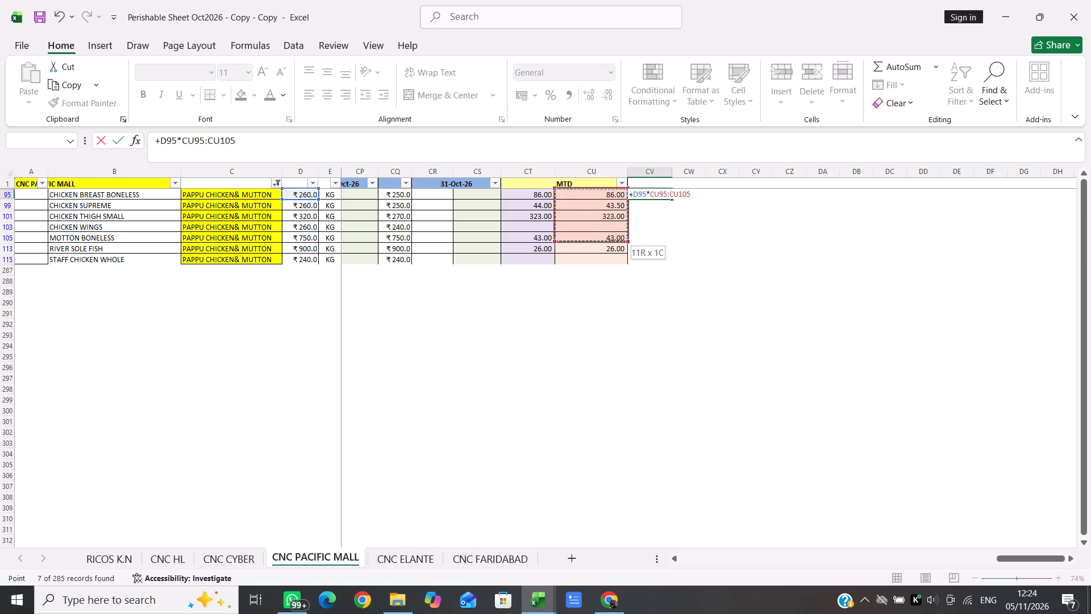
pyautogui.hotkey('shift', 'Up')
pyautogui.hotkey('shift', 'Up')
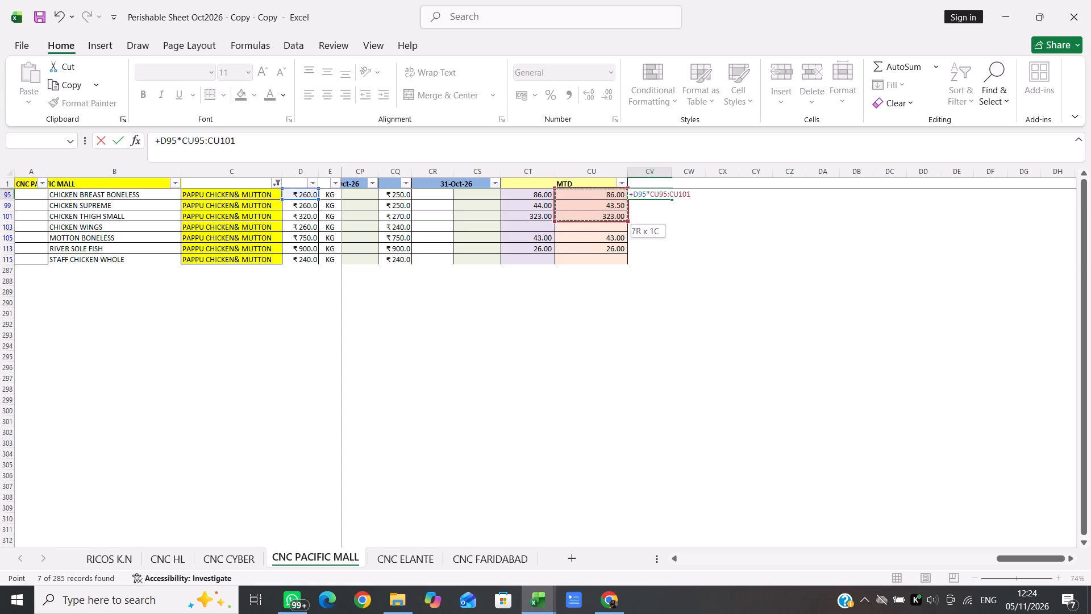
pyautogui.hotkey('shift', 'Up')
pyautogui.hotkey('shift', 'Up')
pyautogui.press('Return')
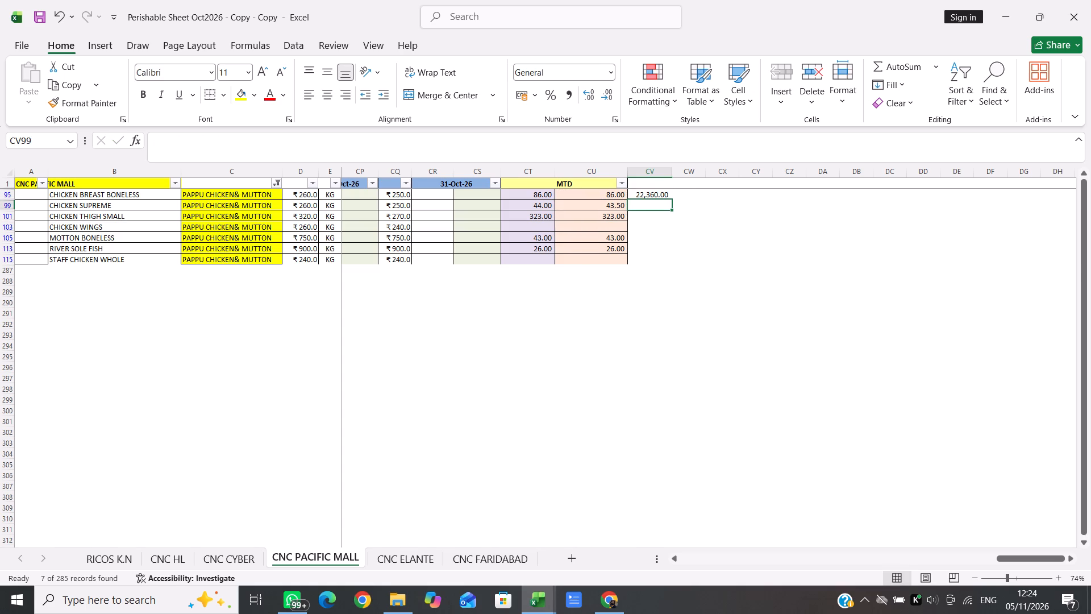
# Copy both MTD formulas from the CHICKEN THIGH SMALL row into the blank CHICKEN WINGS cells CU103 and CT103.
pyautogui.click(647, 191)
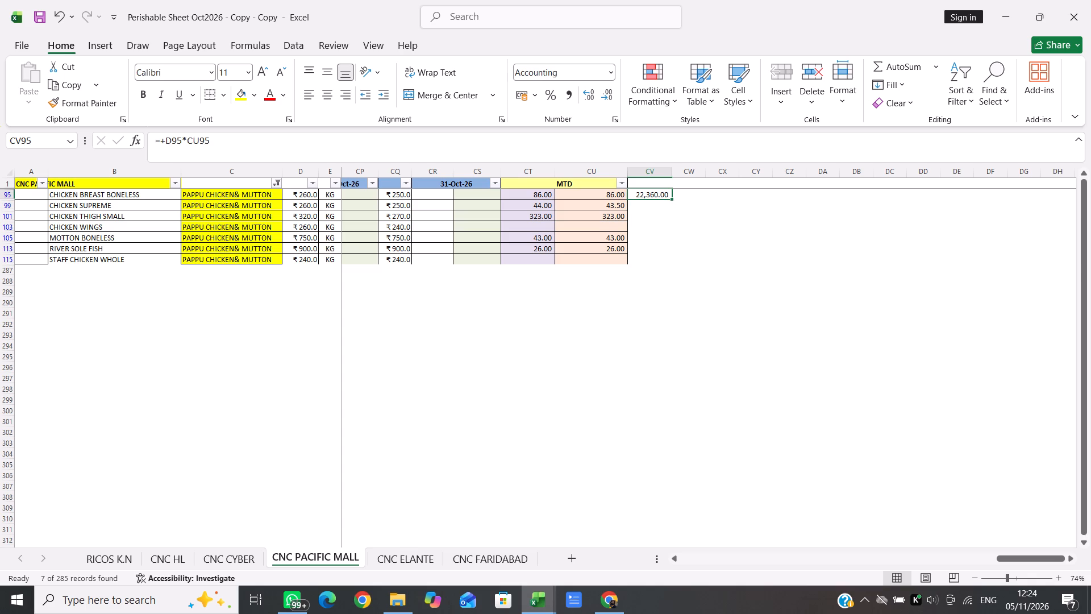
pyautogui.click(617, 214)
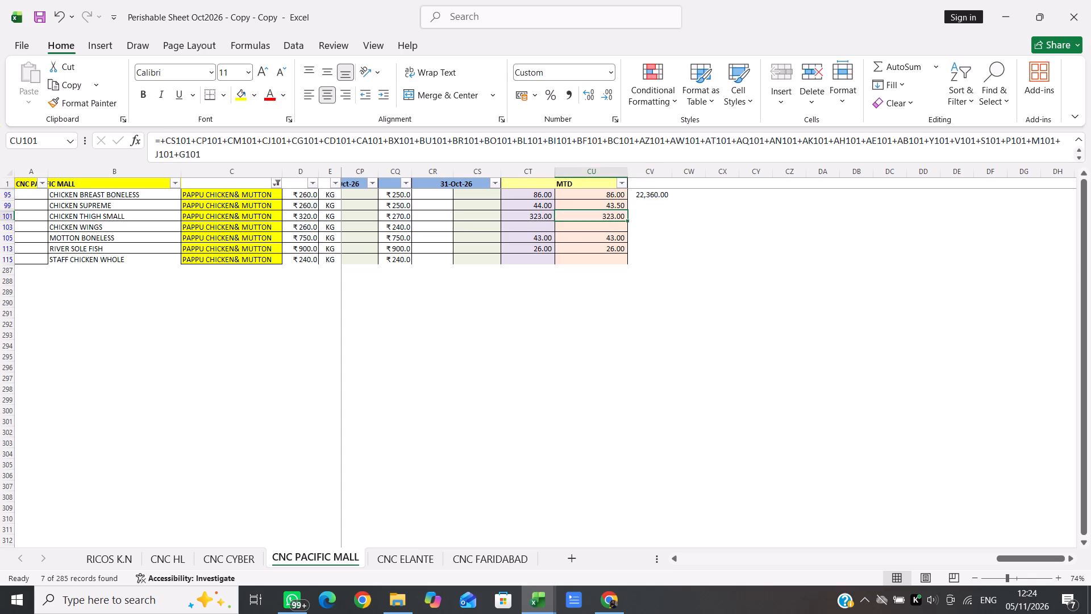
pyautogui.hotkey('ctrl', 'c')
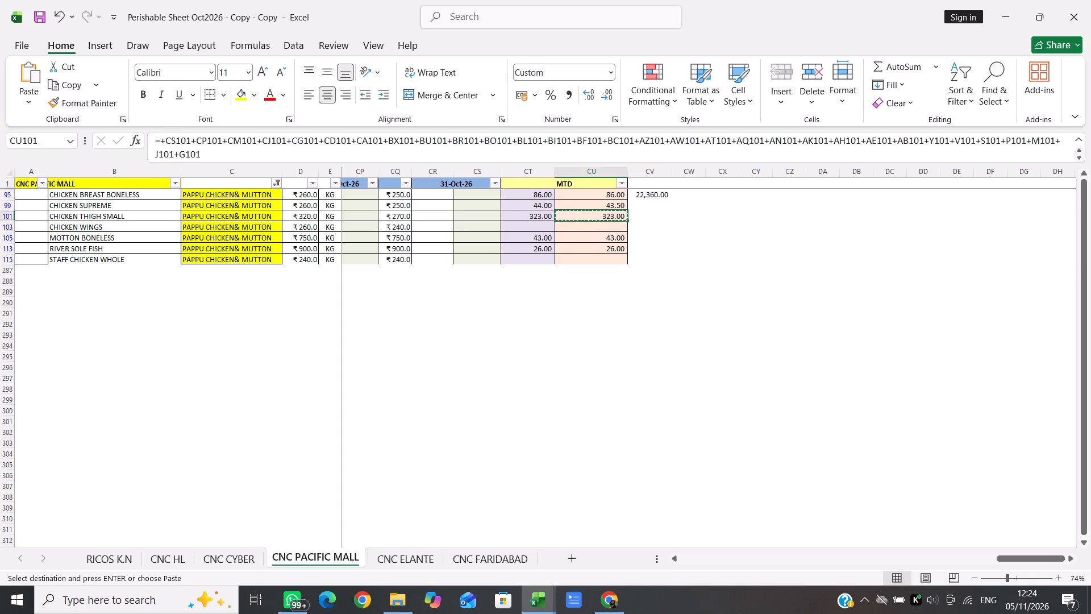
pyautogui.press('Down')
pyautogui.press('Return')
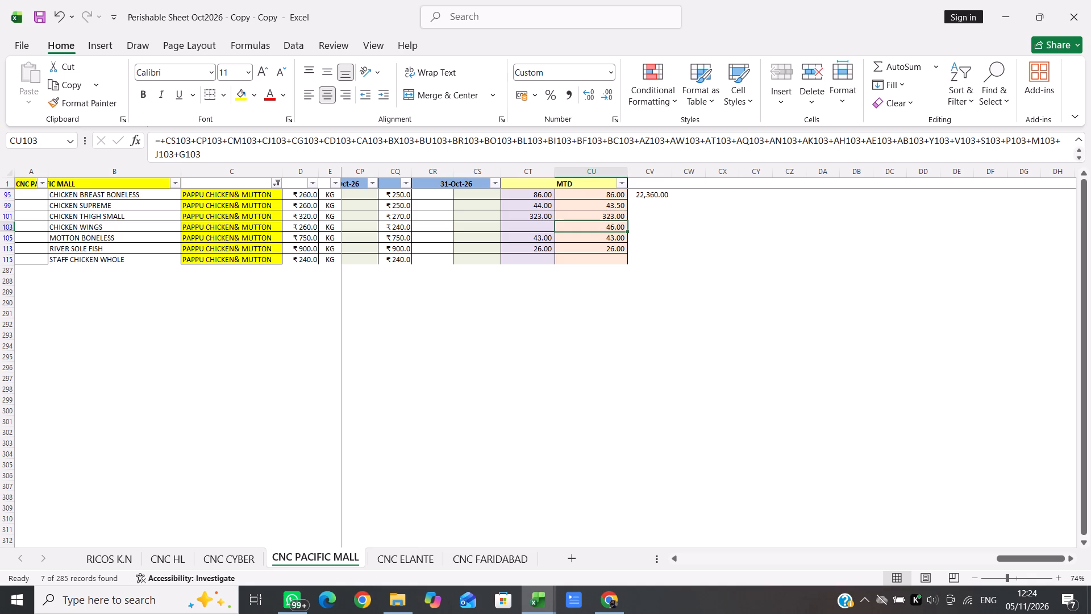
pyautogui.click(542, 213)
pyautogui.hotkey('ctrl', 'c')
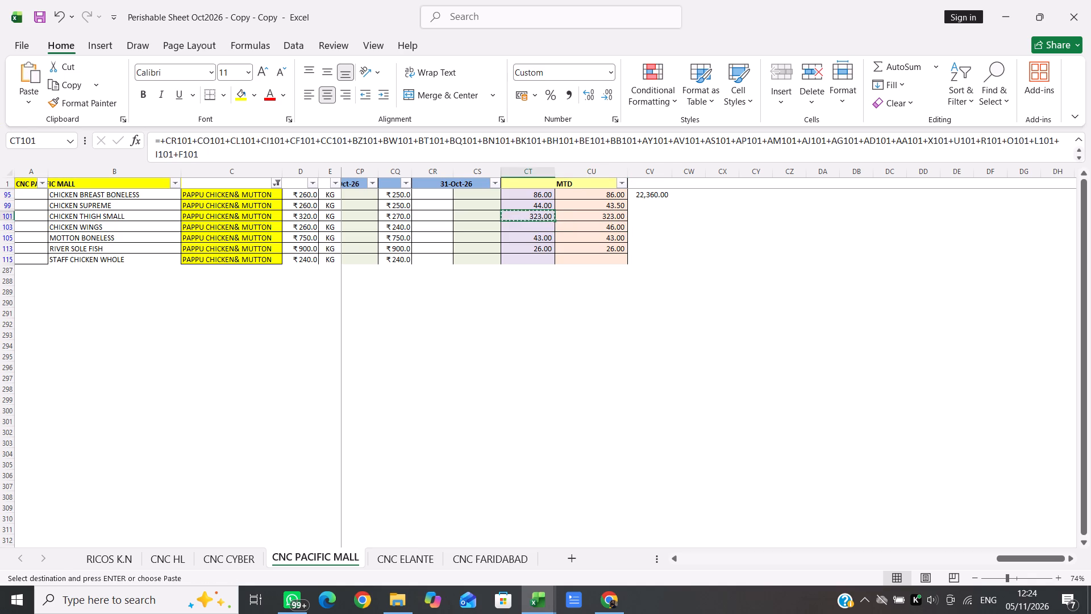
pyautogui.press('Down')
pyautogui.press('Return')
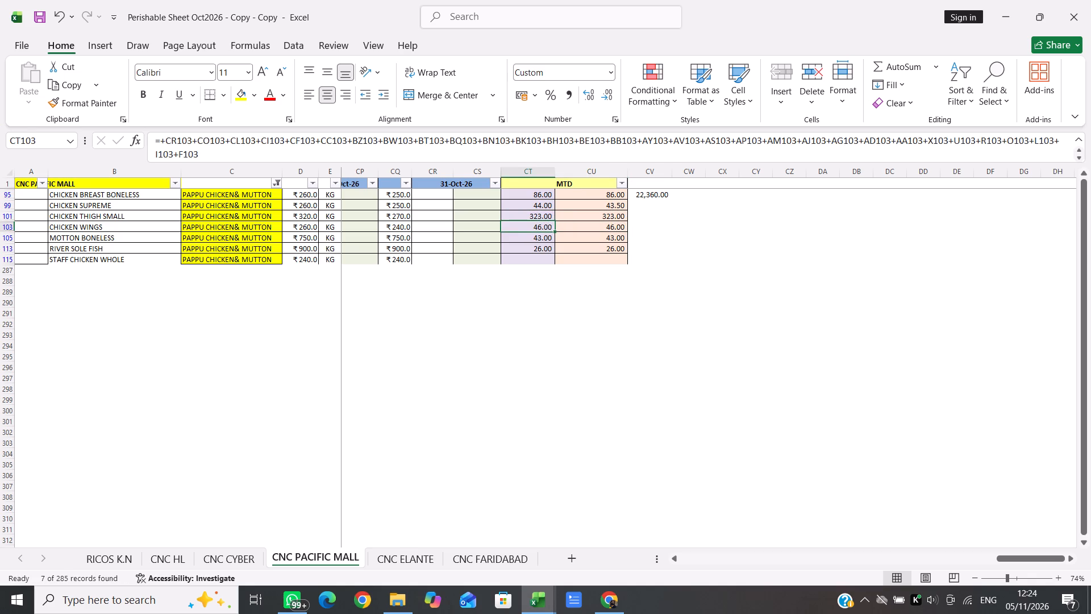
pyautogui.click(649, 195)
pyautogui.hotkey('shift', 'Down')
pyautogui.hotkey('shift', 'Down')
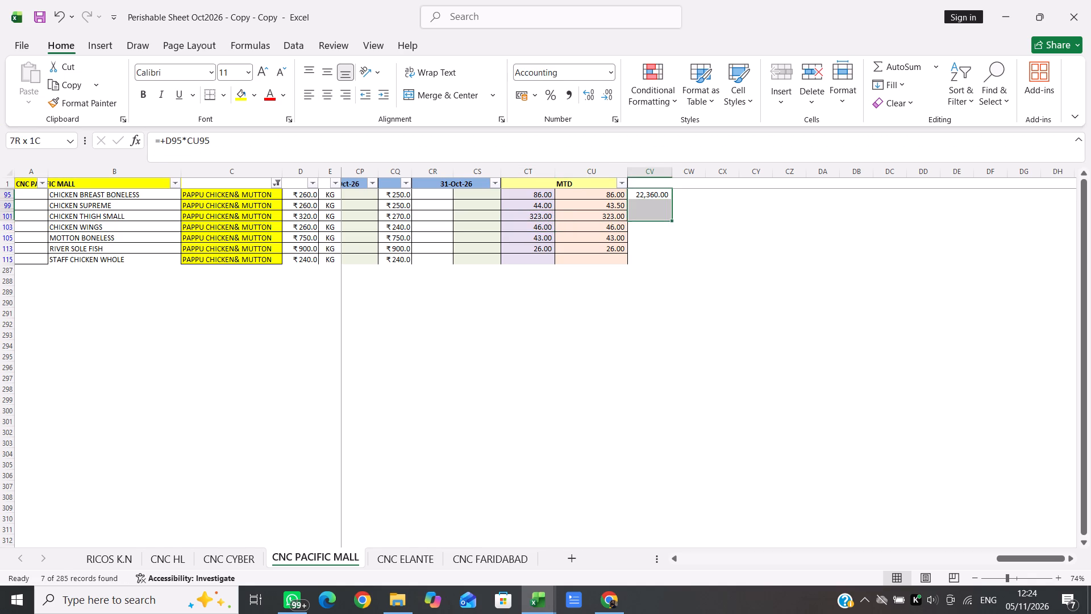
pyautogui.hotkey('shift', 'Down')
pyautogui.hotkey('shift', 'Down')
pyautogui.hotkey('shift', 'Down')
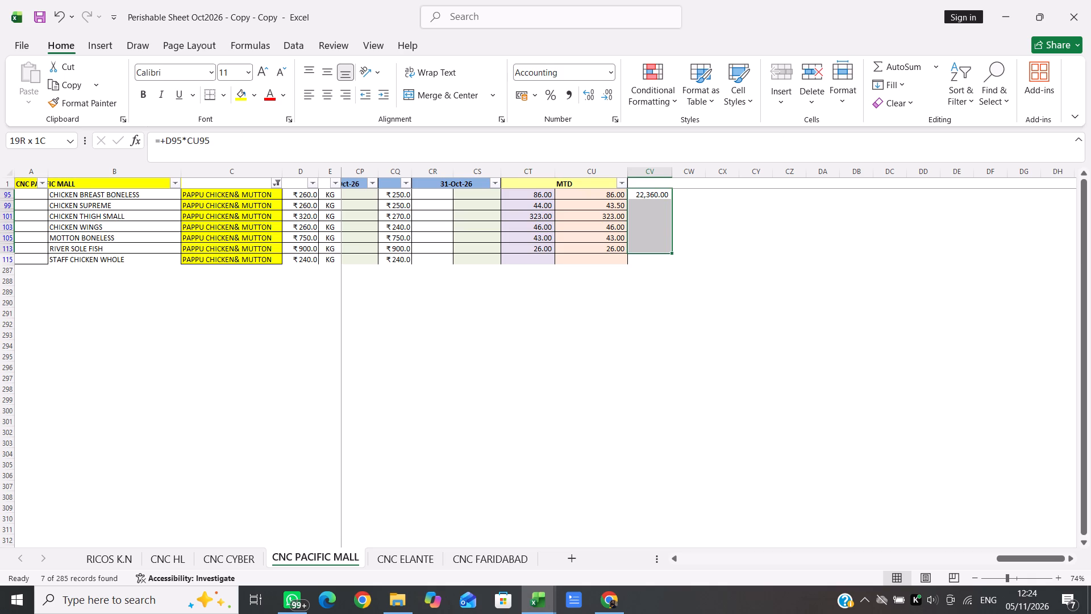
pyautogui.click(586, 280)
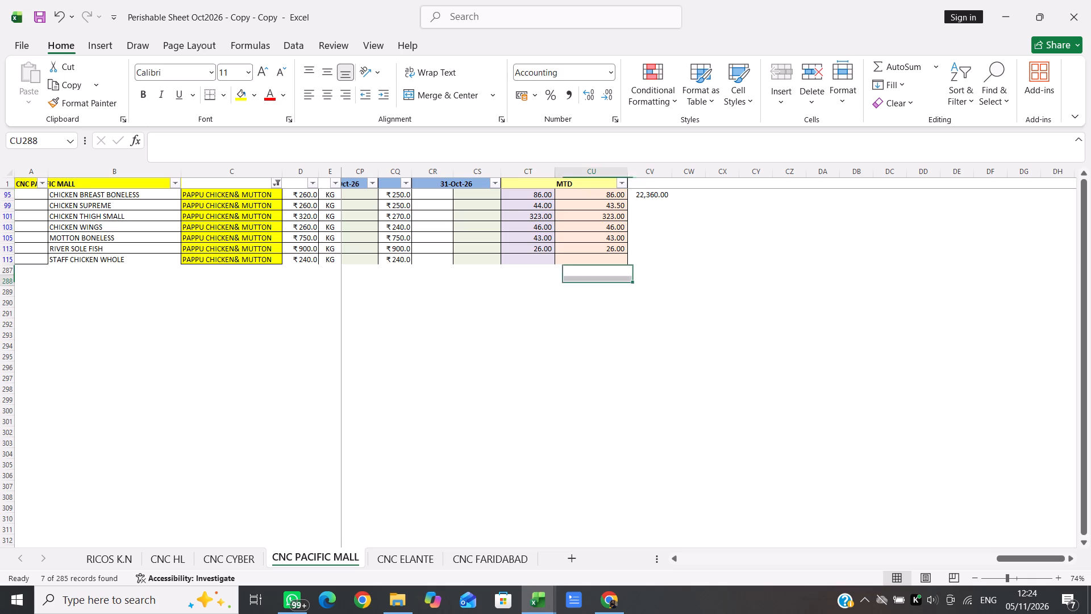
# Copy both MTD formulas from the RIVER SOLE FISH row into the blank STAFF CHICKEN WHOLE cells CU115 and CT115.
pyautogui.click(620, 250)
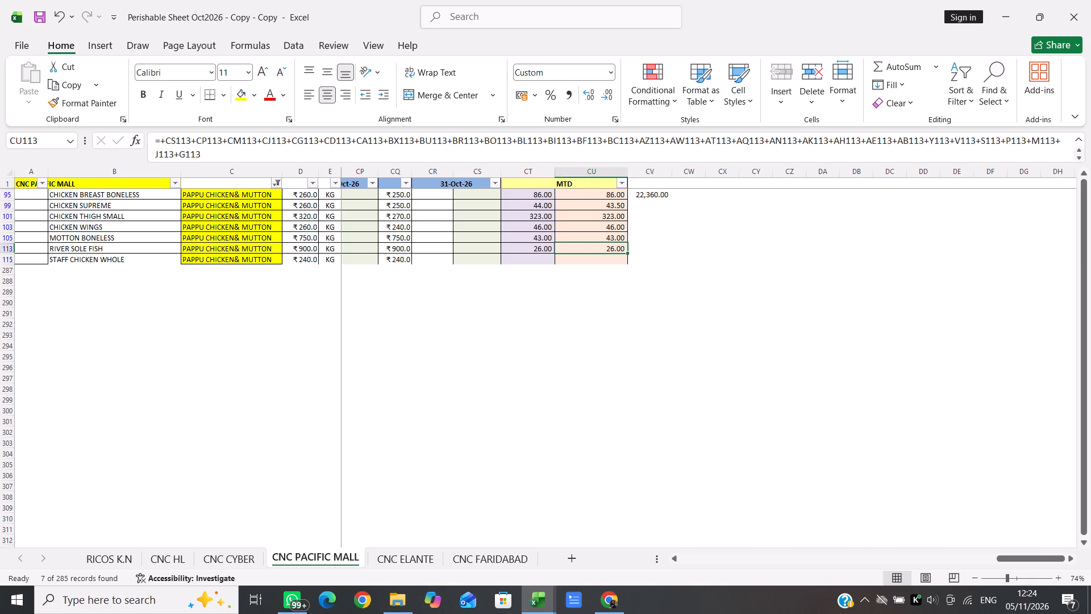
pyautogui.hotkey('ctrl', 'c')
pyautogui.press('Down')
pyautogui.press('Return')
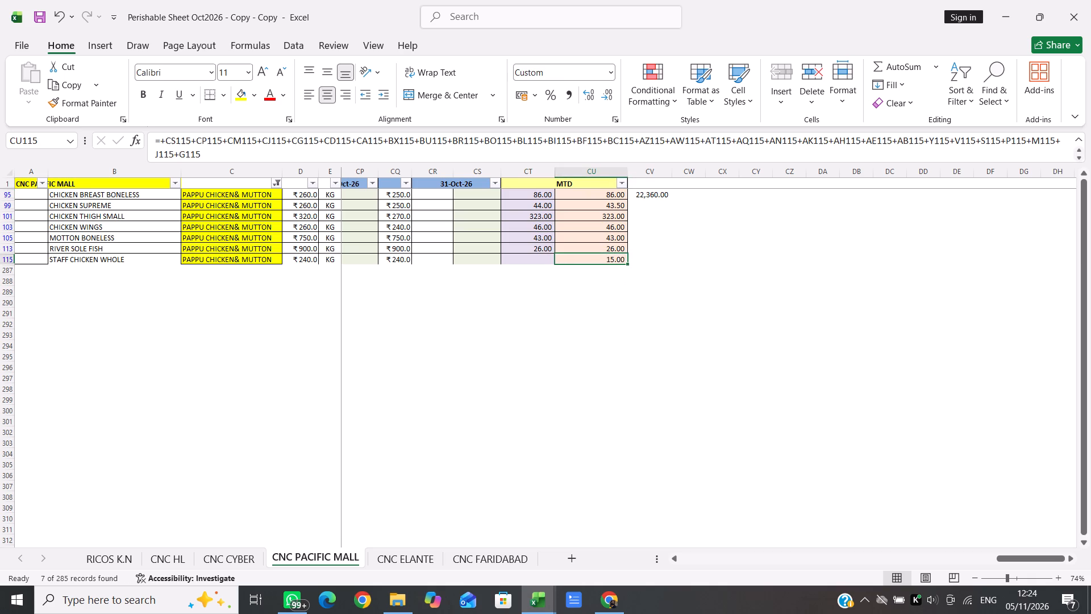
pyautogui.click(530, 251)
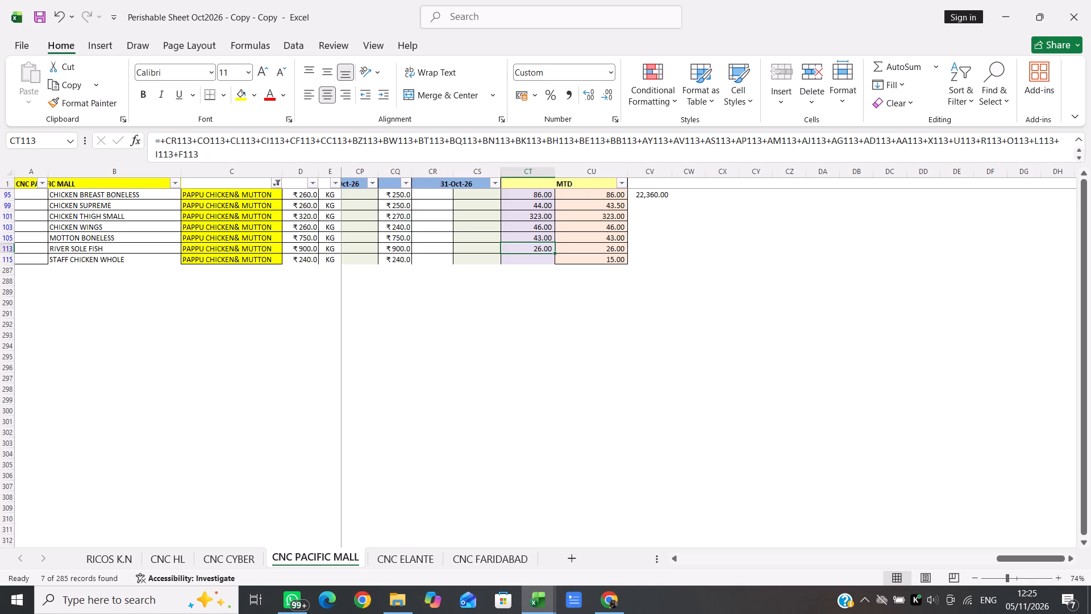
pyautogui.hotkey('ctrl', 'c')
pyautogui.press('Down')
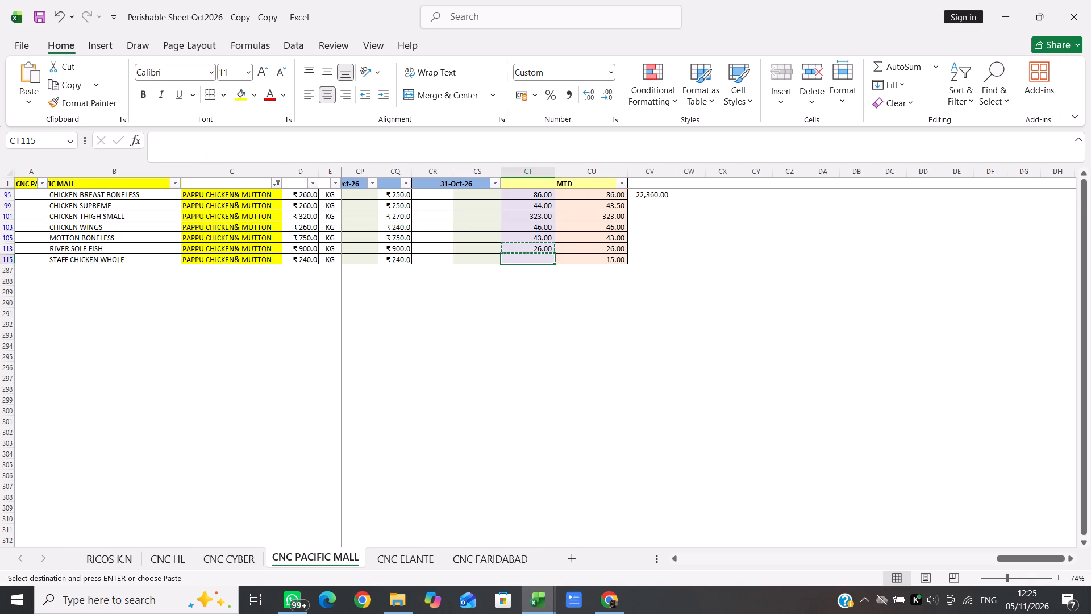
pyautogui.press('Return')
# Fill the CV95 amount formula down column CV through the STAFF CHICKEN WHOLE row, CV115.
pyautogui.click(651, 195)
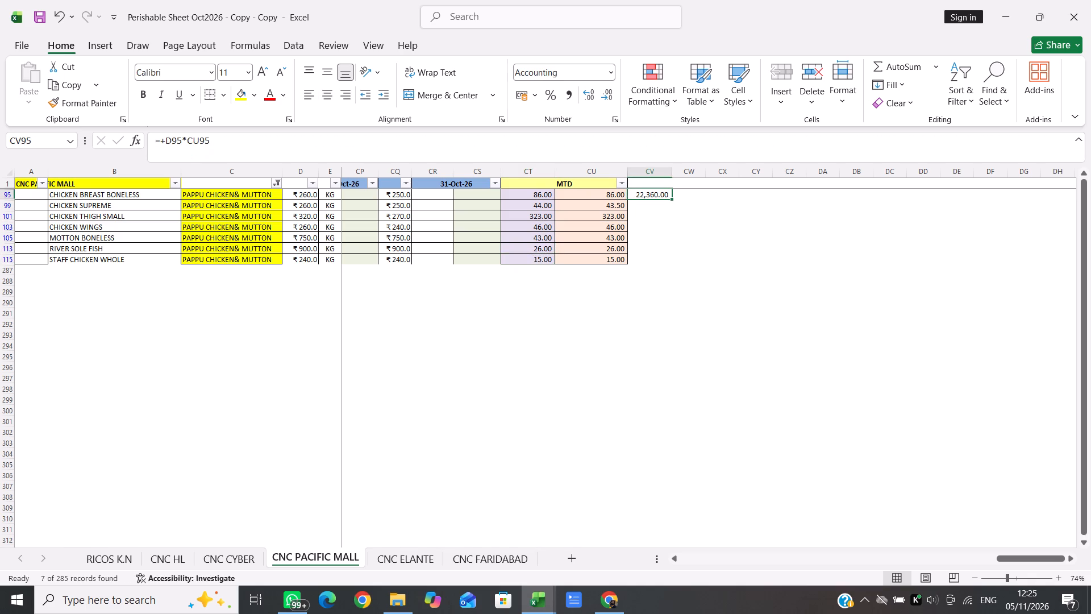
pyautogui.hotkey('shift', 'Down')
pyautogui.hotkey('shift', 'Down')
pyautogui.hotkey('shift', 'Down')
pyautogui.hotkey('shift', 'Down')
pyautogui.hotkey('shift', 'Down')
pyautogui.hotkey('shift', 'Down')
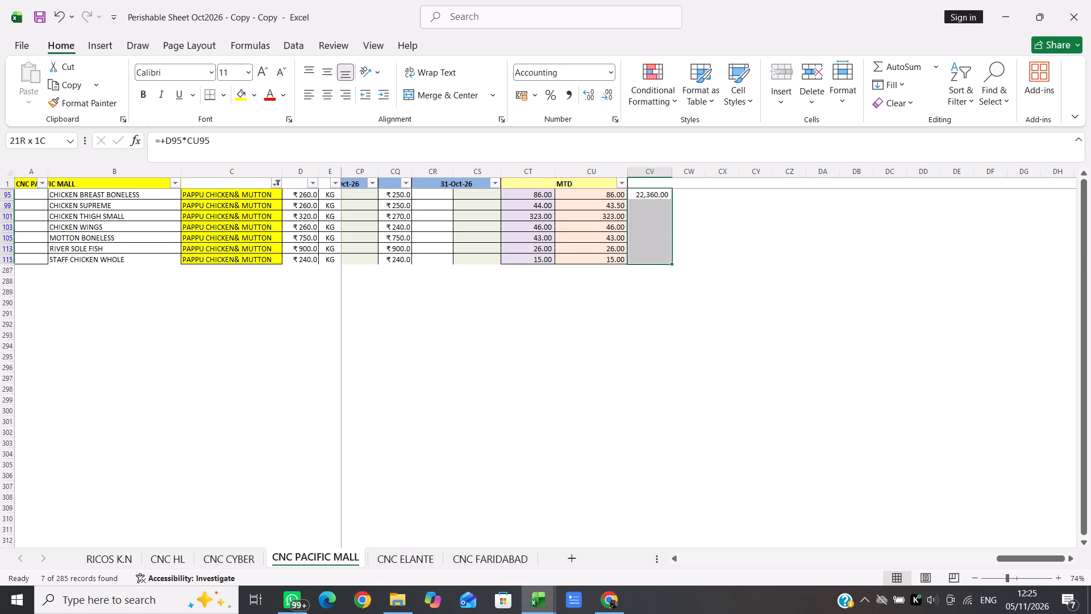
pyautogui.hotkey('ctrl', 'd')
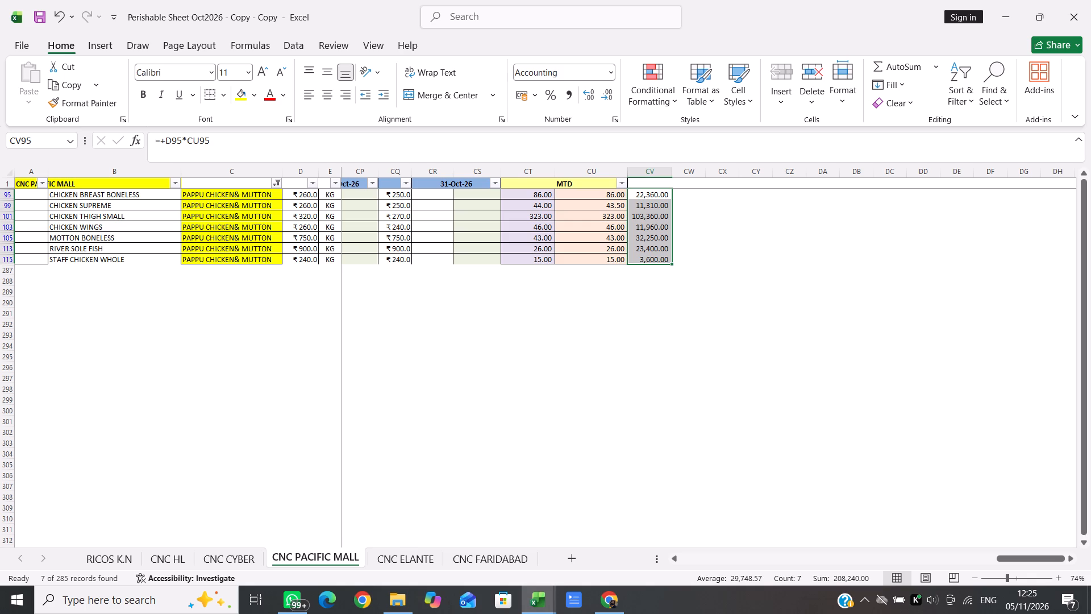
# Open the filter options for the supplier column (column C) on the CNC PACIFIC MALL sheet.
pyautogui.click(279, 185)
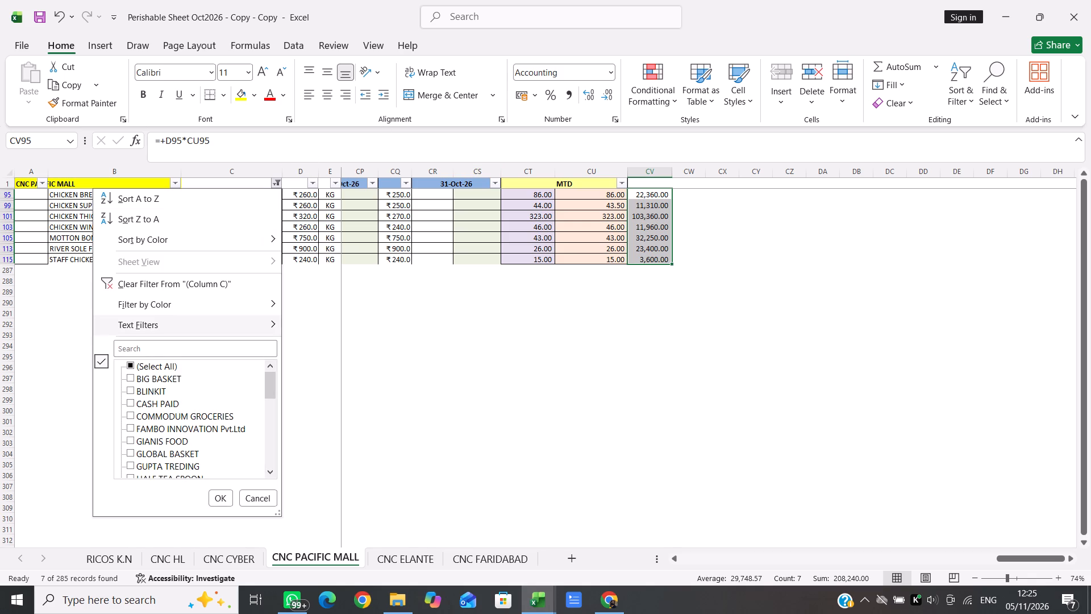
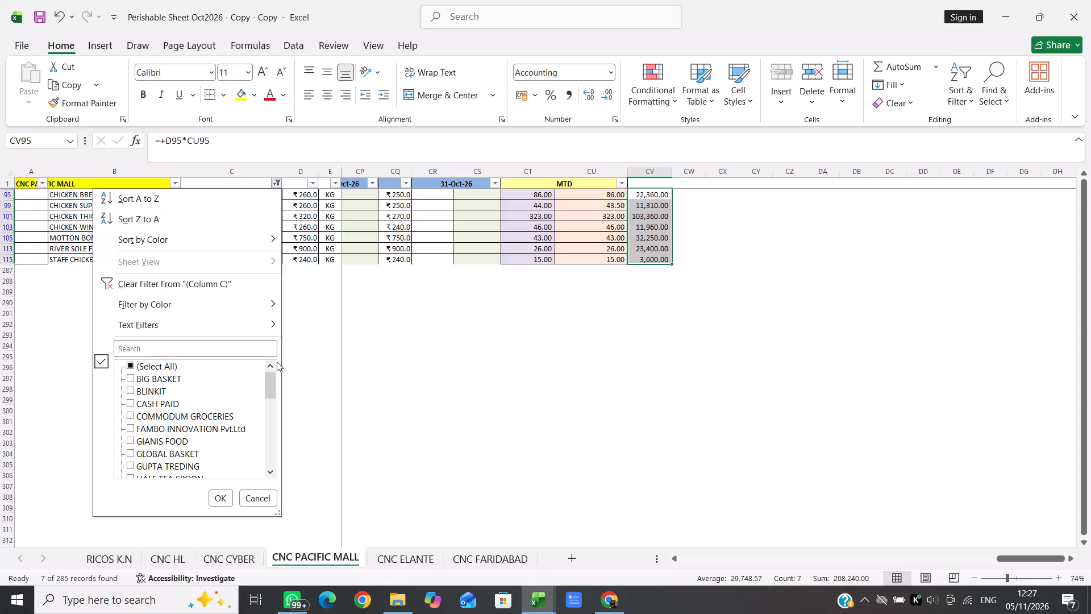
# Review the daily quantities and rates of the PAPPU CHICKEN& MUTTON items across the October dates, back to 01-Oct-26.
pyautogui.click(324, 361)
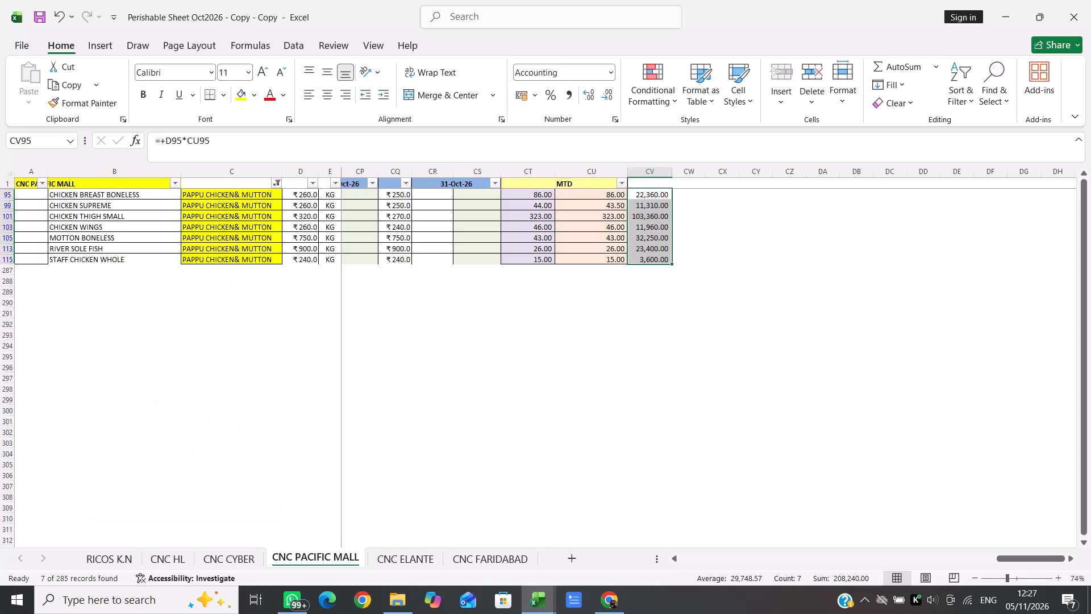
pyautogui.hscroll(5, 504, 276)
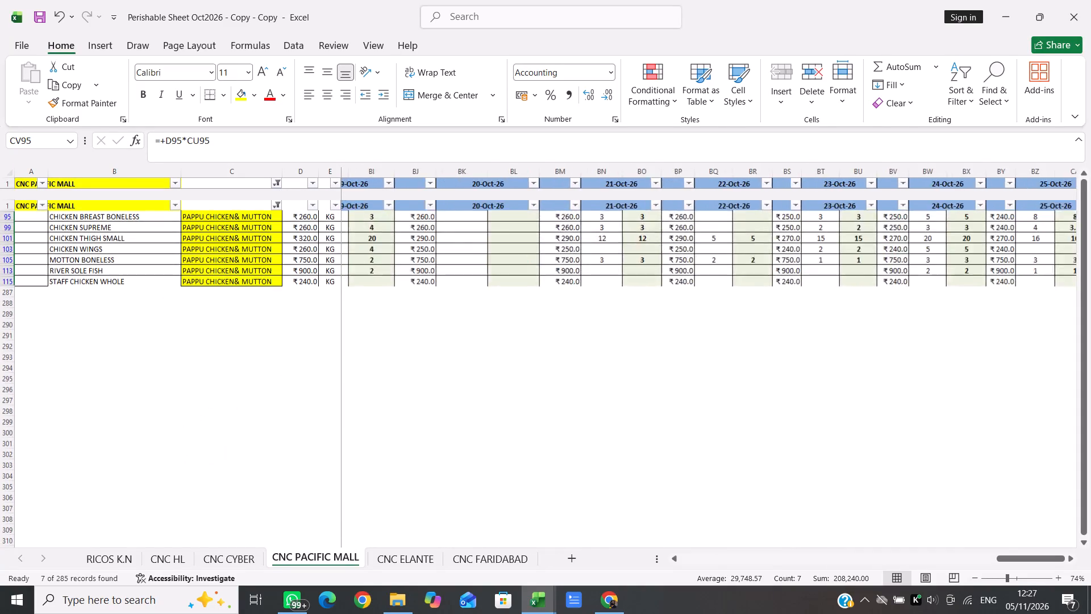
pyautogui.hscroll(7, 504, 276)
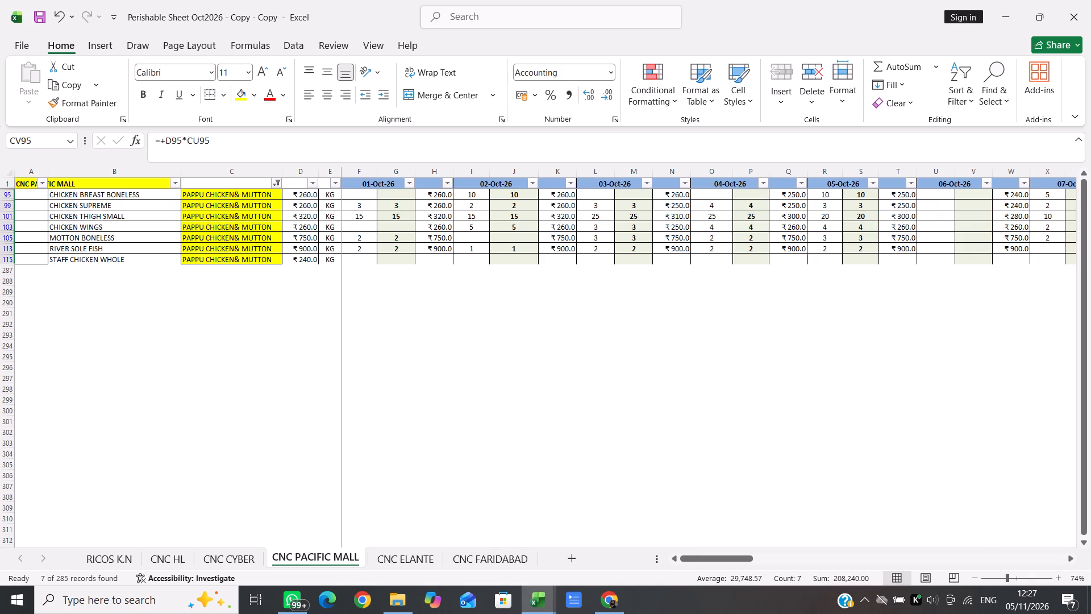
# Review the daily quantities and rates of the PAPPU CHICKEN& MUTTON items across the date columns from 01-Oct-26 through 20-Oct-26.
pyautogui.hscroll(-2, 504, 276)
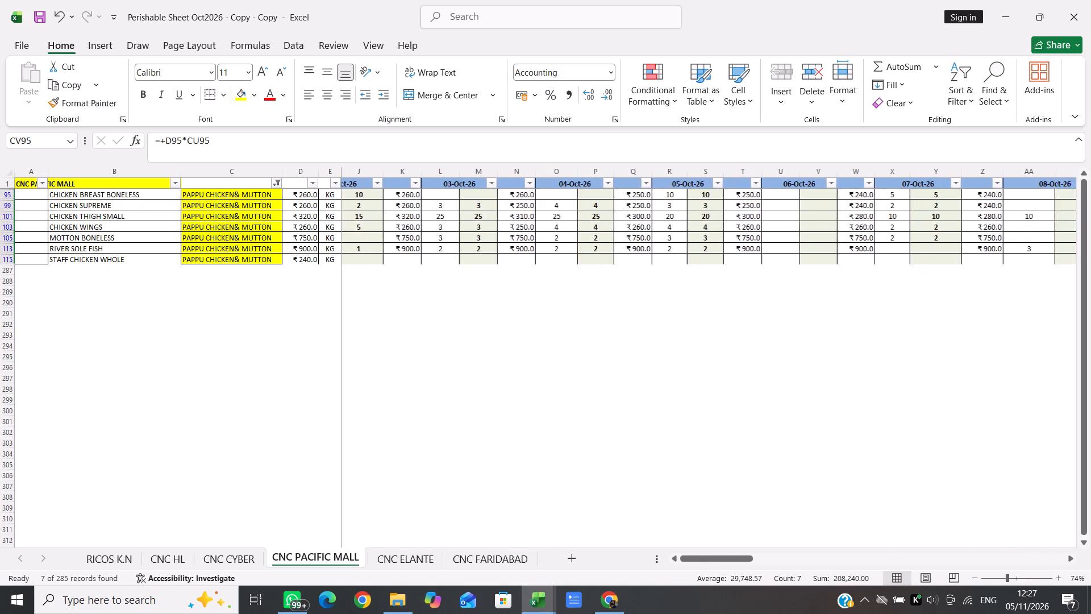
pyautogui.hscroll(-3, 504, 276)
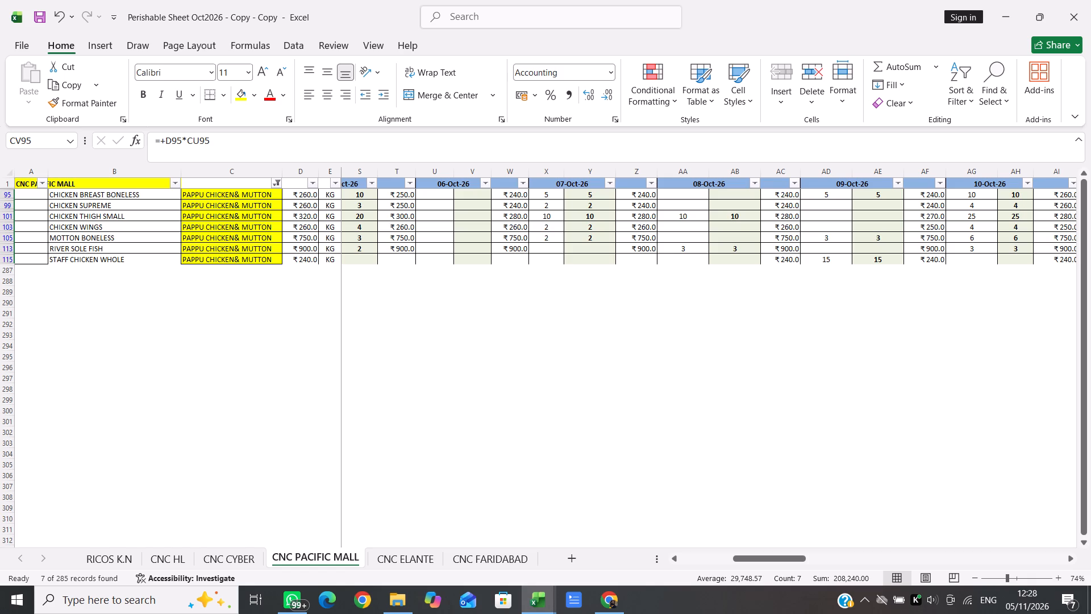
pyautogui.hscroll(3, 504, 276)
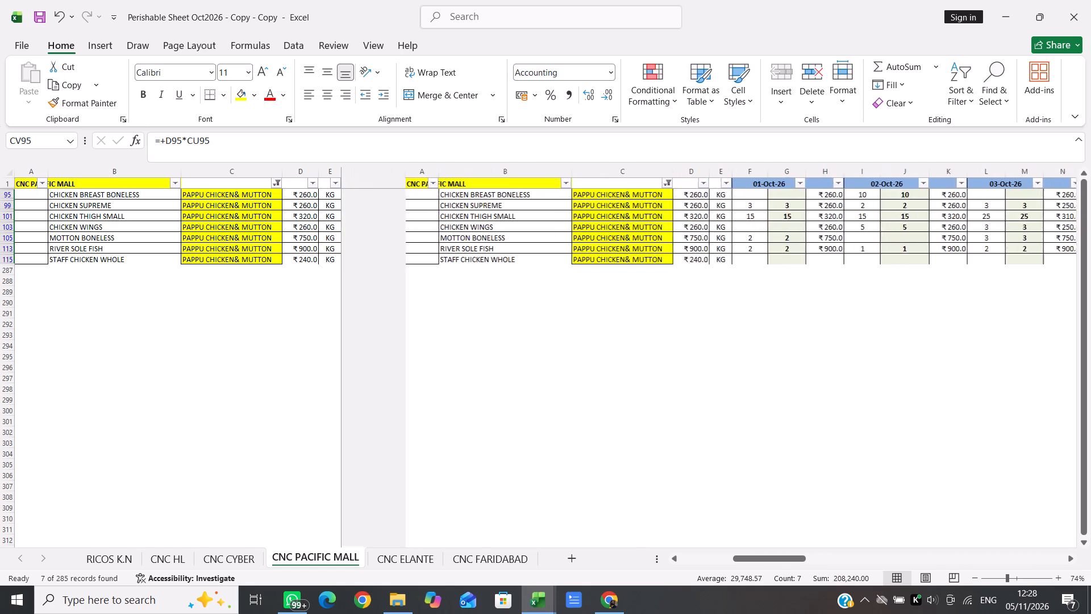
pyautogui.hscroll(-5, 504, 276)
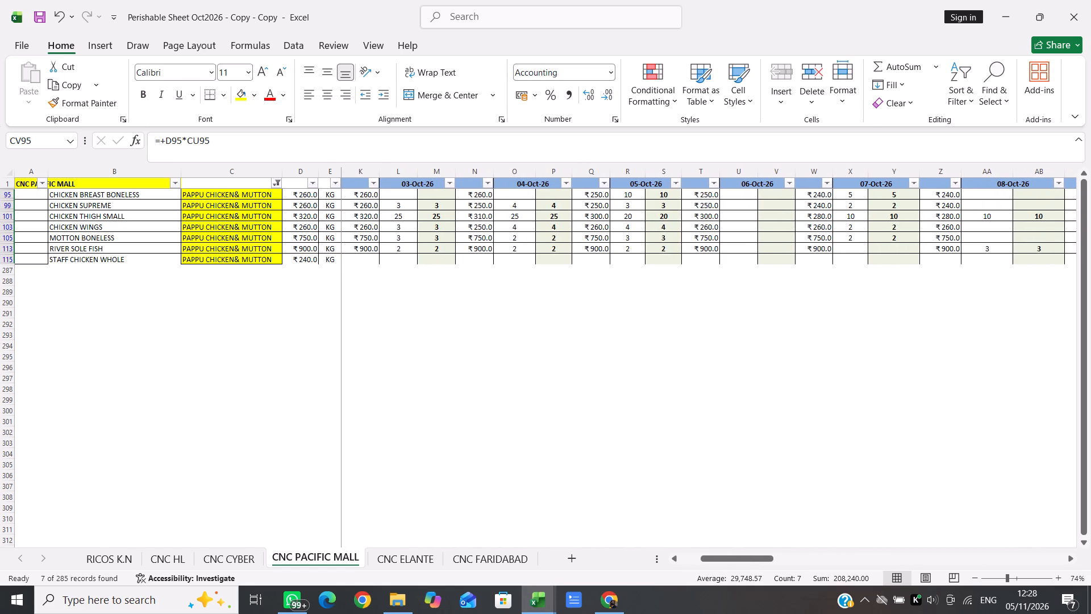
pyautogui.hscroll(-2, 504, 276)
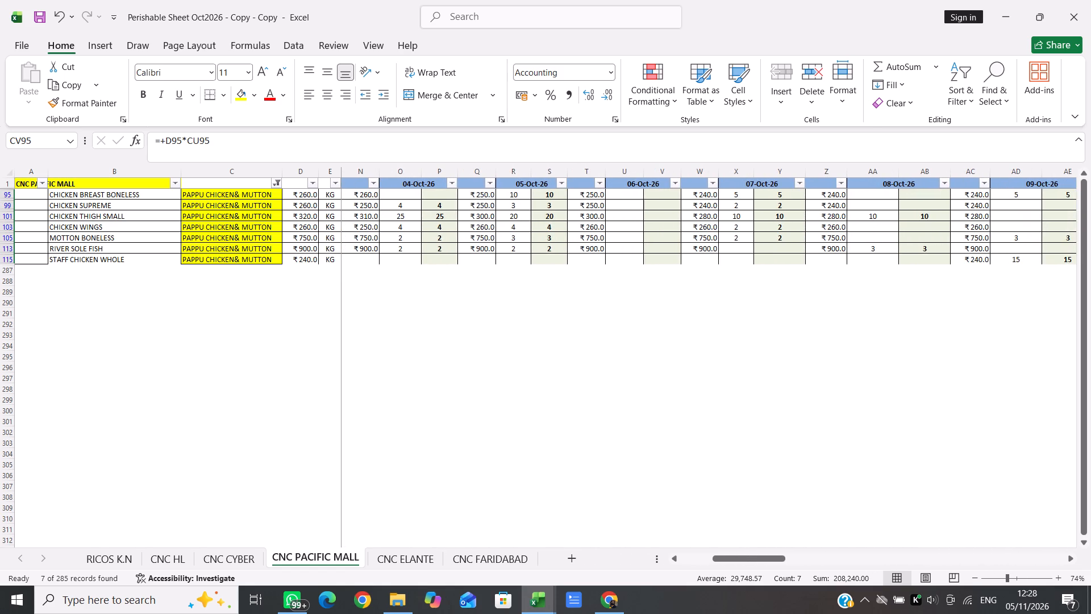
pyautogui.hscroll(-1, 504, 276)
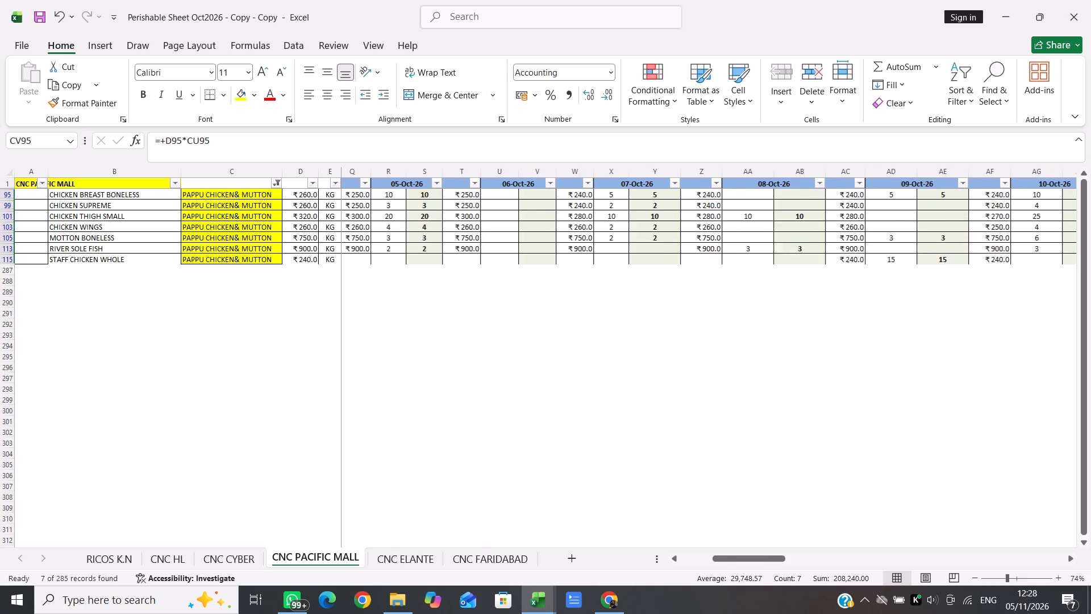
pyautogui.hscroll(-3, 504, 276)
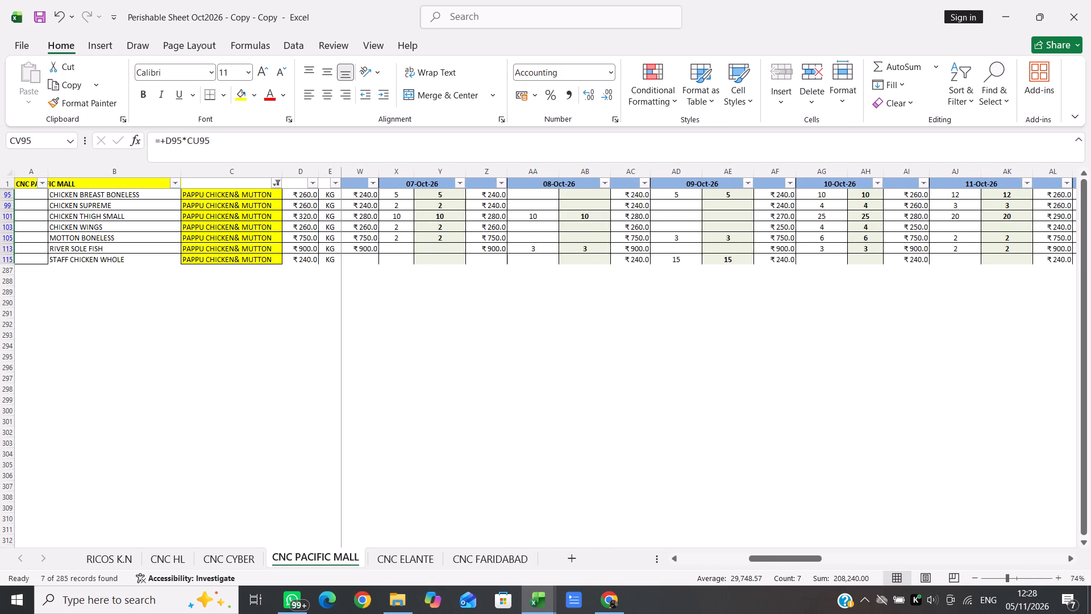
pyautogui.hscroll(-2, 504, 276)
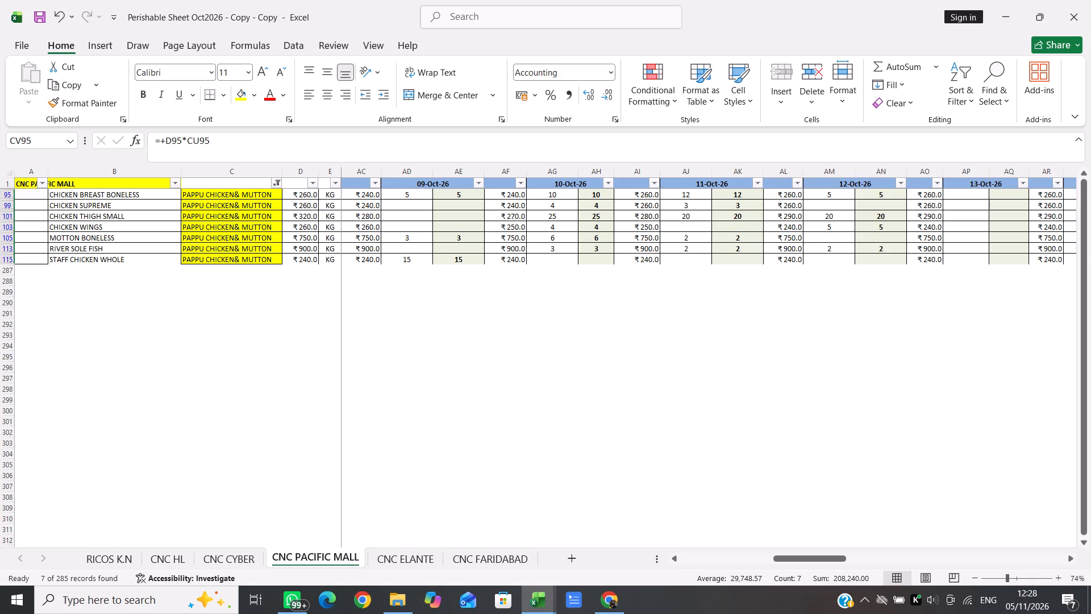
pyautogui.hscroll(-1, 655, 241)
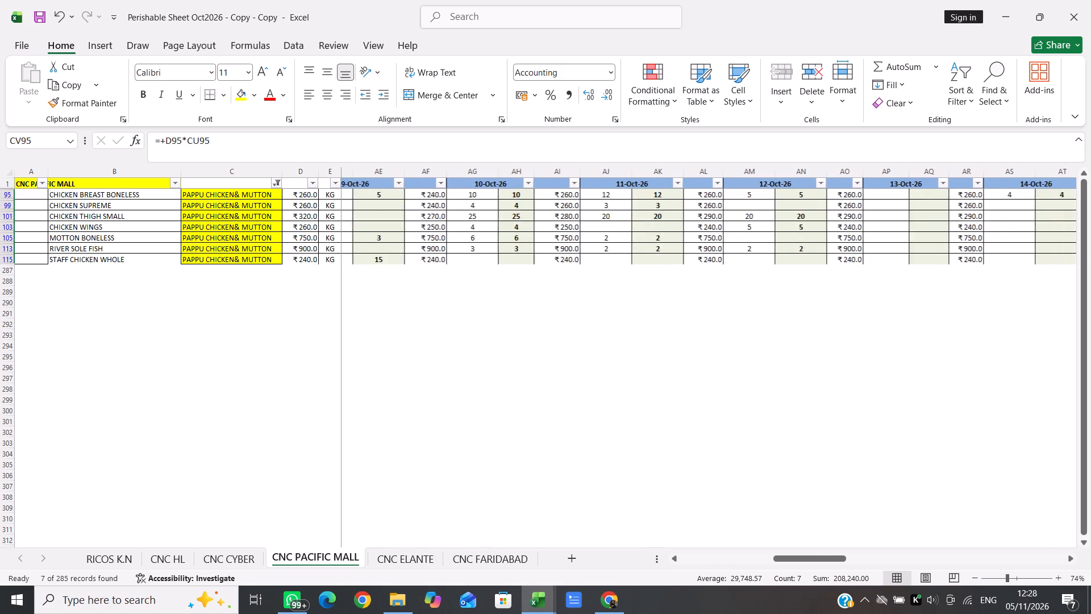
pyautogui.hscroll(-1, 655, 241)
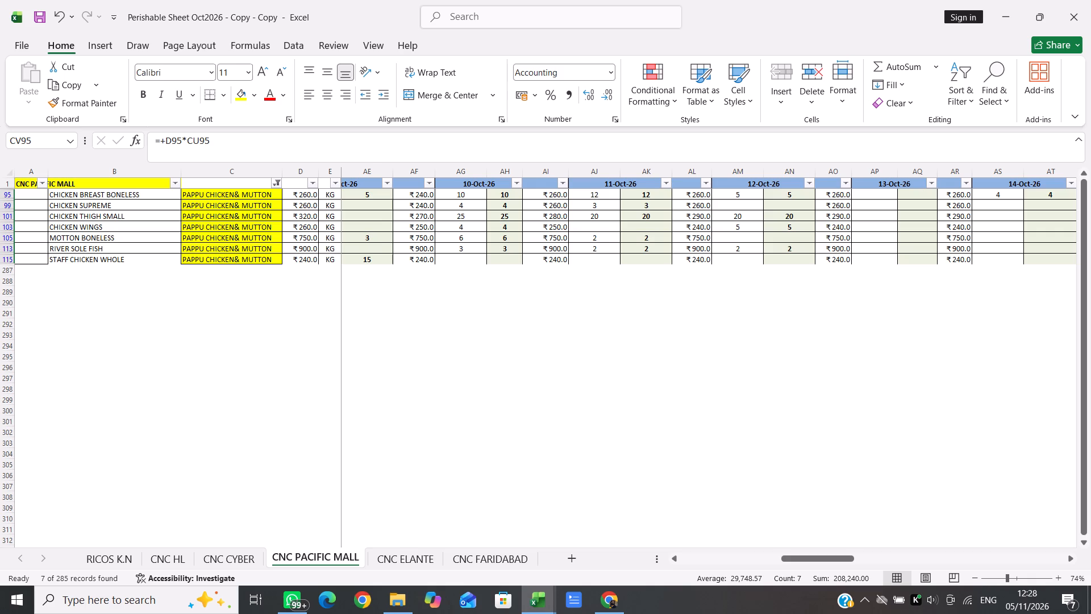
pyautogui.hscroll(-1, 559, 220)
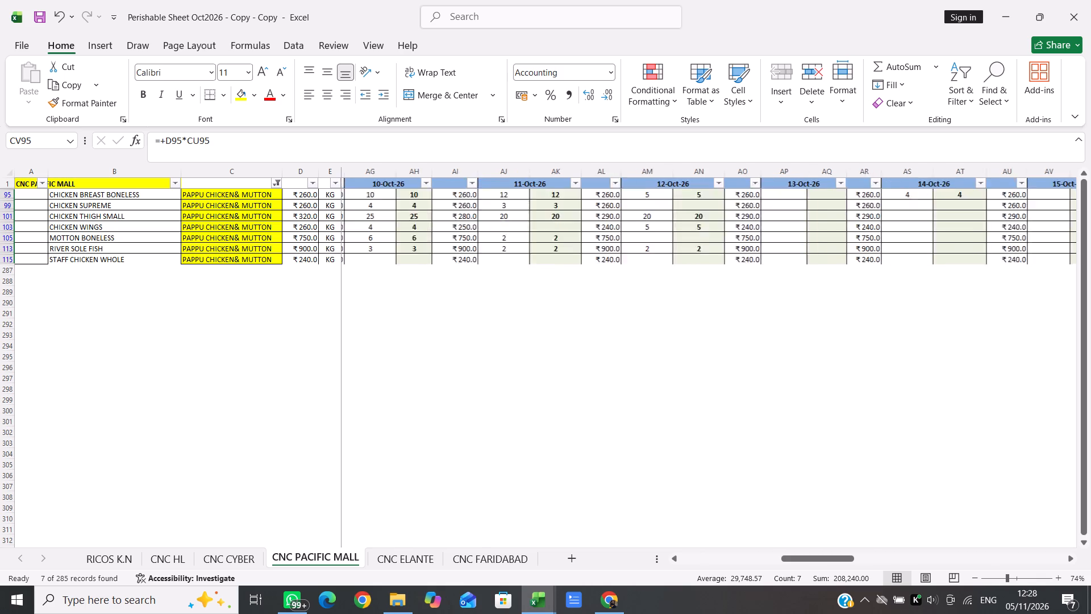
pyautogui.hscroll(-7, 559, 220)
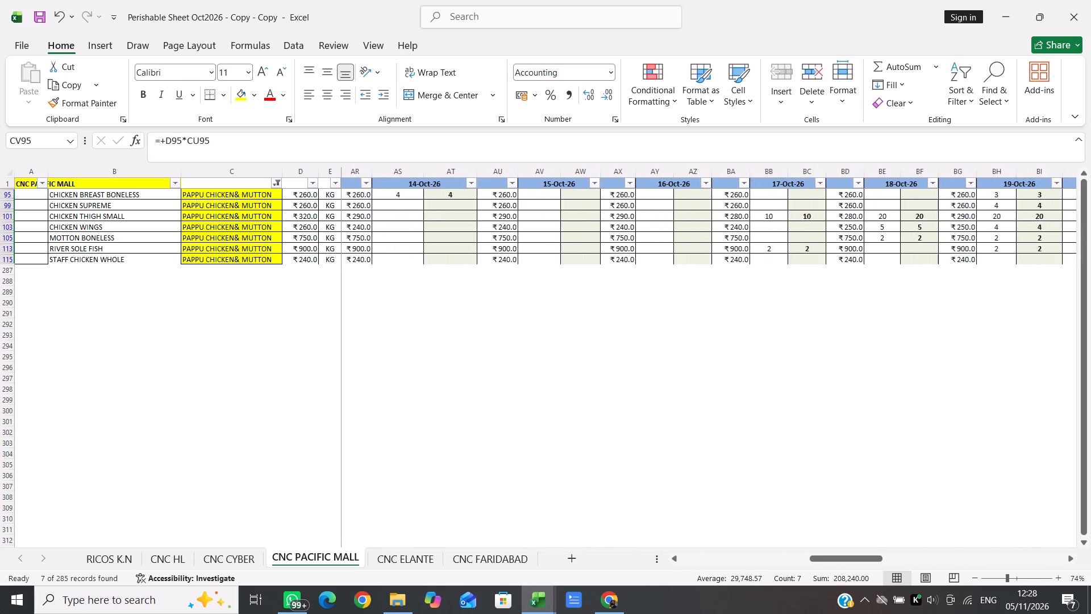
pyautogui.hscroll(-4, 559, 220)
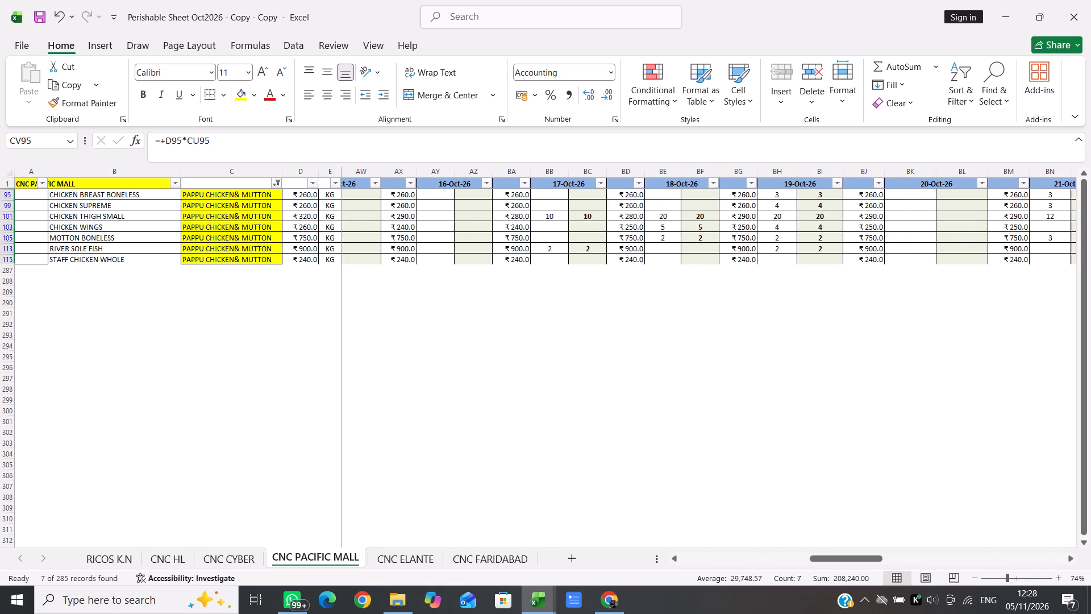
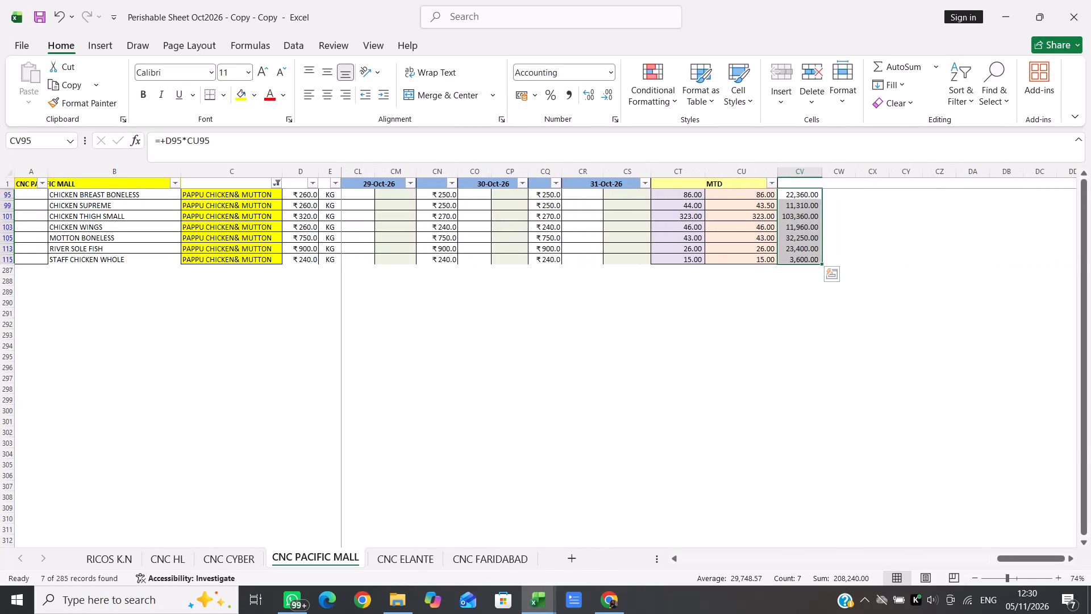
# Set the CHICKEN THIGH SMALL rate for 21-Oct-26 to 310.
pyautogui.hscroll(6, 582, 244)
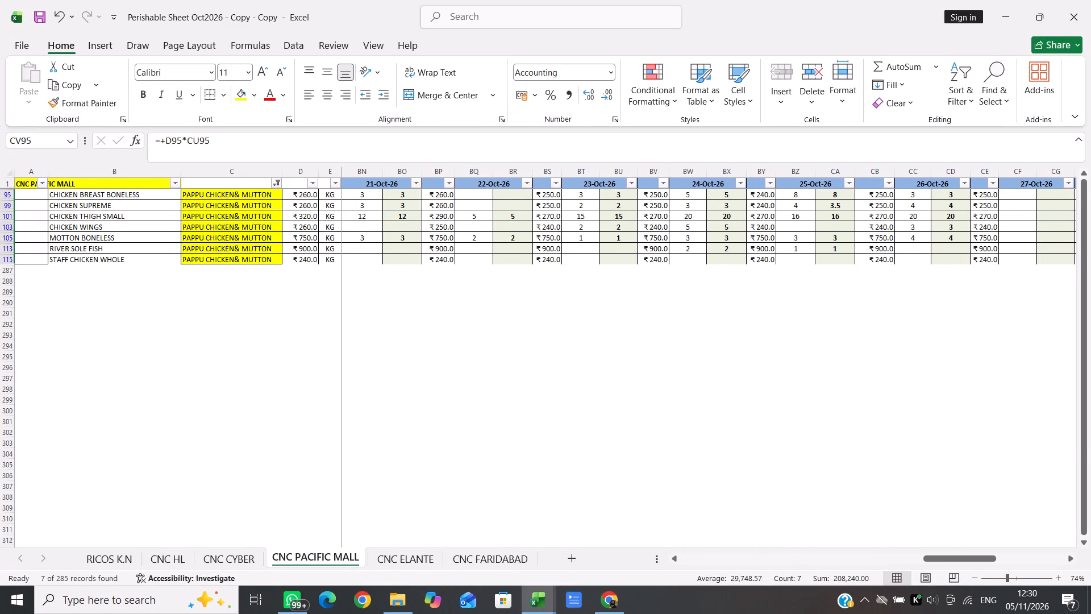
pyautogui.click(446, 218)
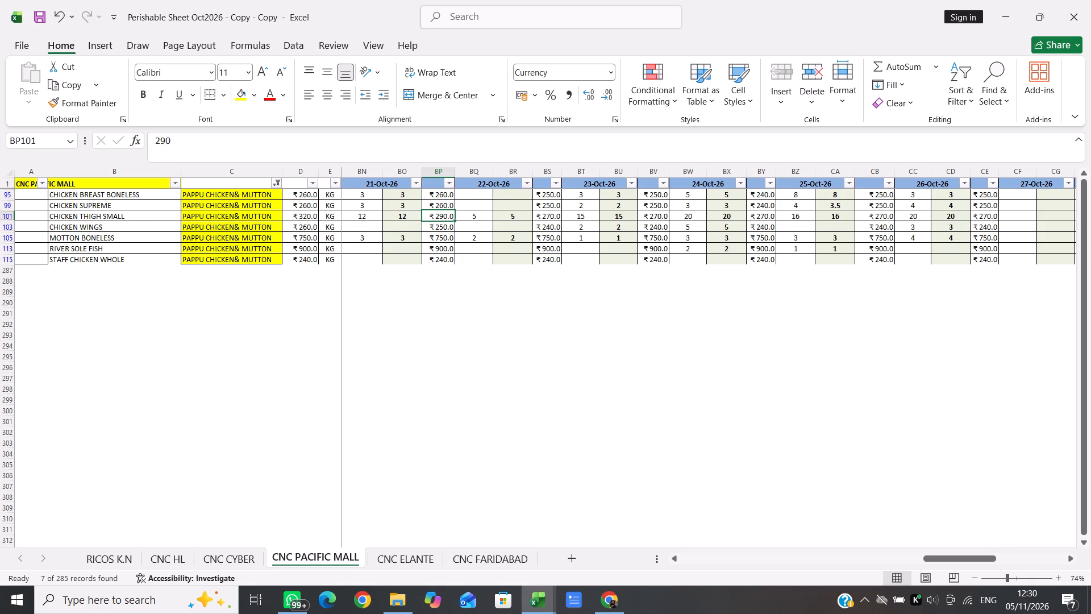
pyautogui.write('310')
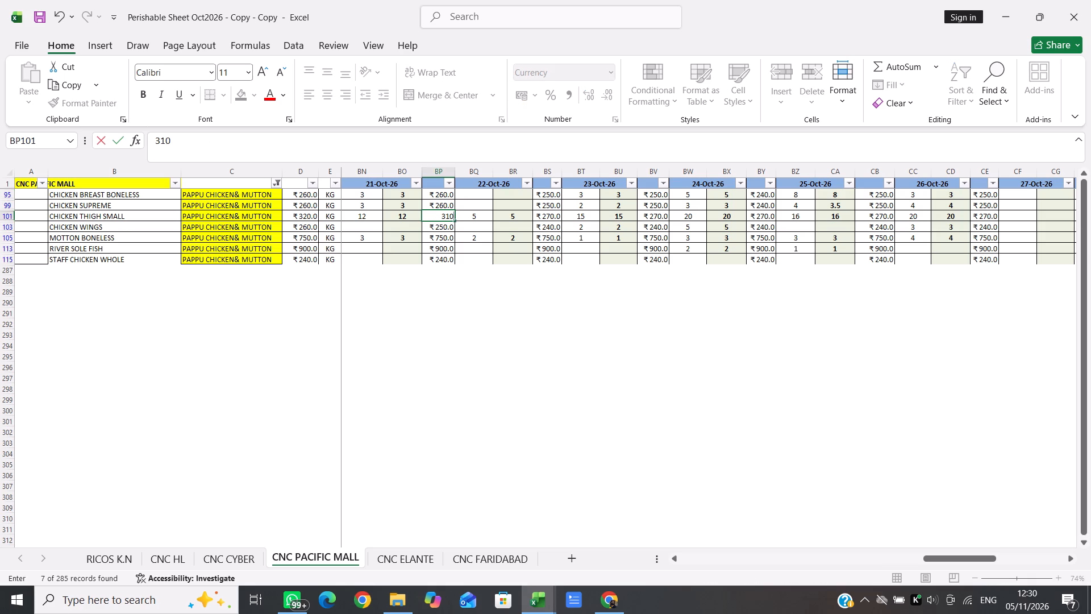
pyautogui.press('Right')
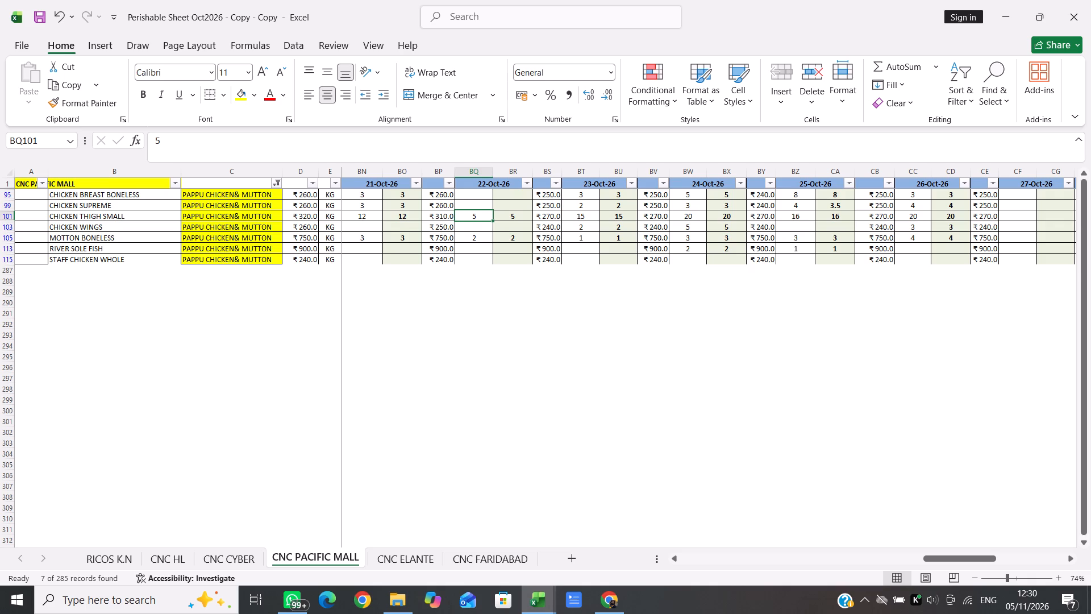
# Set the CHICKEN BREAST BONELESS rate for 22-Oct-26 to 260.
pyautogui.hscroll(-1, 519, 240)
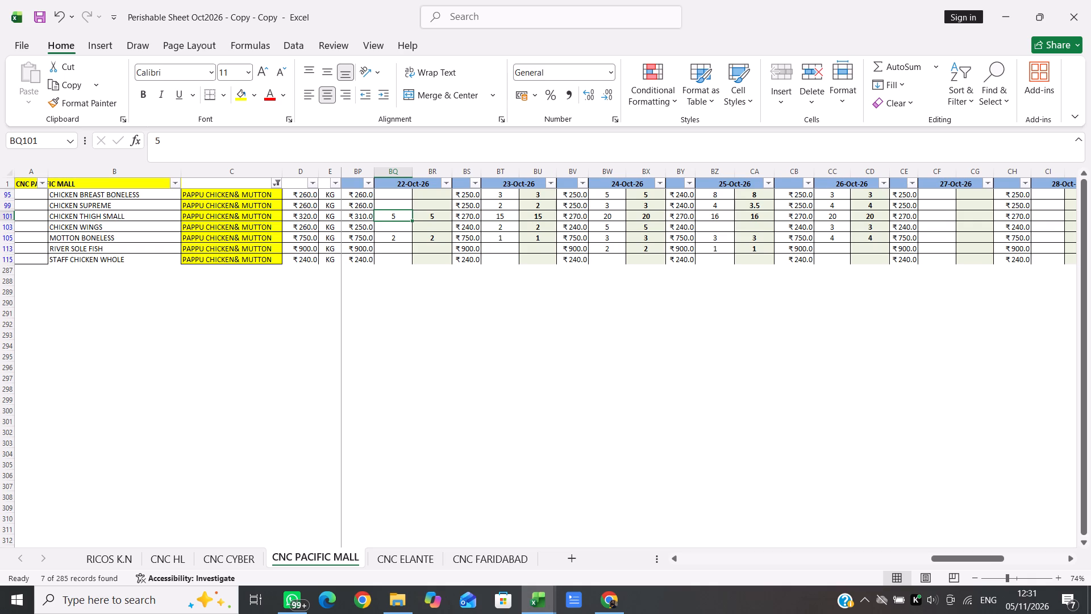
pyautogui.hscroll(-1, 583, 247)
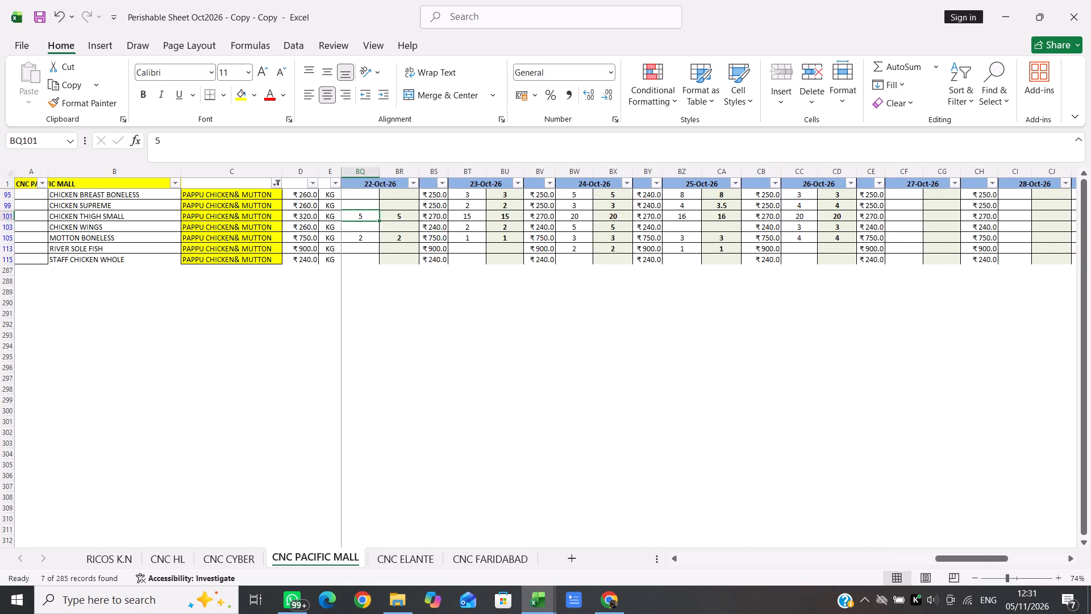
pyautogui.click(769, 194)
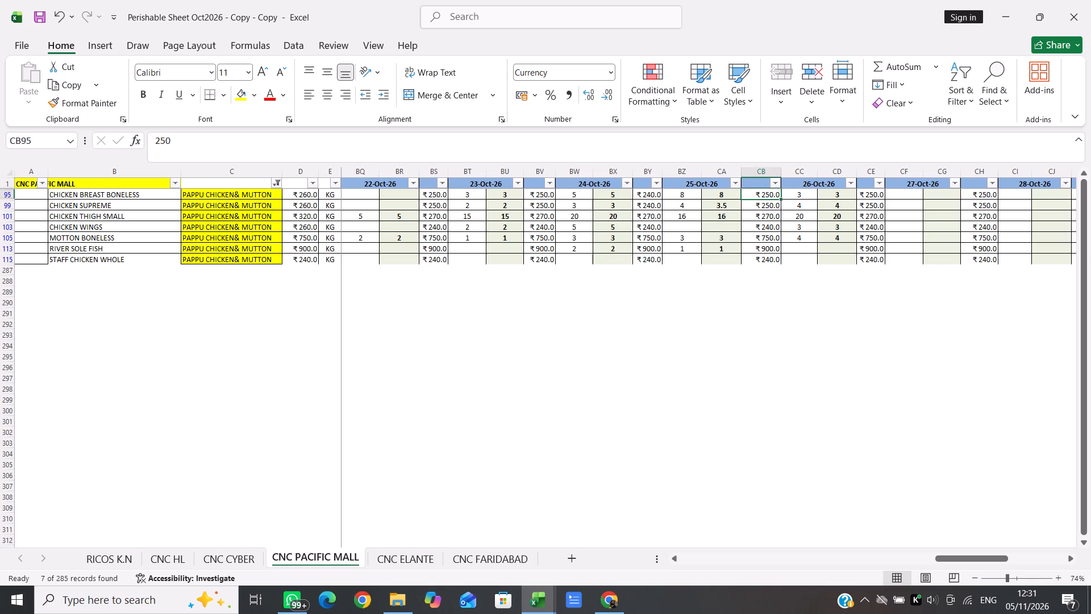
pyautogui.hscroll(-1, 776, 197)
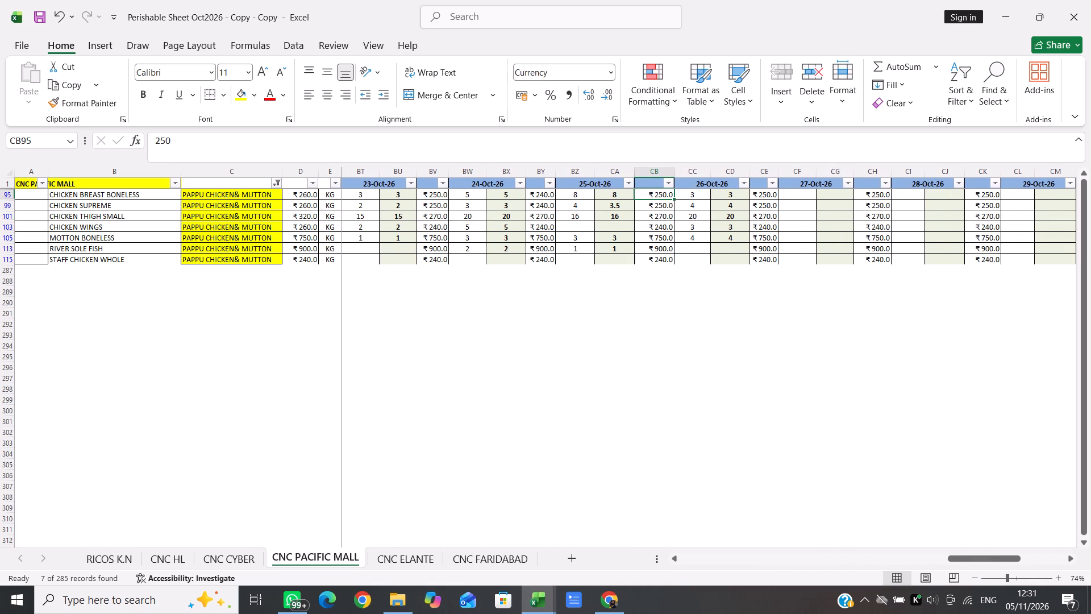
pyautogui.hscroll(2, 689, 204)
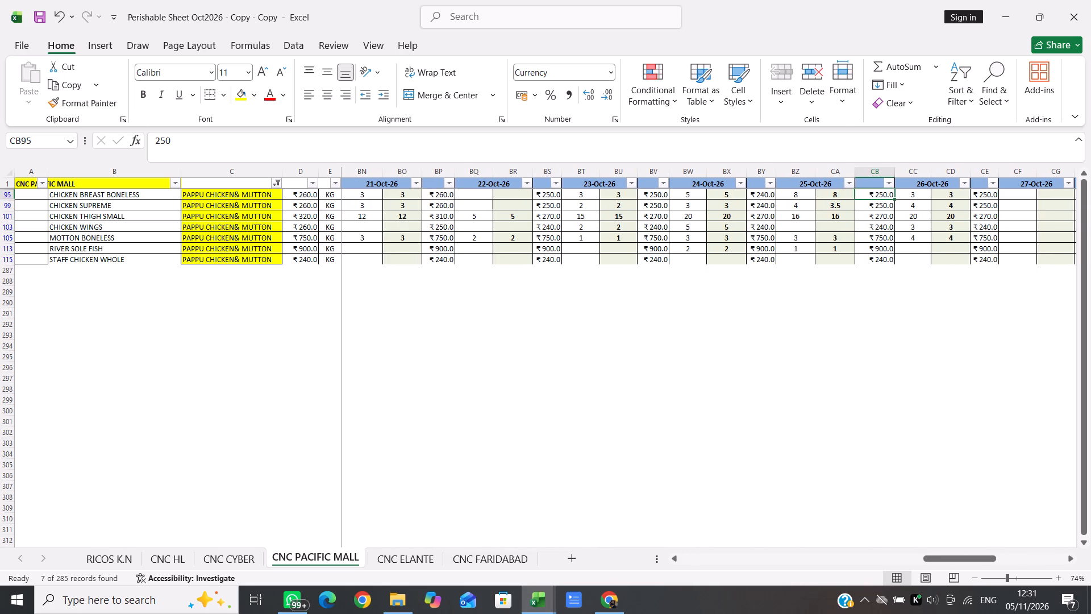
pyautogui.click(555, 196)
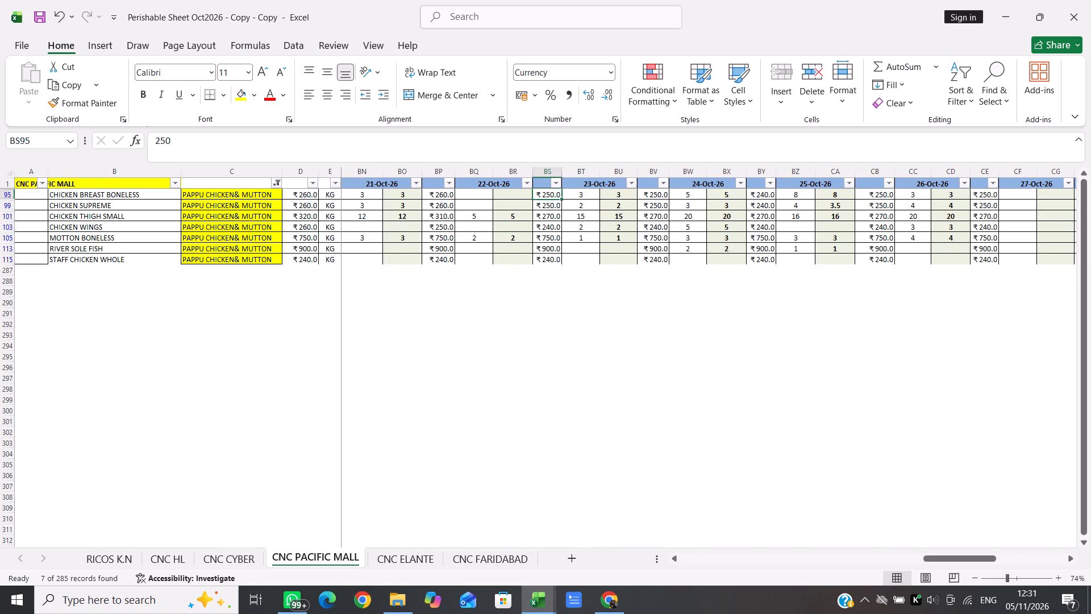
# Set the CHICKEN BREAST BONELESS rate for 22-Oct-26, cell BS95, to 260.
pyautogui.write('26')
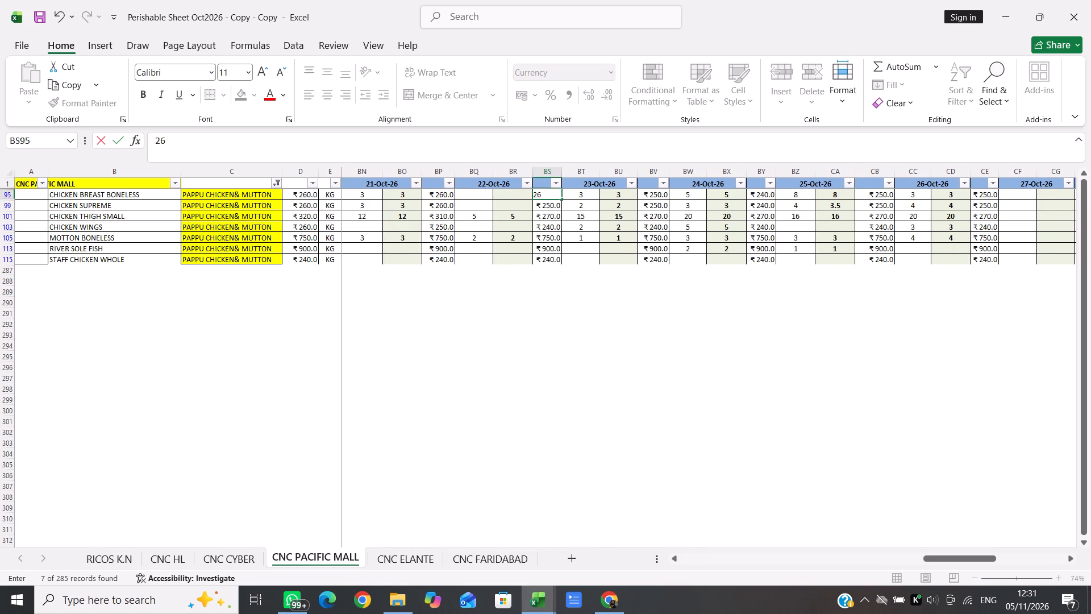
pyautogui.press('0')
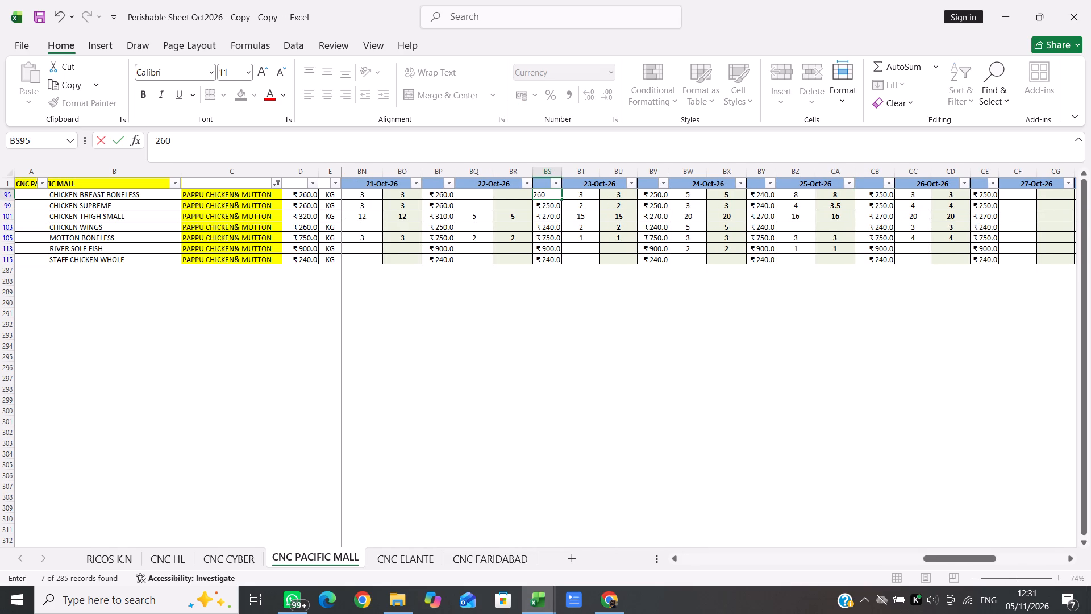
pyautogui.click(584, 195)
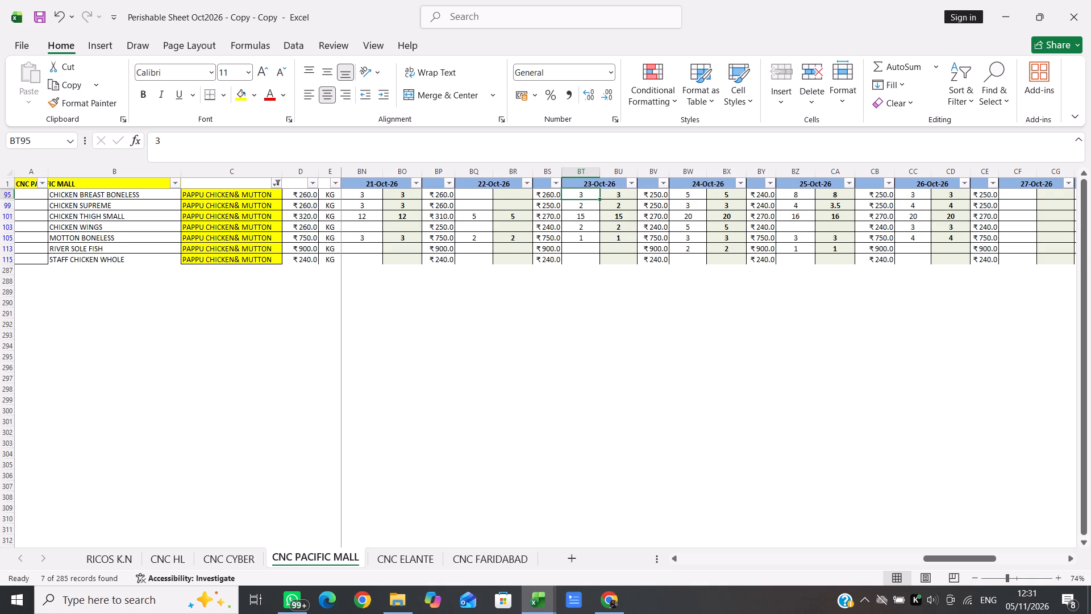
pyautogui.hscroll(-1, 666, 207)
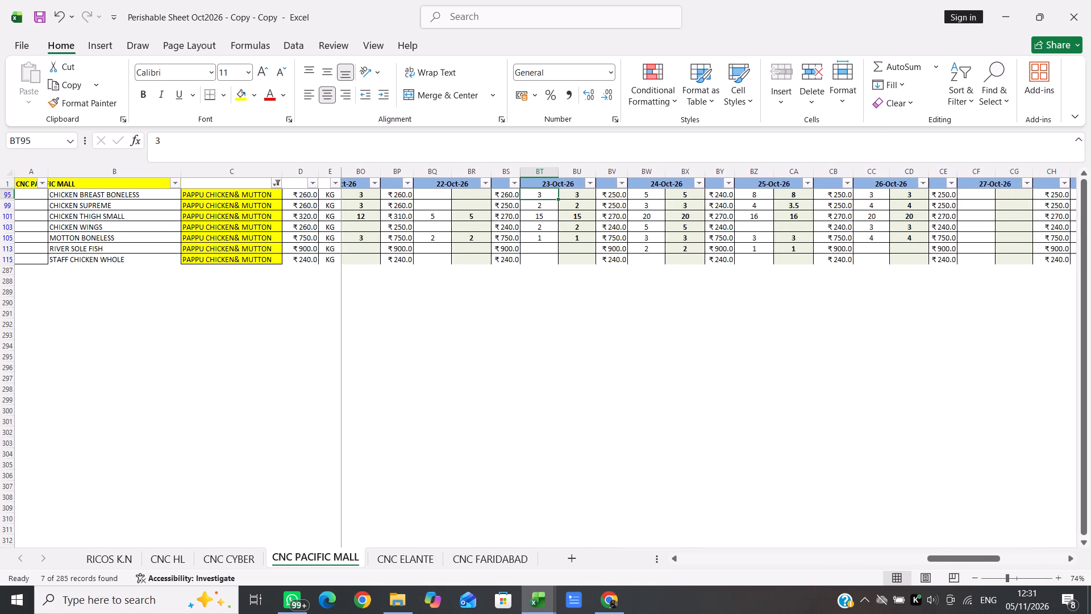
# Set the CHICKEN WINGS rate for 25-Oct-26 to 250.
pyautogui.hscroll(-1, 666, 207)
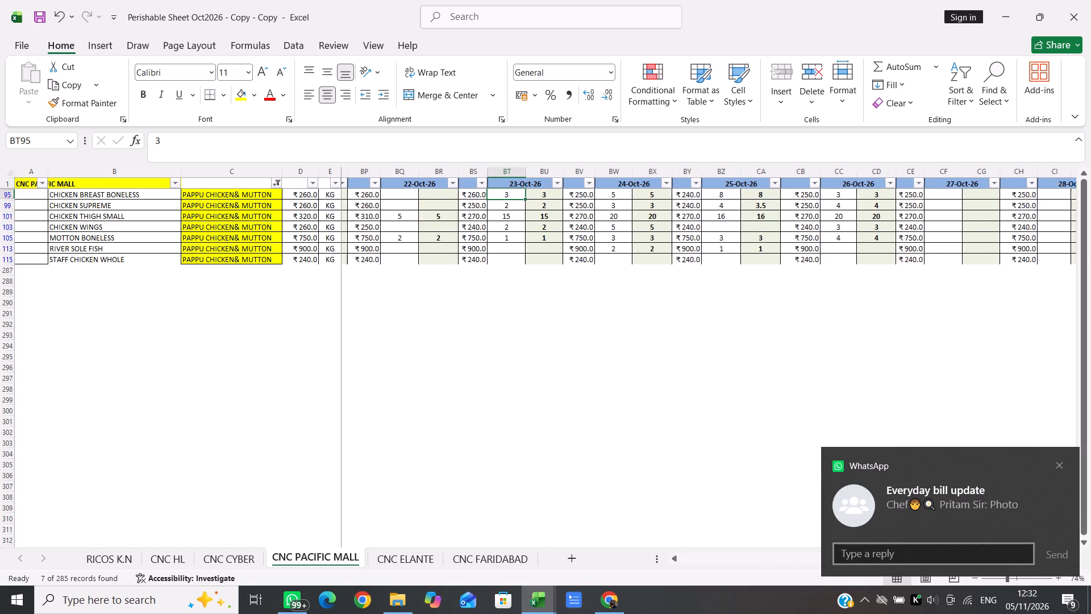
pyautogui.hscroll(-2, 666, 207)
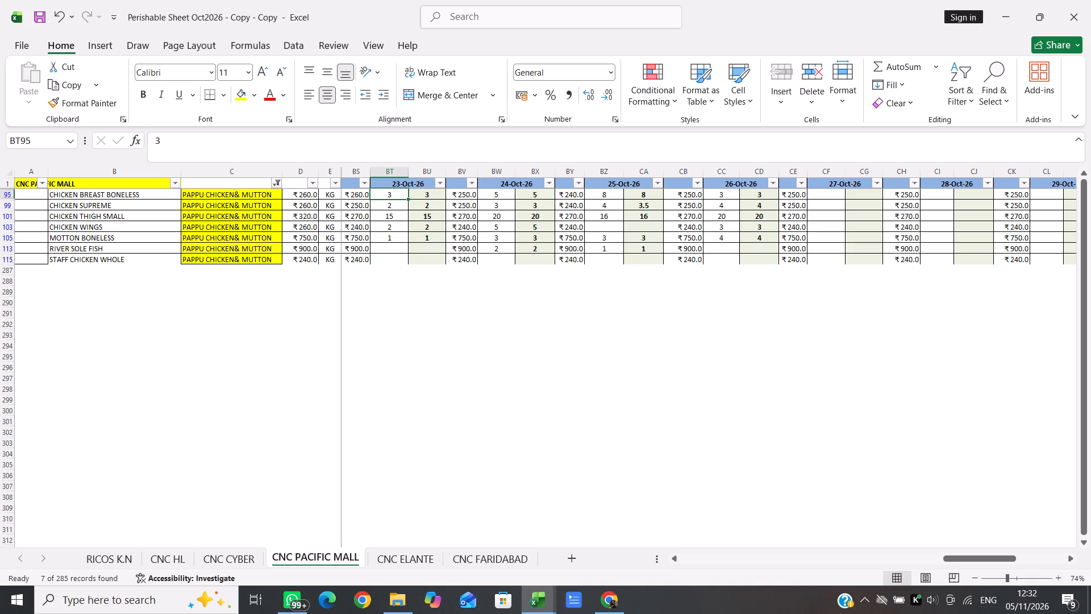
pyautogui.hscroll(-1, 666, 207)
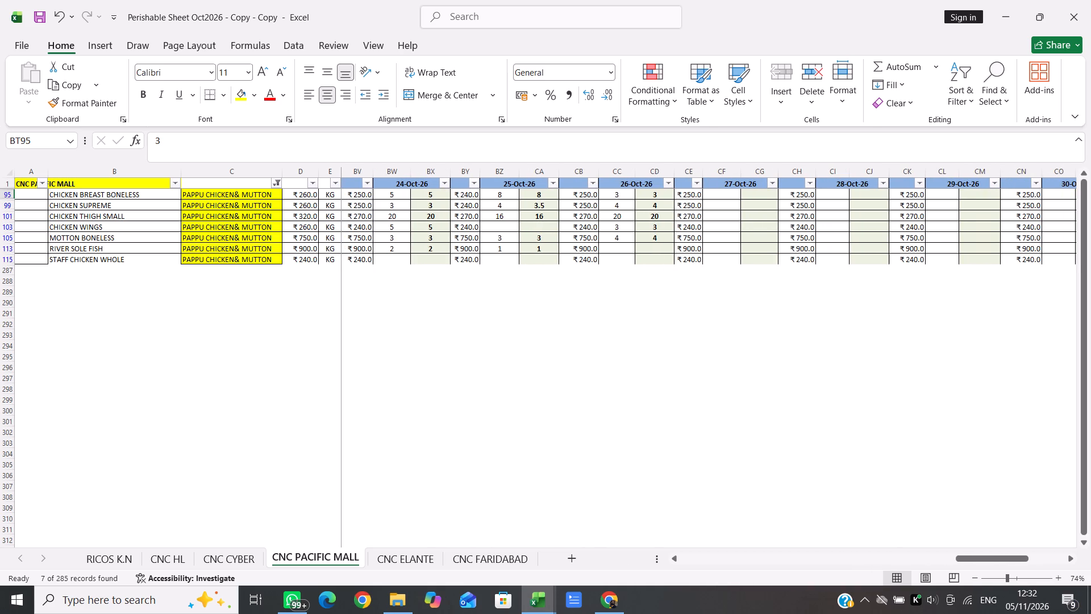
pyautogui.hscroll(6, 589, 227)
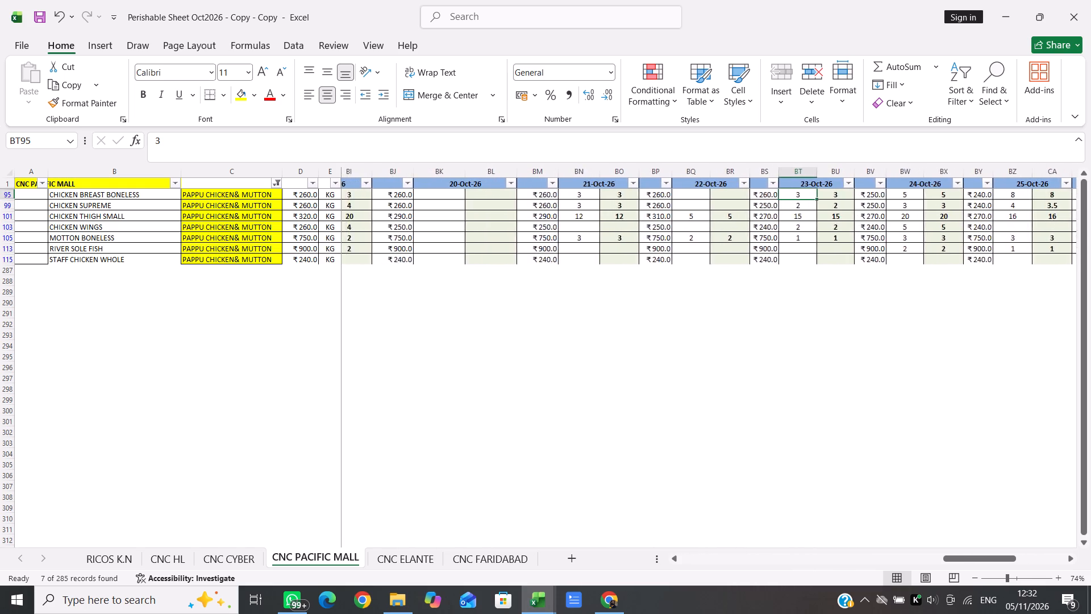
pyautogui.hscroll(-7, 589, 227)
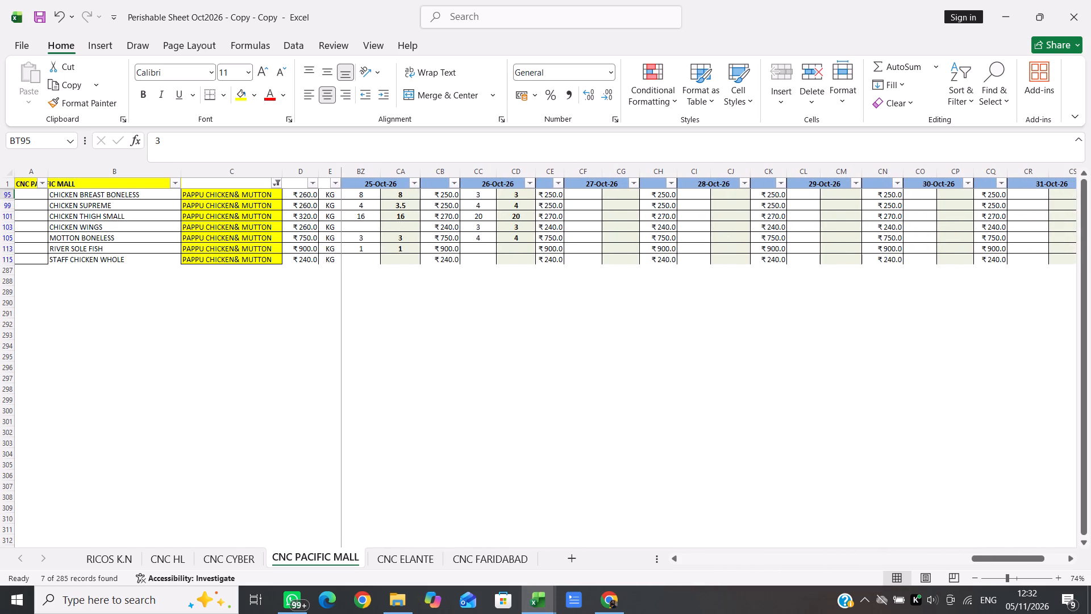
pyautogui.click(451, 224)
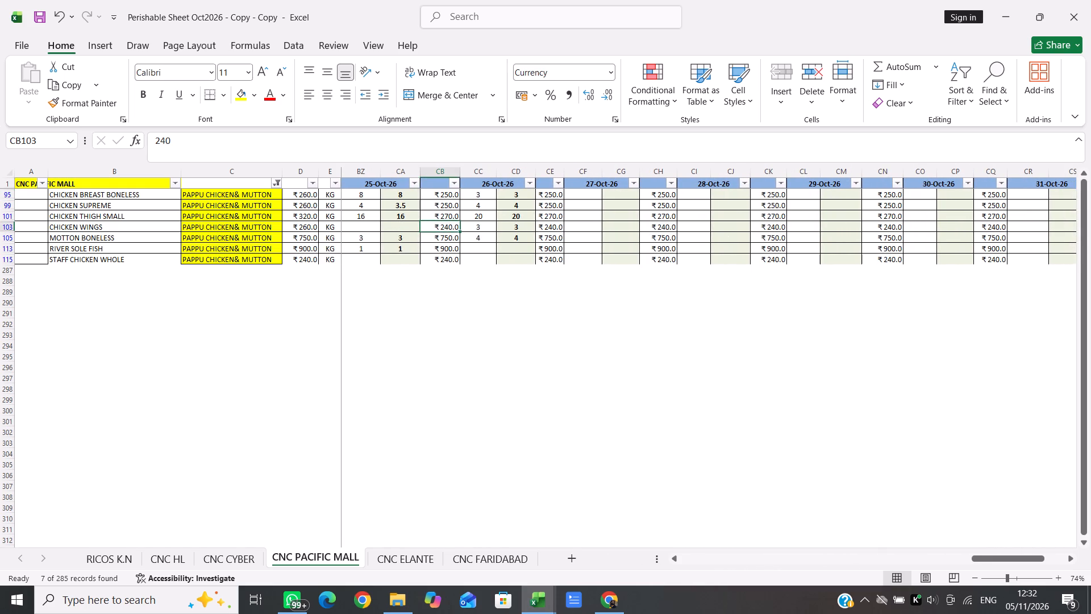
pyautogui.write('250')
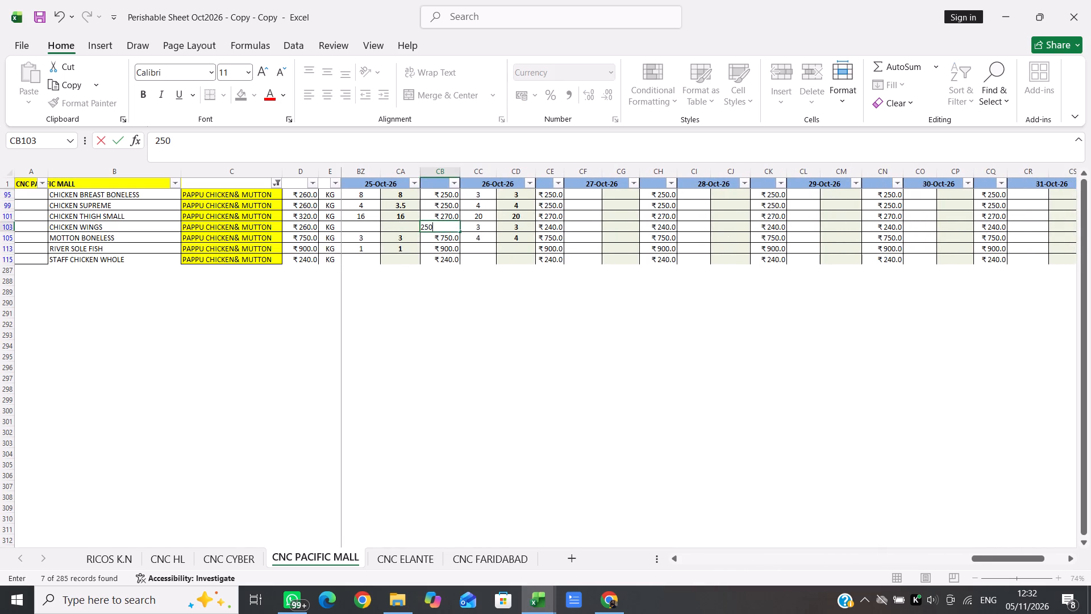
pyautogui.press('Down')
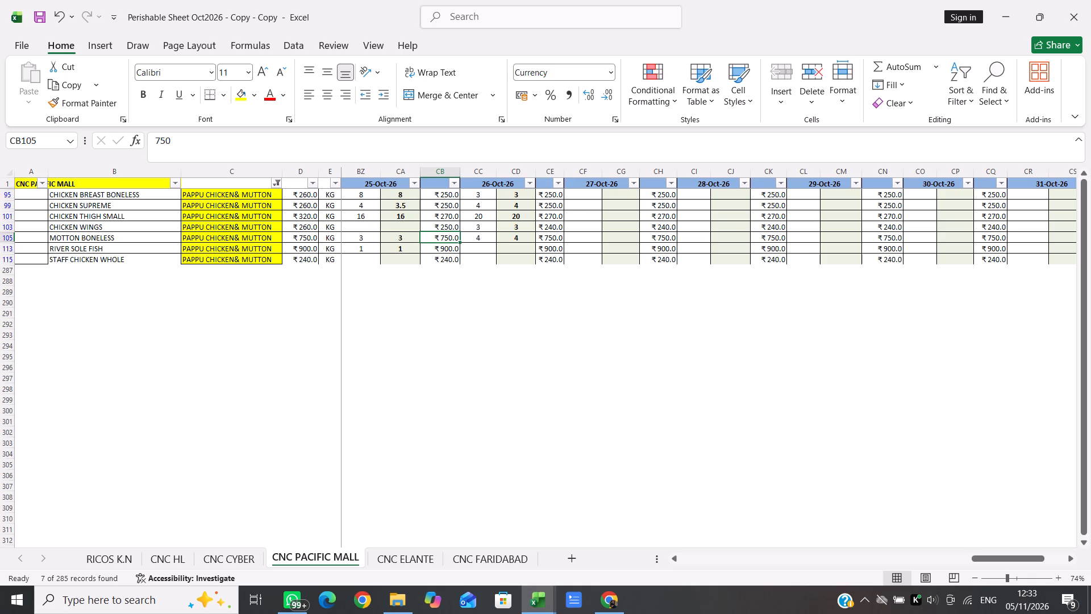
# Filter the vendor column to show only R V SALES PRIVATE LIMITED, finding it with the search text "R V".
pyautogui.click(277, 184)
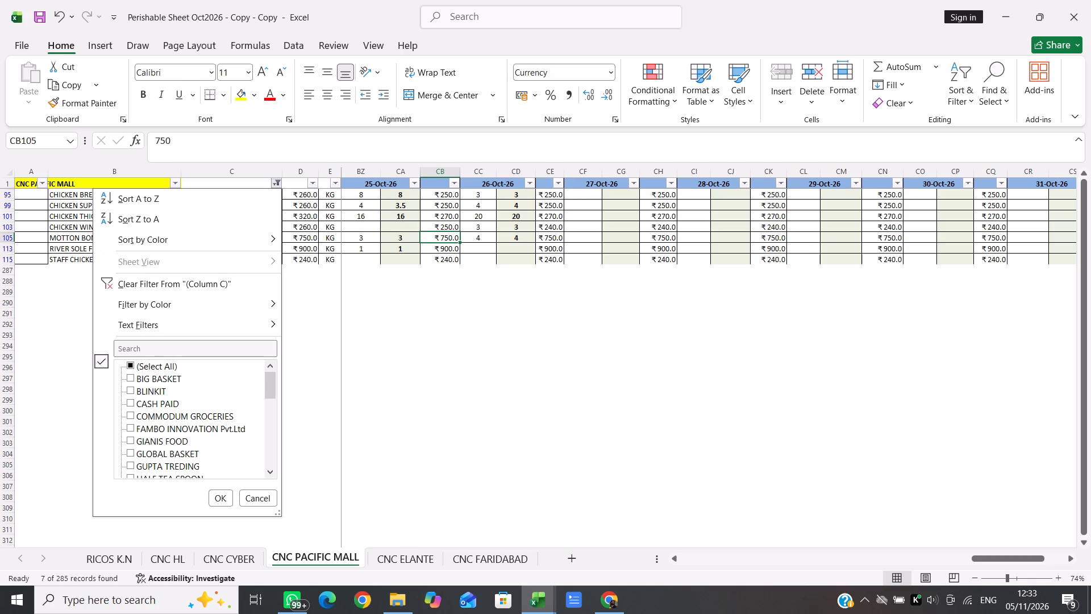
pyautogui.click(180, 352)
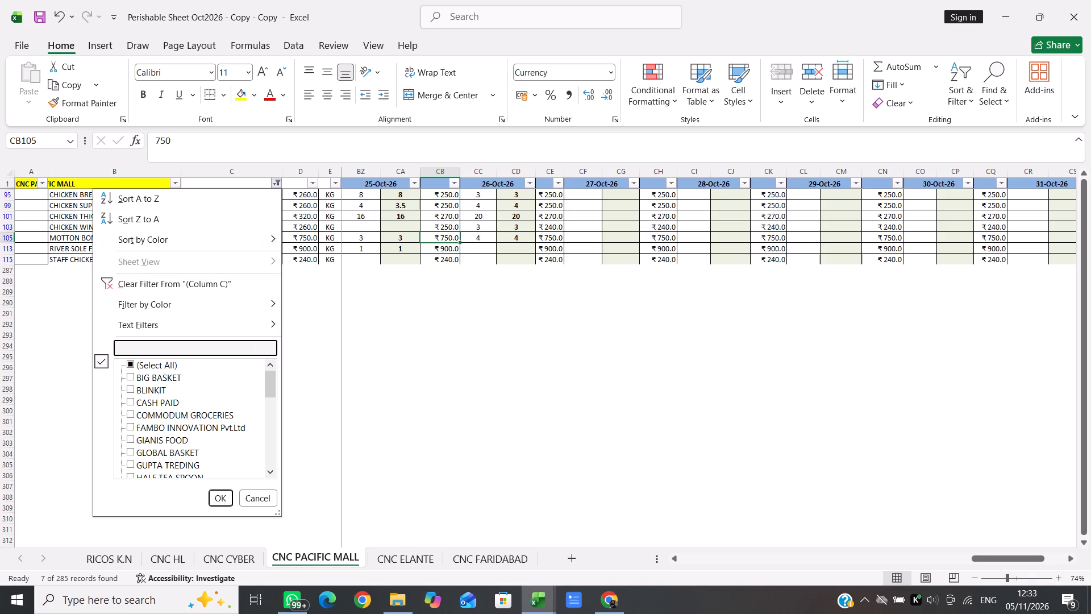
pyautogui.press('r')
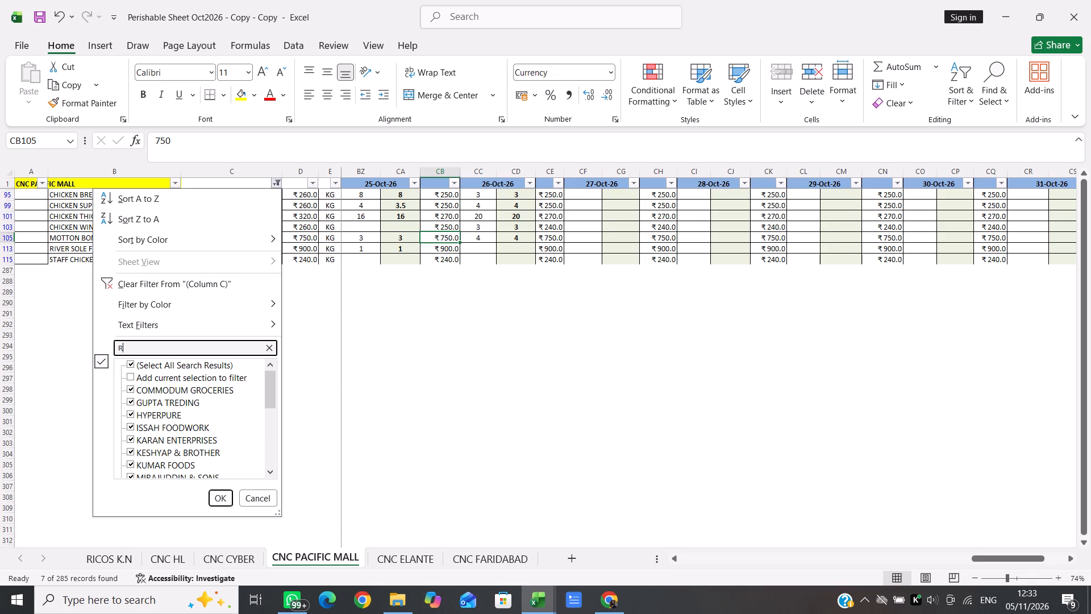
pyautogui.write('.V')
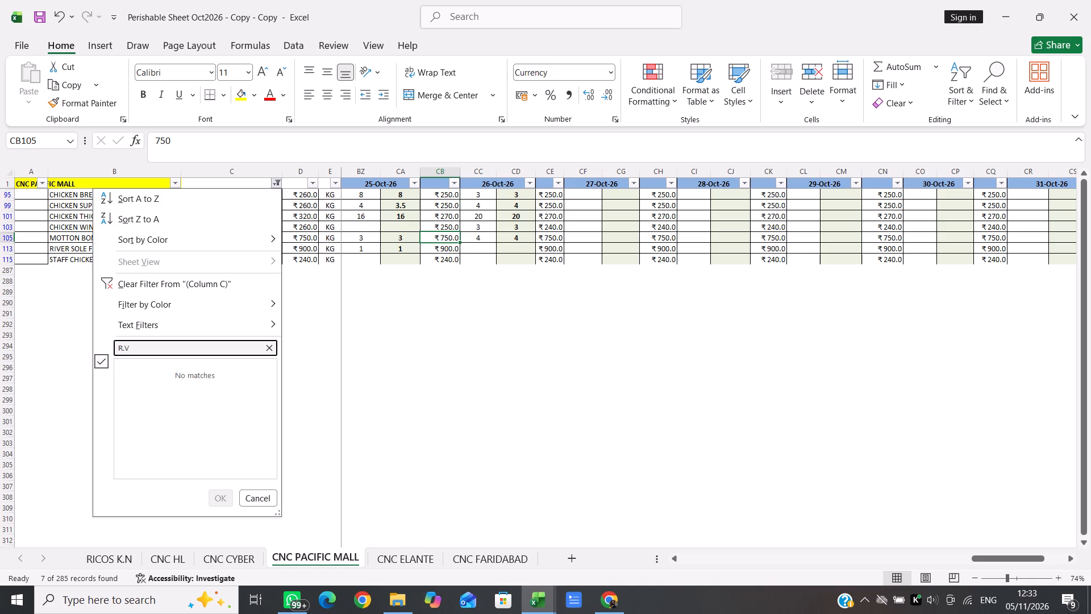
pyautogui.press('BackSpace')
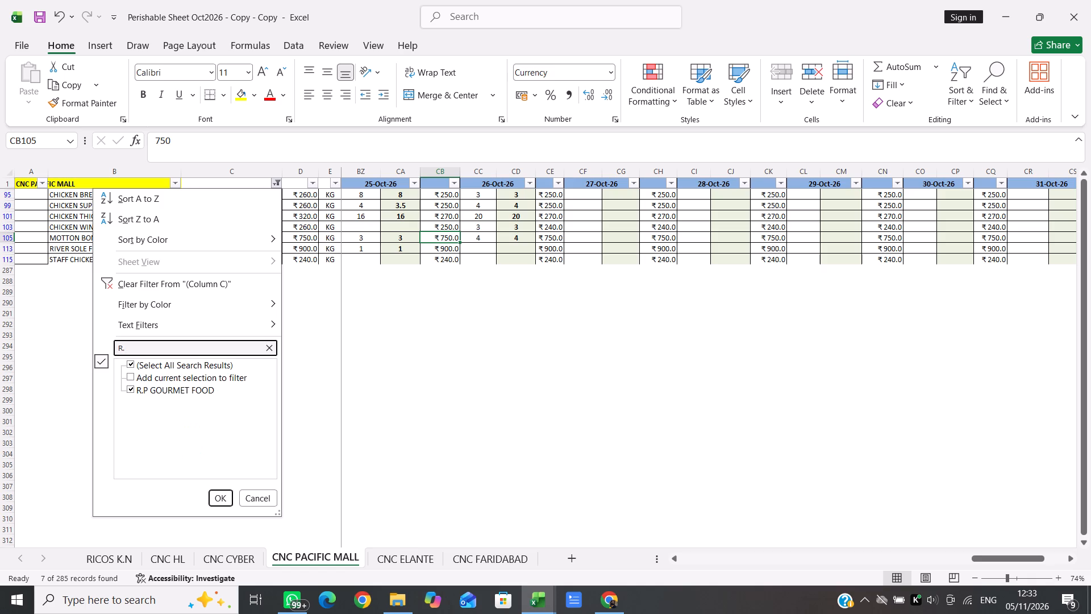
pyautogui.press('BackSpace')
pyautogui.press('BackSpace')
pyautogui.press('BackSpace')
pyautogui.press('BackSpace')
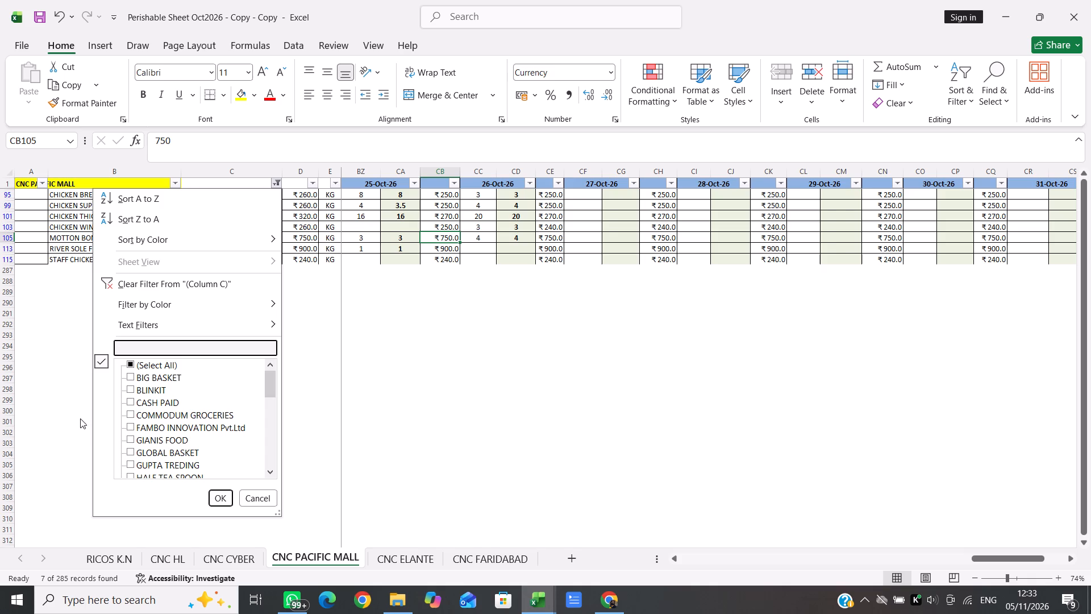
pyautogui.scroll(-4, 152, 439)
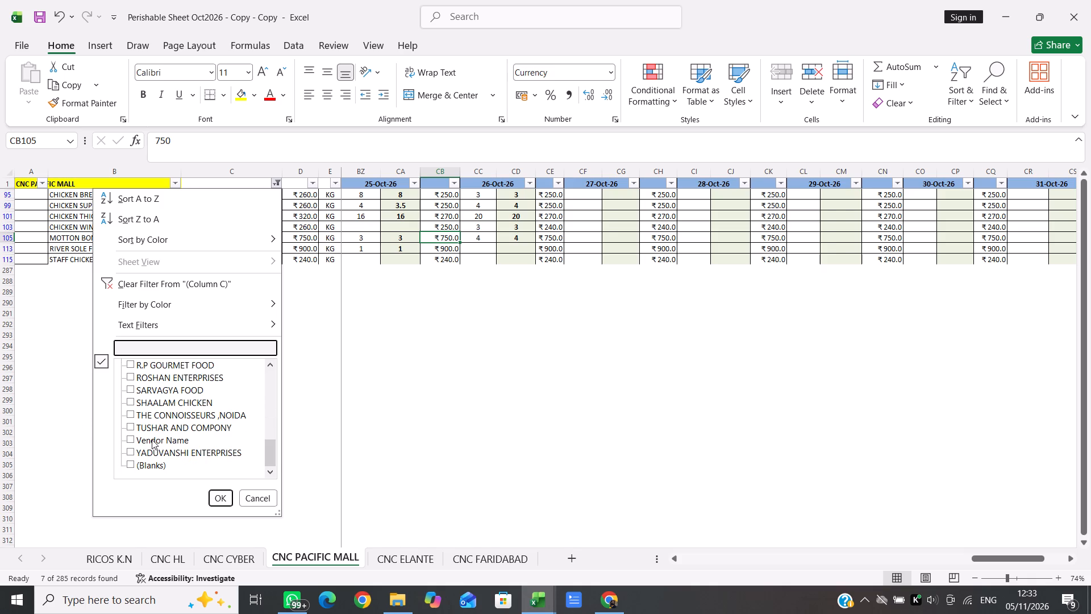
pyautogui.scroll(2, 152, 439)
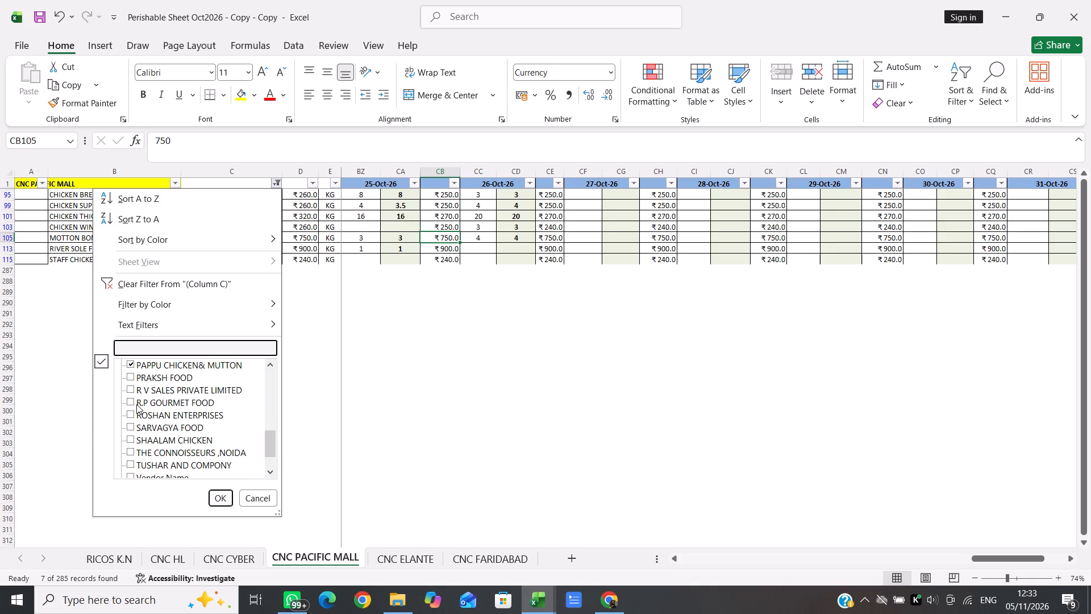
pyautogui.click(152, 349)
pyautogui.press('r')
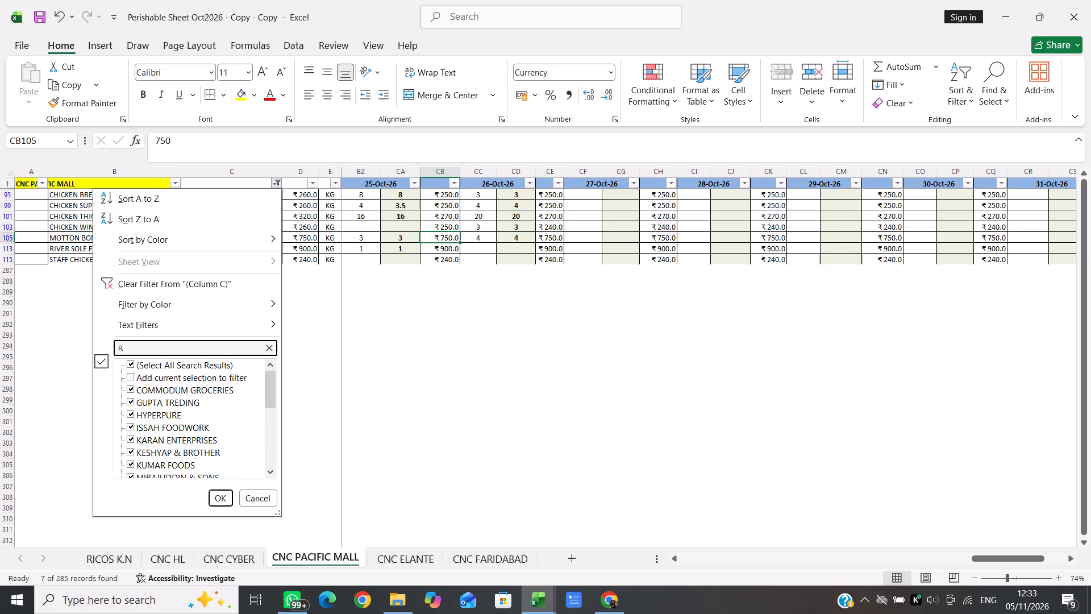
pyautogui.press('space')
pyautogui.write('V')
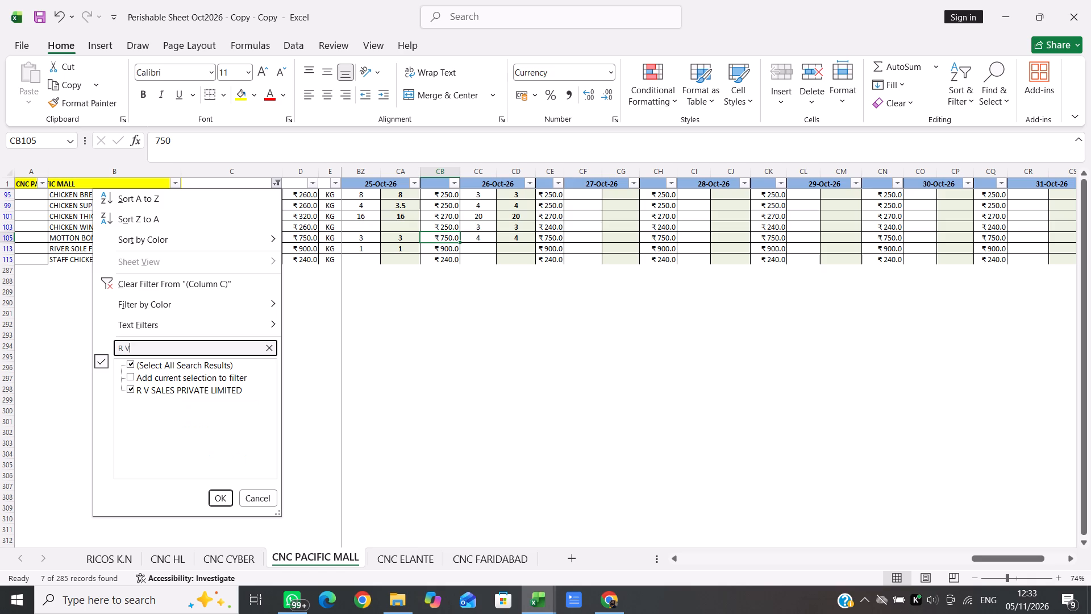
pyautogui.press('Return')
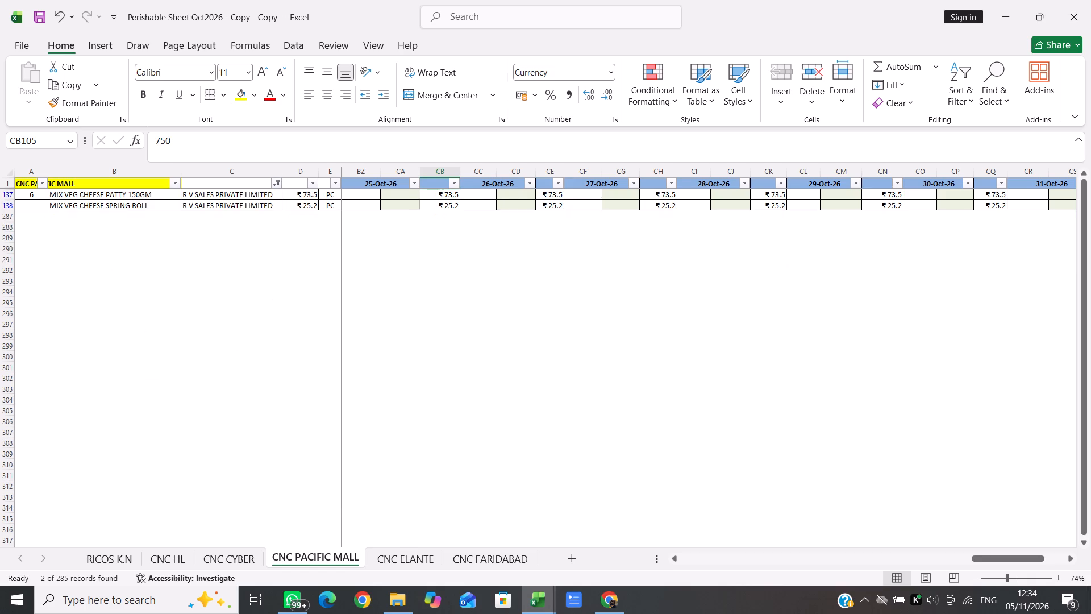
# Review the daily quantities and rates of the R V SALES PRIVATE LIMITED items across the October date columns.
pyautogui.hscroll(-4, 519, 248)
pyautogui.hscroll(11, 519, 248)
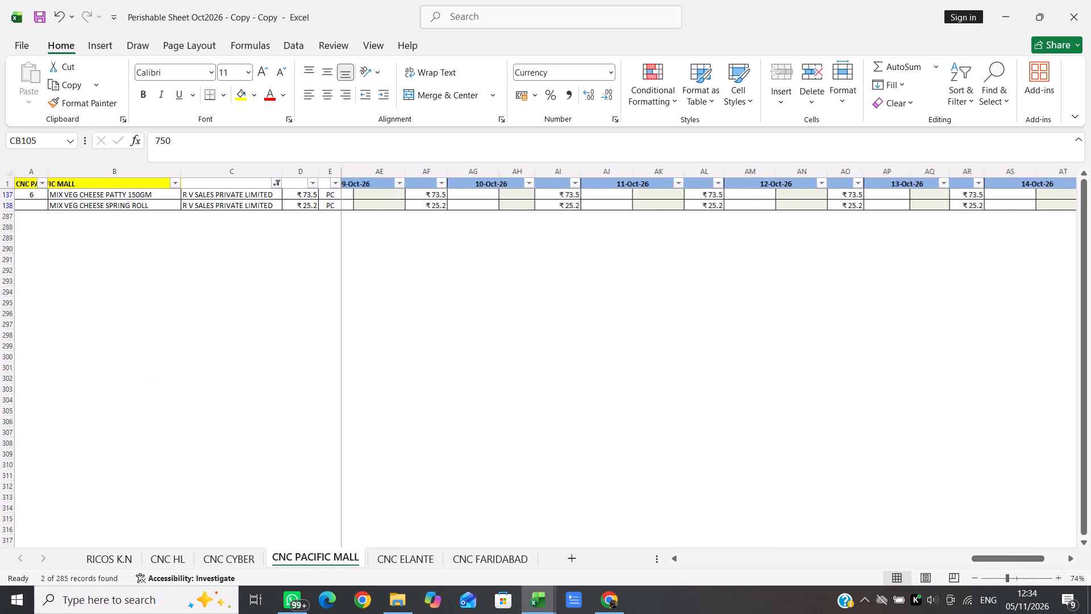
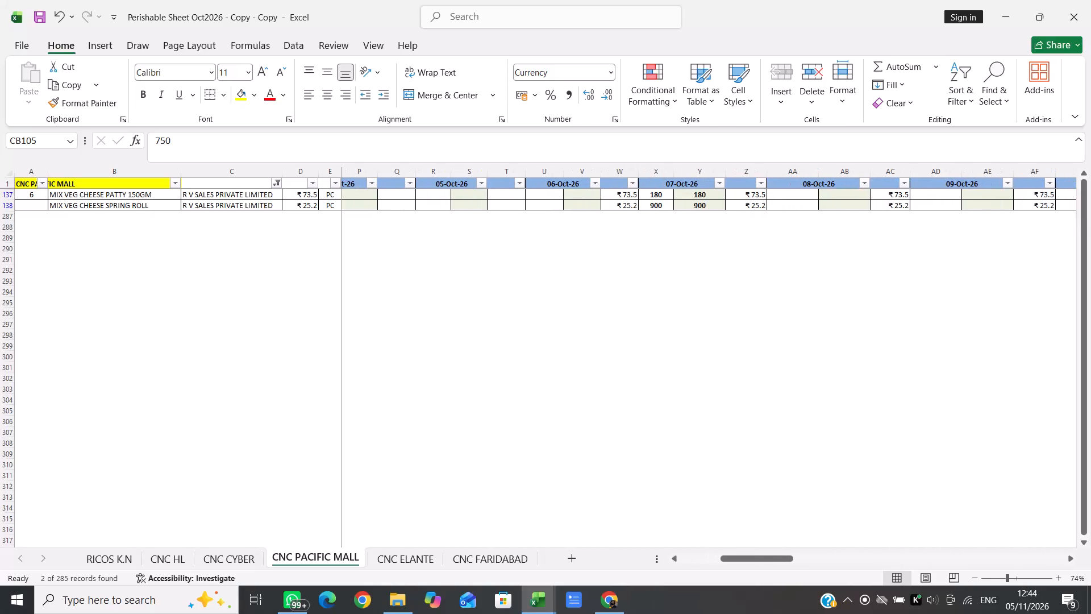
# Compare the daily quantities and rates of MIX VEG CHEESE PATTY 150GM and MIX VEG CHEESE SPRING ROLL across October 2026, including the MTD columns.
pyautogui.hscroll(-14, 519, 248)
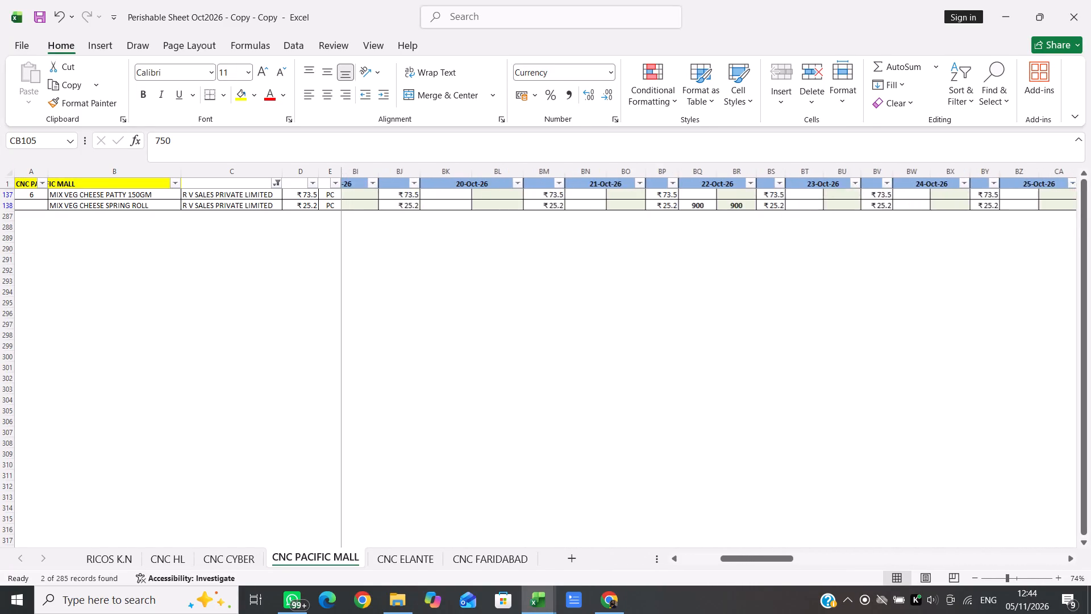
pyautogui.hscroll(-6, 519, 248)
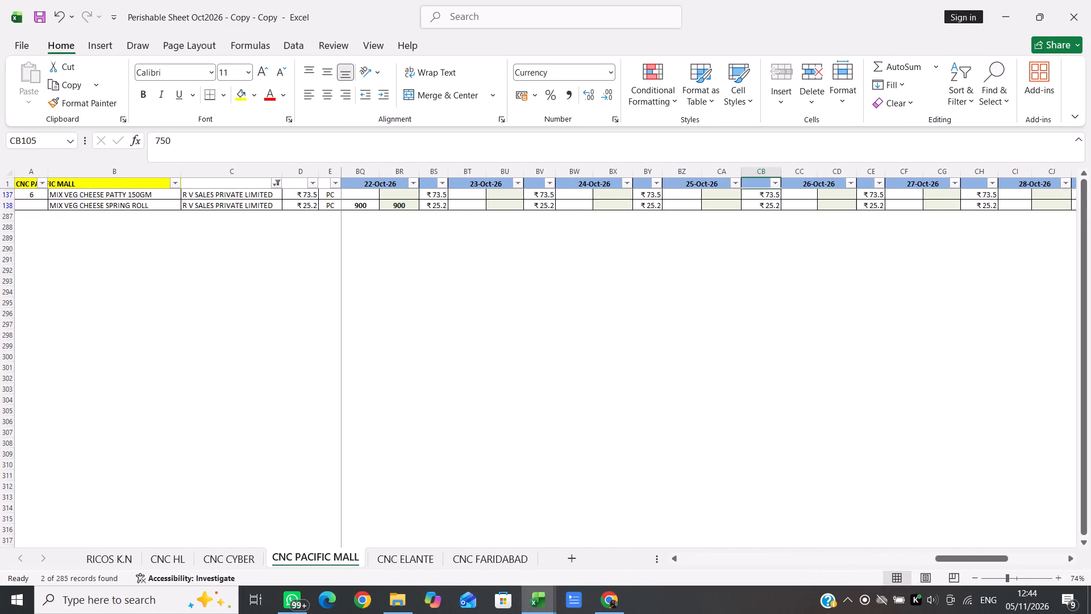
pyautogui.hscroll(1, 519, 248)
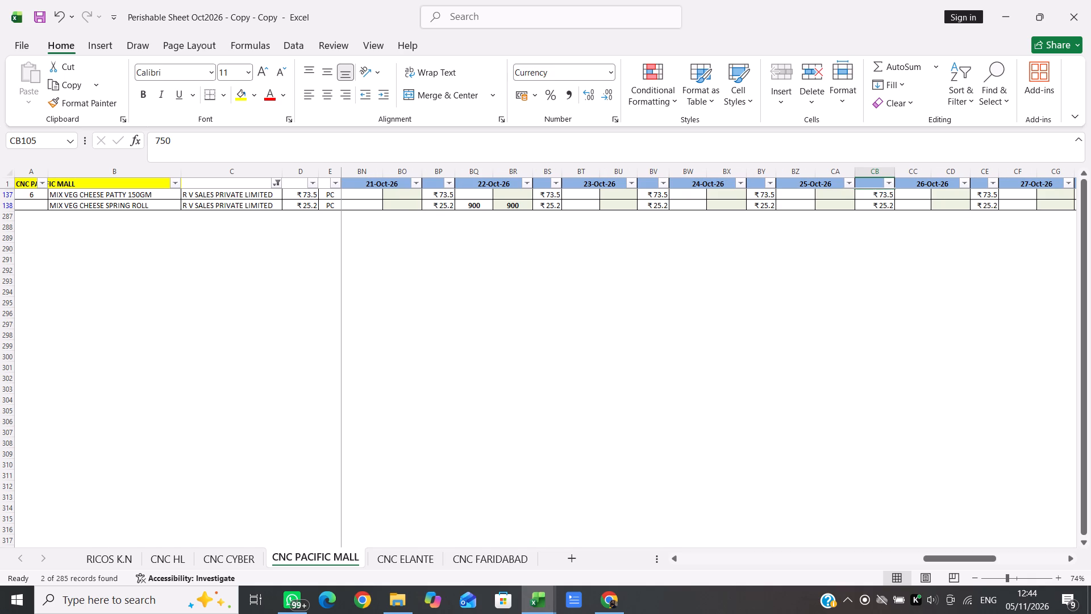
pyautogui.hscroll(8, 519, 248)
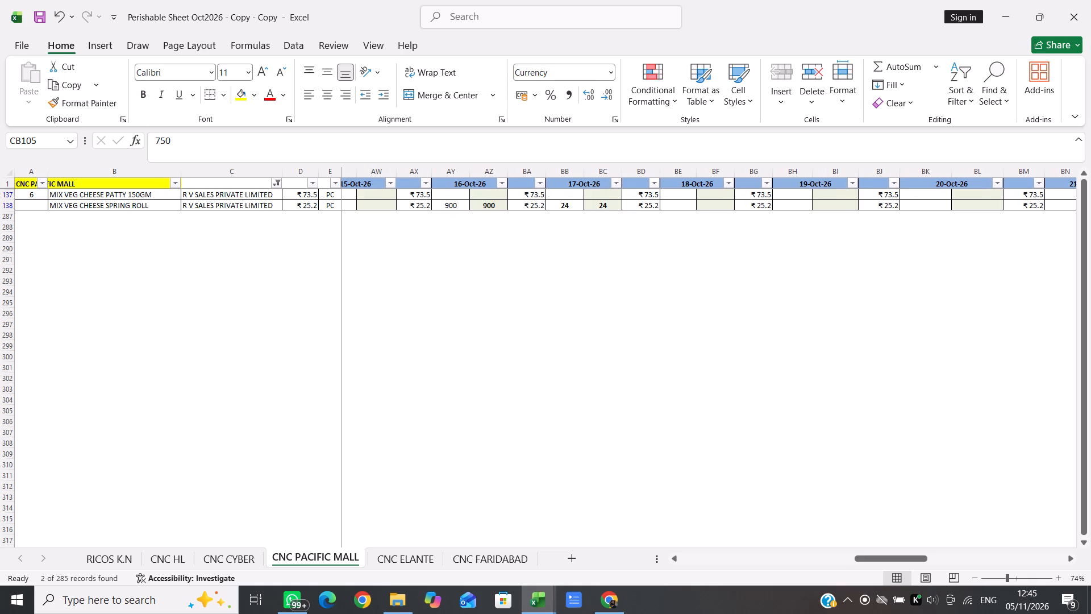
pyautogui.hscroll(6, 519, 248)
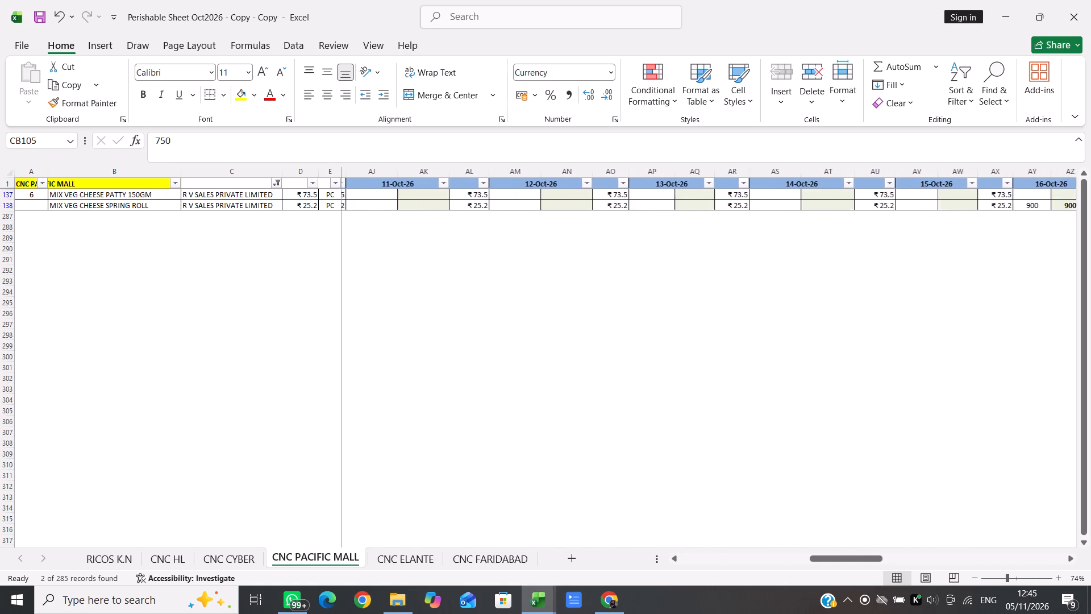
pyautogui.hscroll(1, 519, 248)
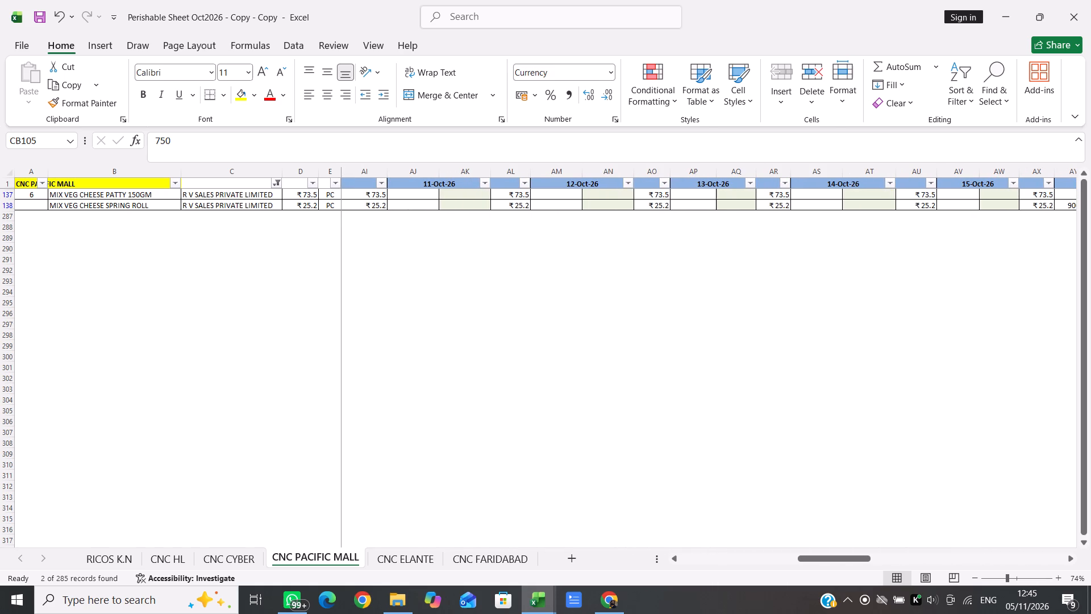
pyautogui.hscroll(2, 519, 248)
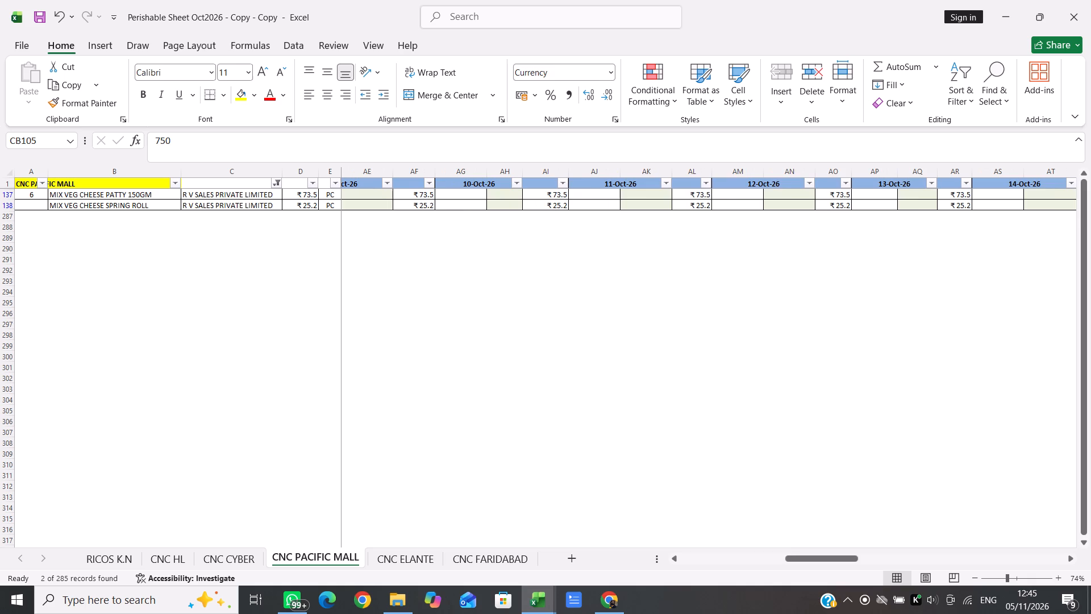
pyautogui.hscroll(4, 519, 248)
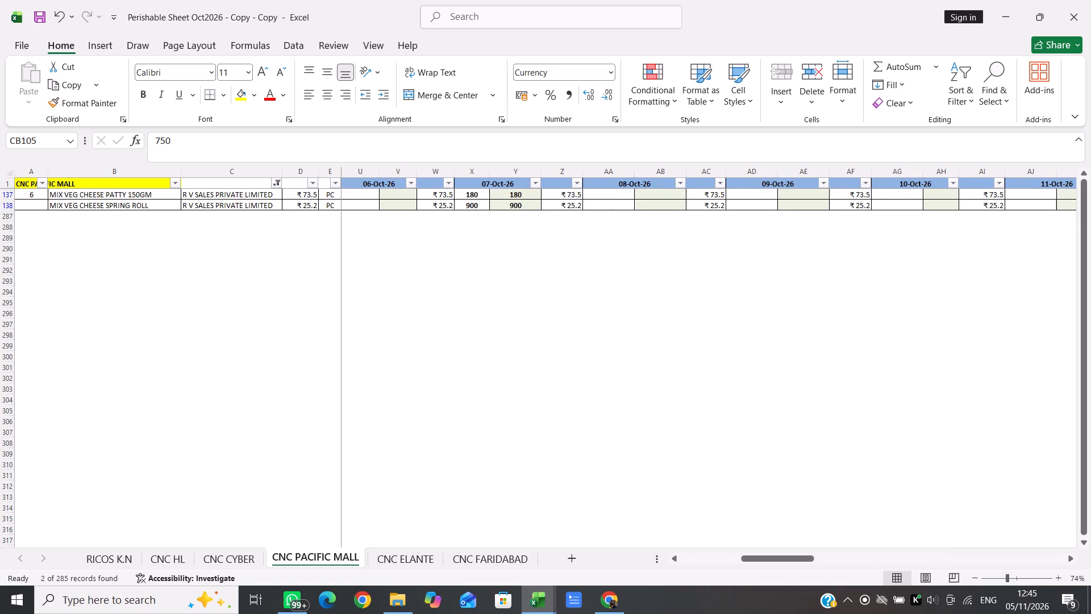
pyautogui.hscroll(-6, 519, 248)
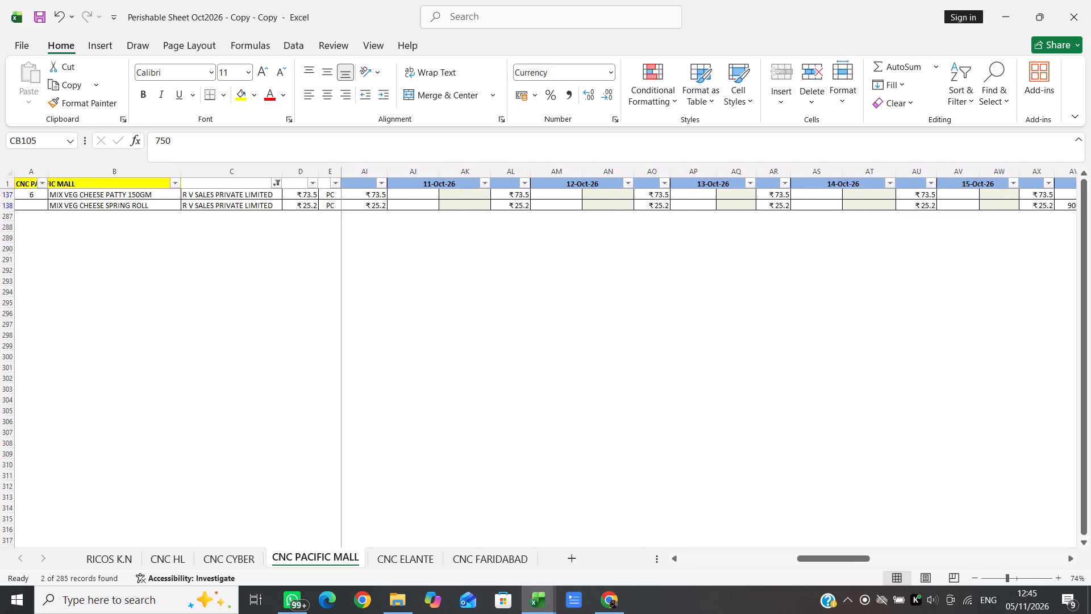
pyautogui.hscroll(12, 519, 248)
pyautogui.hscroll(-2, 519, 248)
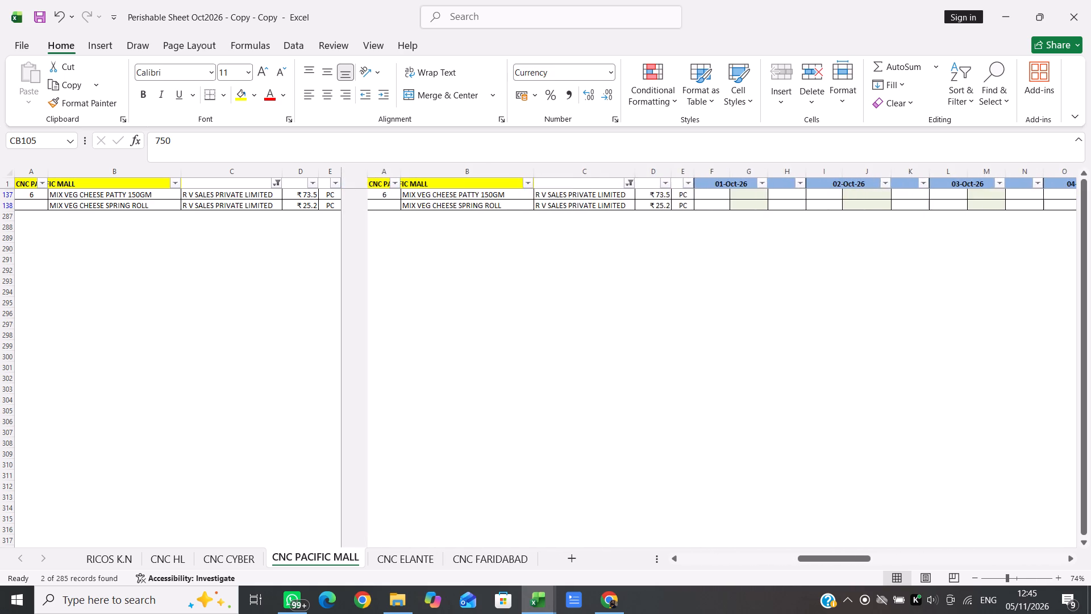
pyautogui.hscroll(-9, 519, 248)
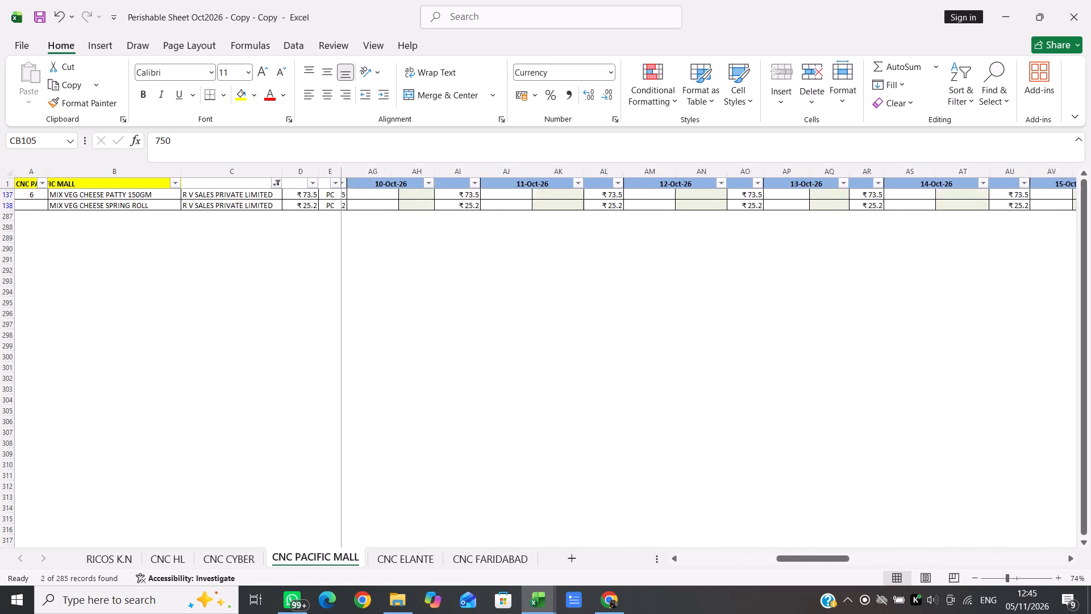
pyautogui.hscroll(-8, 519, 248)
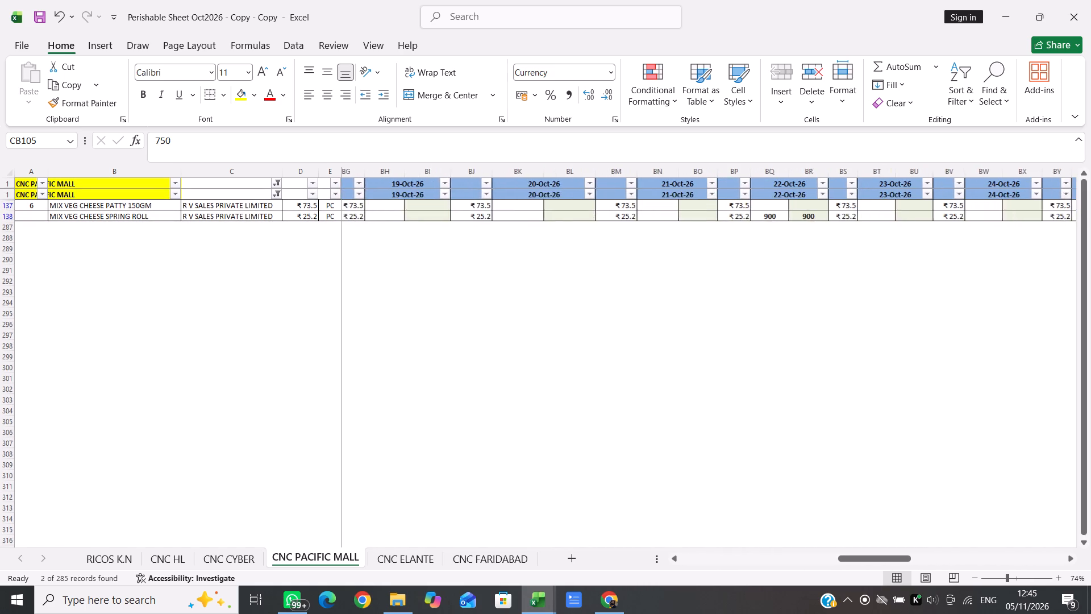
pyautogui.hscroll(-3, 519, 248)
pyautogui.hscroll(1, 519, 248)
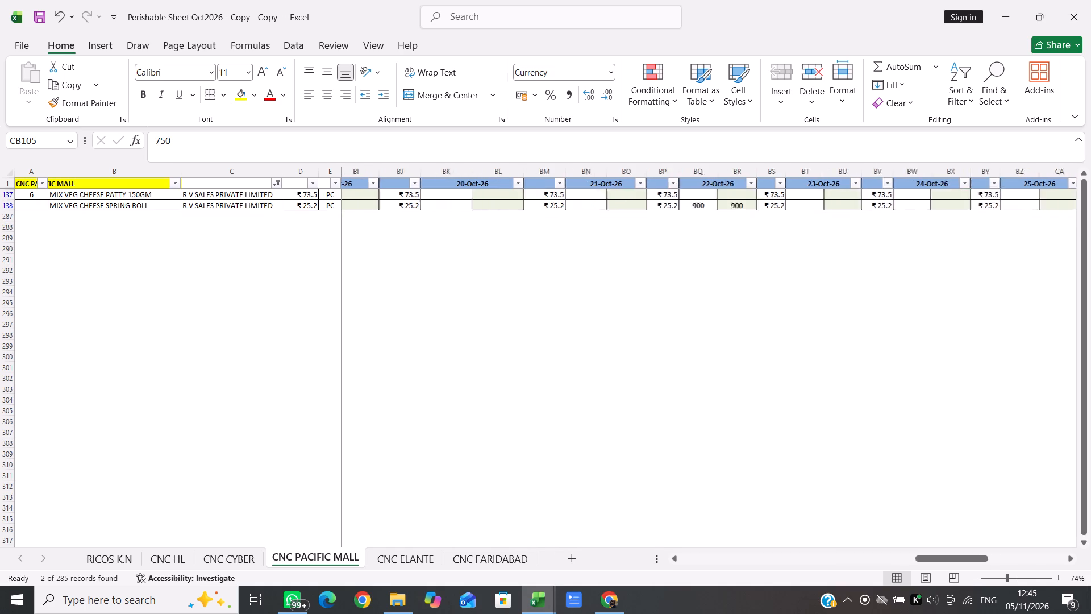
pyautogui.hscroll(1, 519, 248)
pyautogui.hscroll(-13, 519, 248)
pyautogui.hscroll(2, 519, 248)
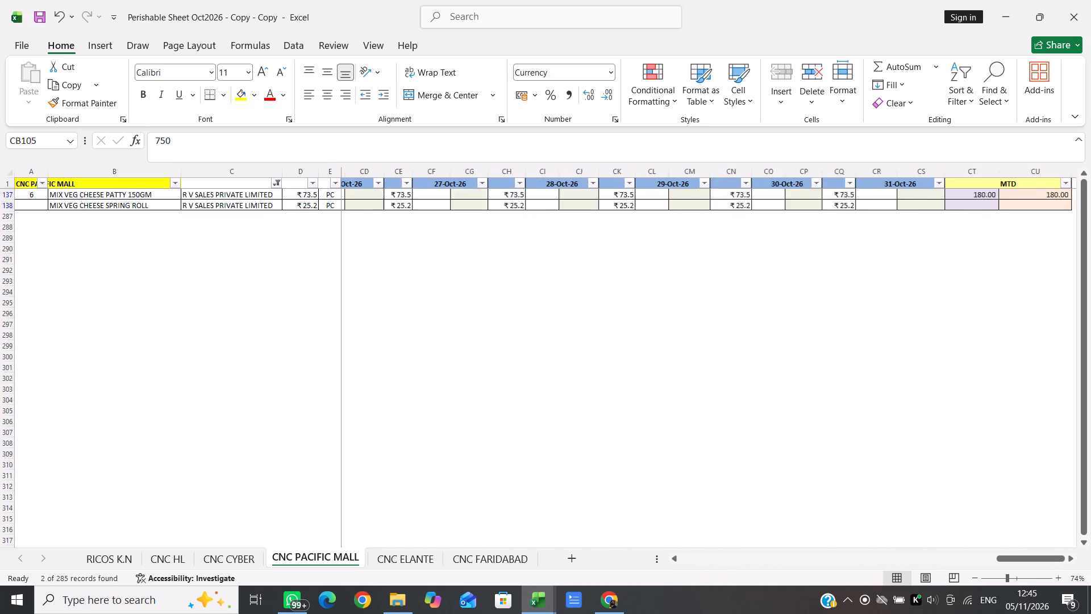
pyautogui.hscroll(8, 519, 248)
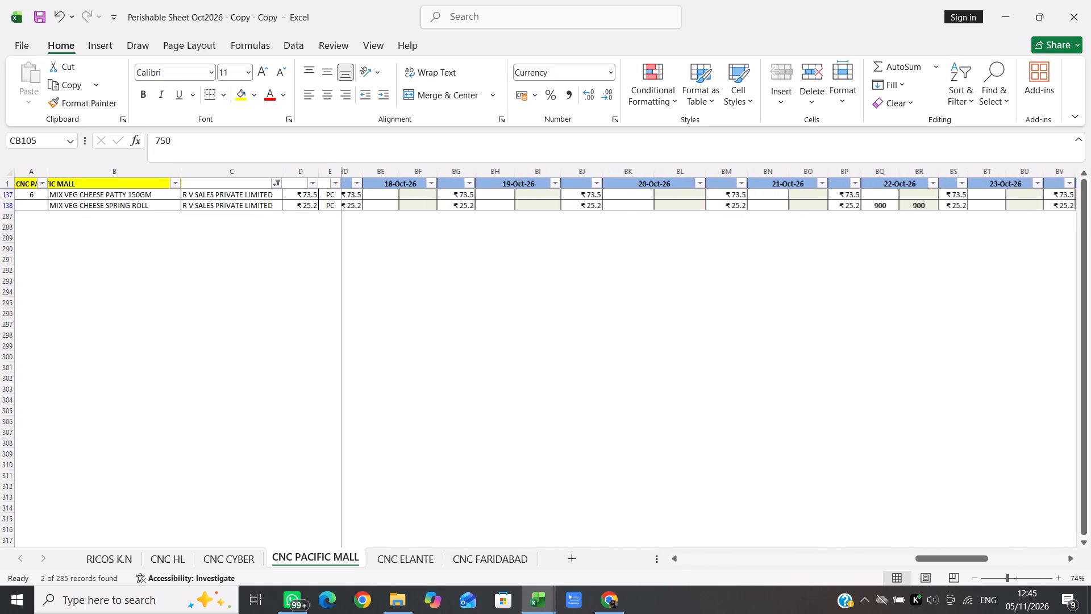
pyautogui.hscroll(4, 519, 248)
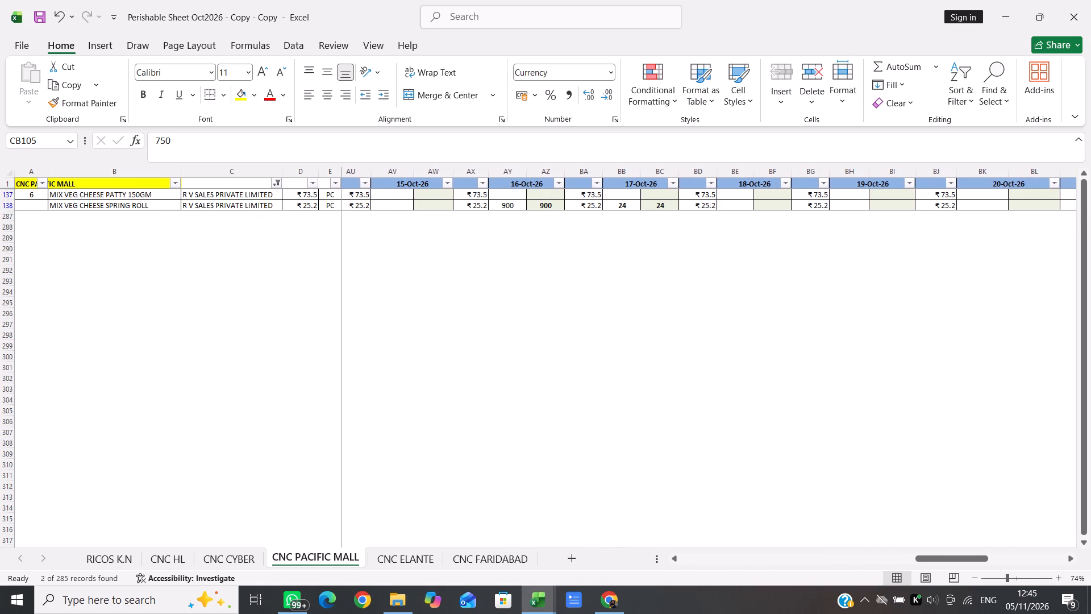
pyautogui.hscroll(1, 519, 248)
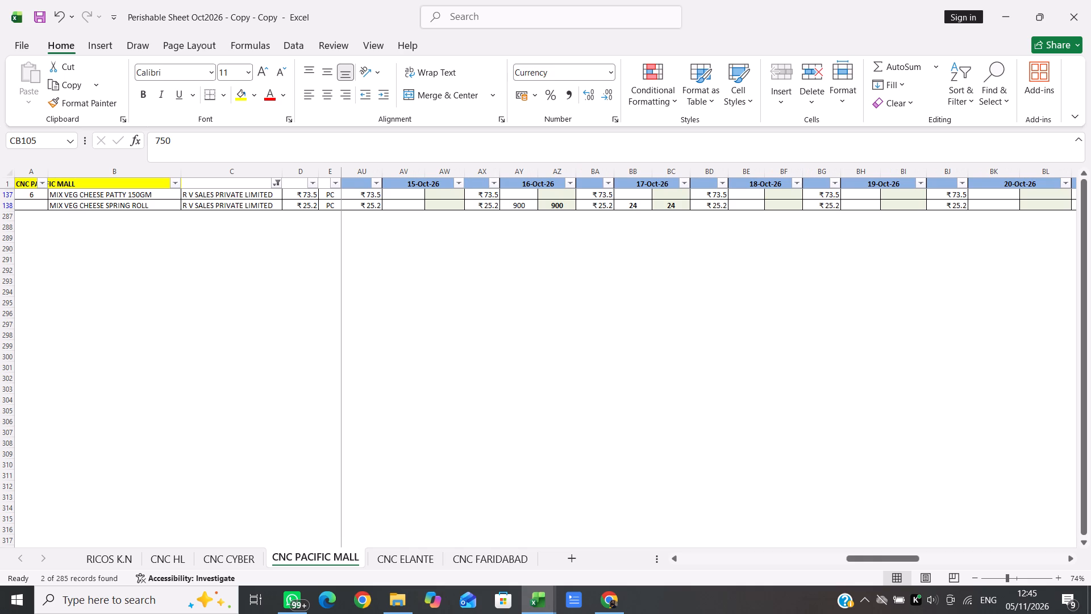
pyautogui.hscroll(2, 519, 248)
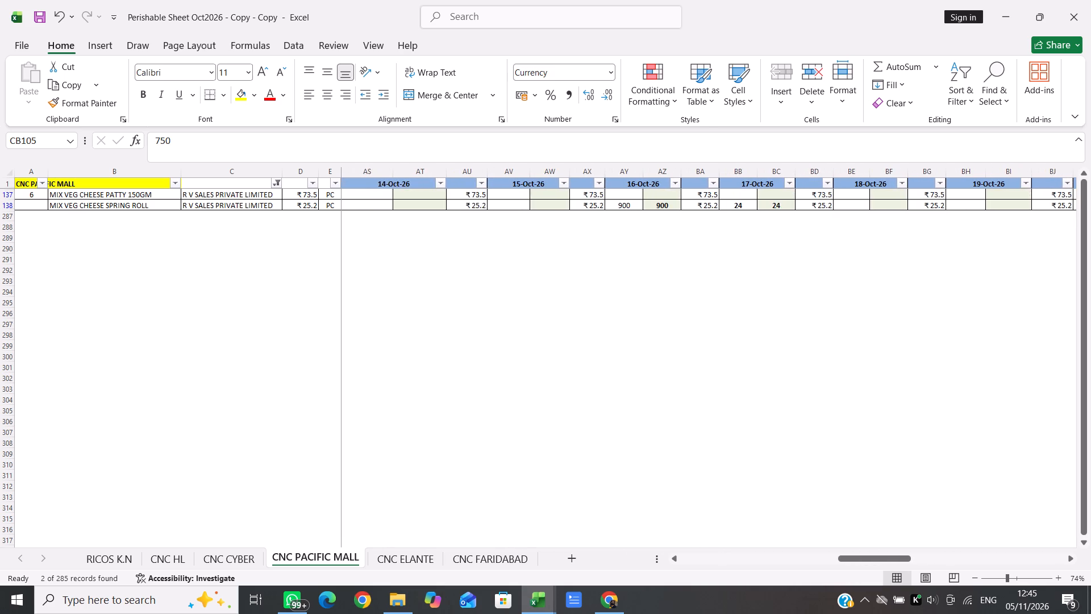
pyautogui.hscroll(11, 519, 248)
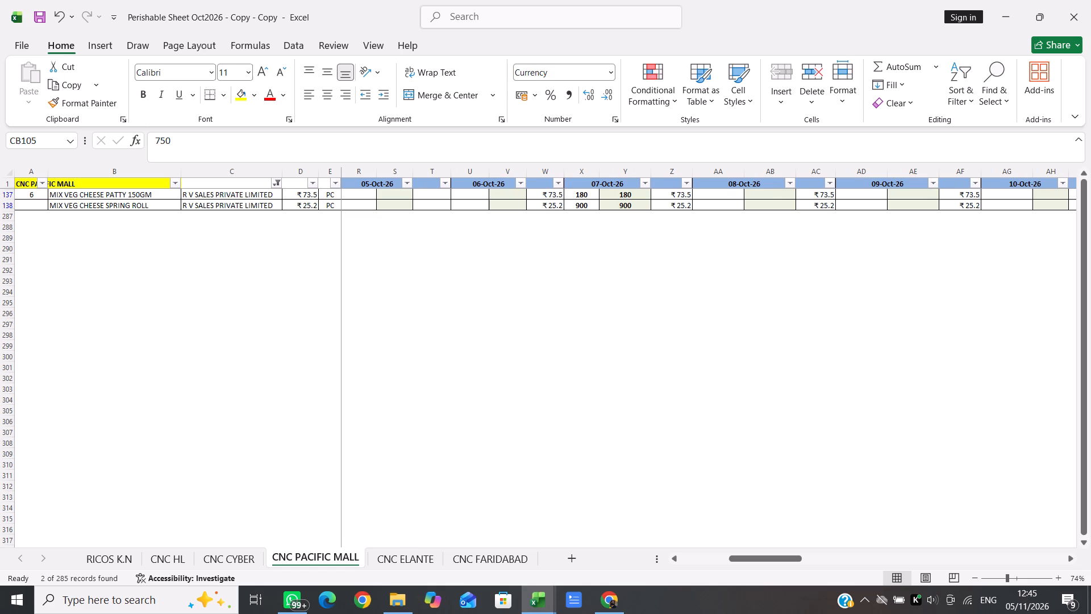
pyautogui.hscroll(5, 519, 248)
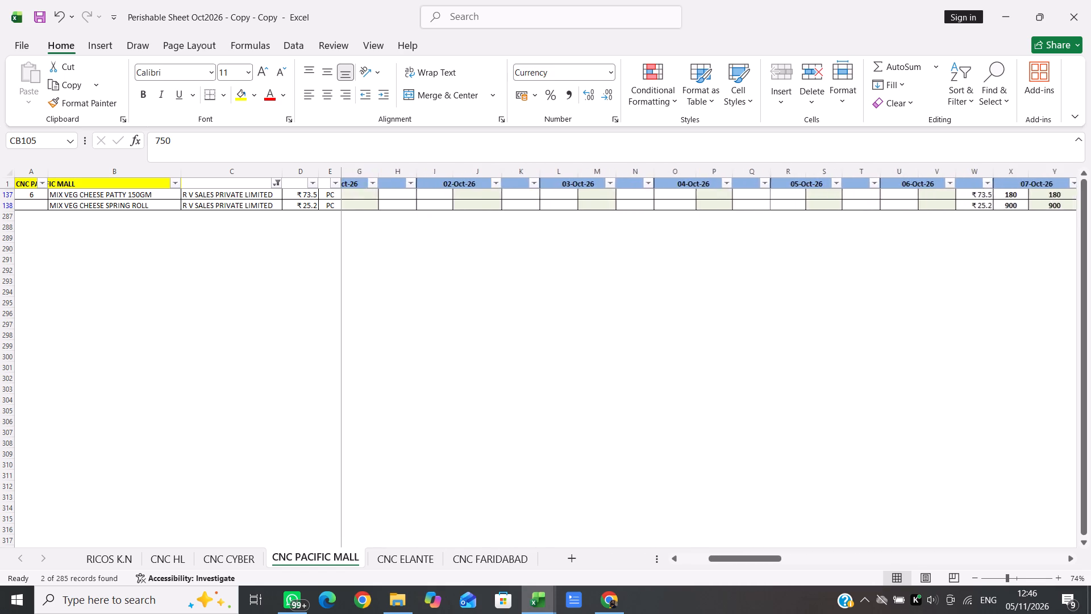
pyautogui.hscroll(1, 519, 248)
pyautogui.hscroll(-6, 519, 248)
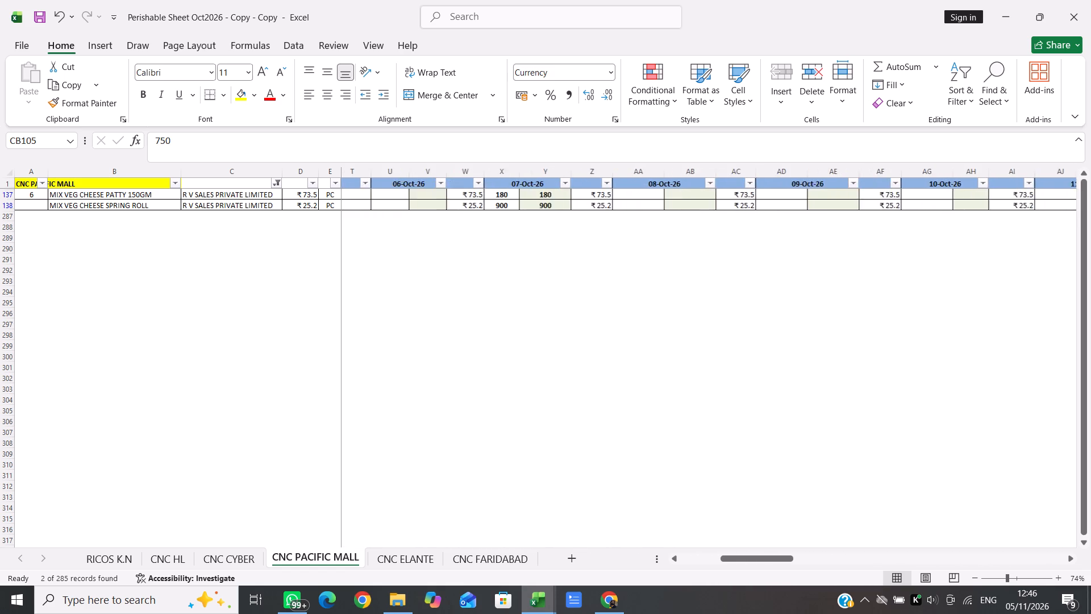
pyautogui.hscroll(-9, 519, 248)
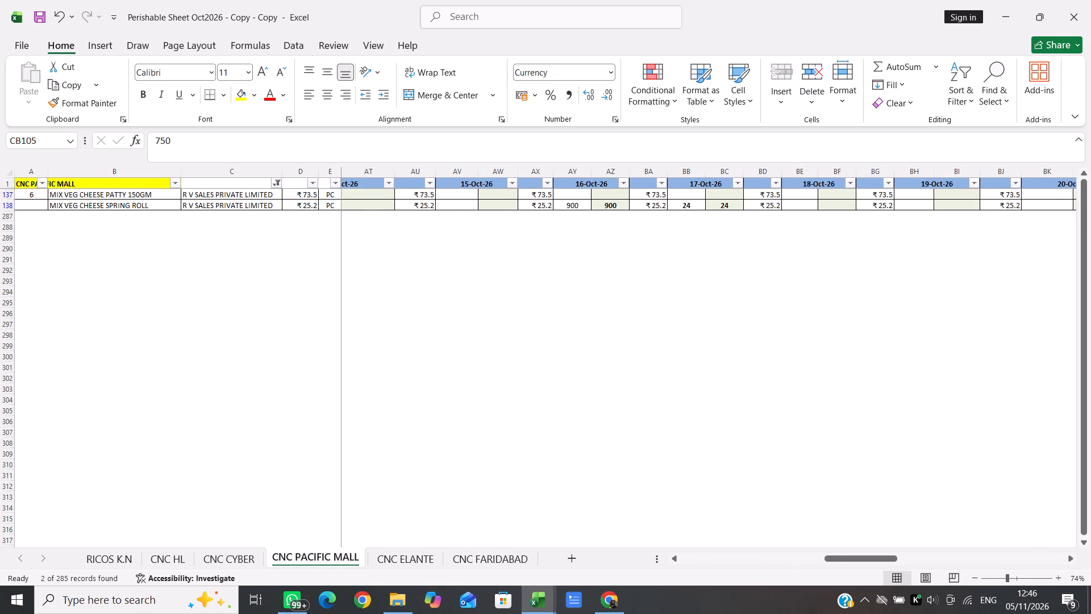
pyautogui.hscroll(-2, 519, 248)
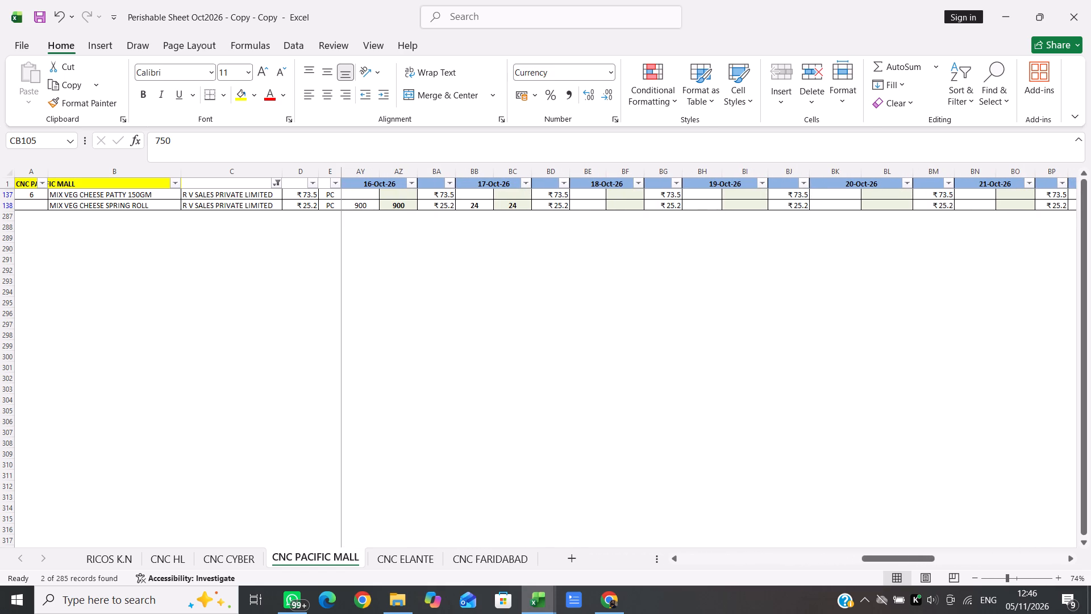
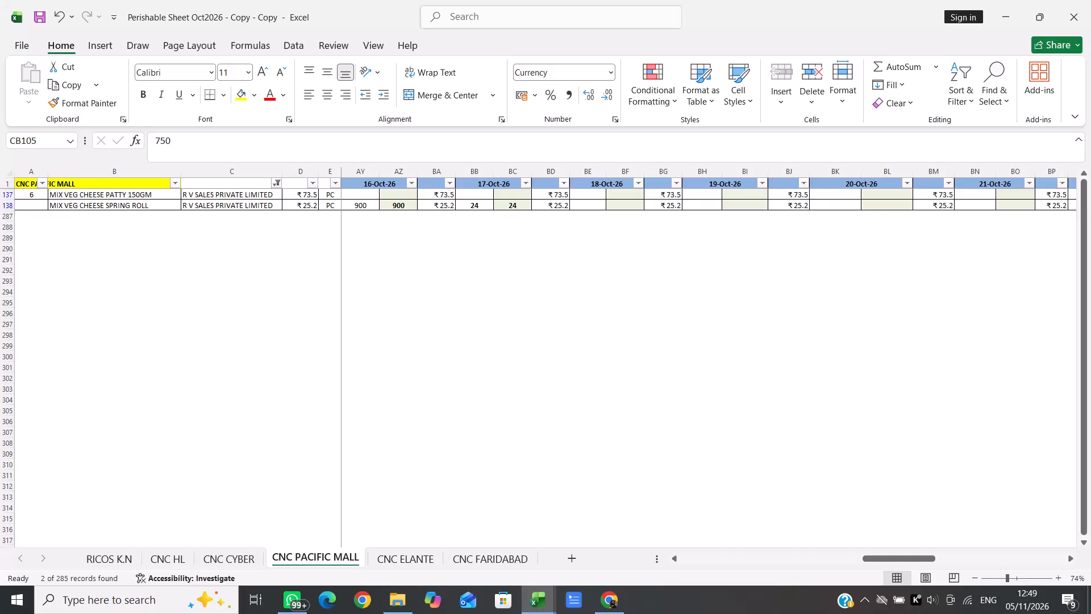
# Clear both 17-Oct-26 quantities for MIX VEG CHEESE SPRING ROLL on the CNC PACIFIC MALL sheet.
pyautogui.click(480, 206)
pyautogui.press('BackSpace')
pyautogui.press('Right')
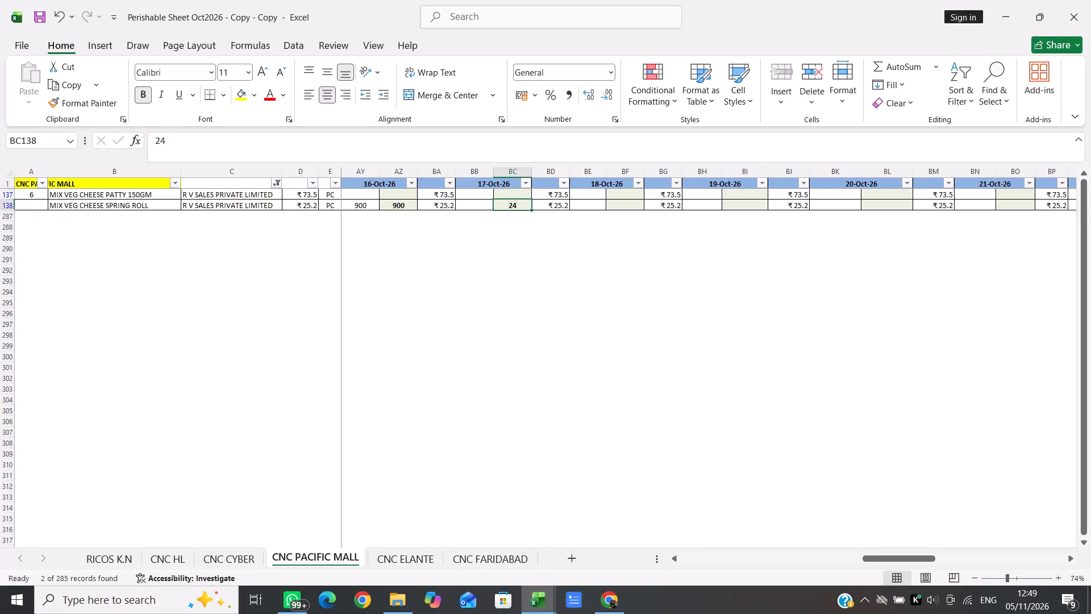
pyautogui.press('BackSpace')
# Start a formula in CV137, beside the MTD columns of MIX VEG CHEESE PATTY 150GM, that references its rate in D137.
pyautogui.hscroll(-9, 606, 230)
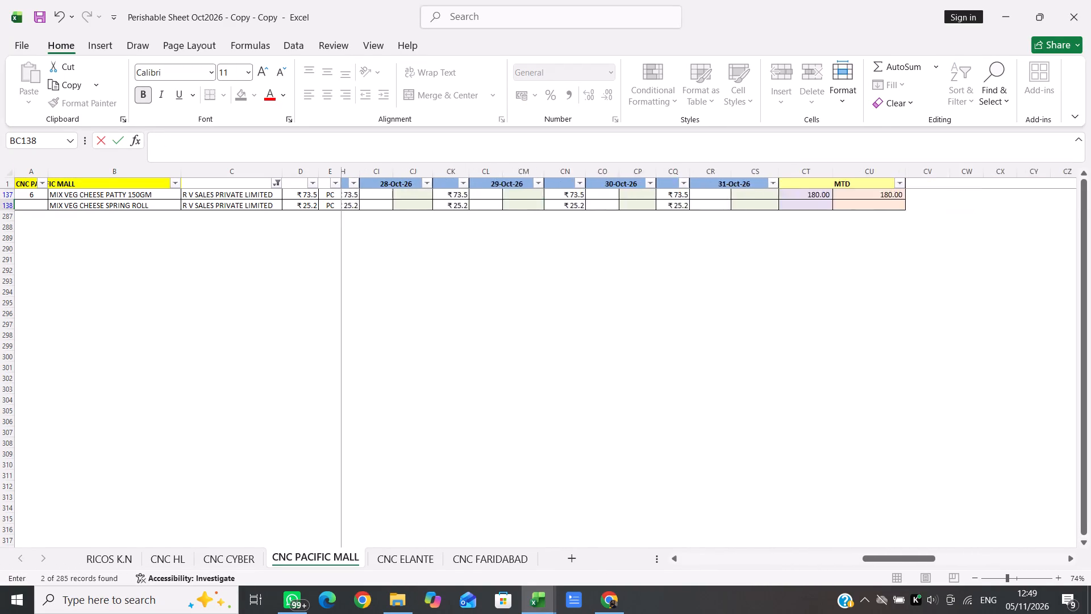
pyautogui.hscroll(-3, 606, 230)
pyautogui.click(715, 193)
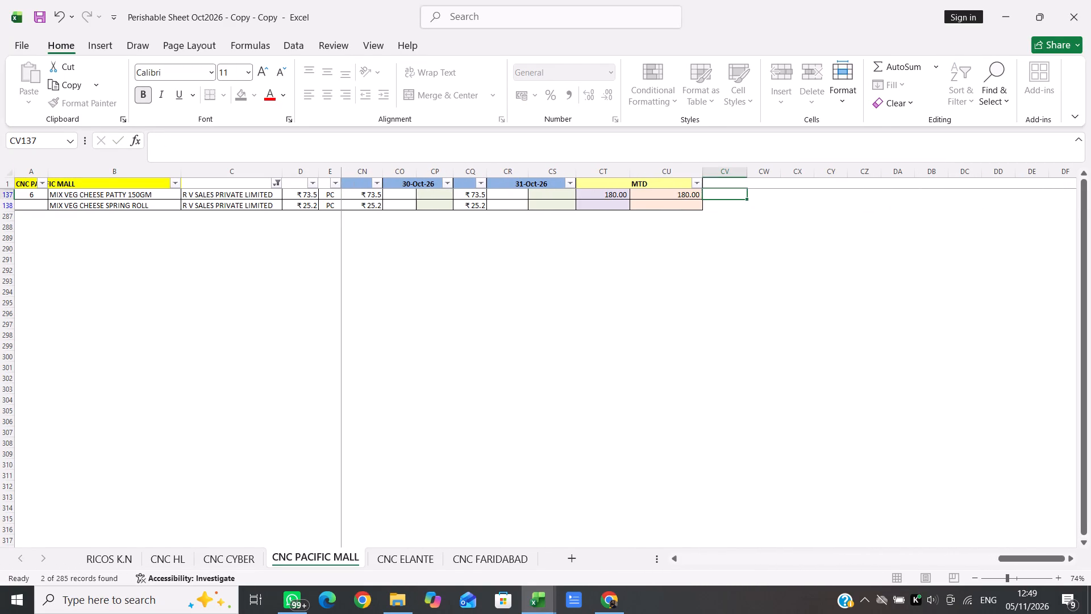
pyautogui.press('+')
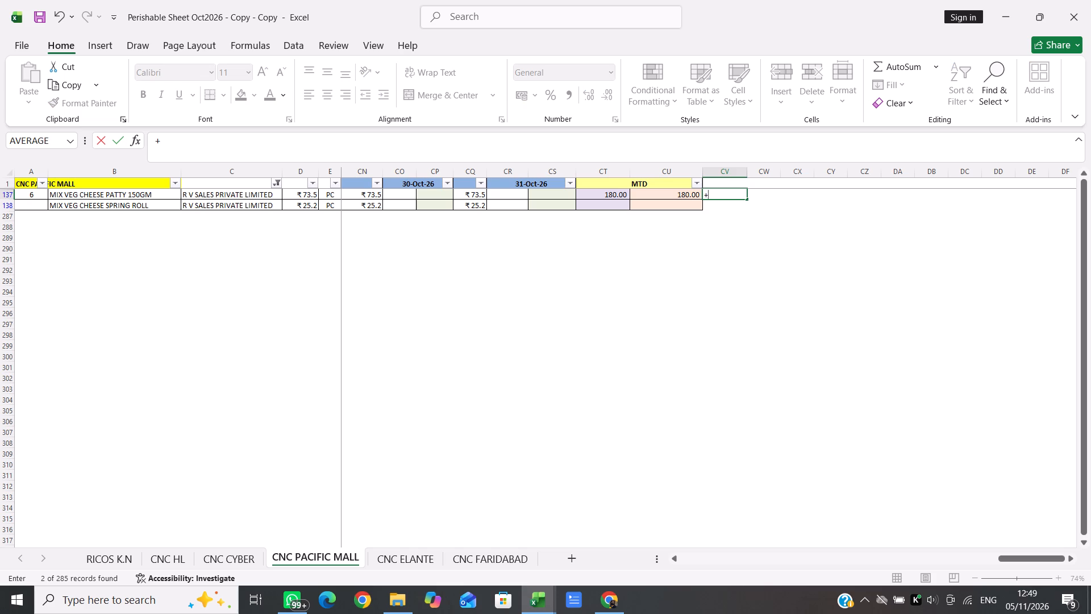
pyautogui.click(313, 194)
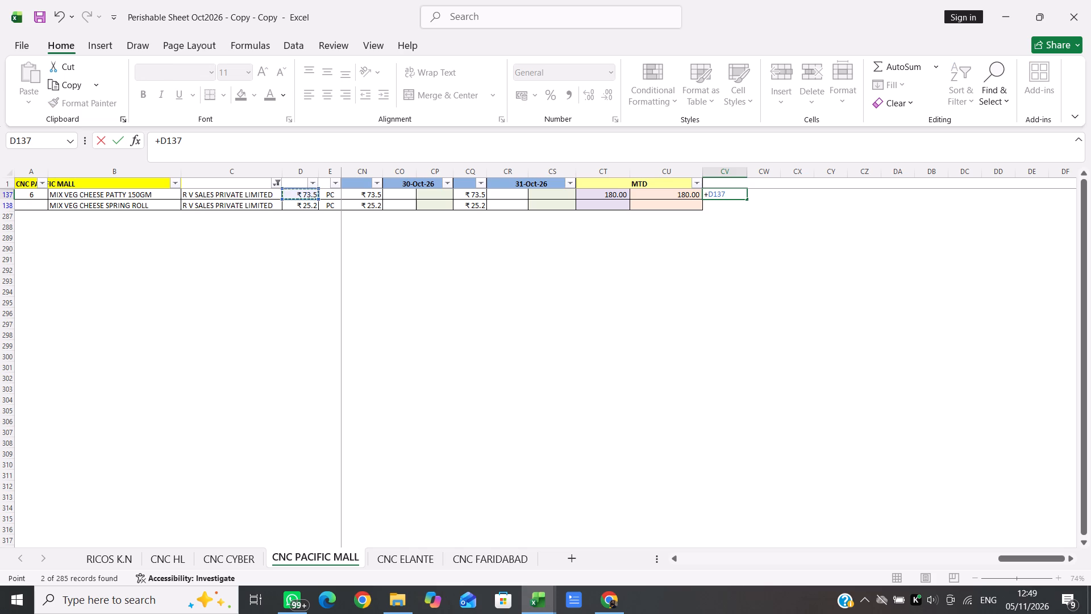
# Complete the purchase amount formula for MIX VEG CHEESE PATTY 150GM in CV137, multiplying rate D137 by MTD quantity CU137.
pyautogui.press('*')
pyautogui.click(680, 194)
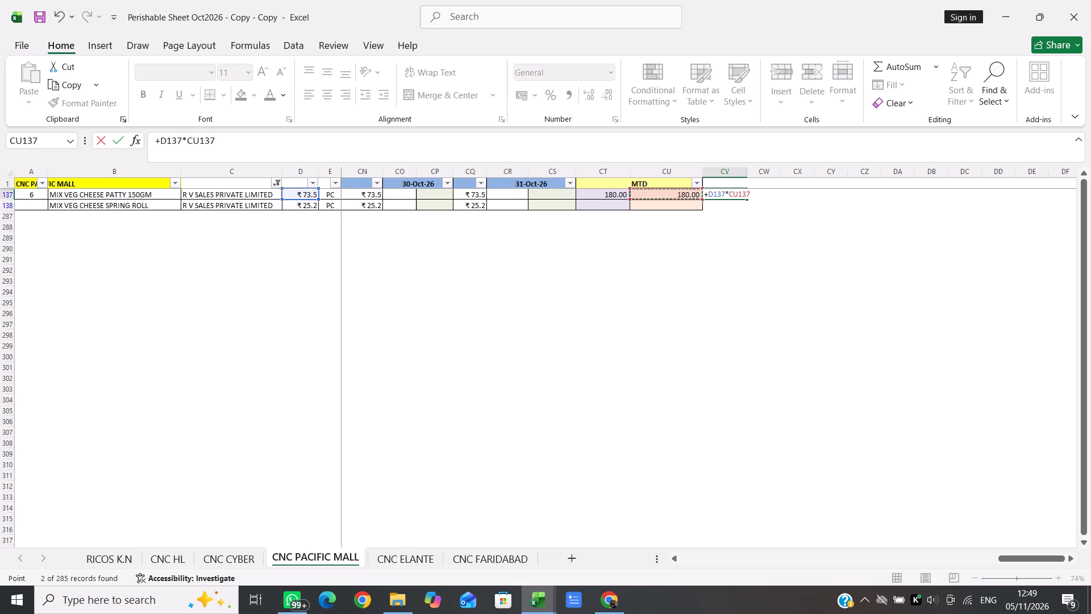
pyautogui.press('Return')
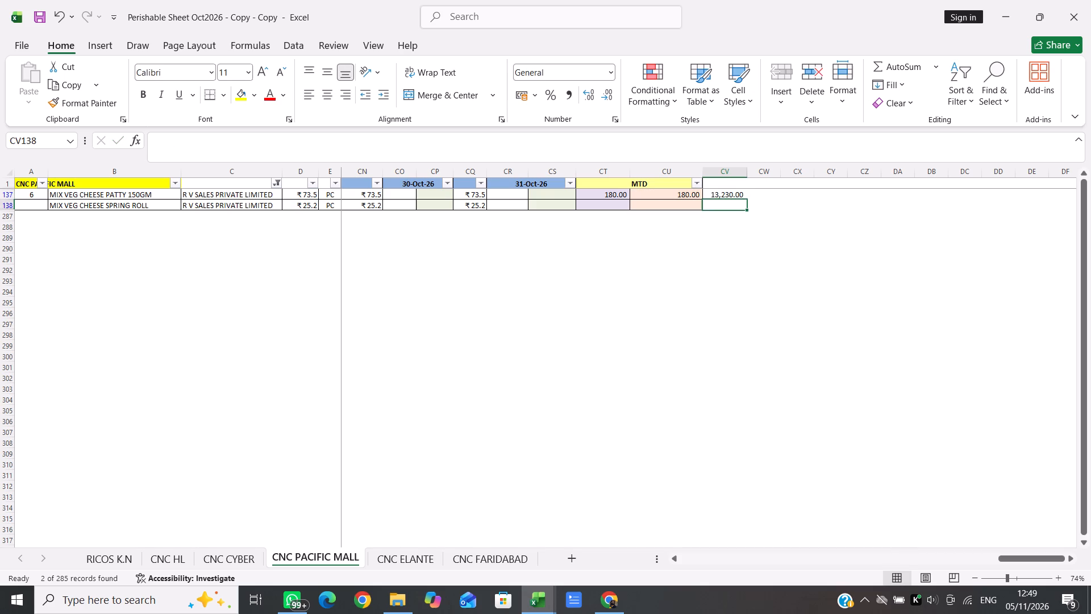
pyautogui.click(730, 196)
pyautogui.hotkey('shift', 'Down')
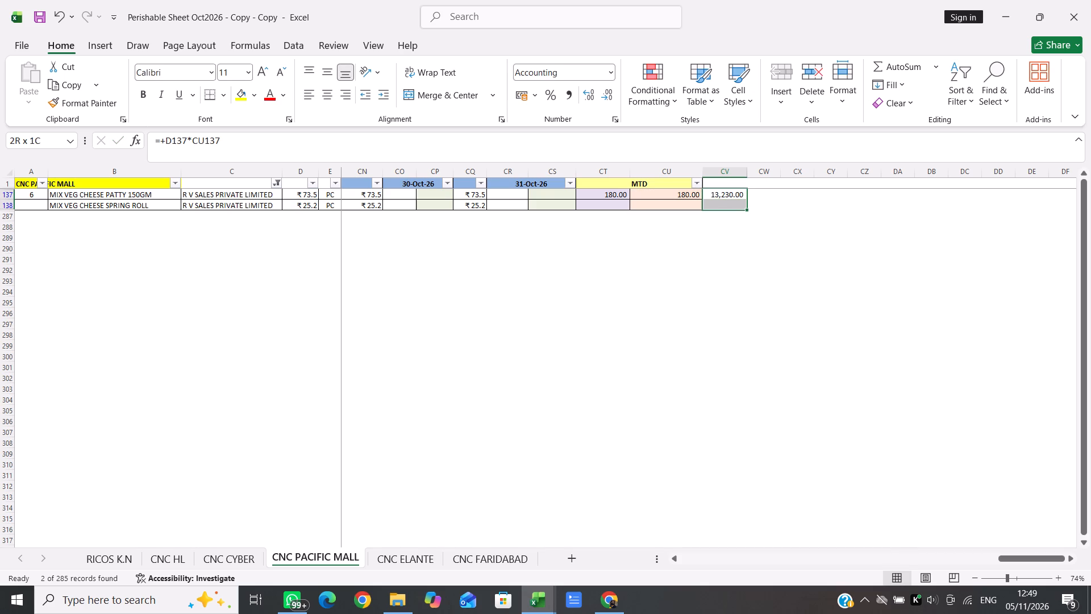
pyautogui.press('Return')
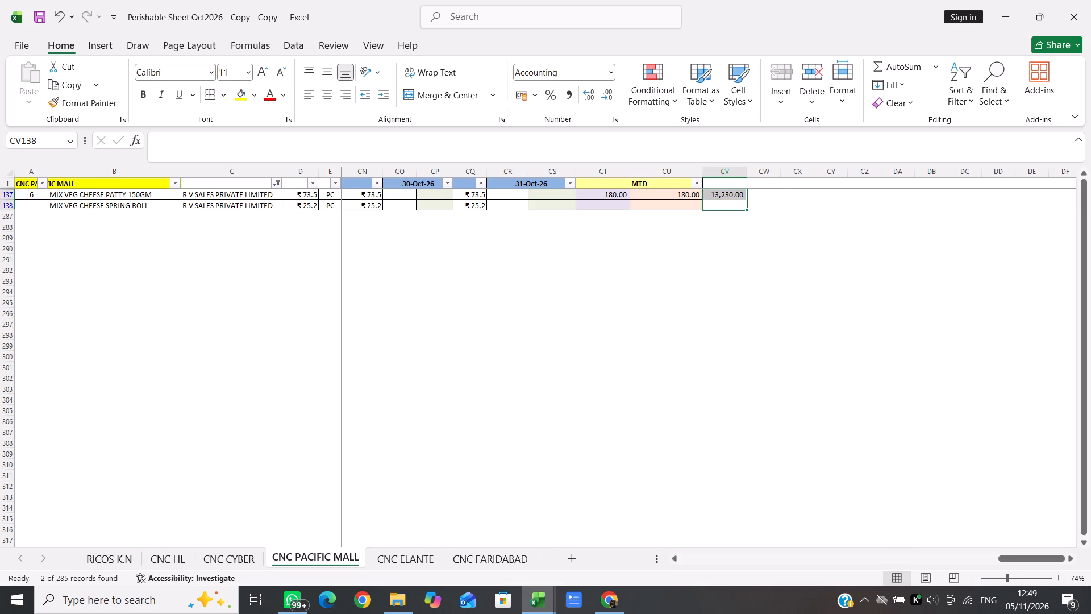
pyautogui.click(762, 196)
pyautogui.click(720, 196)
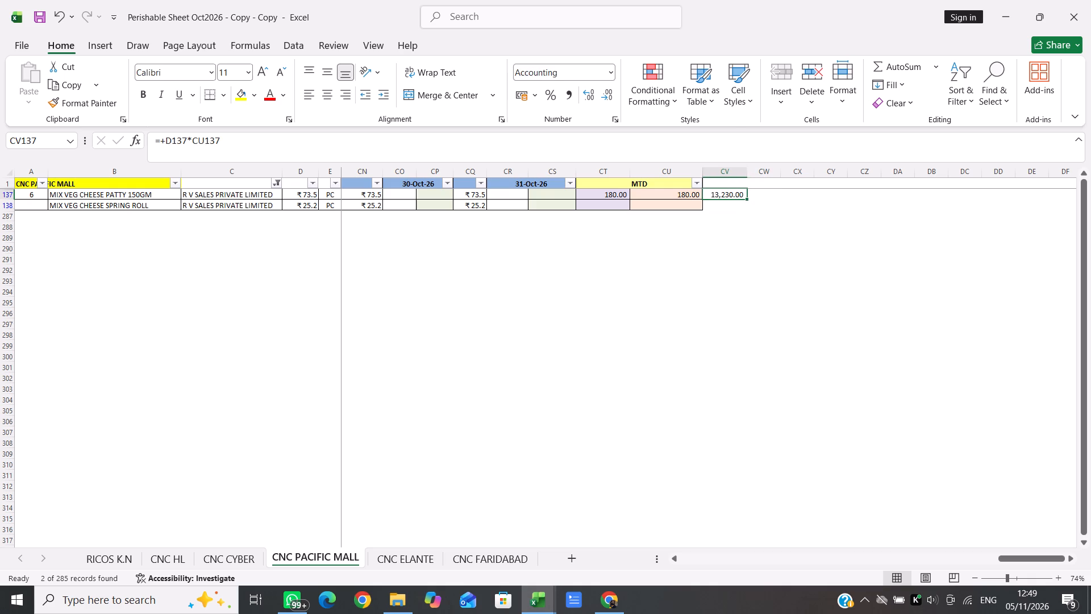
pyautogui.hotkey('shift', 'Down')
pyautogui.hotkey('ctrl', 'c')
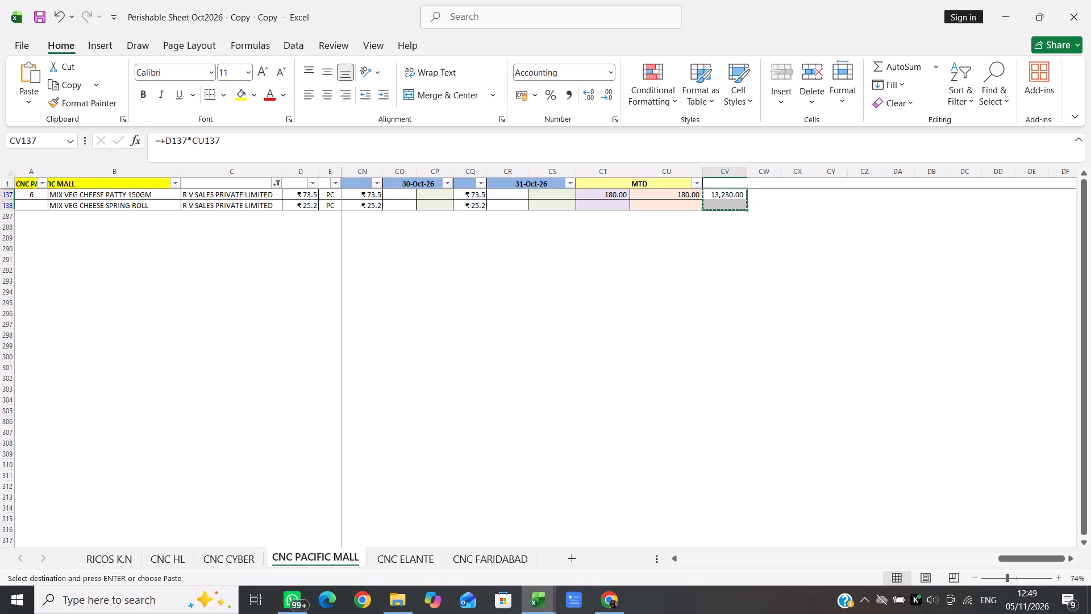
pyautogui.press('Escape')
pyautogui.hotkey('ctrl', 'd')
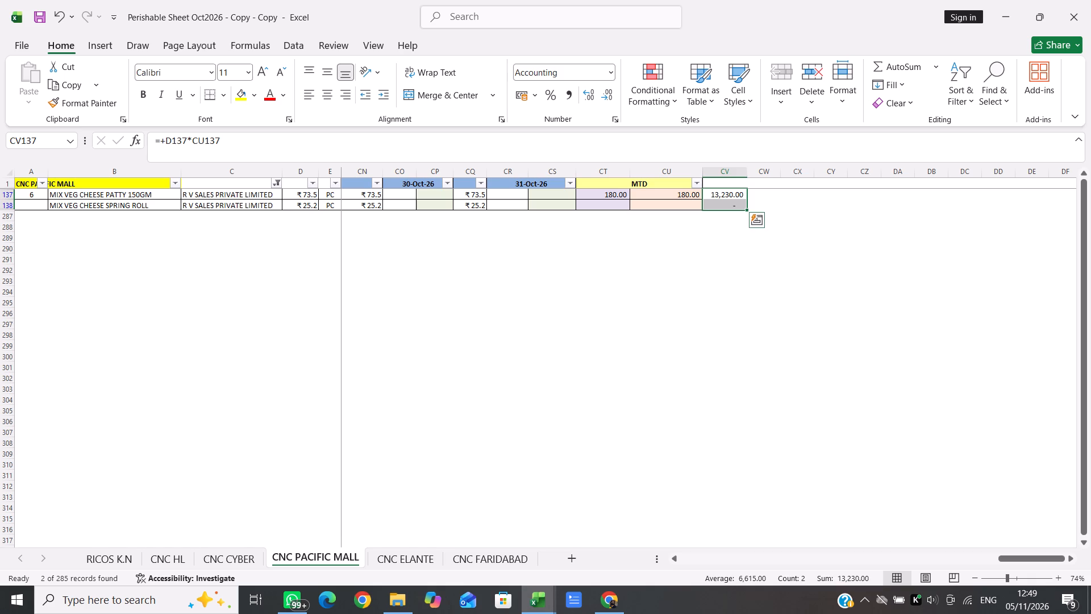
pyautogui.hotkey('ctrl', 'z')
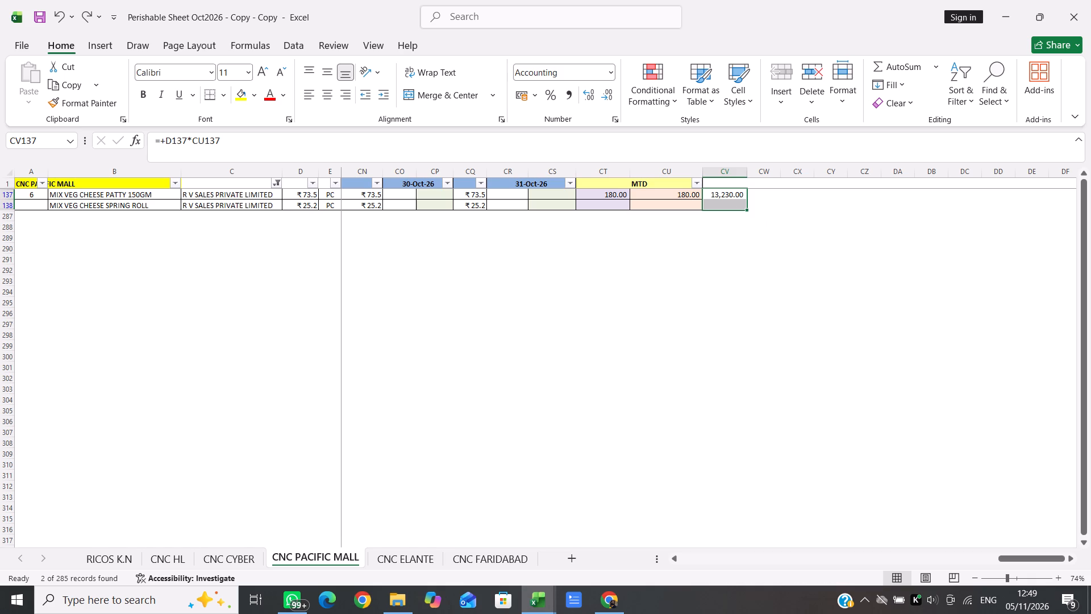
# Fill the purchase amount formula from CV137 down to CV138 for MIX VEG CHEESE SPRING ROLL.
pyautogui.click(755, 199)
pyautogui.click(732, 195)
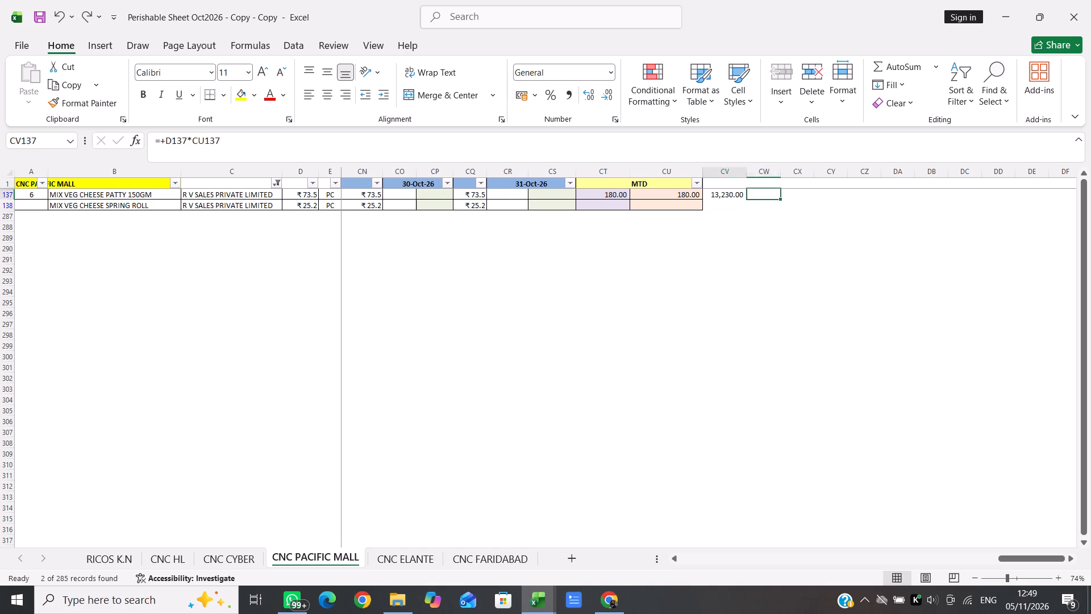
pyautogui.hotkey('shift', 'Down')
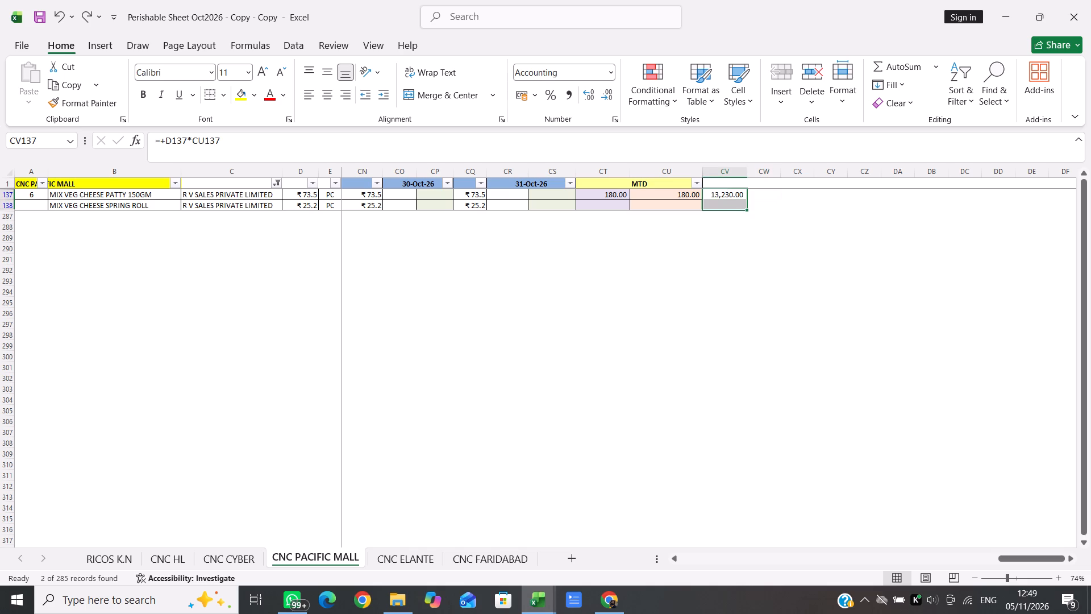
pyautogui.hotkey('ctrl', 'd')
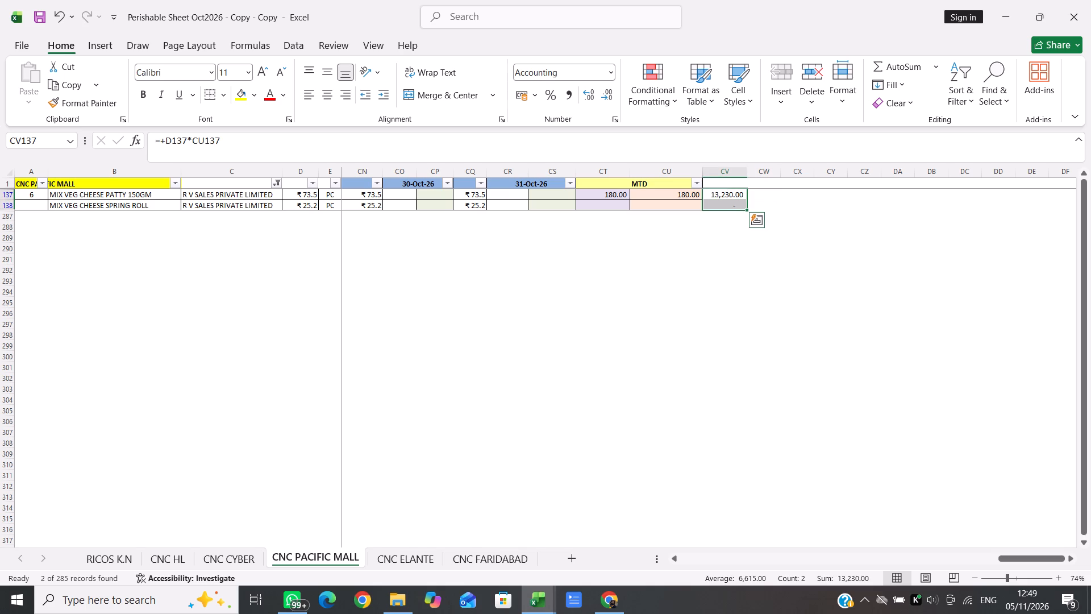
pyautogui.click(781, 205)
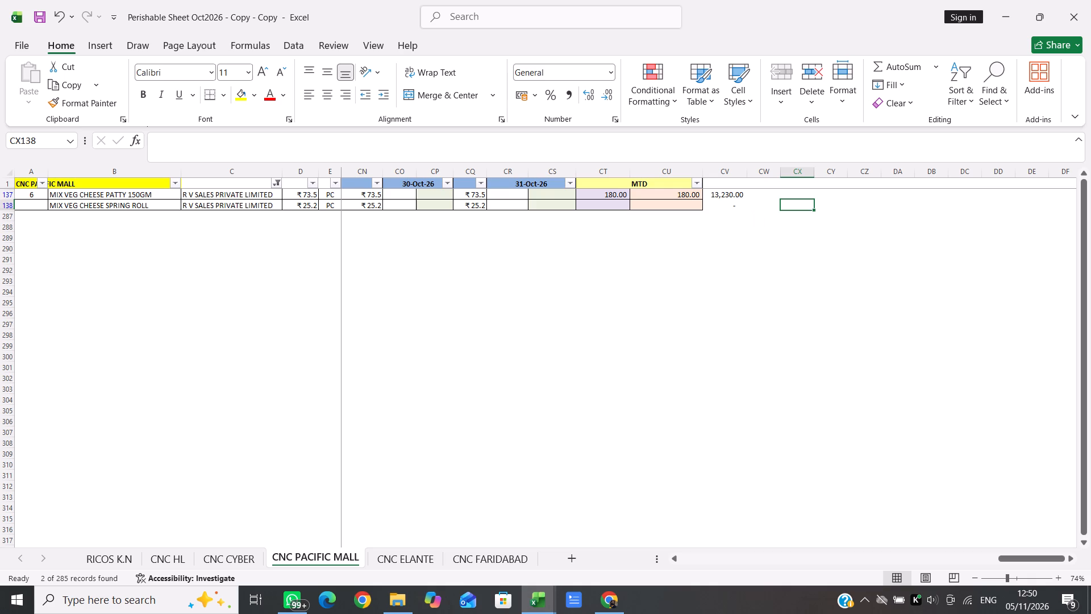
# Copy the MTD quantity formula from CU137 into CU138 for MIX VEG CHEESE SPRING ROLL.
pyautogui.hscroll(5, 618, 214)
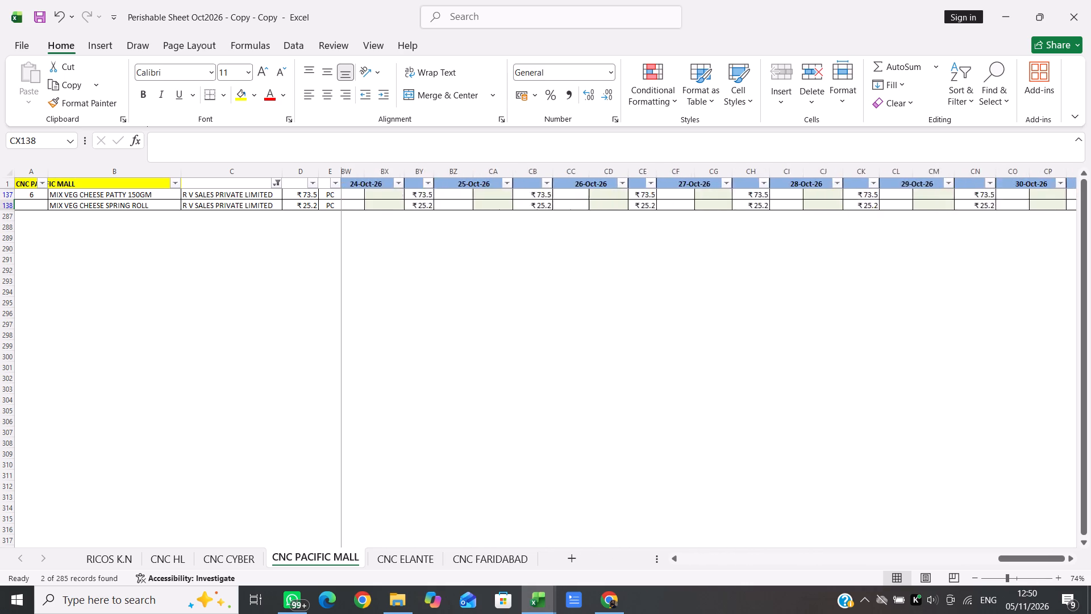
pyautogui.hscroll(5, 618, 214)
pyautogui.hscroll(-2, 618, 214)
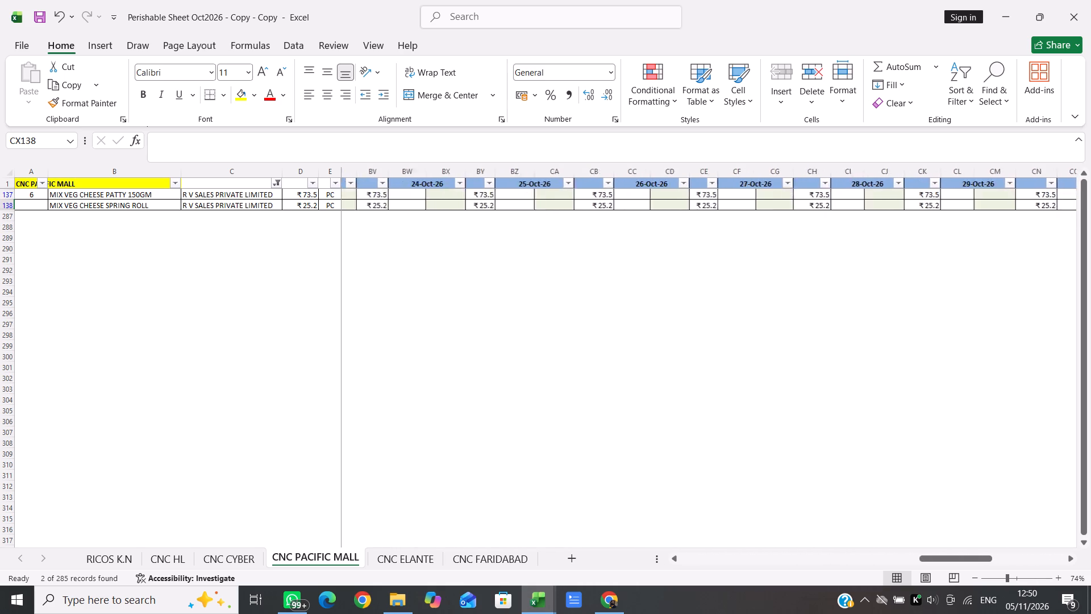
pyautogui.hscroll(-3, 618, 214)
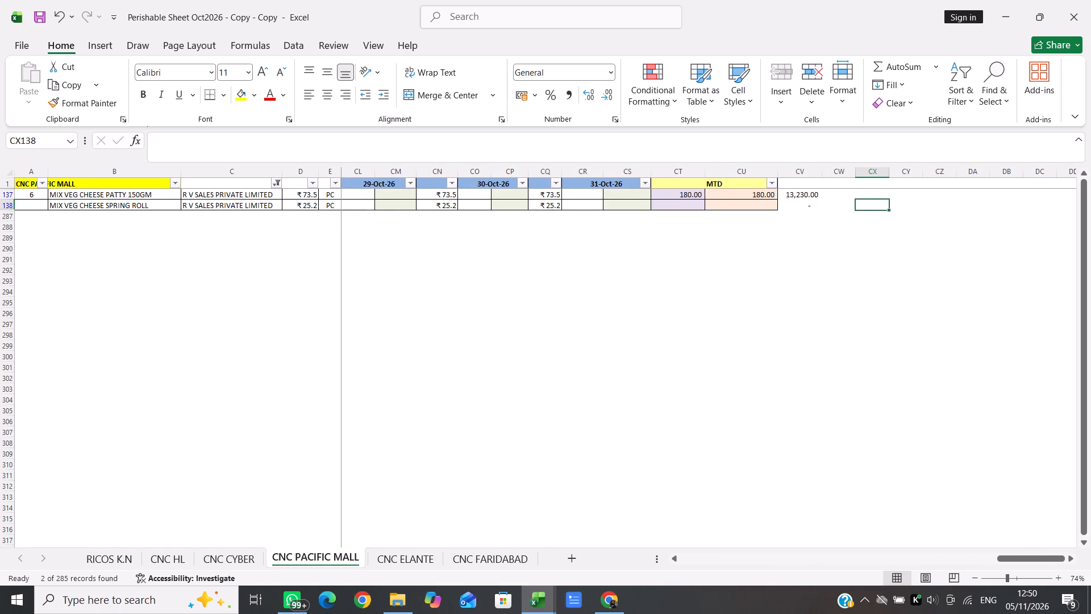
pyautogui.click(756, 195)
pyautogui.hotkey('ctrl', 'c')
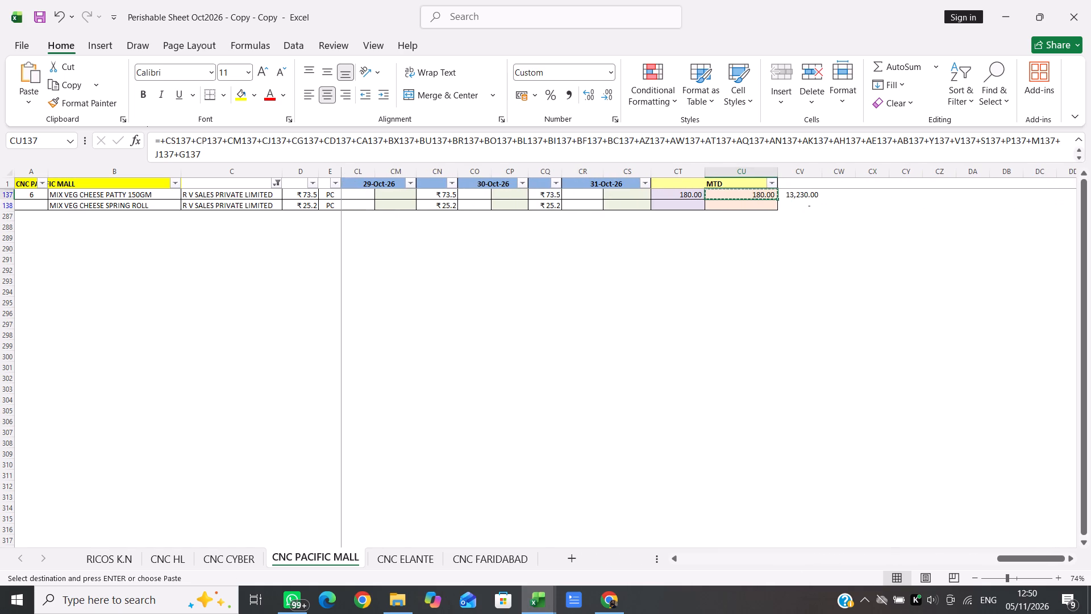
pyautogui.press('Down')
pyautogui.press('Return')
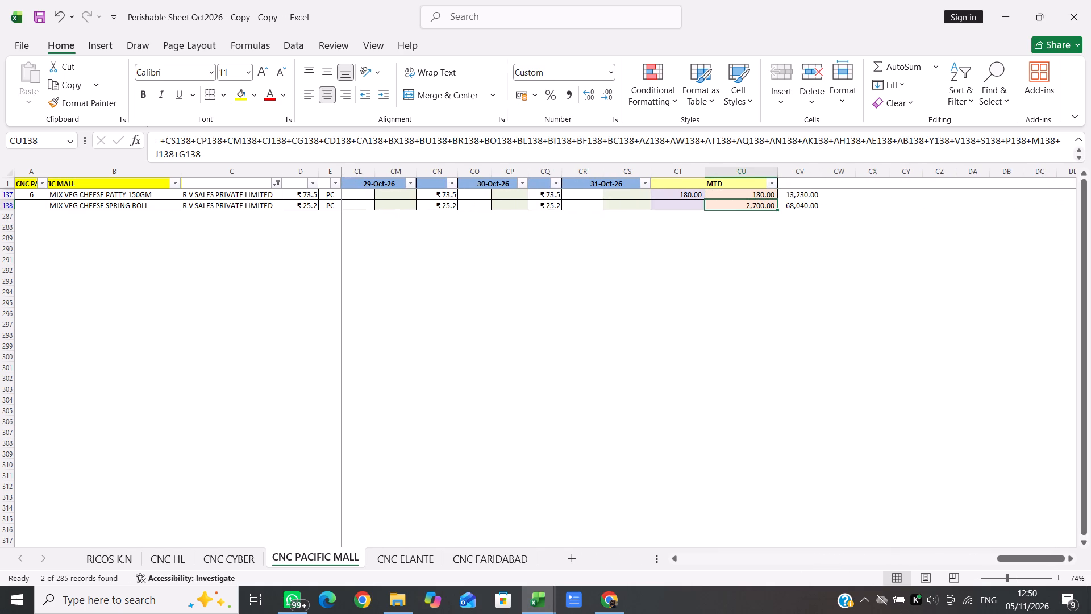
# Check the combined purchase amount of the two R V SALES PRIVATE LIMITED items in CV137:CV138.
pyautogui.click(798, 192)
pyautogui.hotkey('shift', 'Down')
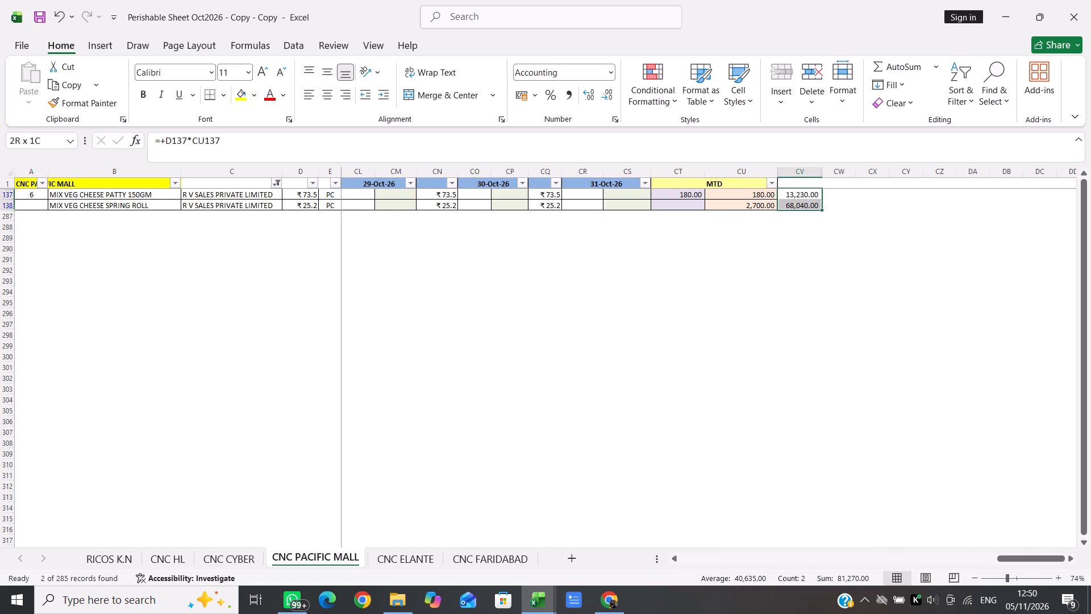
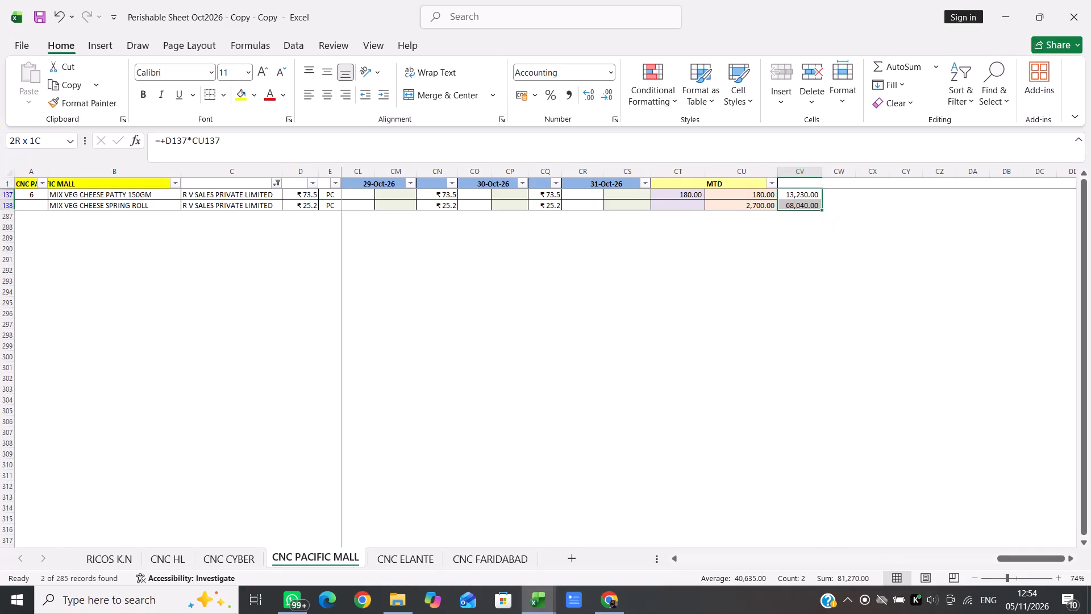
# Filter the supplier column C to show only SARVAGYA FOOD items.
pyautogui.click(275, 184)
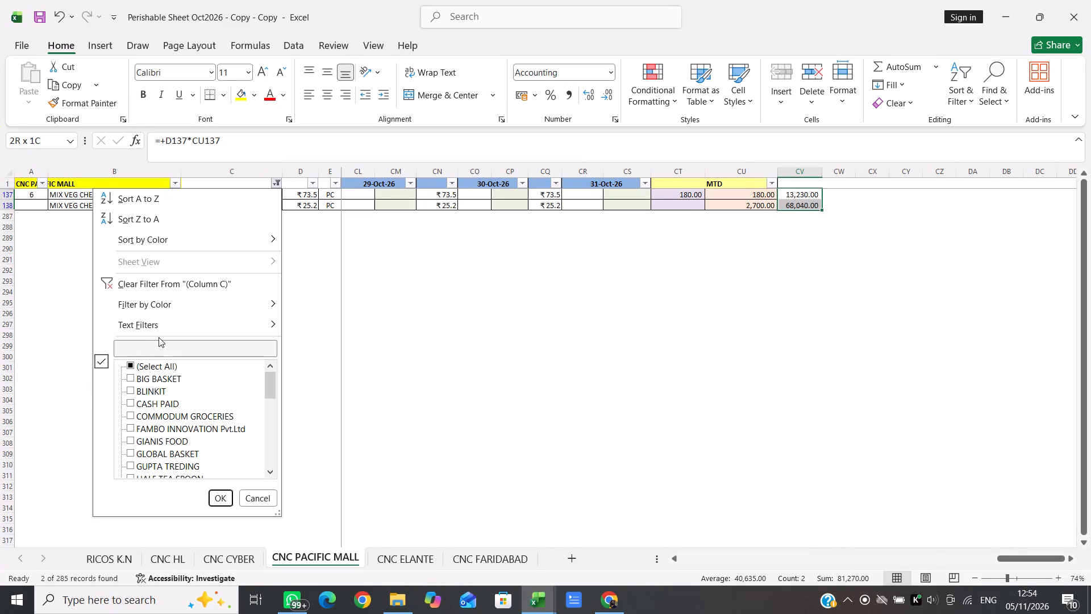
pyautogui.click(157, 343)
pyautogui.write('SAR')
pyautogui.press('v')
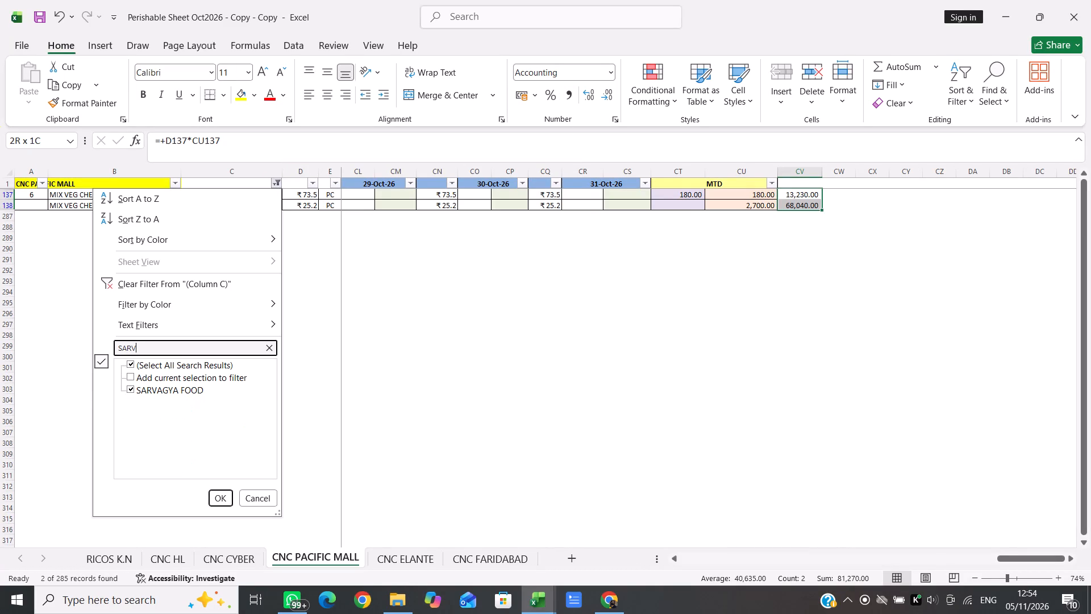
pyautogui.press('Return')
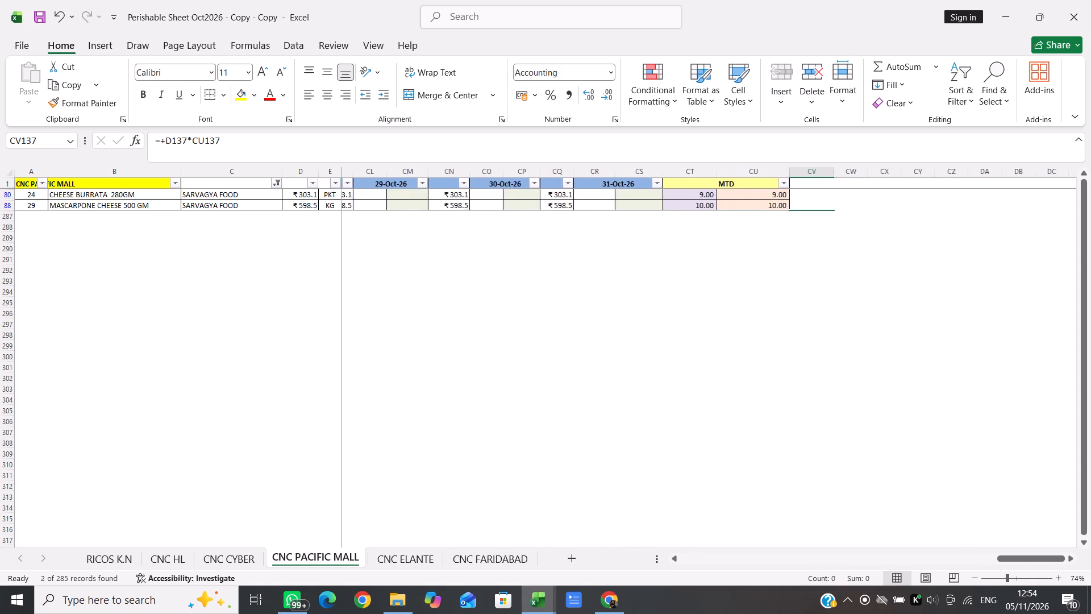
# Enter a purchase amount formula for CHEESE BURRATA 280GM in CV80, multiplying rate D80 by MTD quantity CU80.
pyautogui.click(789, 193)
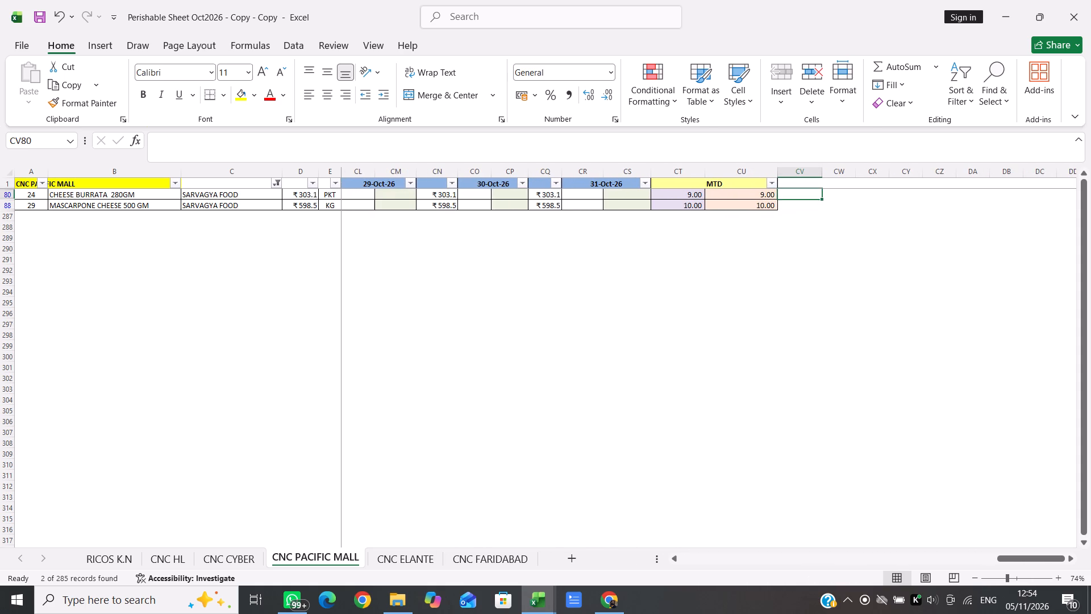
pyautogui.press('+')
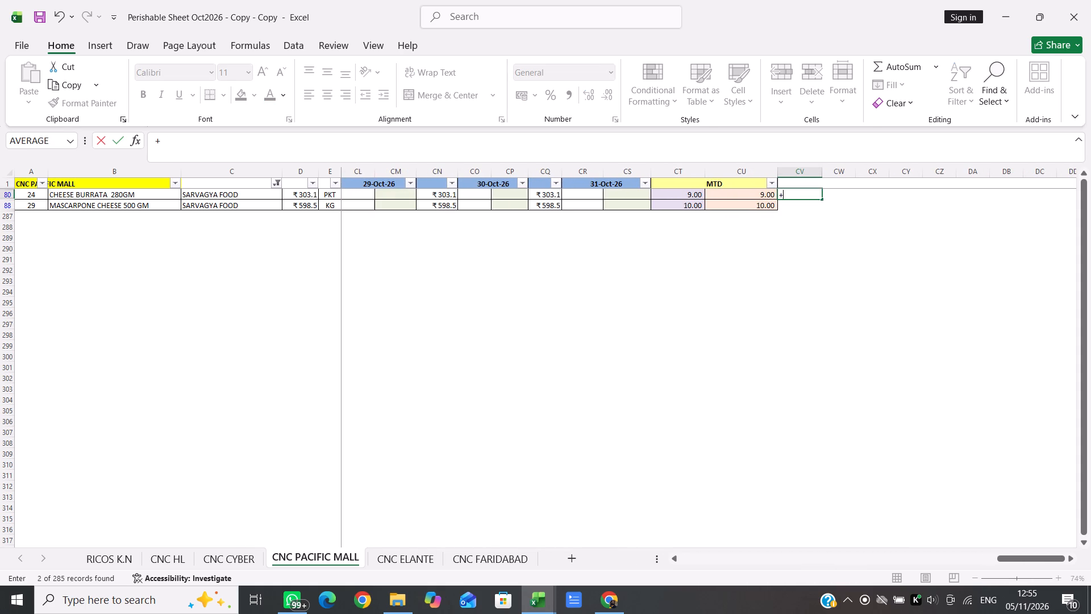
pyautogui.click(309, 193)
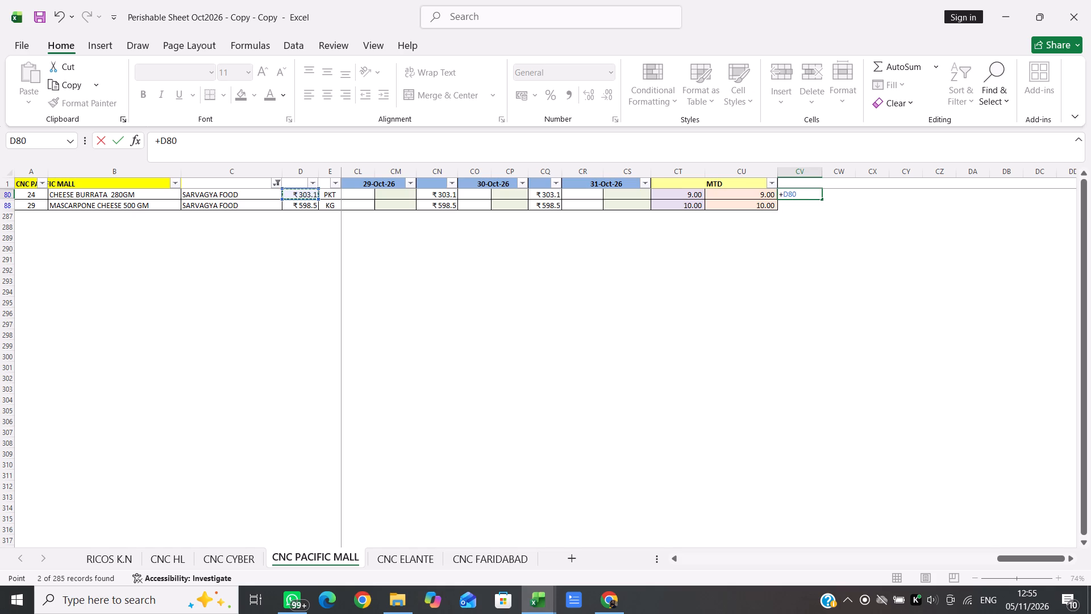
pyautogui.press('*')
pyautogui.click(734, 196)
pyautogui.press('Return')
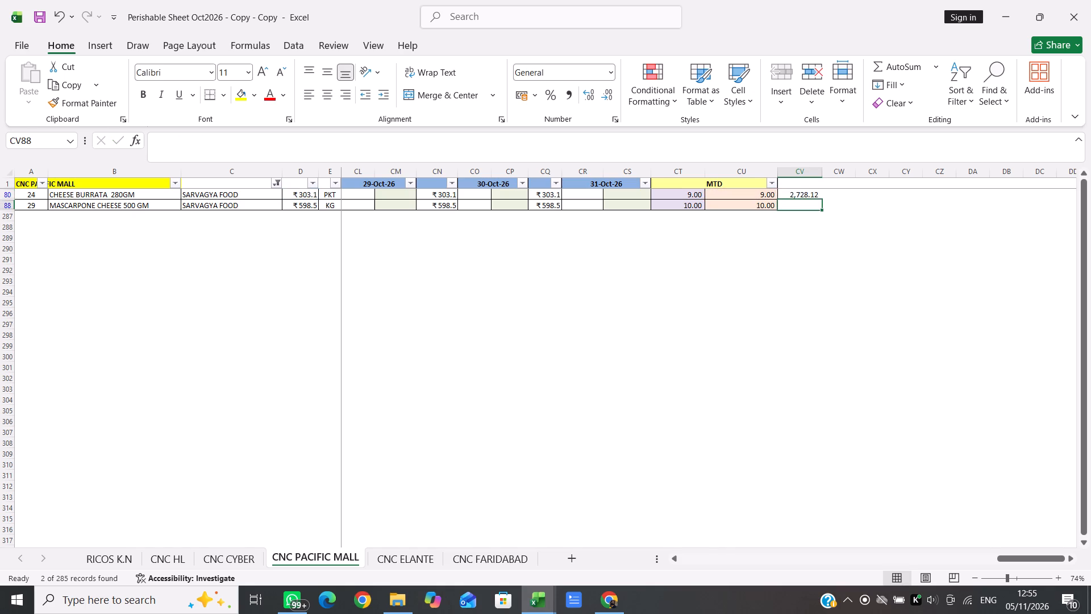
# Fill the purchase amount formula from CV80 down to CV88 for MASCARPONE CHEESE 500 GM.
pyautogui.click(809, 193)
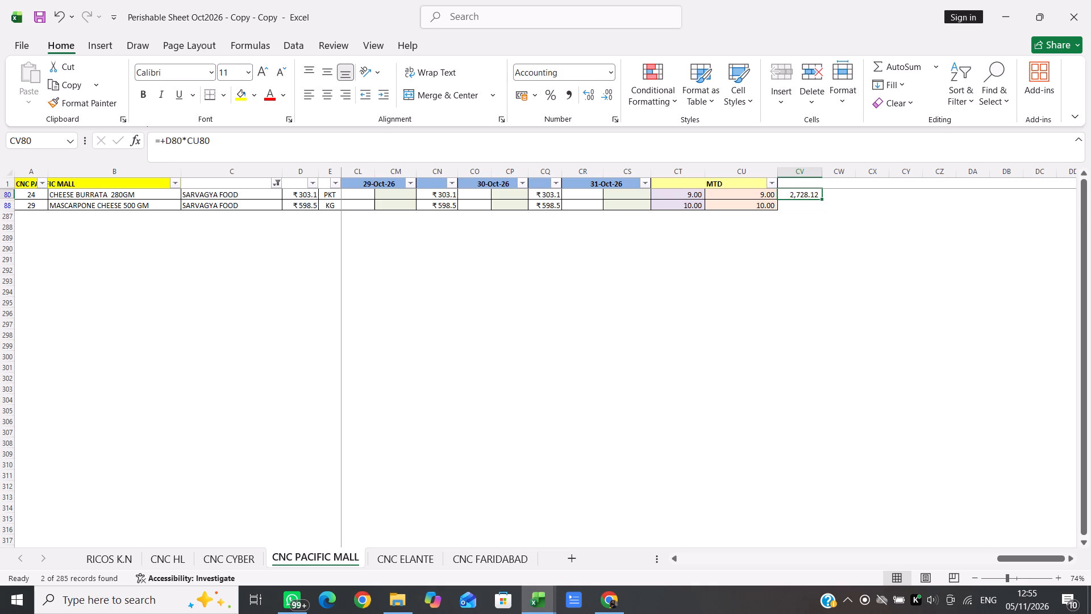
pyautogui.hotkey('shift', 'Down')
pyautogui.hotkey('ctrl', 'd')
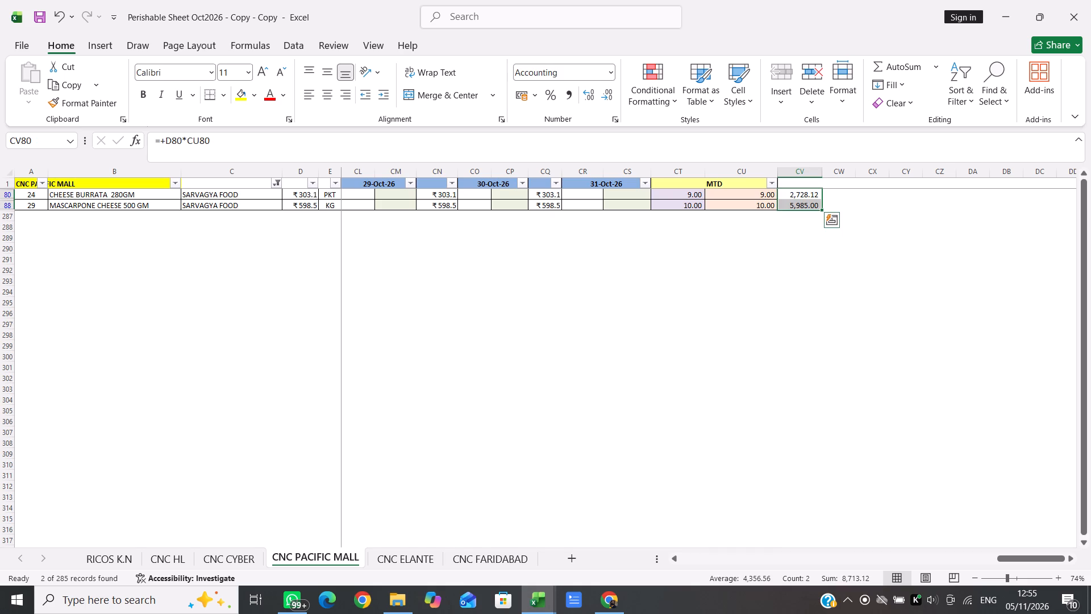
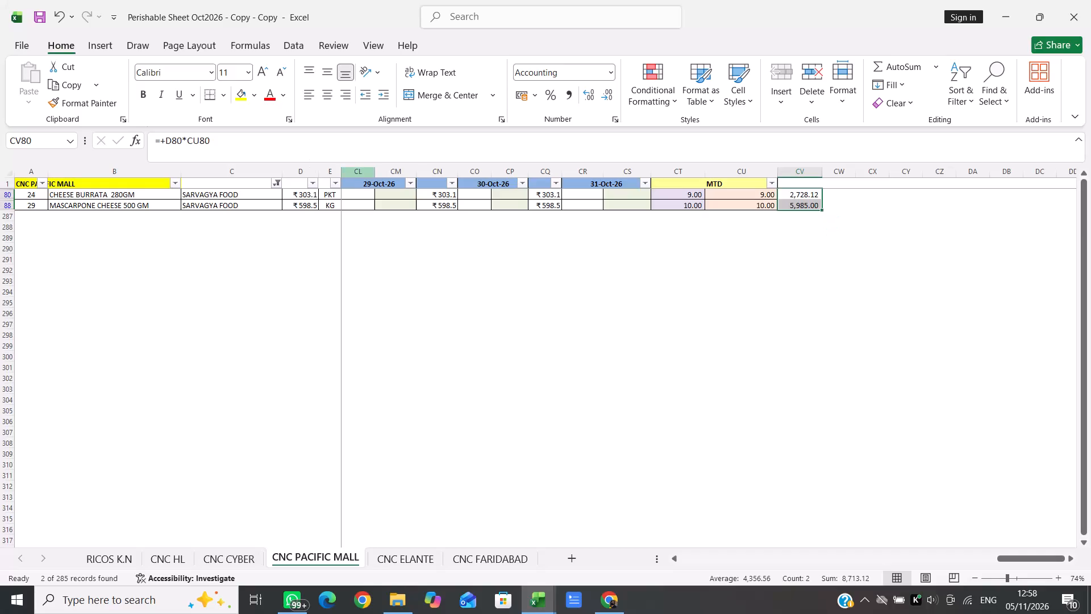
# Search the column C supplier filter for SHR.
pyautogui.click(277, 184)
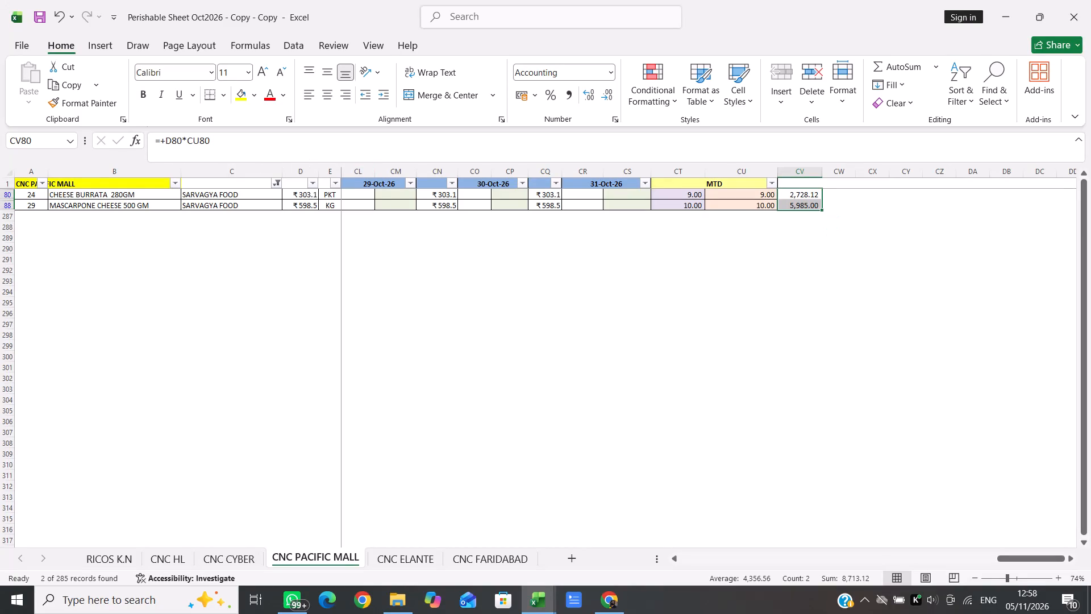
pyautogui.click(180, 347)
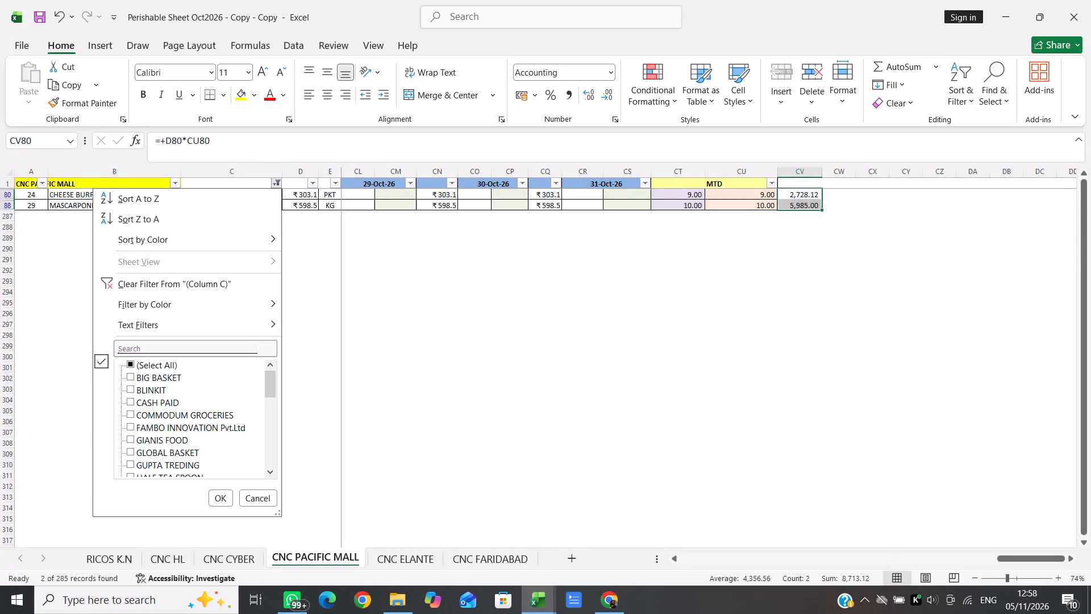
pyautogui.write('SHR')
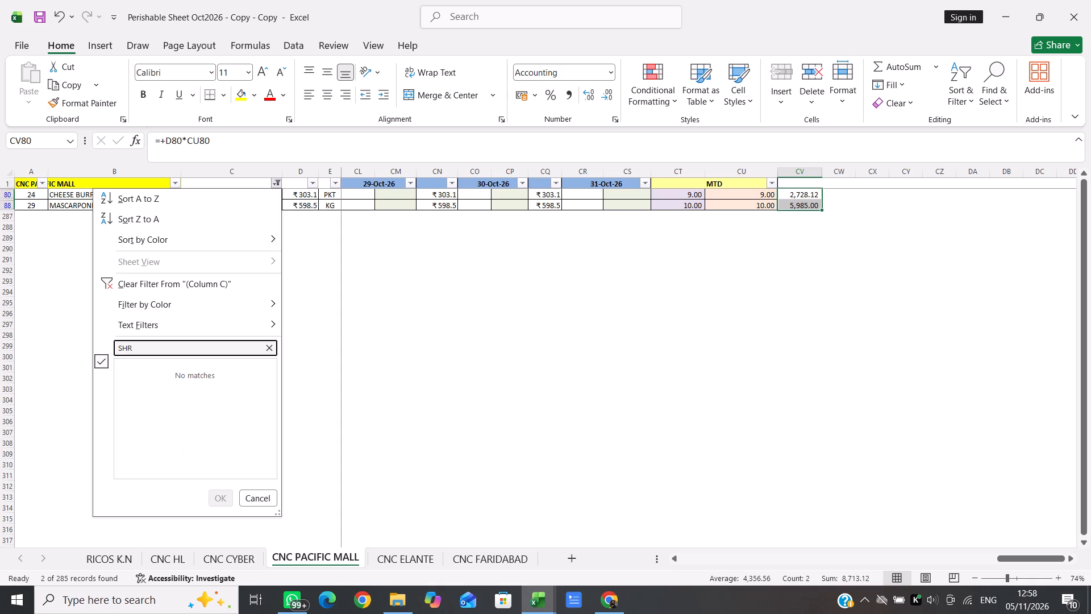
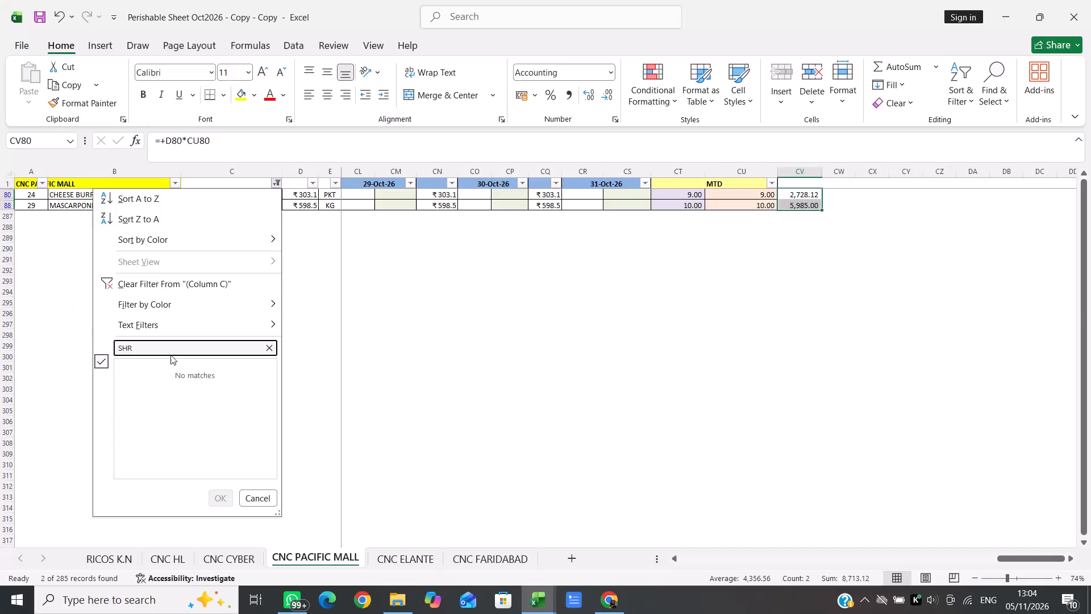
# Filter the column C suppliers by the search text HY, keeping all matching suppliers.
pyautogui.click(235, 345)
pyautogui.press('BackSpace')
pyautogui.press('BackSpace')
pyautogui.press('BackSpace')
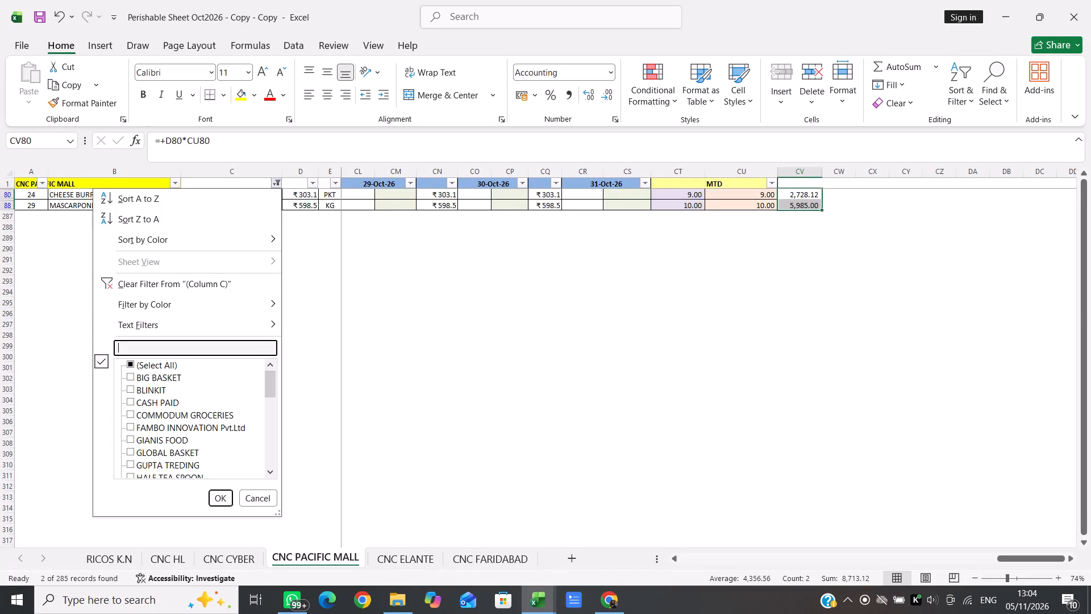
pyautogui.write('HY')
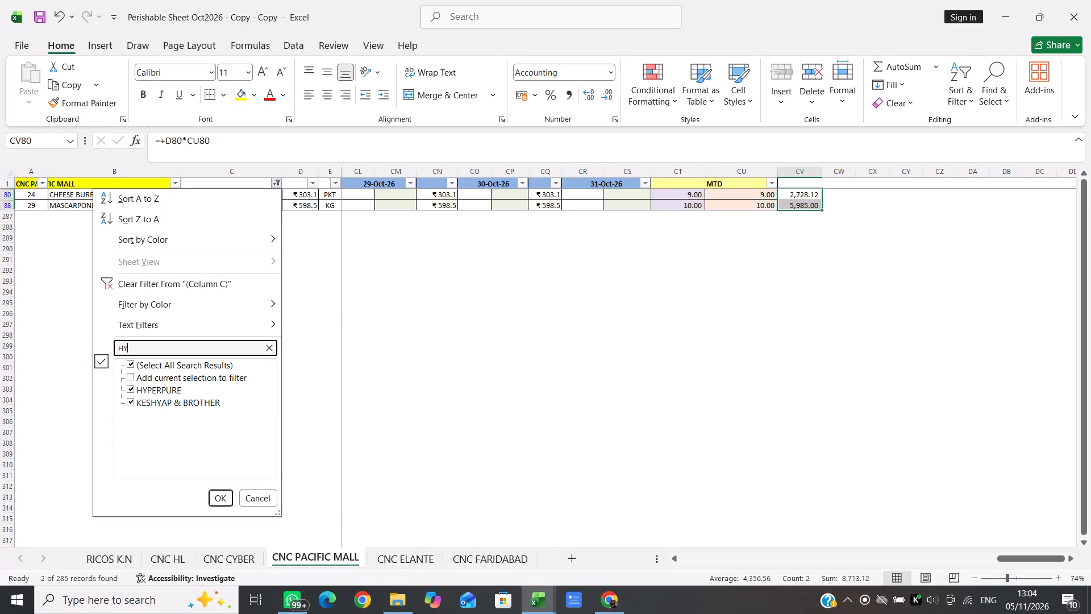
pyautogui.press('Return')
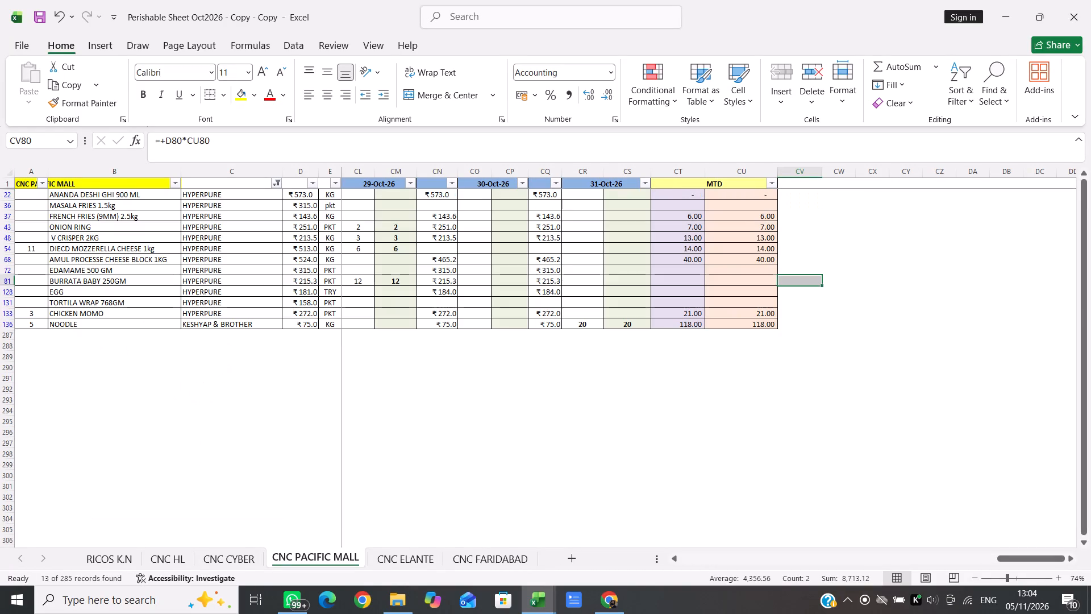
# Copy the MTD total formula from CU68 into the empty CU cells for EDAMAME, BURRATA BABY, EGG and TORTILA WRAP.
pyautogui.hscroll(-2, 235, 345)
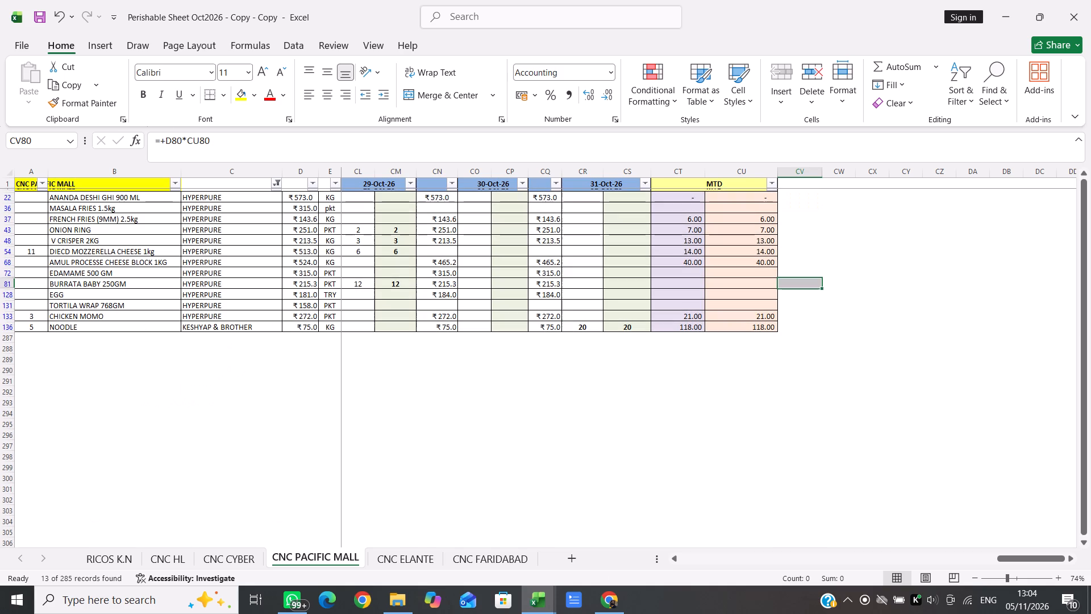
pyautogui.click(828, 268)
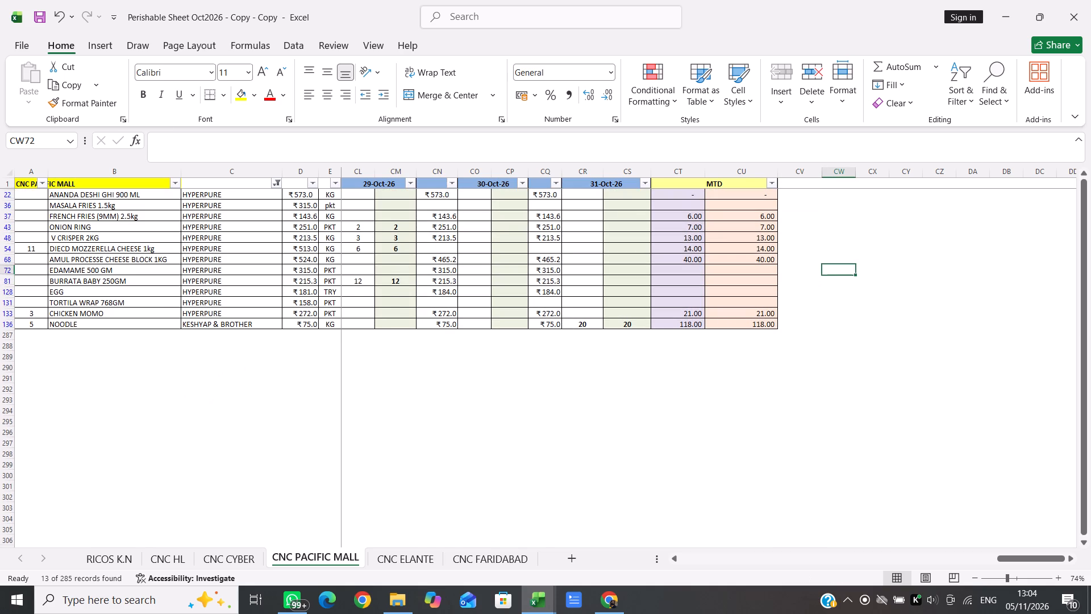
pyautogui.click(761, 258)
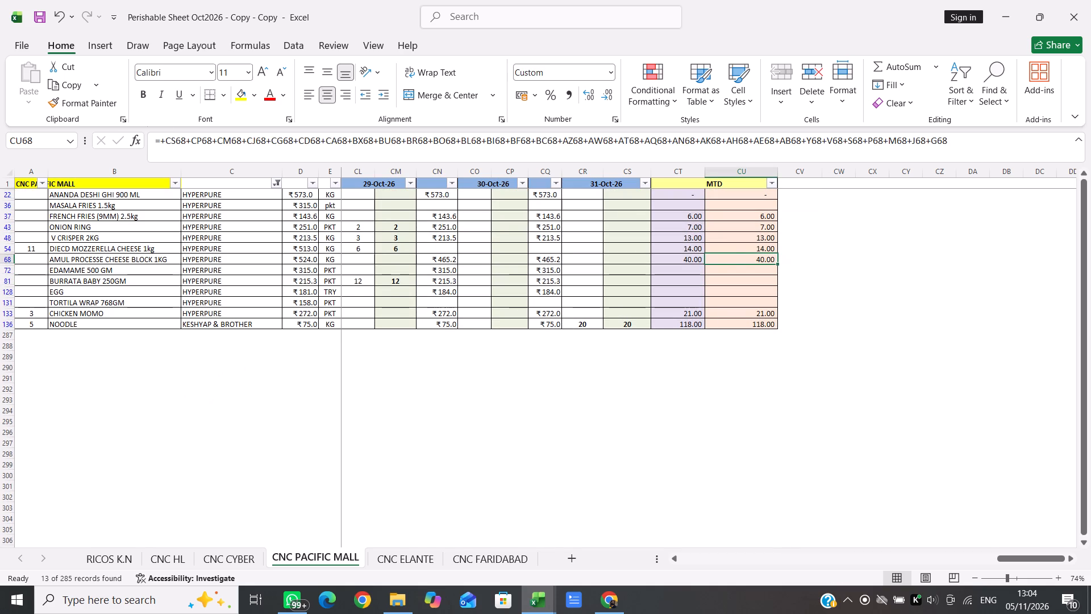
pyautogui.hotkey('ctrl', 'c')
pyautogui.press('Down')
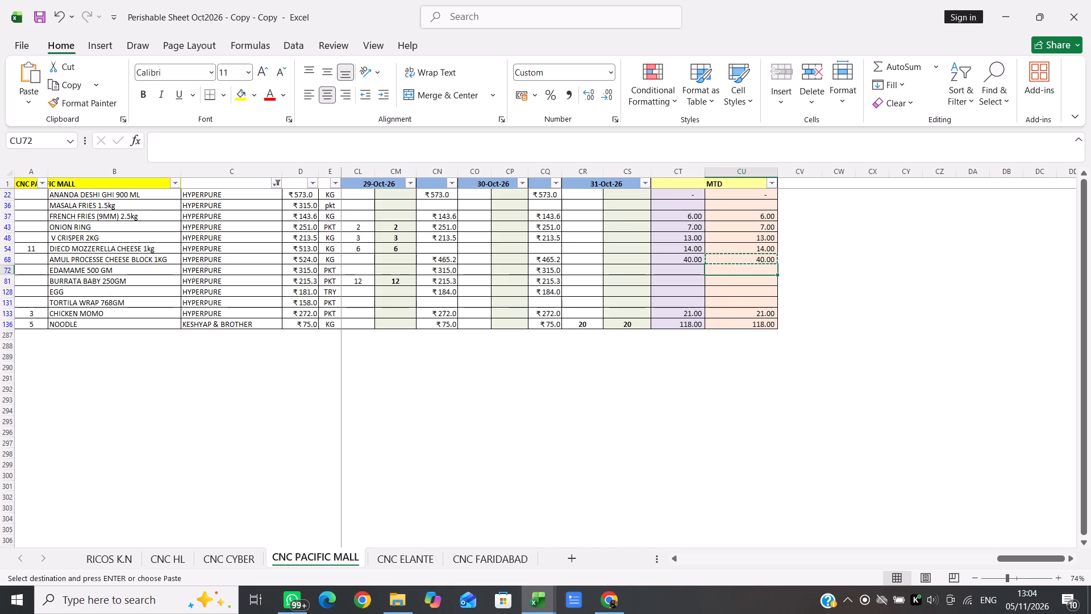
pyautogui.hotkey('shift', 'Down')
pyautogui.hotkey('shift', 'Down')
pyautogui.hotkey('shift', 'Down')
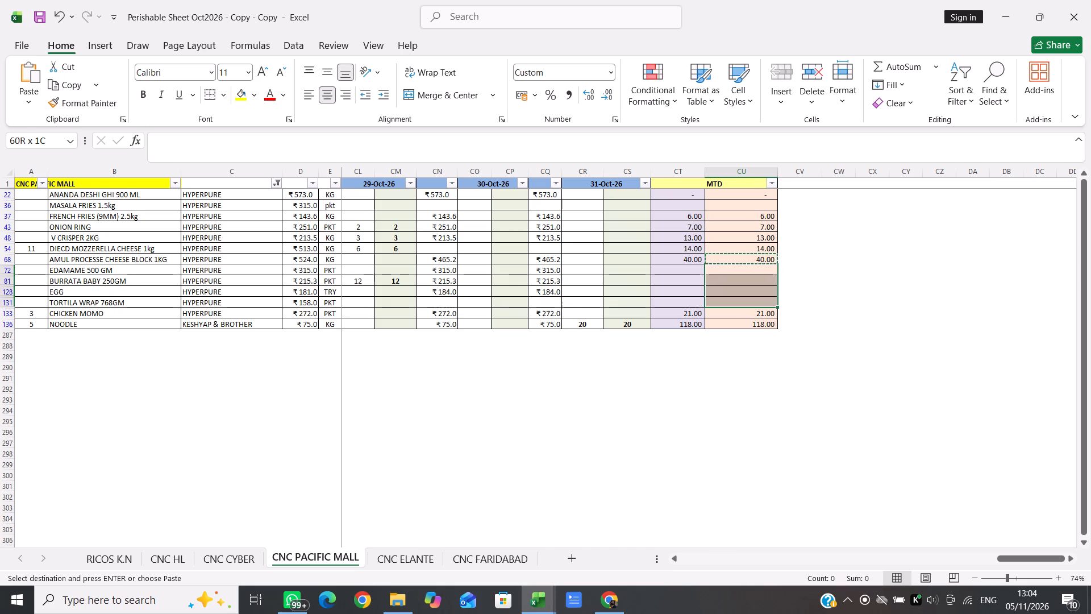
pyautogui.press('Return')
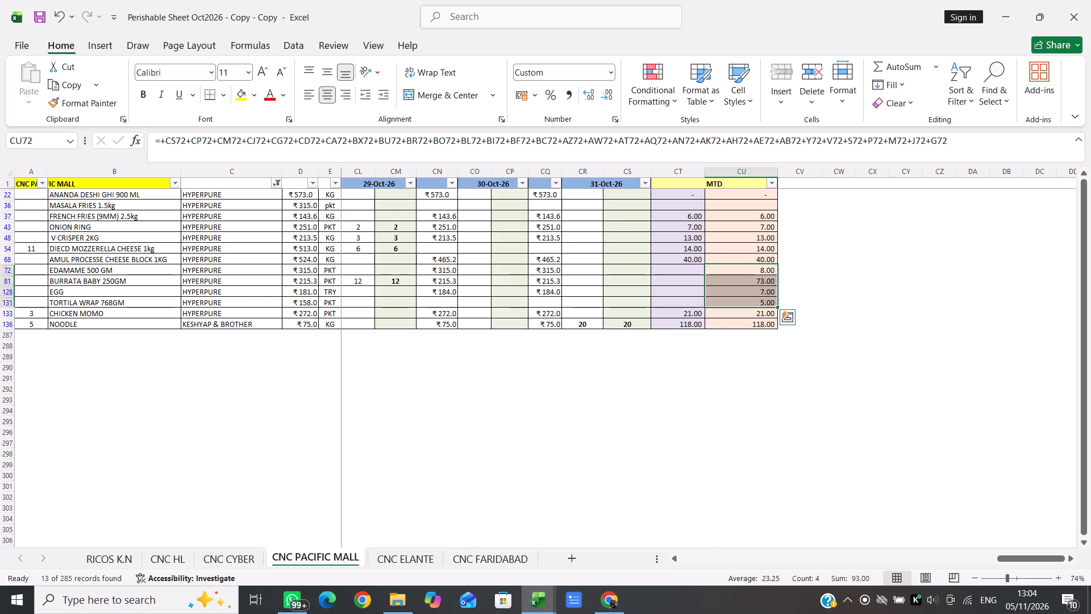
# Copy the MTD total formula from CT68 into the empty CT cells of the EDAMAME through TORTILA WRAP rows.
pyautogui.click(688, 259)
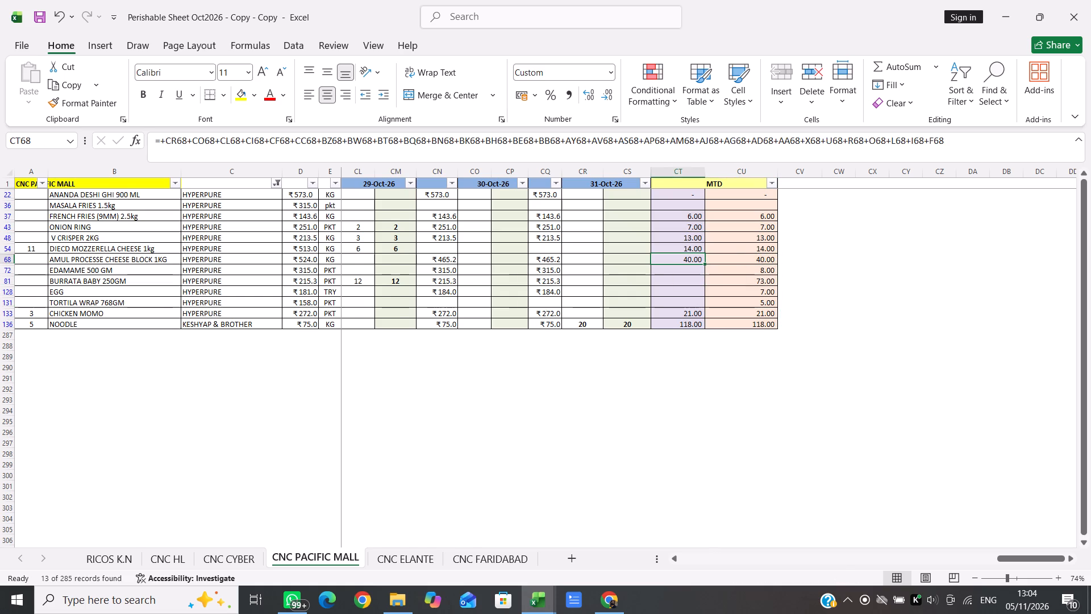
pyautogui.hotkey('ctrl', 'c')
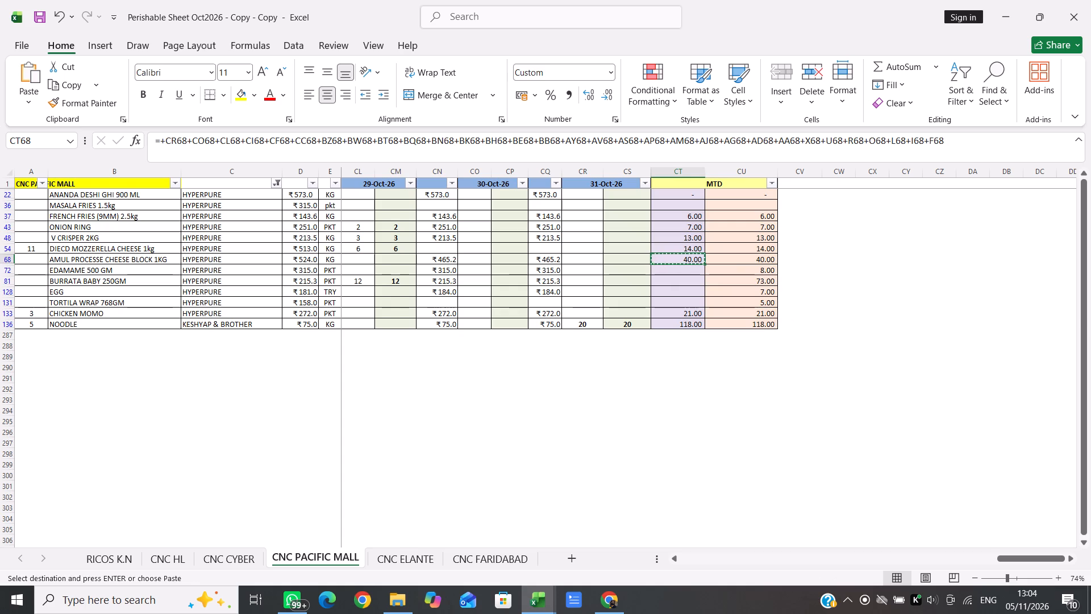
pyautogui.press('Down')
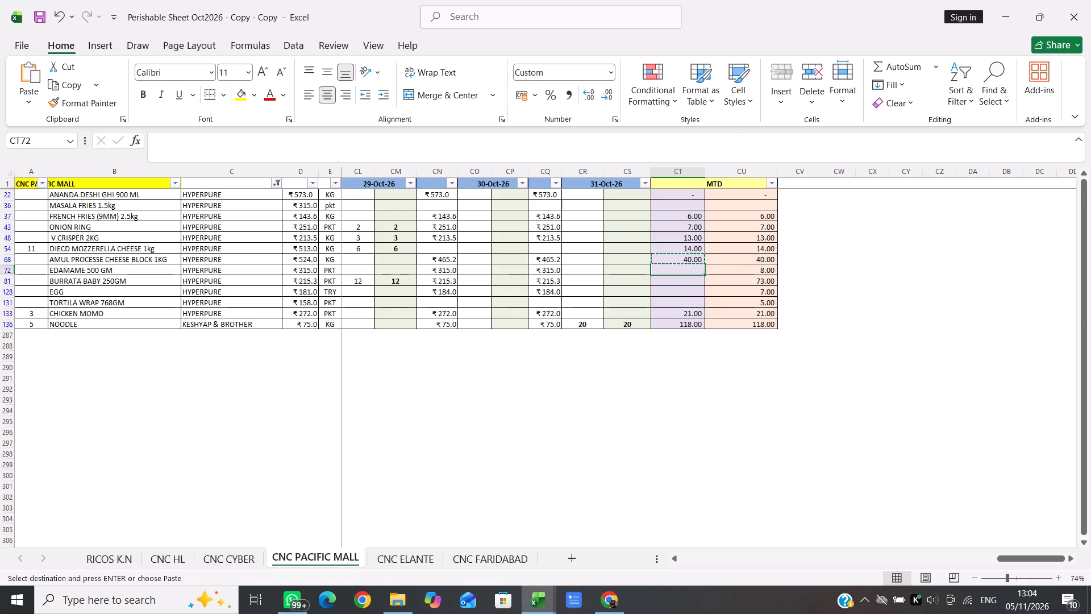
pyautogui.hotkey('shift', 'Down')
pyautogui.hotkey('shift', 'Down')
pyautogui.hotkey('shift', 'Down')
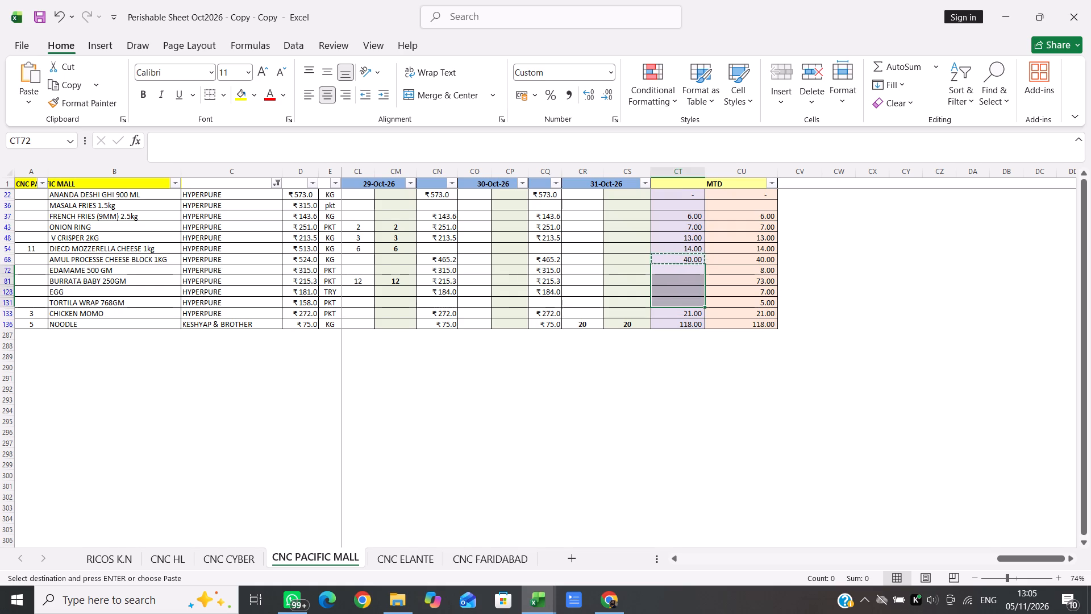
pyautogui.press('Return')
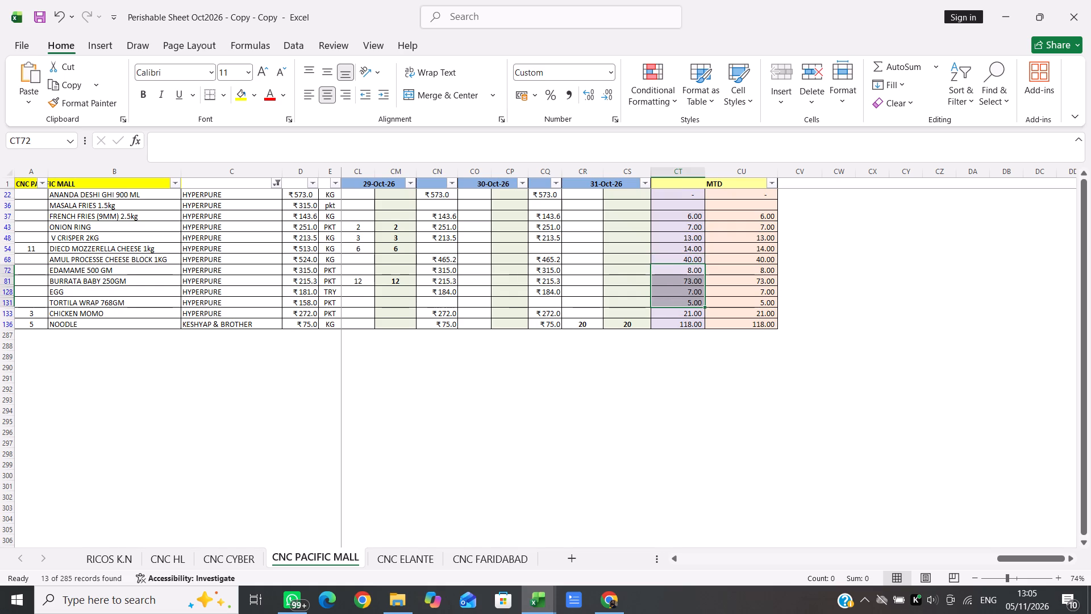
# Copy the MTD formula from CT37 into CT22 and CT36 for ANANDA DESHI GHI and MASALA FRIES.
pyautogui.scroll(1, 688, 259)
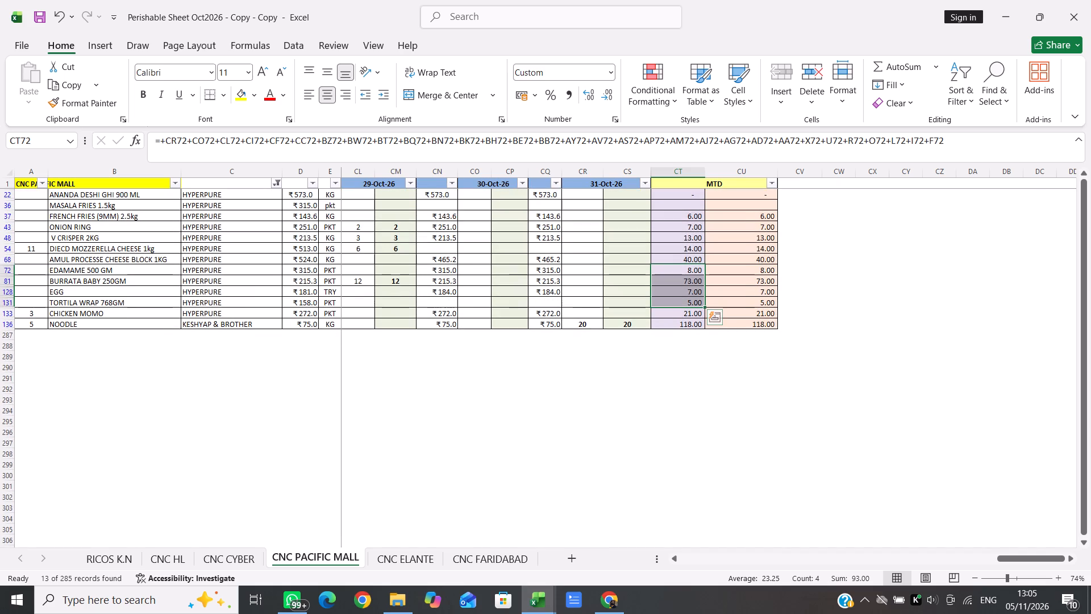
pyautogui.click(699, 218)
pyautogui.hotkey('ctrl', 'c')
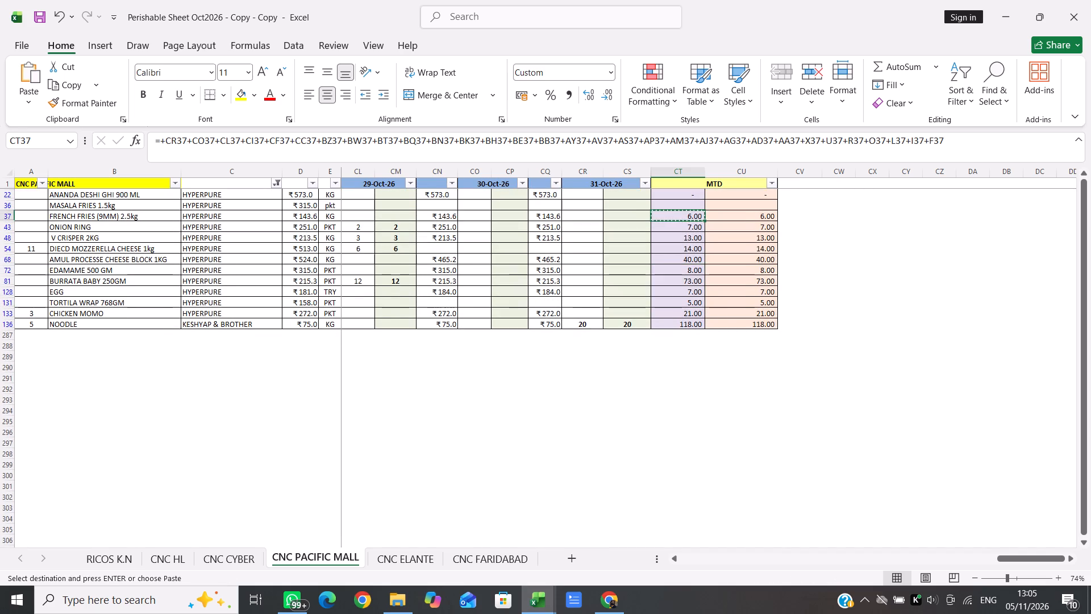
pyautogui.click(690, 194)
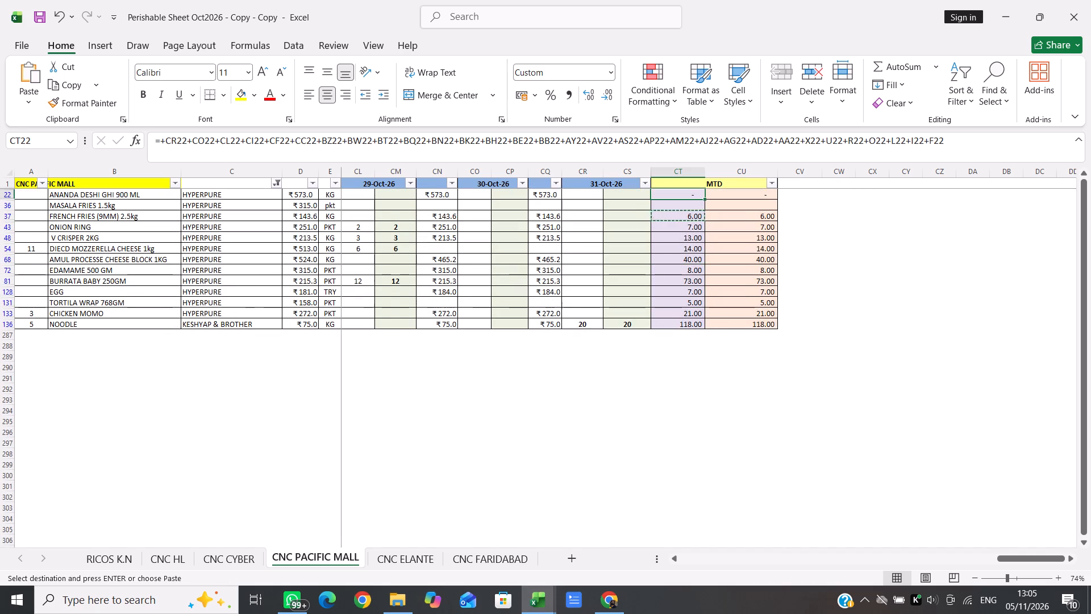
pyautogui.hotkey('shift', 'Down')
pyautogui.press('Return')
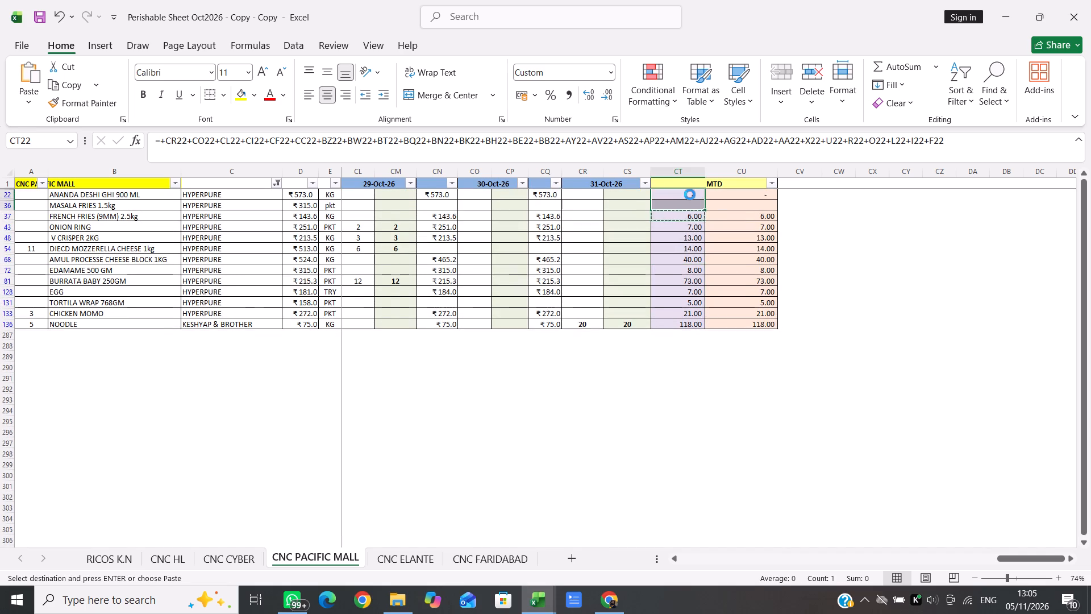
# Copy the MTD formula from CU37 into CU22 and CU36 for ANANDA DESHI GHI and MASALA FRIES.
pyautogui.click(771, 217)
pyautogui.hotkey('ctrl', 'c')
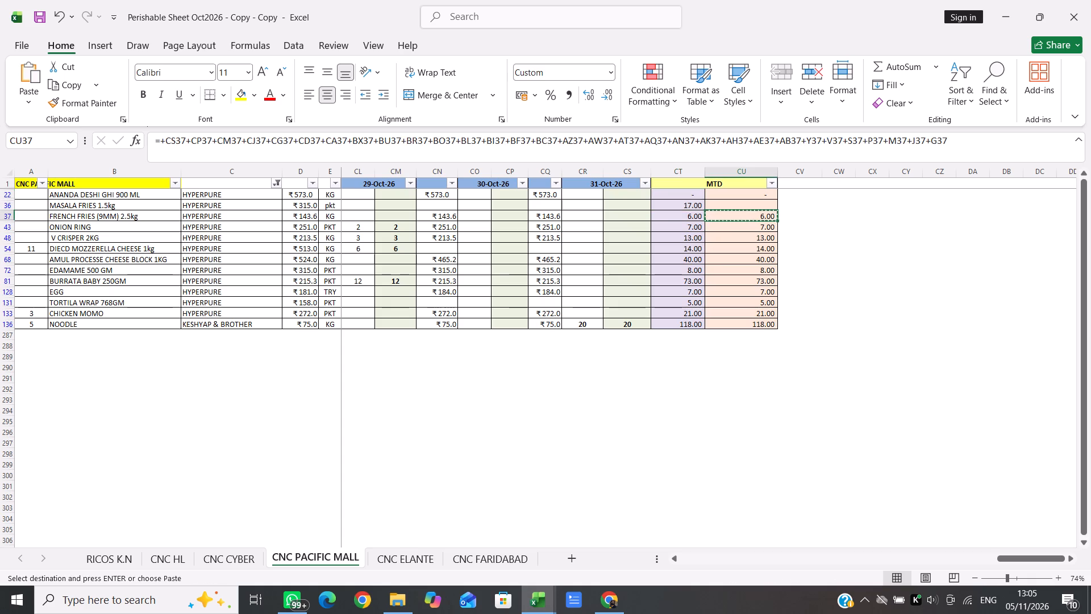
pyautogui.press('Up')
pyautogui.press('Up')
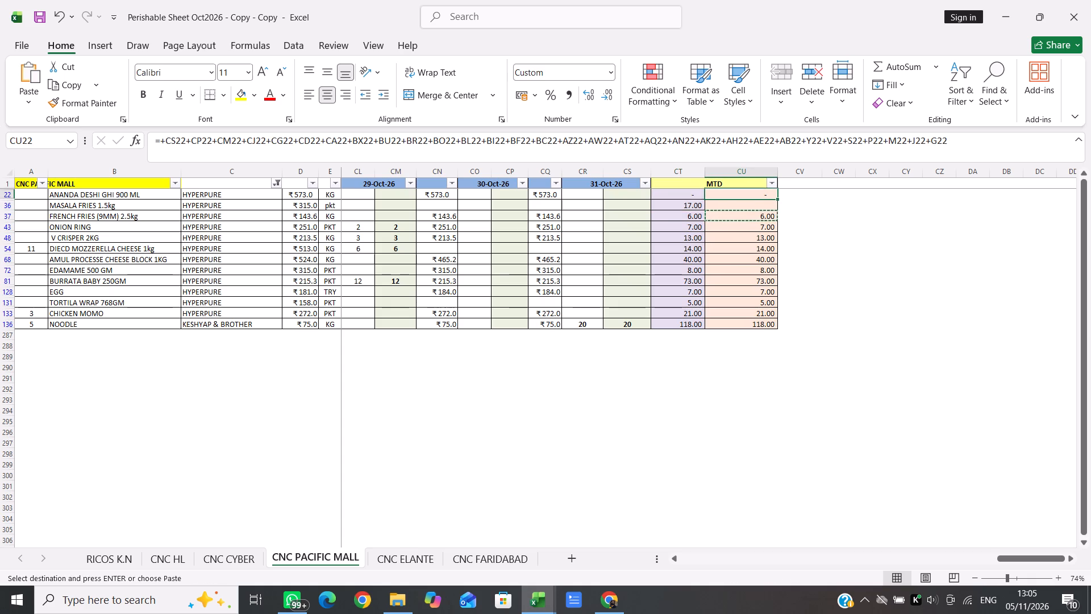
pyautogui.hotkey('shift', 'Down')
pyautogui.press('Return')
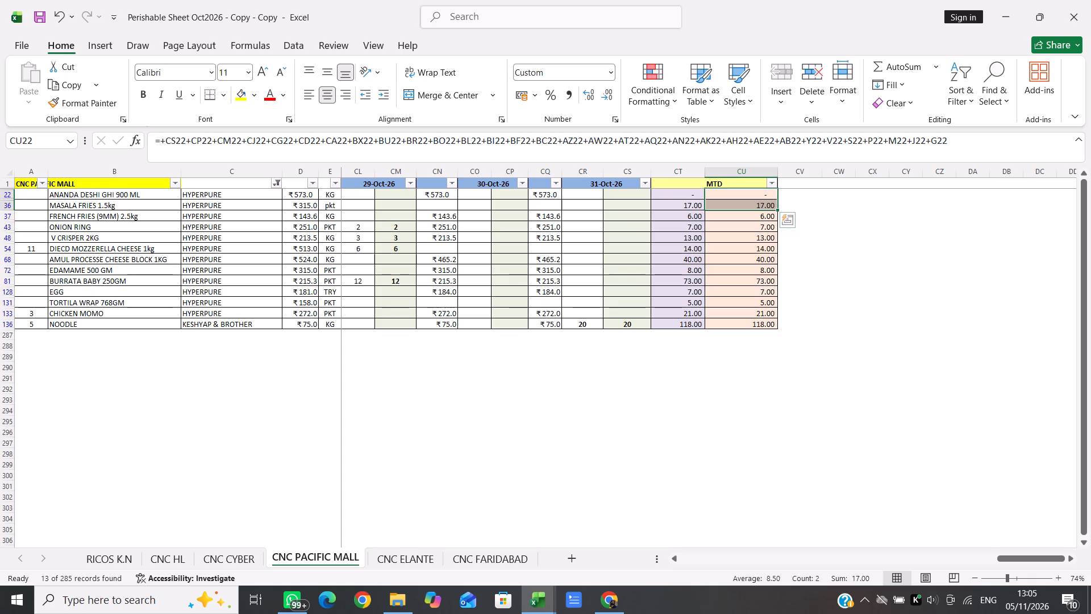
# Enter the formula +D36*CU36 in CV36 to calculate the MASALA FRIES purchase amount.
pyautogui.click(786, 196)
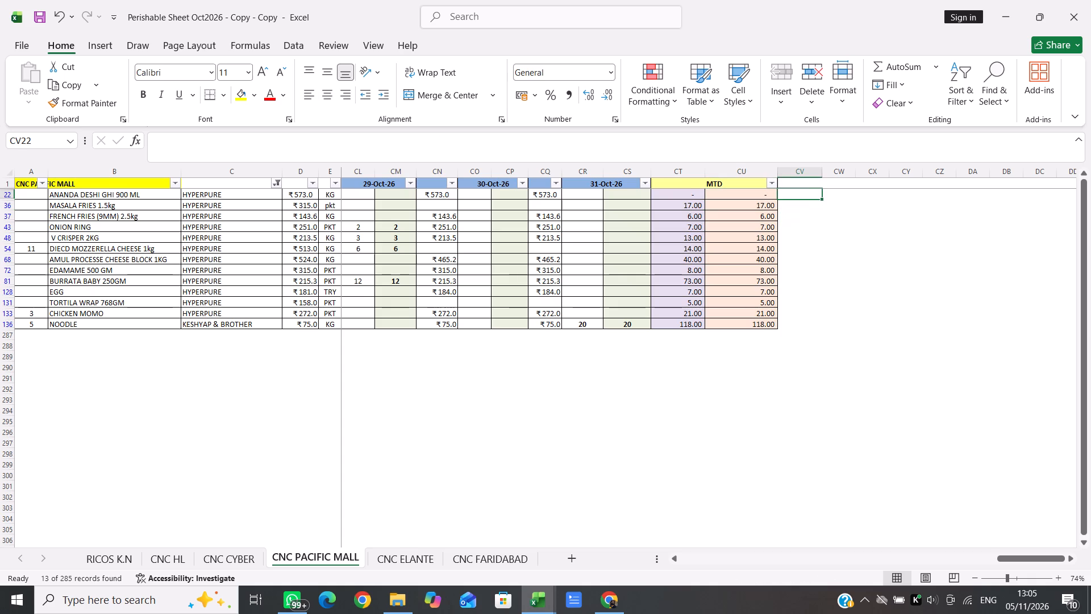
pyautogui.click(792, 203)
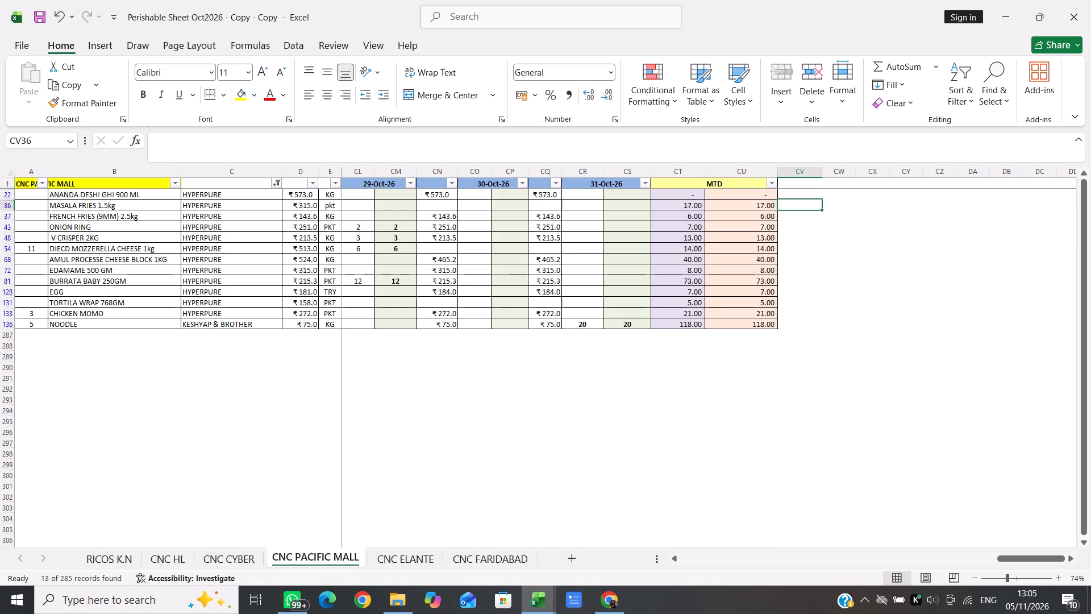
pyautogui.press('+')
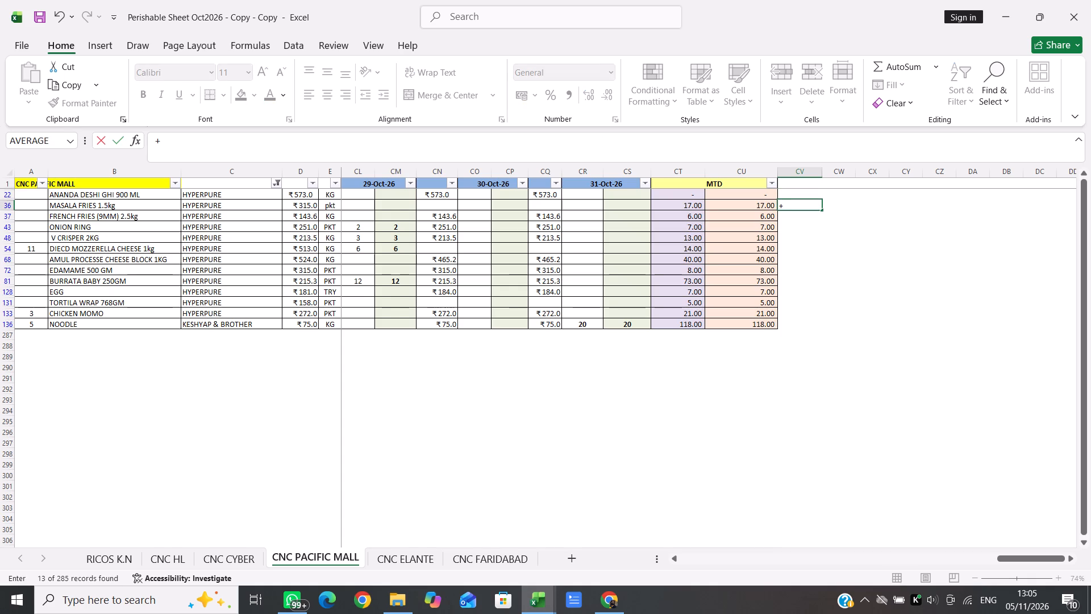
pyautogui.click(305, 204)
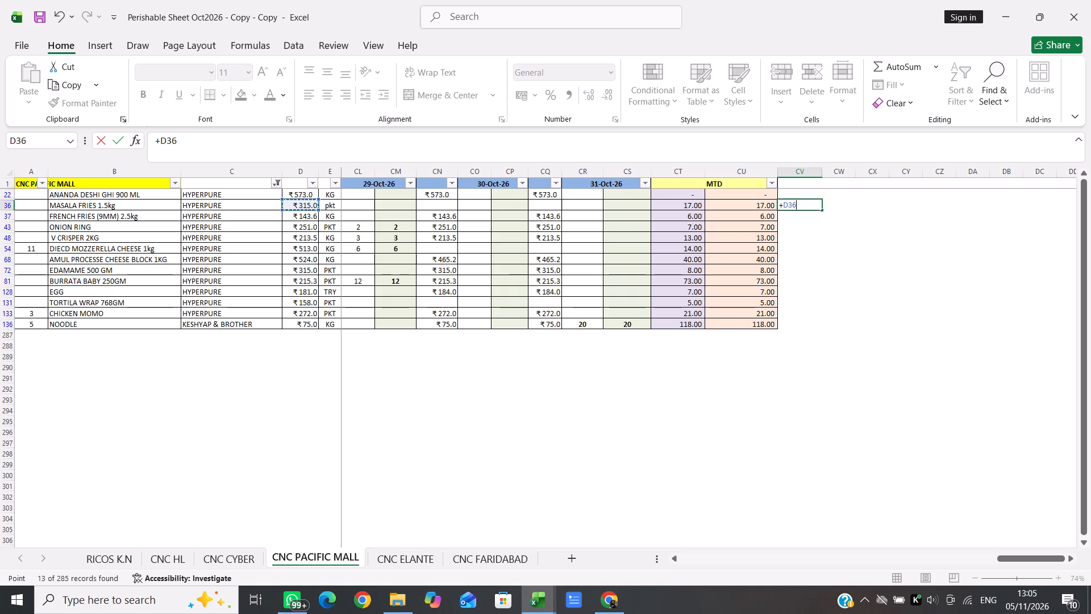
pyautogui.press('*')
pyautogui.click(752, 205)
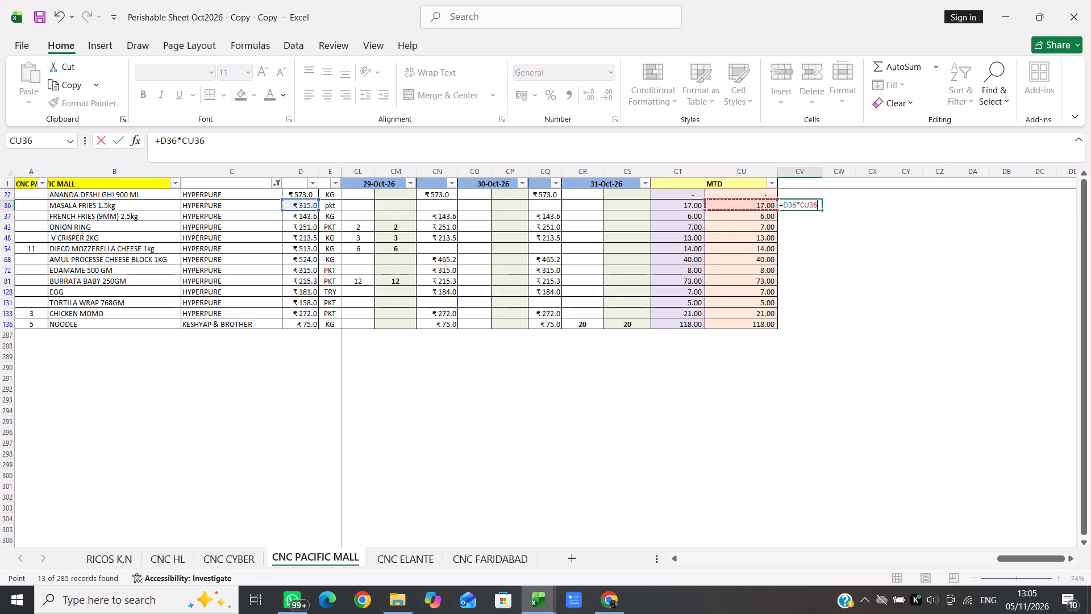
pyautogui.press('Return')
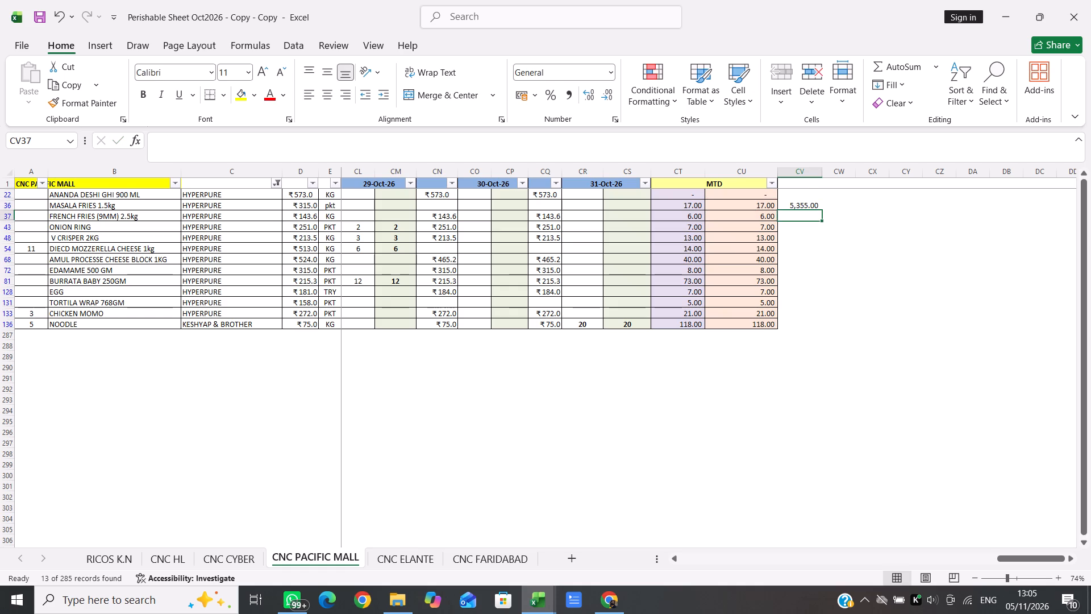
# Fill the CV36 amount formula down through the visible rows to the NOODLE row, CV136.
pyautogui.click(814, 205)
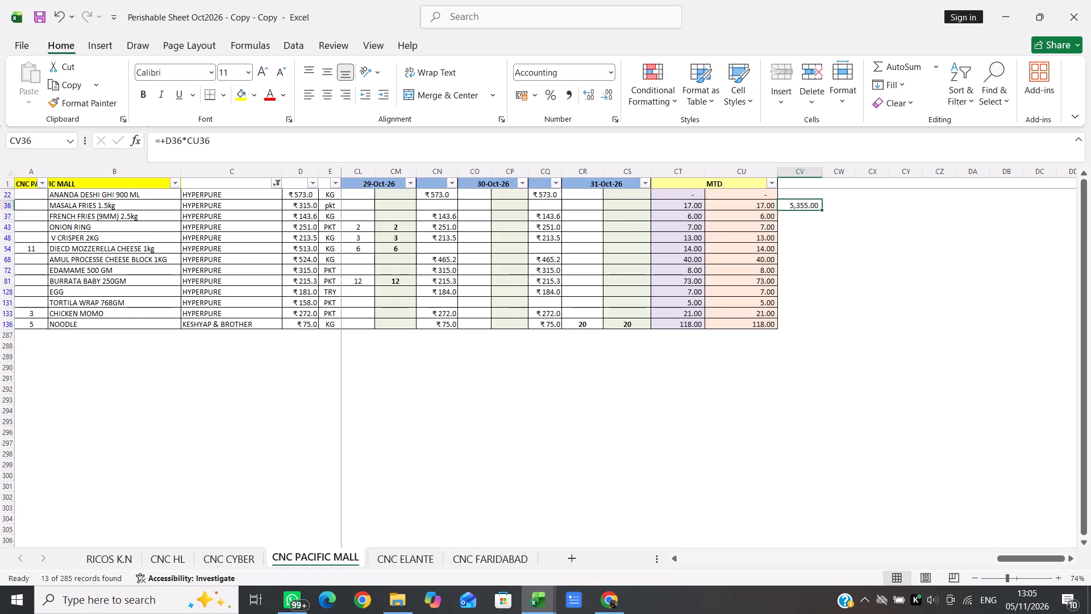
pyautogui.hotkey('shift', 'Down')
pyautogui.hotkey('shift', 'Down')
pyautogui.hotkey('shift', 'Down')
pyautogui.hotkey('shift', 'Down')
pyautogui.hotkey('shift', 'Down')
pyautogui.hotkey('shift', 'Down')
pyautogui.hotkey('shift', 'Down')
pyautogui.hotkey('shift', 'Down')
pyautogui.hotkey('shift', 'Down')
pyautogui.hotkey('shift', 'Down')
pyautogui.hotkey('shift', 'Down')
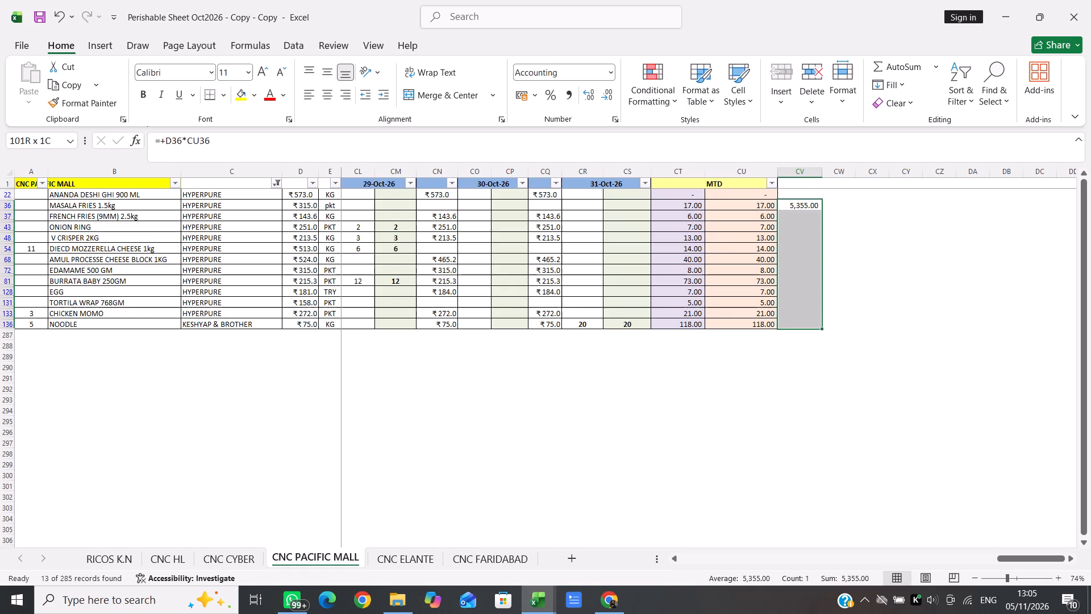
pyautogui.hotkey('ctrl', 'd')
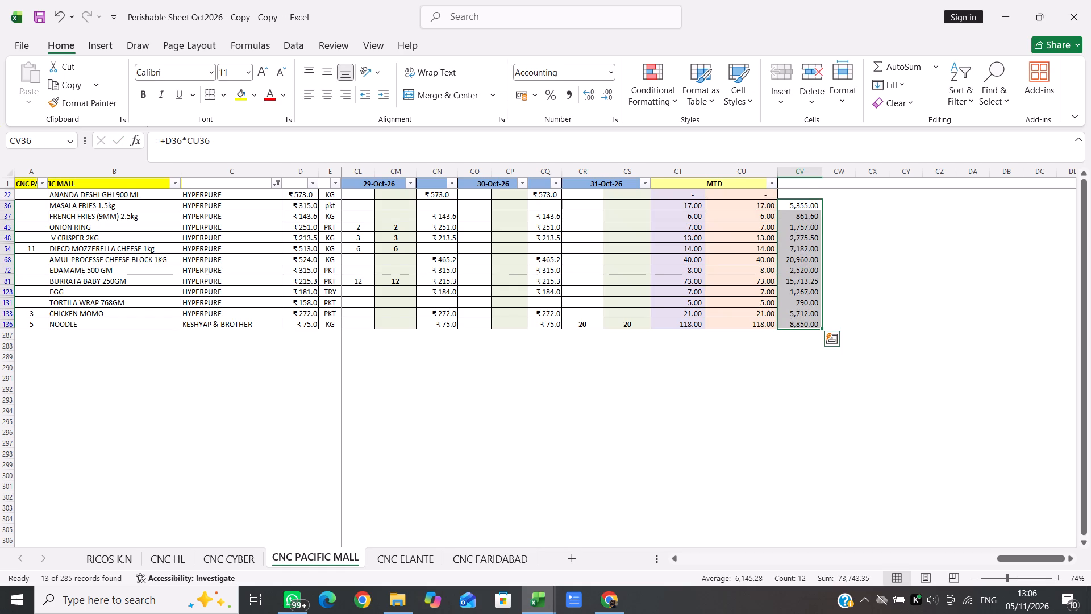
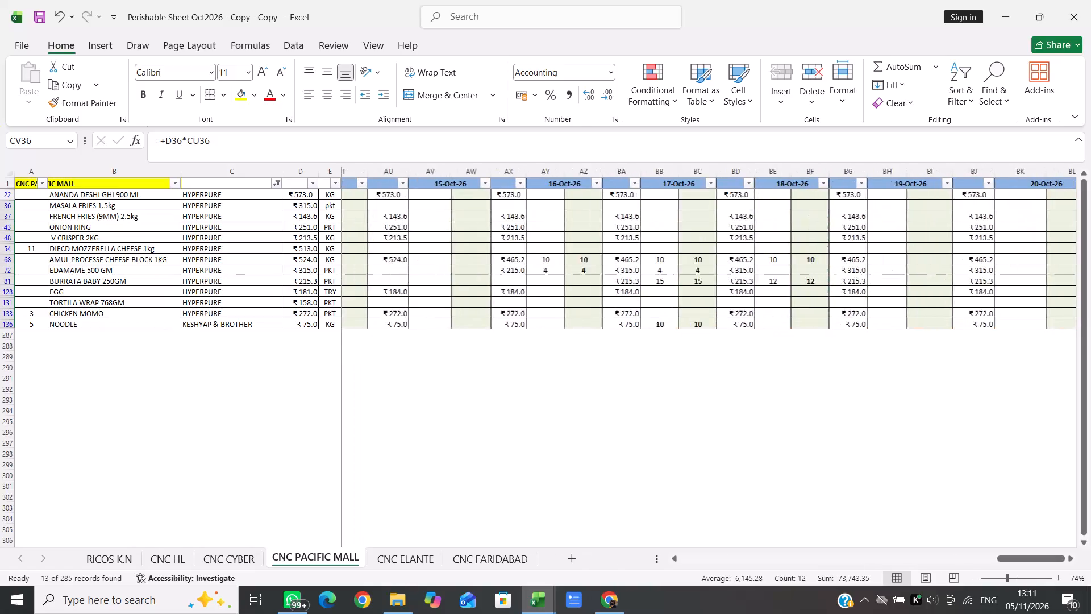
# Review the daily October quantities and rates of the filtered HYPERPURE and NOODLE rows against their MTD quantities and CV amounts.
pyautogui.hscroll(3, 814, 205)
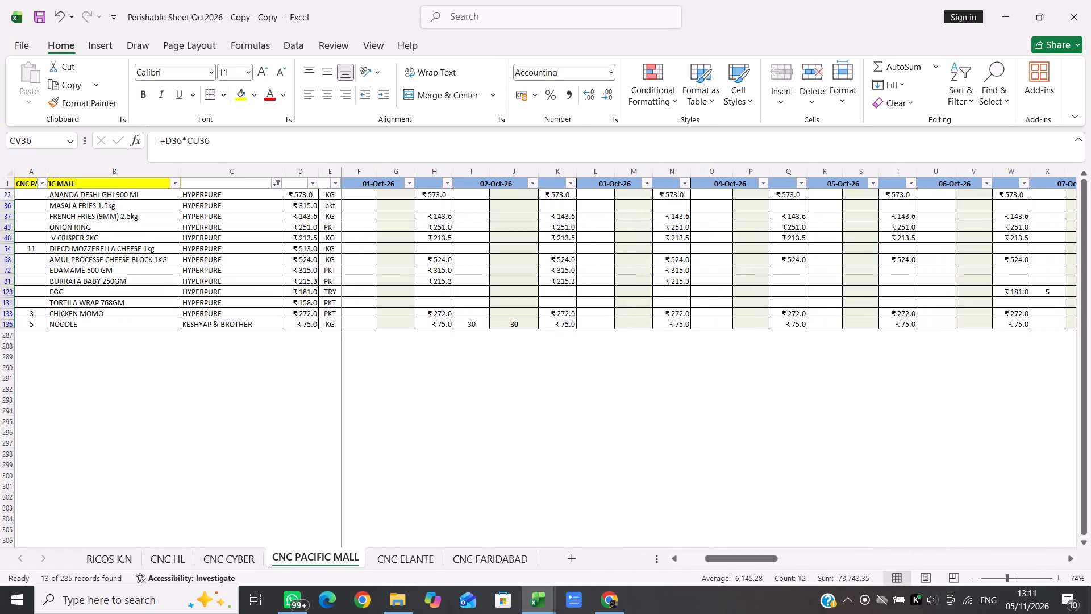
pyautogui.hscroll(-2, 563, 276)
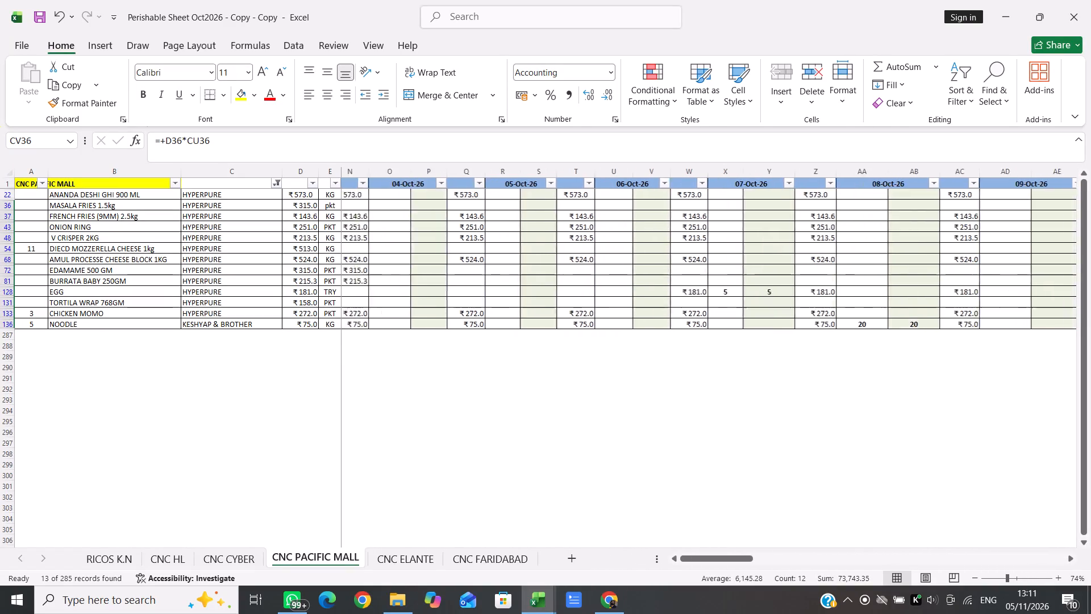
pyautogui.hscroll(-9, 563, 276)
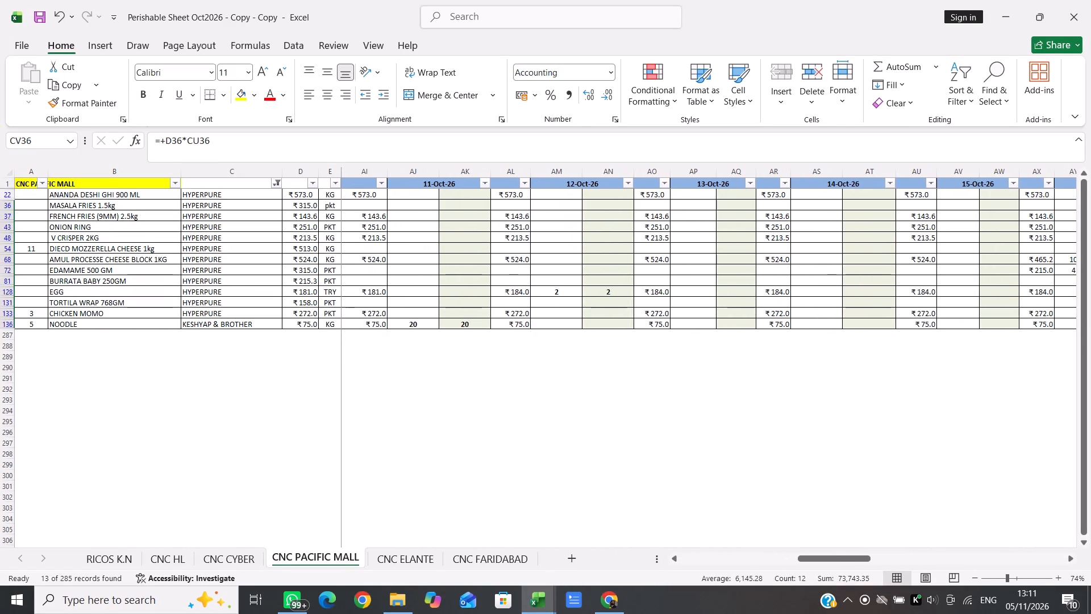
pyautogui.hscroll(-12, 563, 276)
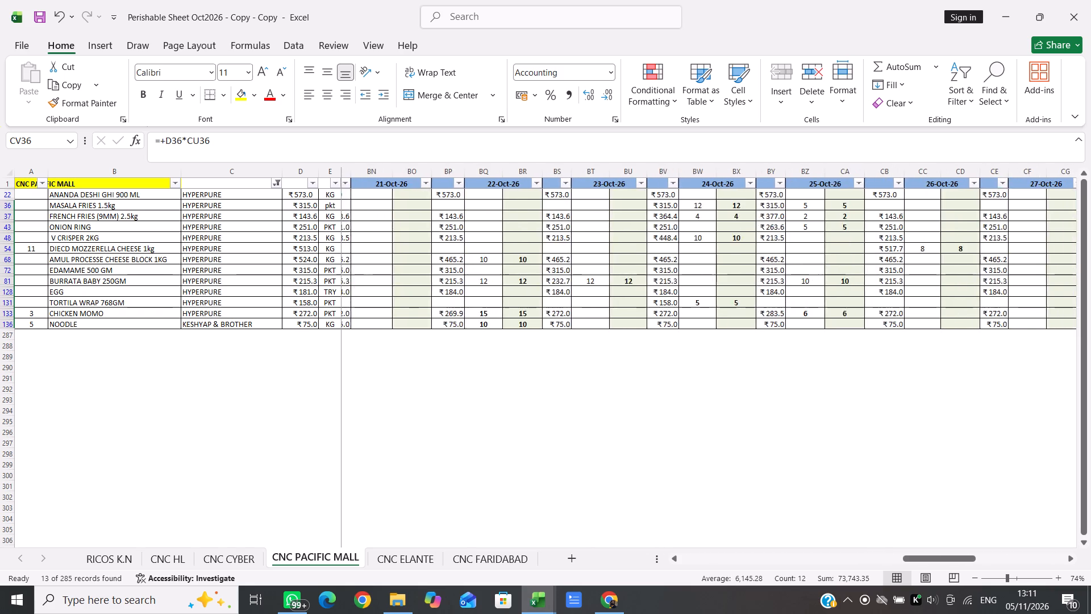
pyautogui.hscroll(-8, 563, 276)
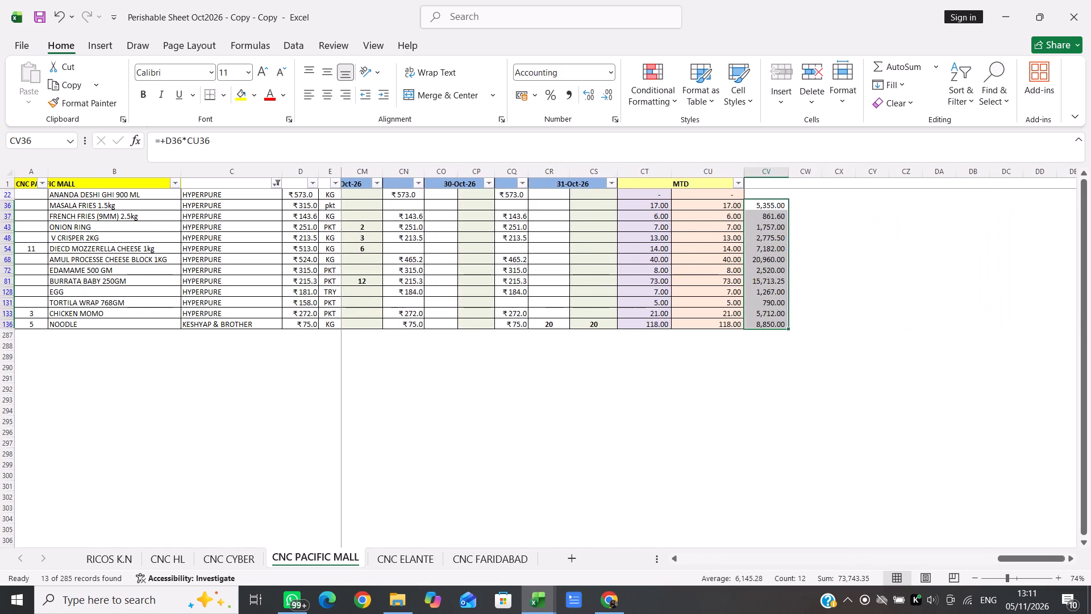
pyautogui.hscroll(13, 563, 276)
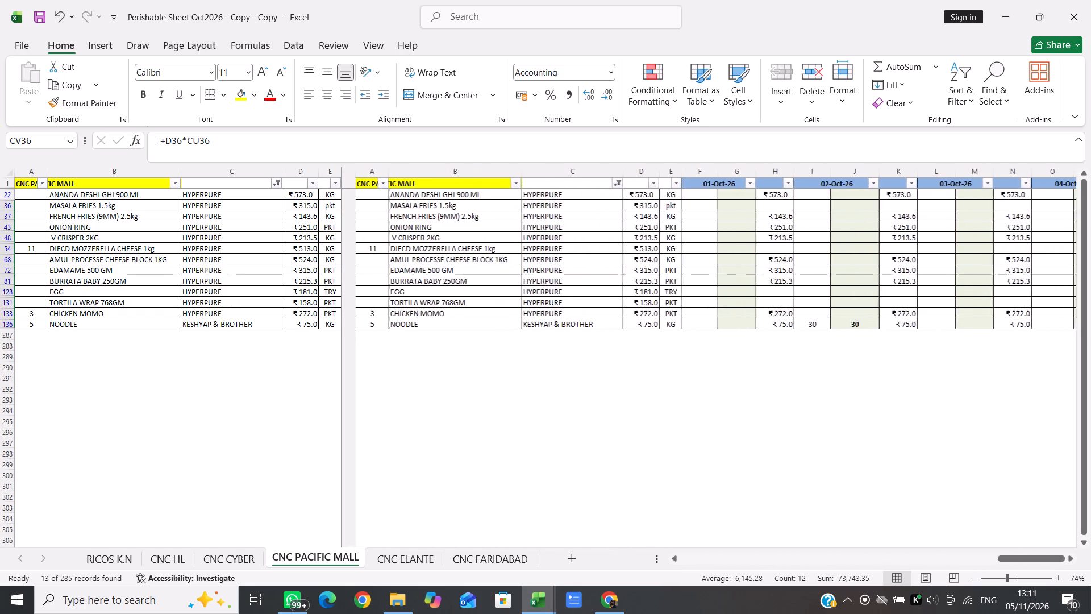
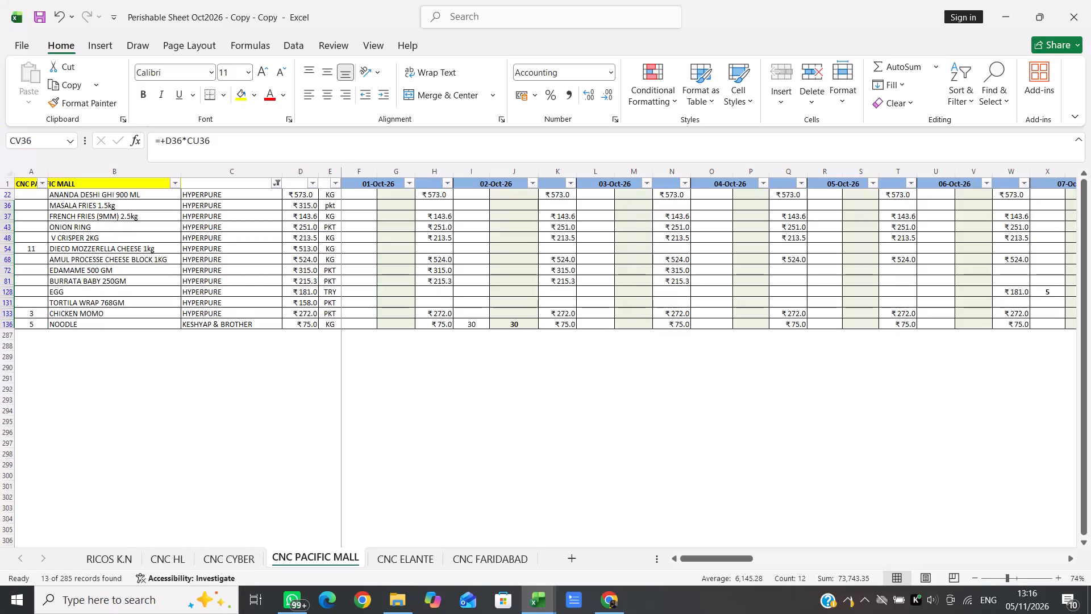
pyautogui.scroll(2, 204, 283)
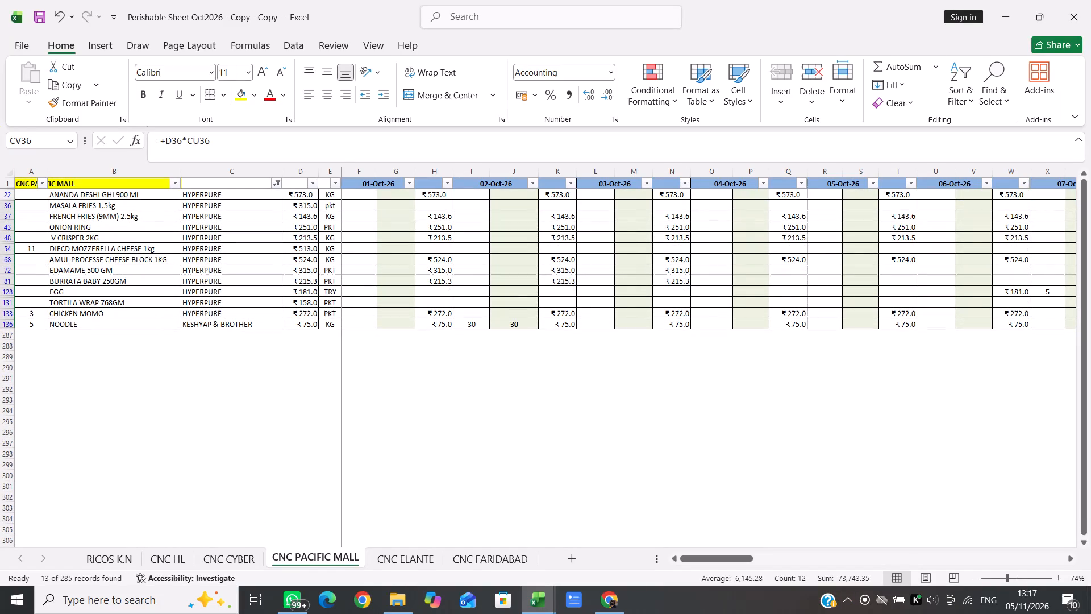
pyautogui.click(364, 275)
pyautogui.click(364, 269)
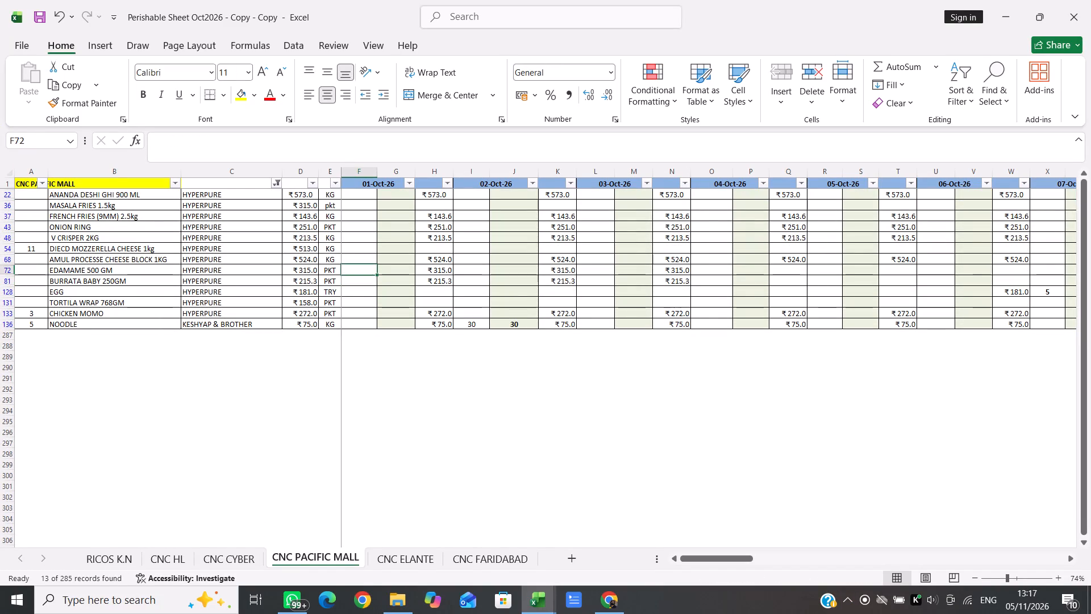
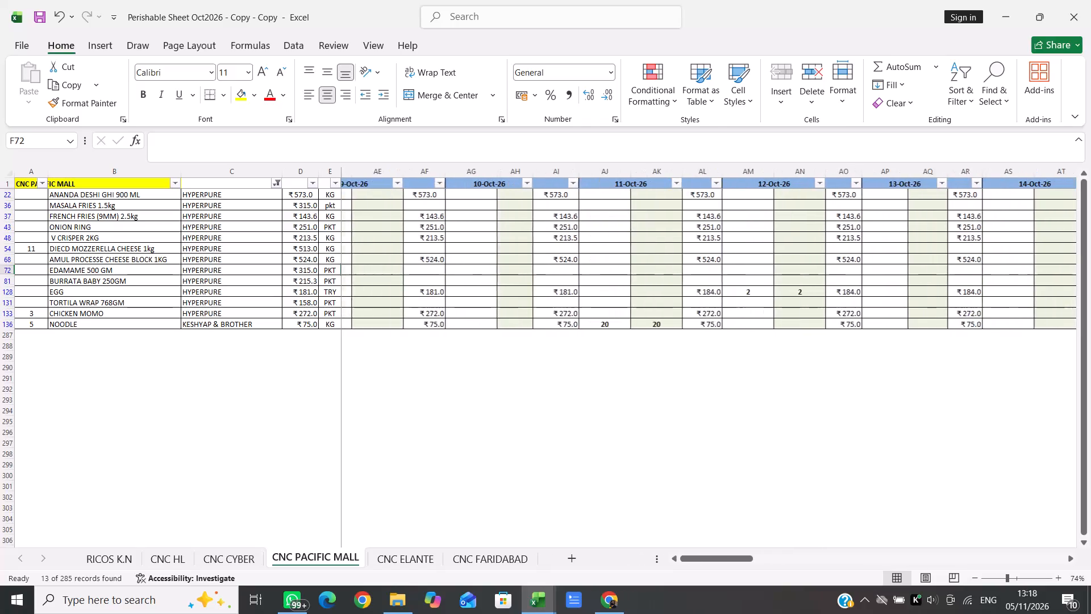
# Examine the mid-October HYPERPURE purchase entries, checking the EDAMAME 500 GM quantity under 16-Oct-26.
pyautogui.hscroll(-3, 364, 269)
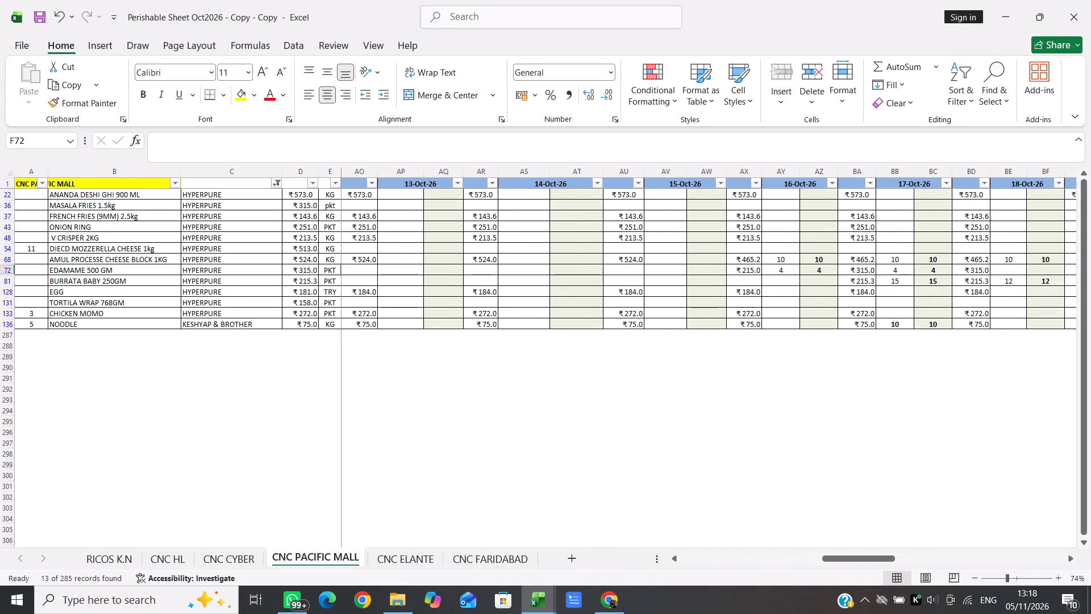
pyautogui.hscroll(-7, 364, 269)
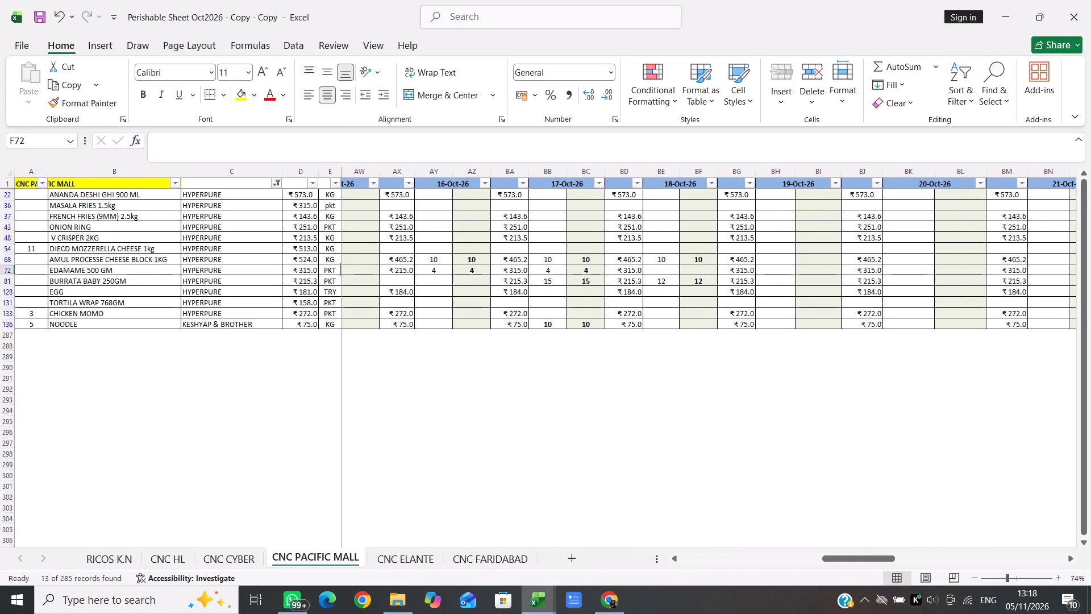
pyautogui.hscroll(-1, 364, 269)
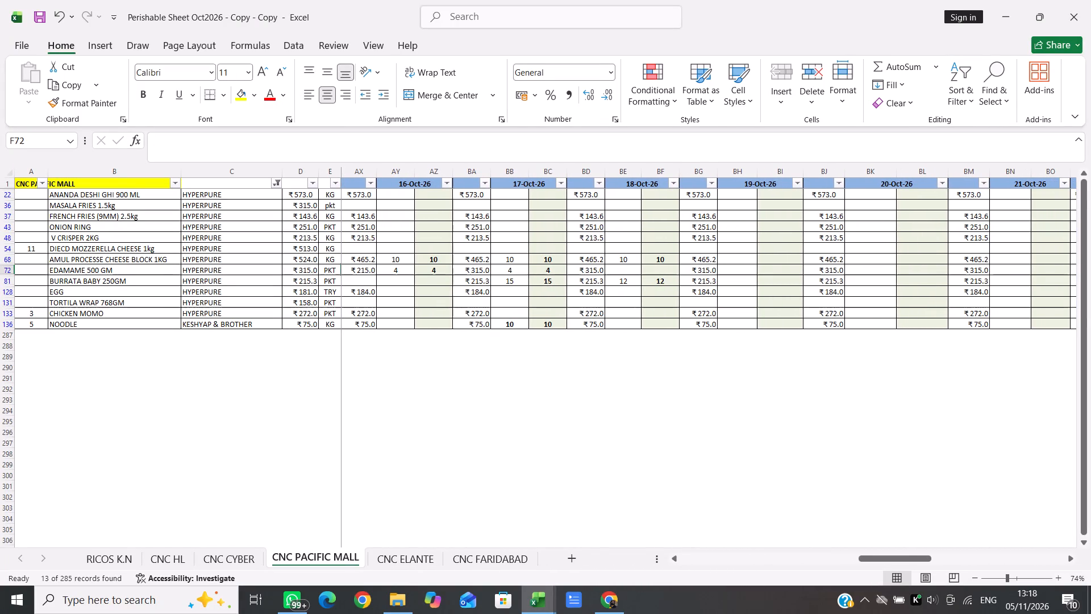
pyautogui.click(410, 273)
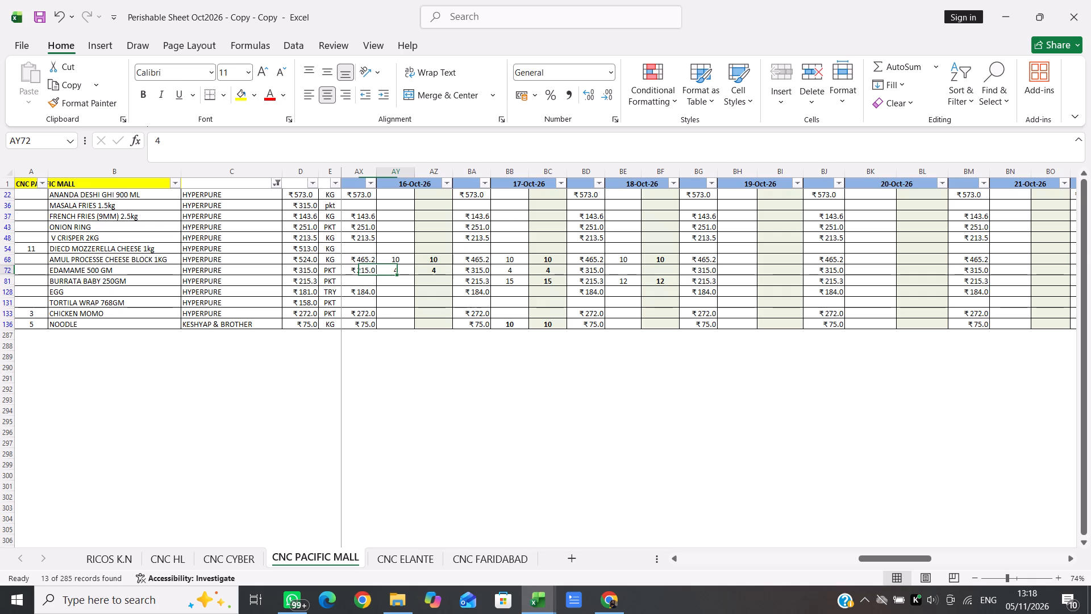
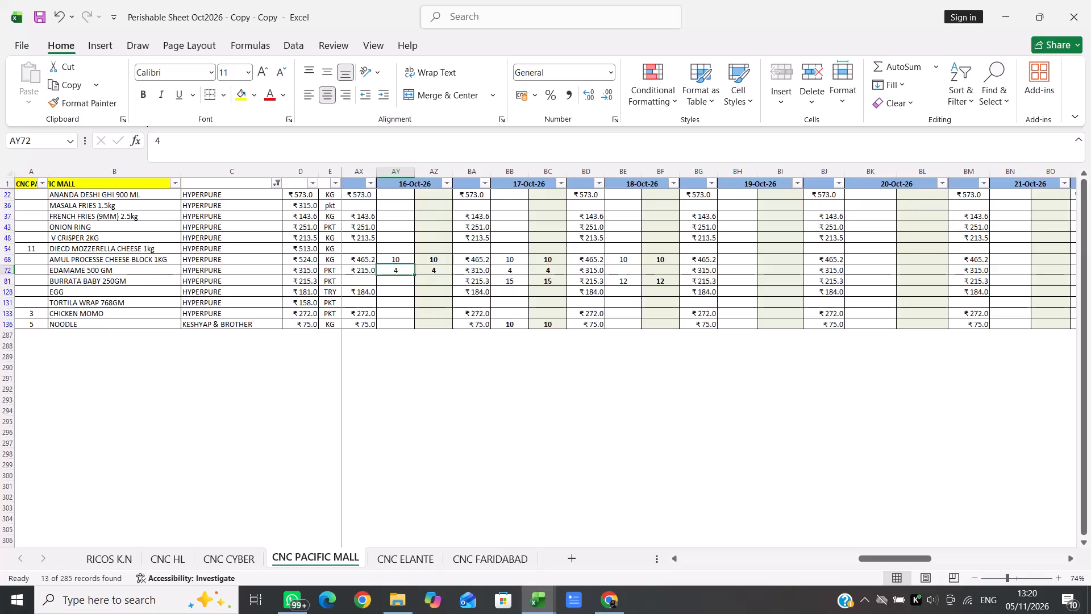
# Set both EDAMAME 500 GM quantities under 16-Oct-26 to 8.
pyautogui.press('8')
pyautogui.press('Right')
pyautogui.press('8')
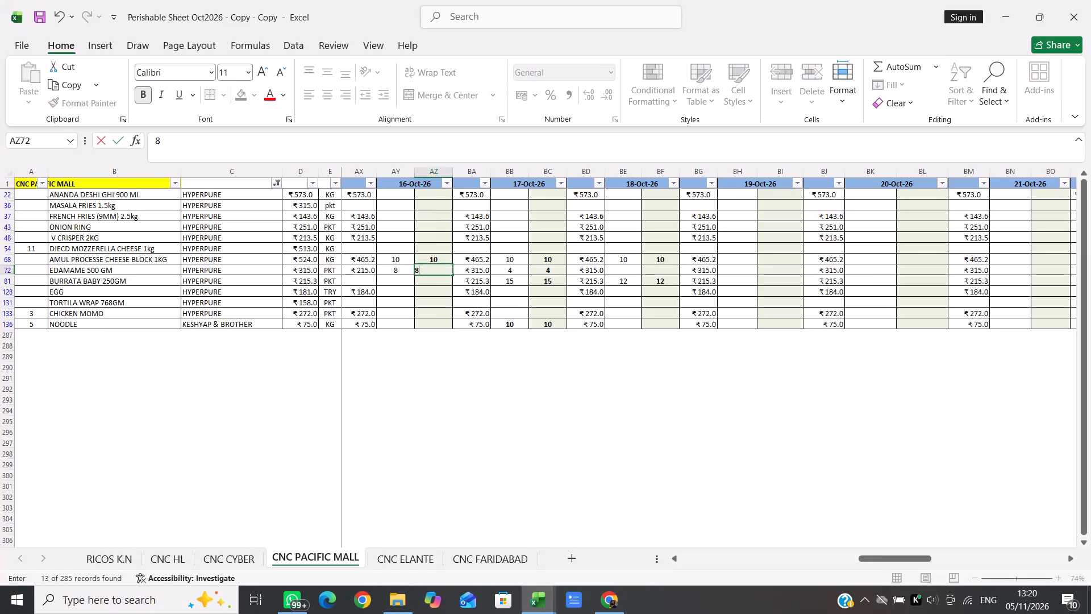
pyautogui.click(414, 281)
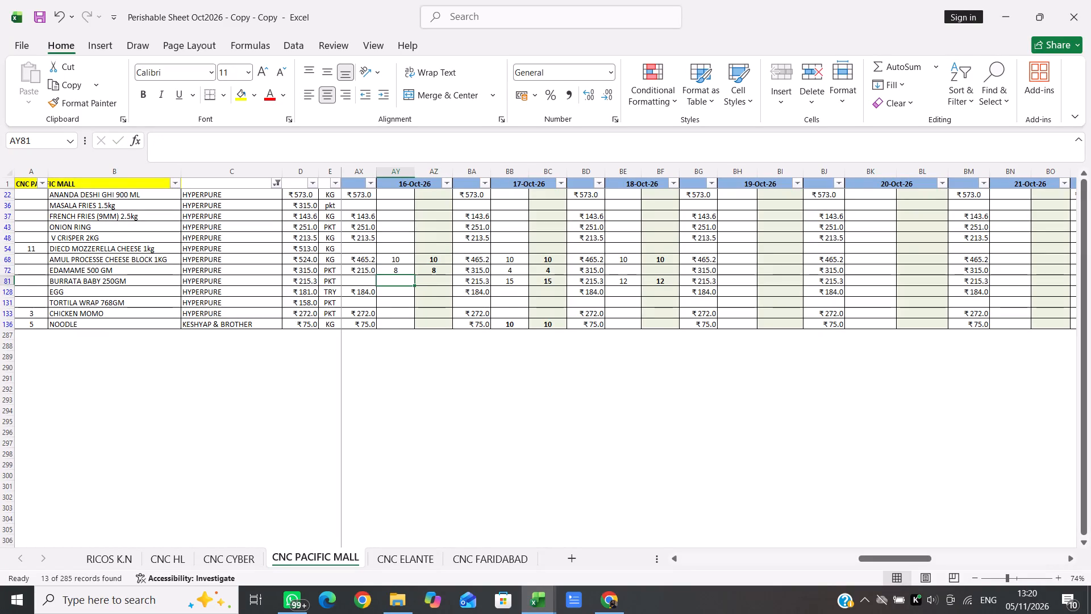
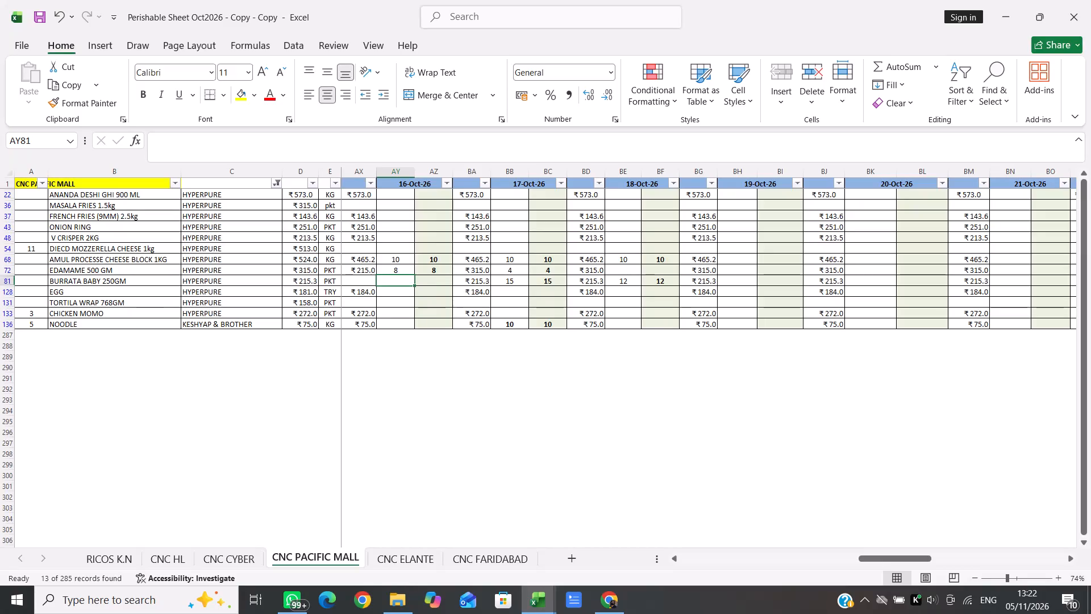
# Check the AMUL PROCESSE CHEESE BLOCK 1KG quantity under 16-Oct-26, along with the HYPERPURE entries for 17-Oct-26 onward.
pyautogui.click(403, 259)
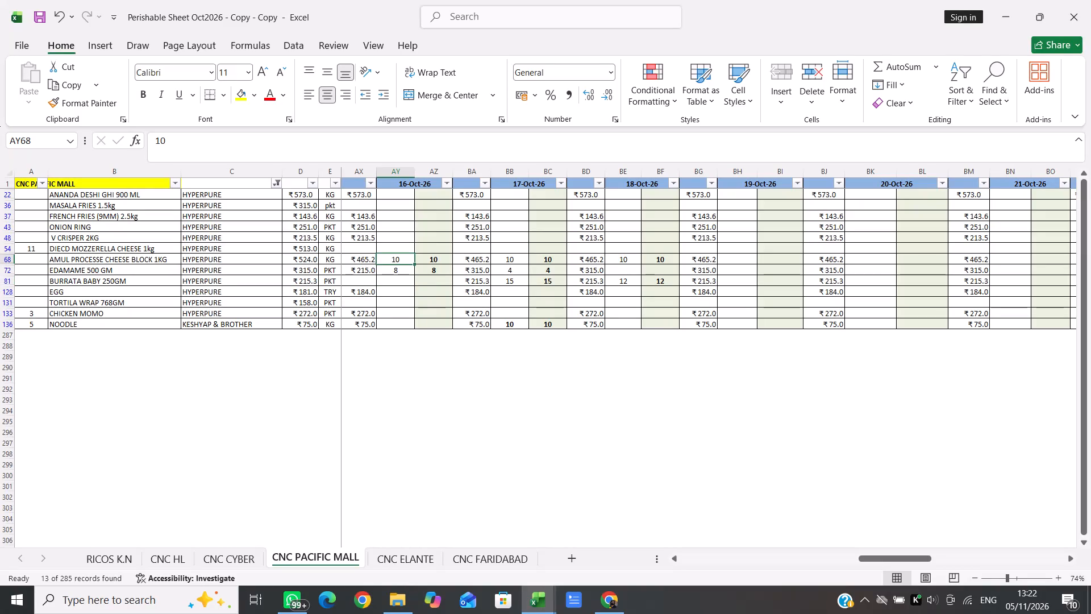
pyautogui.hscroll(-1, 403, 259)
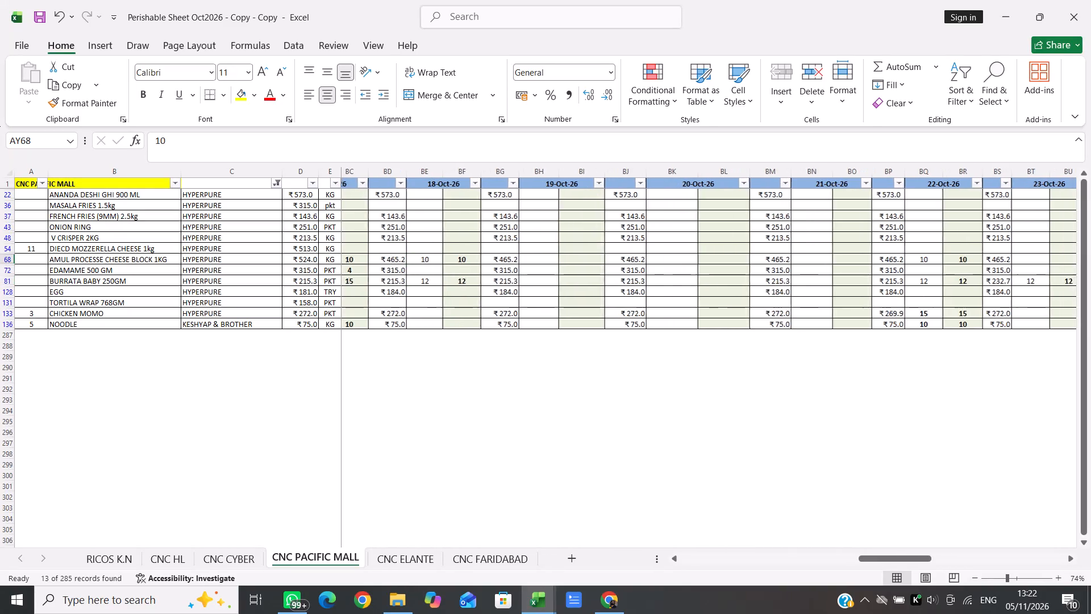
pyautogui.hscroll(-1, 403, 259)
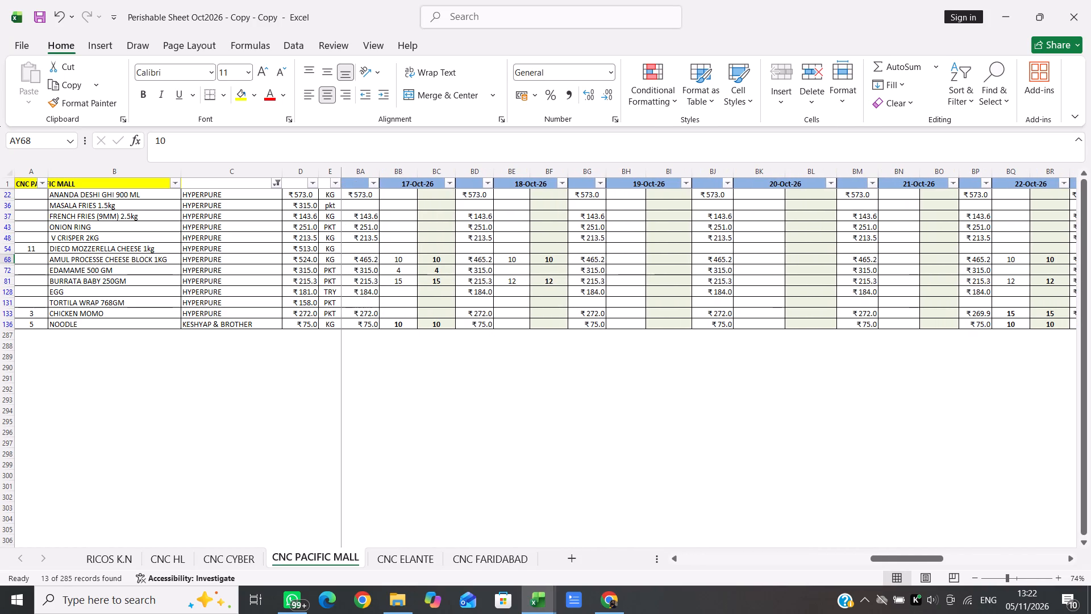
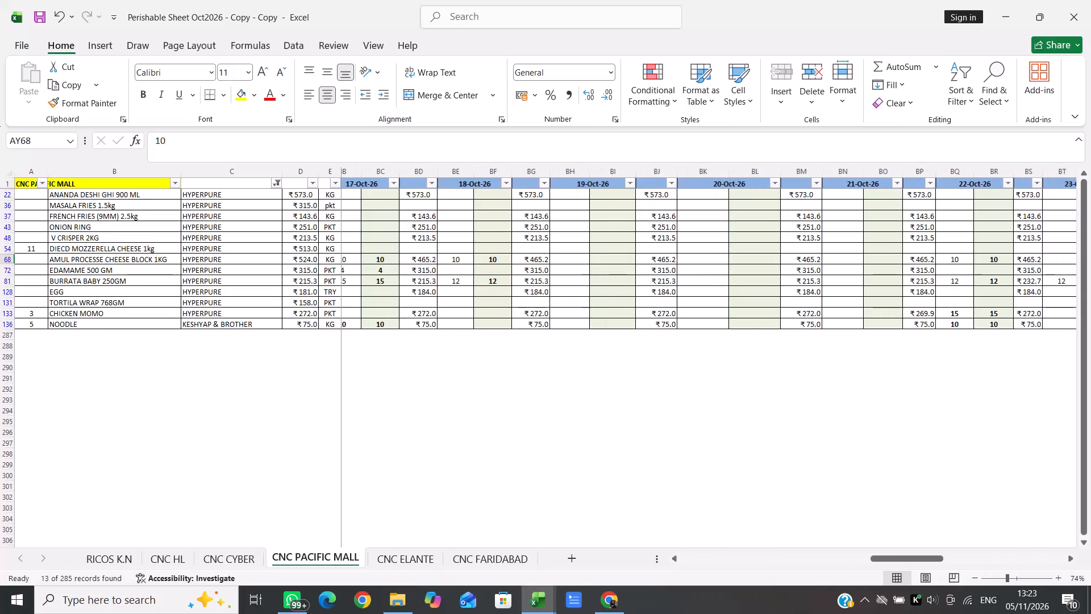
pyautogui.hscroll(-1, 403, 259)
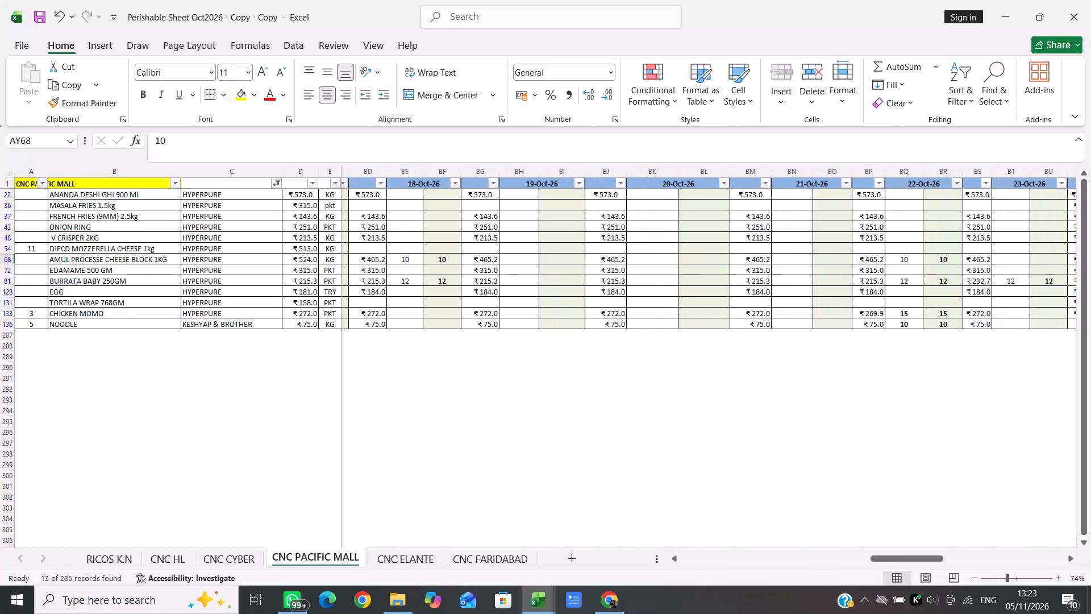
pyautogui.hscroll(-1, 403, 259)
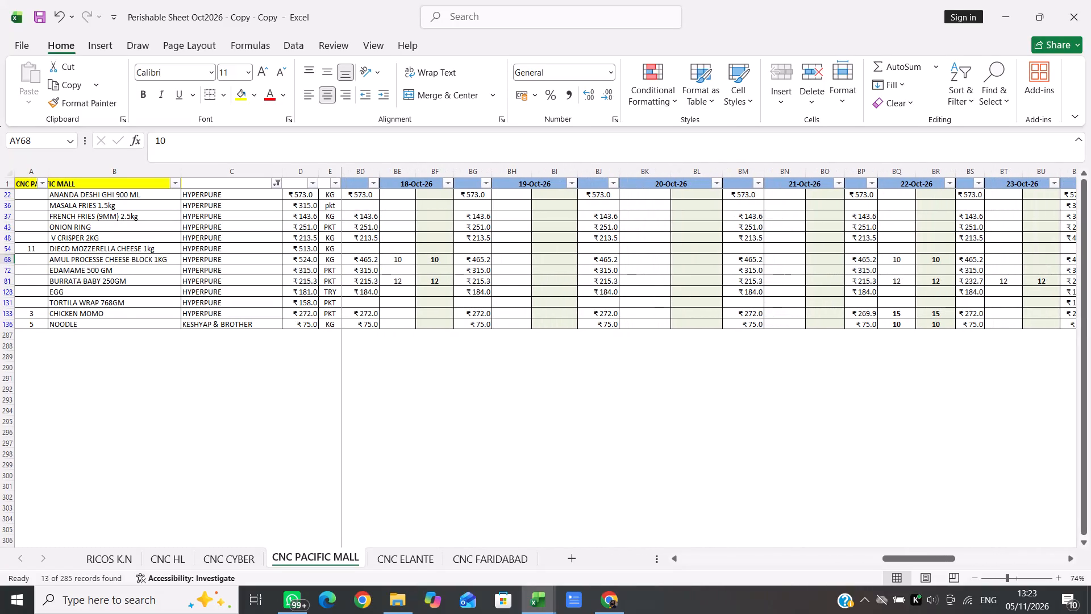
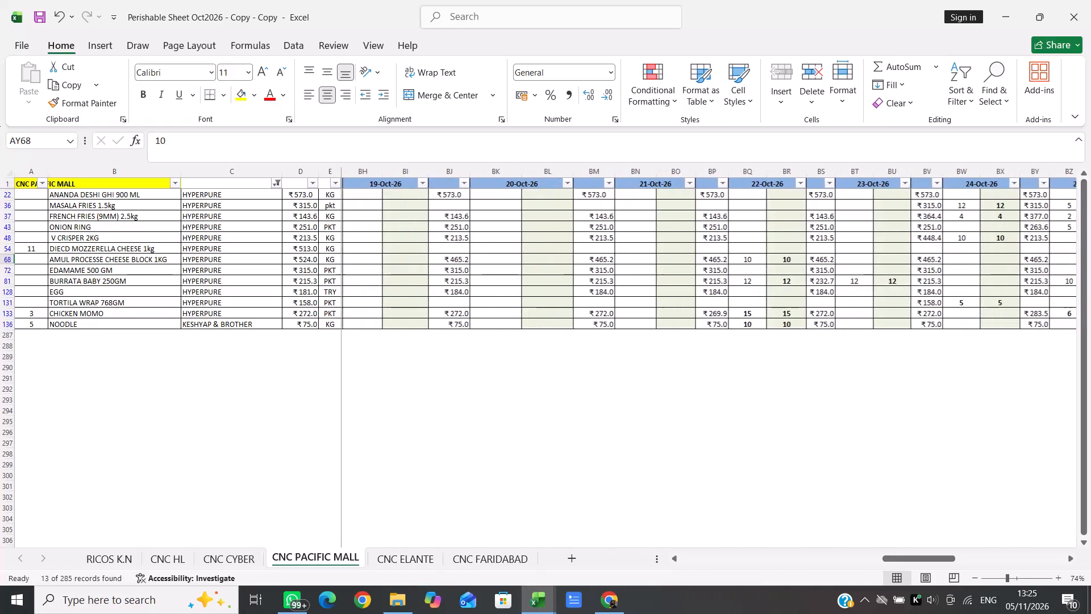
# Examine the HYPERPURE items' daily quantities and rates for 22 to 27 October 2026 on the CNC PACIFIC MALL sheet.
pyautogui.hscroll(-3, 403, 259)
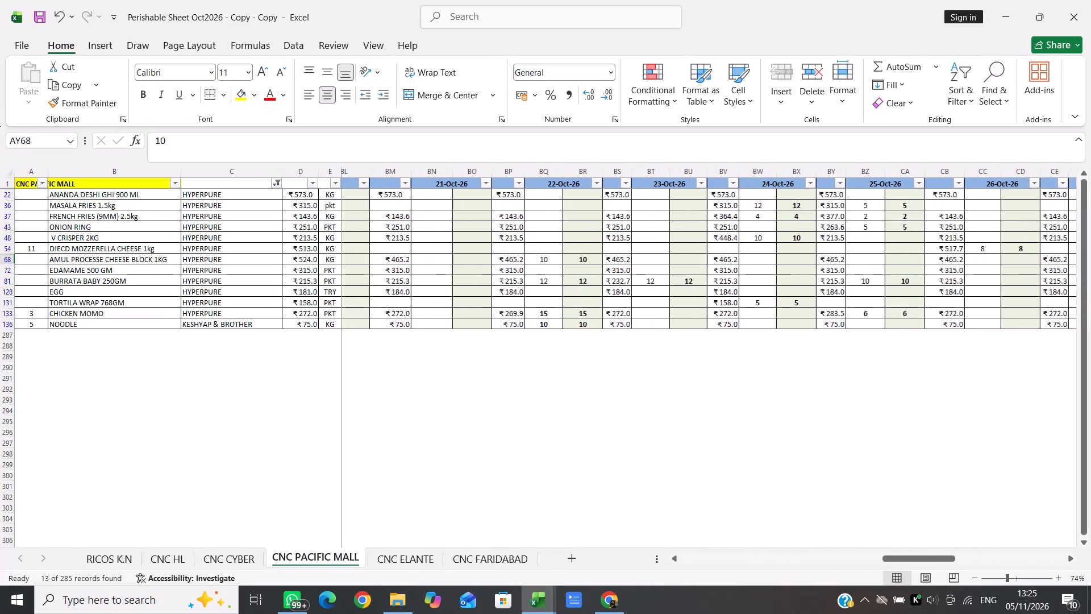
pyautogui.hscroll(-2, 403, 259)
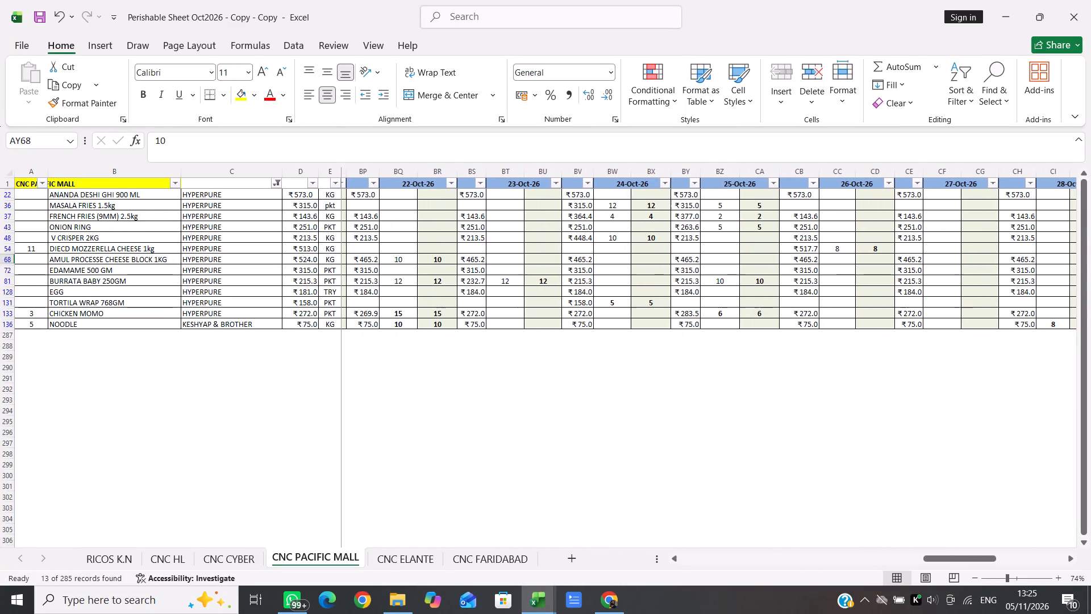
pyautogui.hscroll(-1, 403, 259)
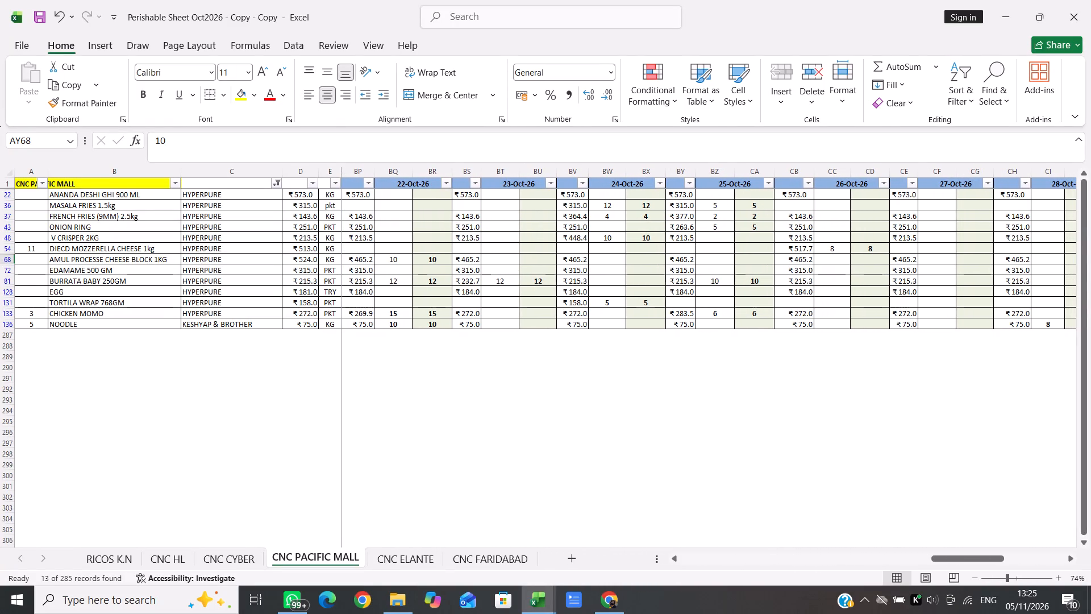
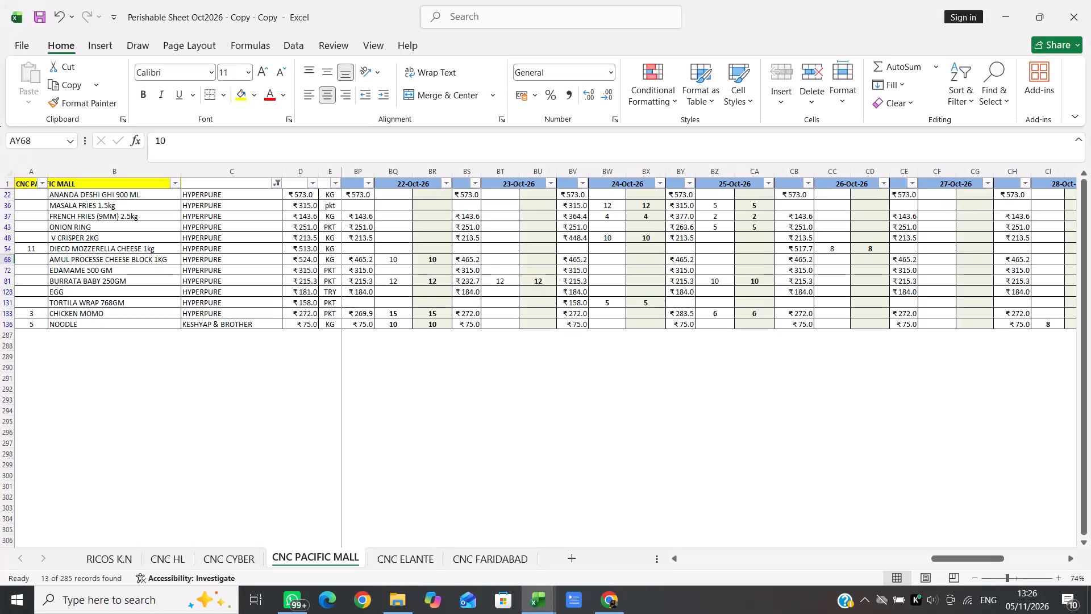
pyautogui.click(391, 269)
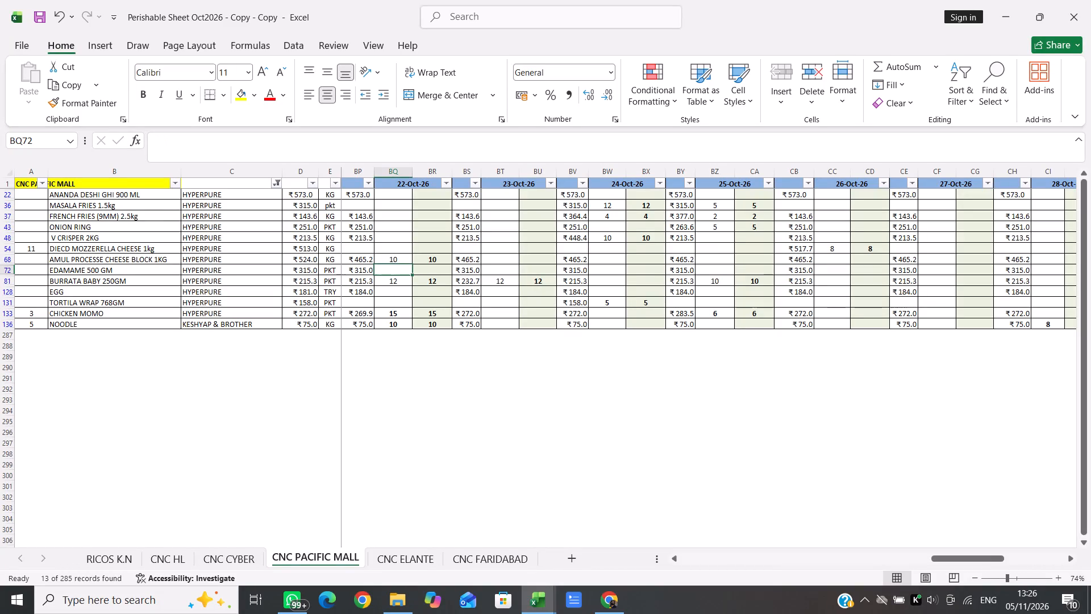
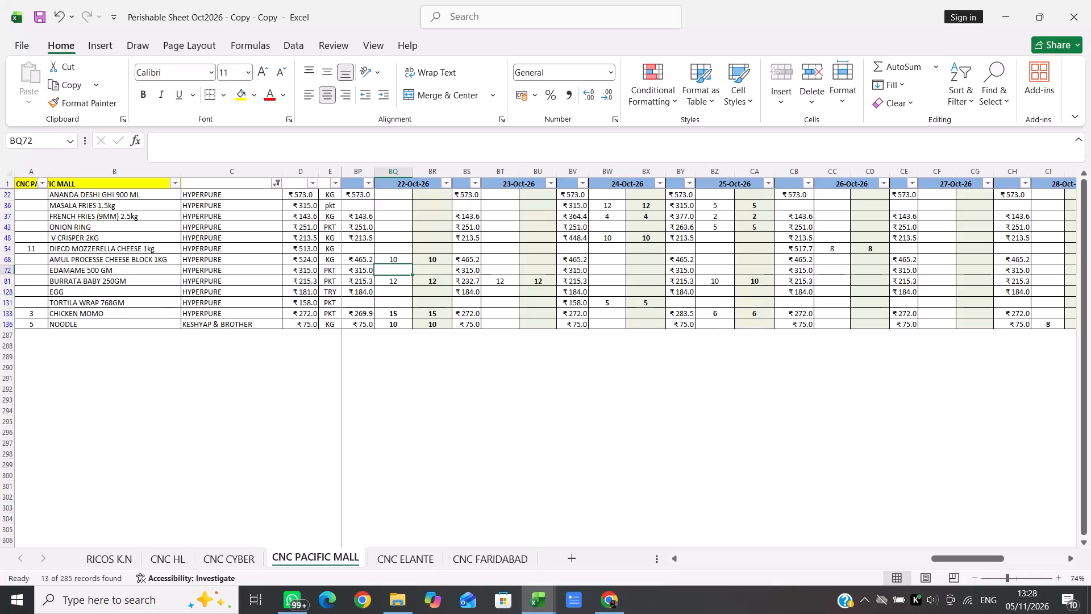
# Copy the visible 24-Oct-26 quantities in BX36:BX131, Masala Fries through Tortila Wrap, to the blank area starting at BX294.
pyautogui.click(646, 203)
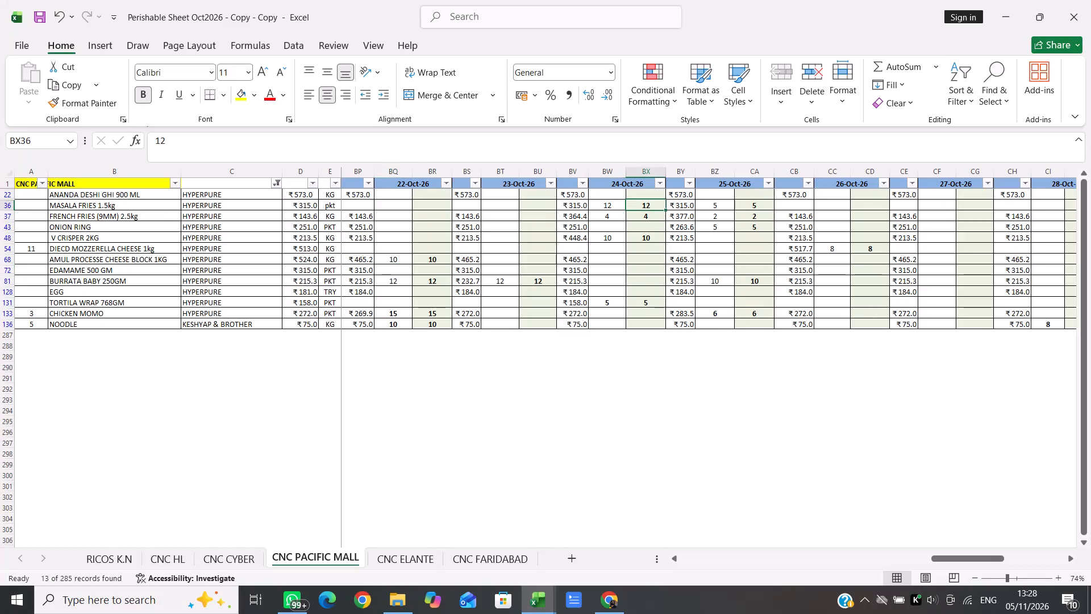
pyautogui.hotkey('shift', 'Down')
pyautogui.hotkey('shift', 'Down')
pyautogui.hotkey('shift', 'Down')
pyautogui.hotkey('shift', 'Down')
pyautogui.hotkey('shift', 'Down')
pyautogui.hotkey('shift', 'Down')
pyautogui.hotkey('shift', 'Down')
pyautogui.hotkey('shift', 'Down')
pyautogui.hotkey('shift', 'Down')
pyautogui.hotkey('shift', 'Down')
pyautogui.hotkey('shift', 'Up')
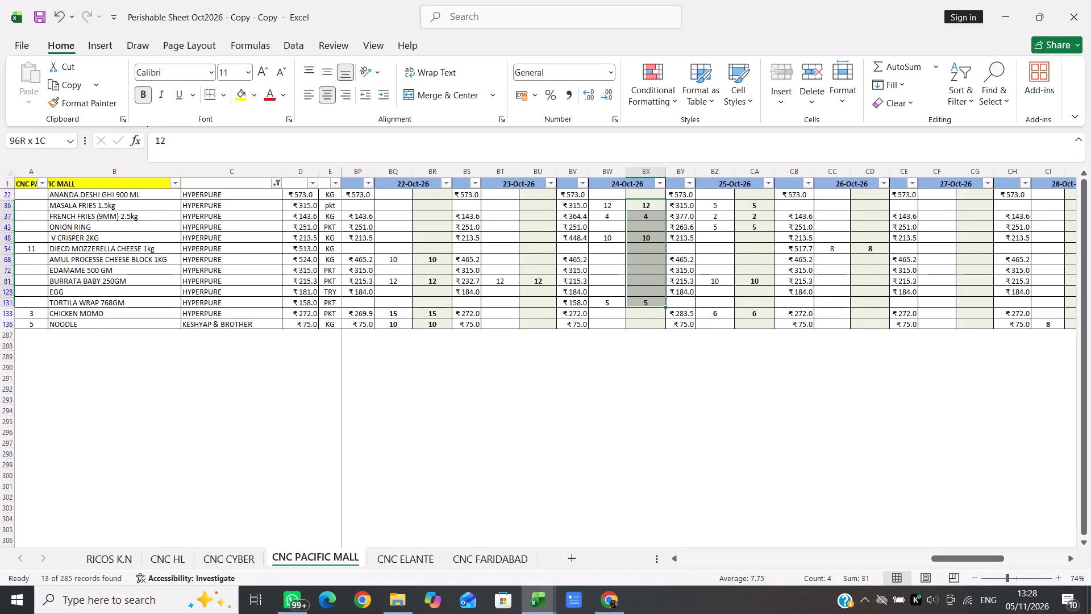
pyautogui.hotkey('ctrl', 'c')
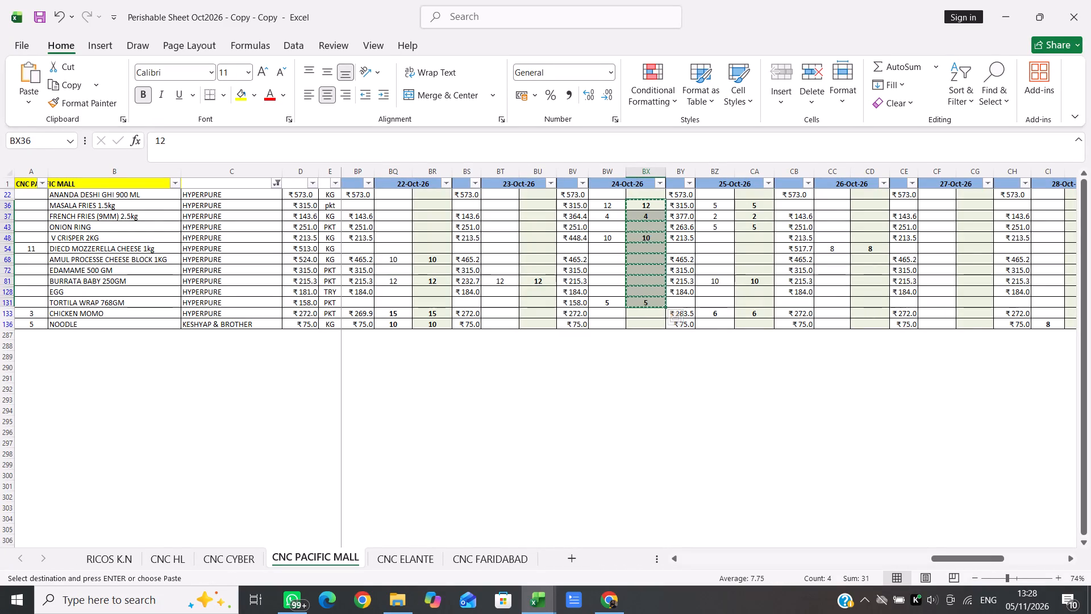
pyautogui.click(646, 409)
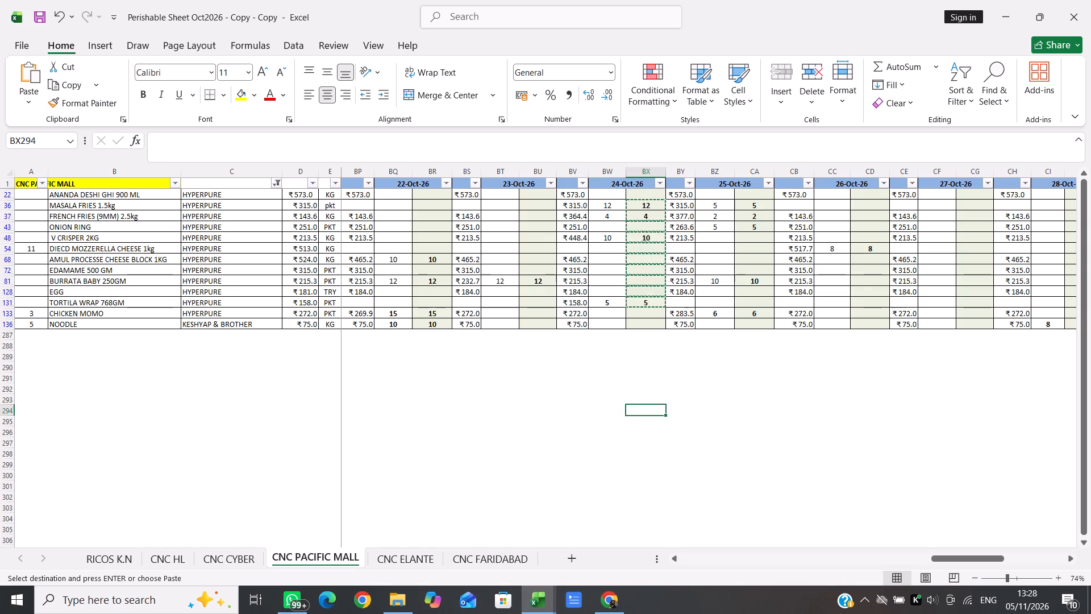
pyautogui.hotkey('ctrl', 'v')
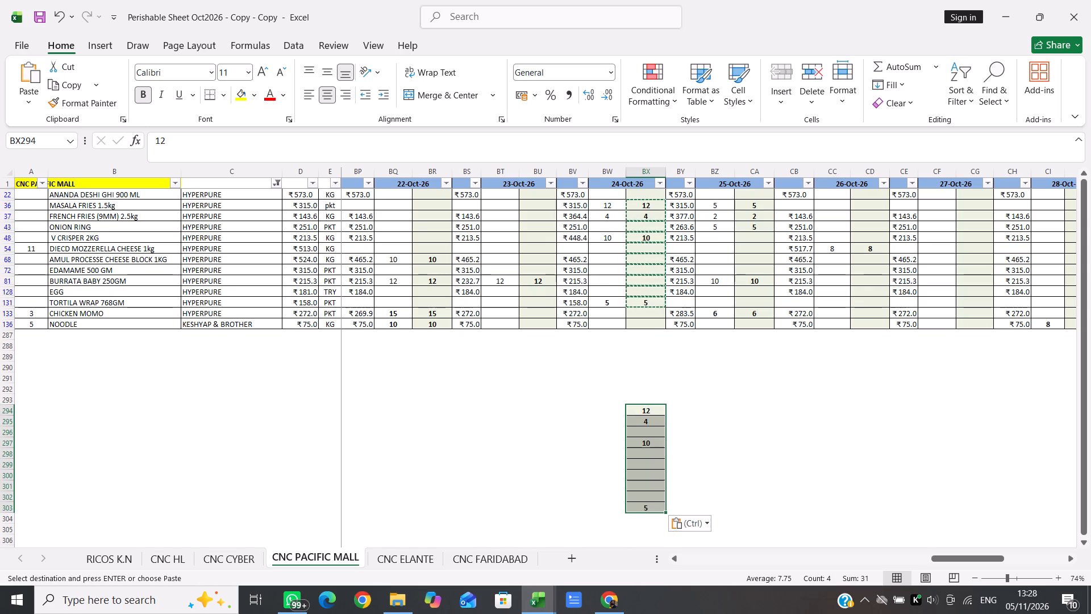
pyautogui.click(609, 198)
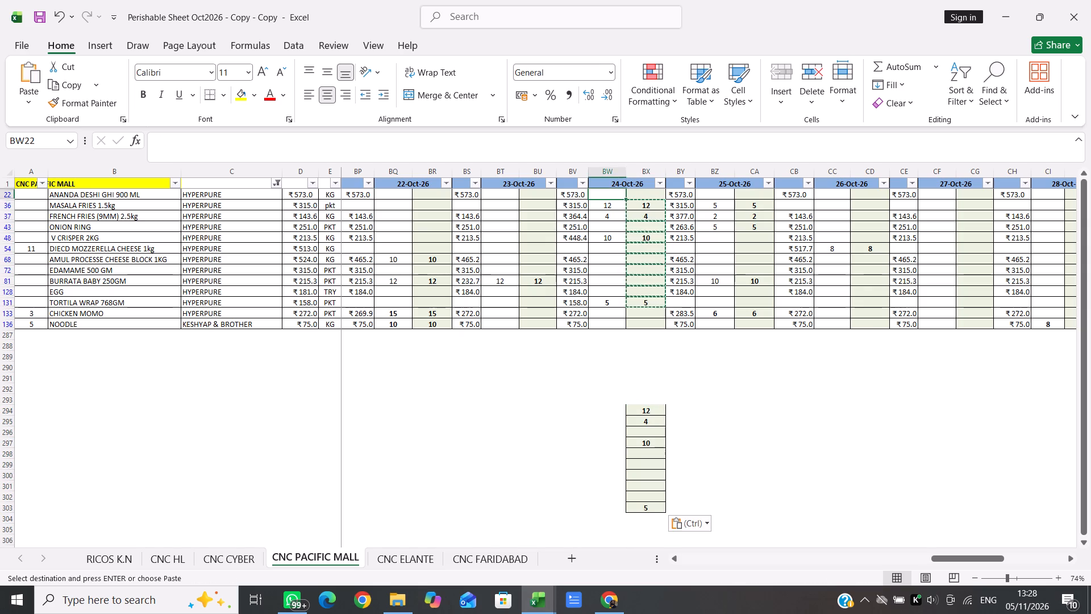
pyautogui.press('Escape')
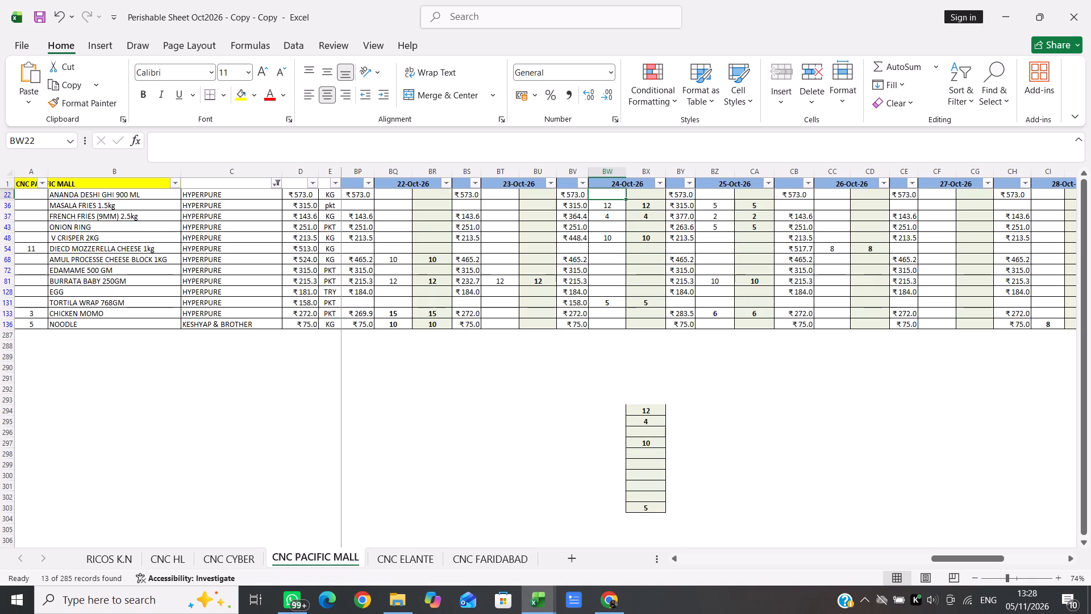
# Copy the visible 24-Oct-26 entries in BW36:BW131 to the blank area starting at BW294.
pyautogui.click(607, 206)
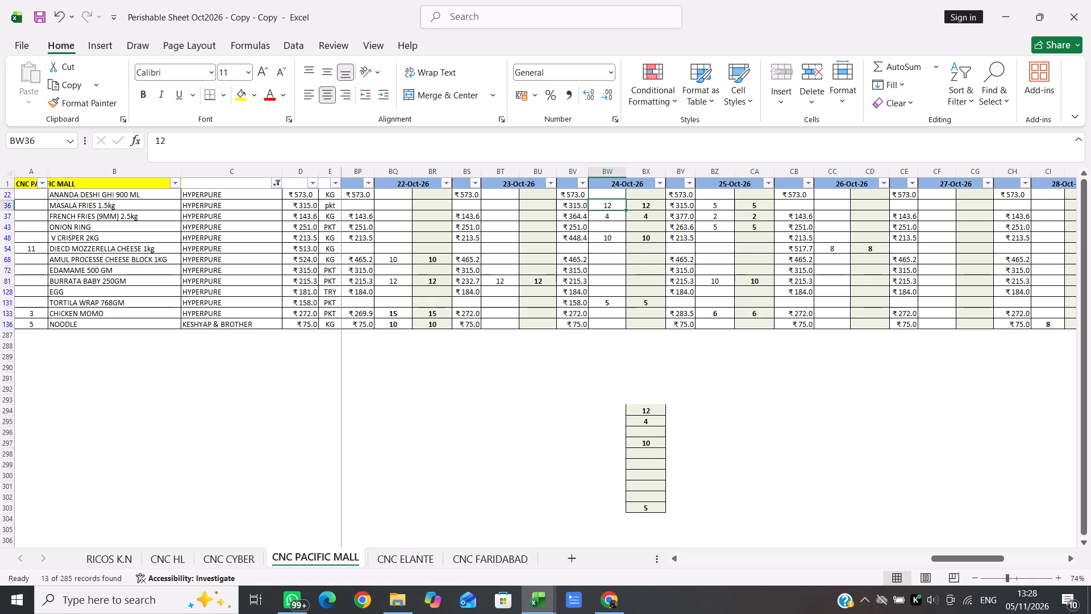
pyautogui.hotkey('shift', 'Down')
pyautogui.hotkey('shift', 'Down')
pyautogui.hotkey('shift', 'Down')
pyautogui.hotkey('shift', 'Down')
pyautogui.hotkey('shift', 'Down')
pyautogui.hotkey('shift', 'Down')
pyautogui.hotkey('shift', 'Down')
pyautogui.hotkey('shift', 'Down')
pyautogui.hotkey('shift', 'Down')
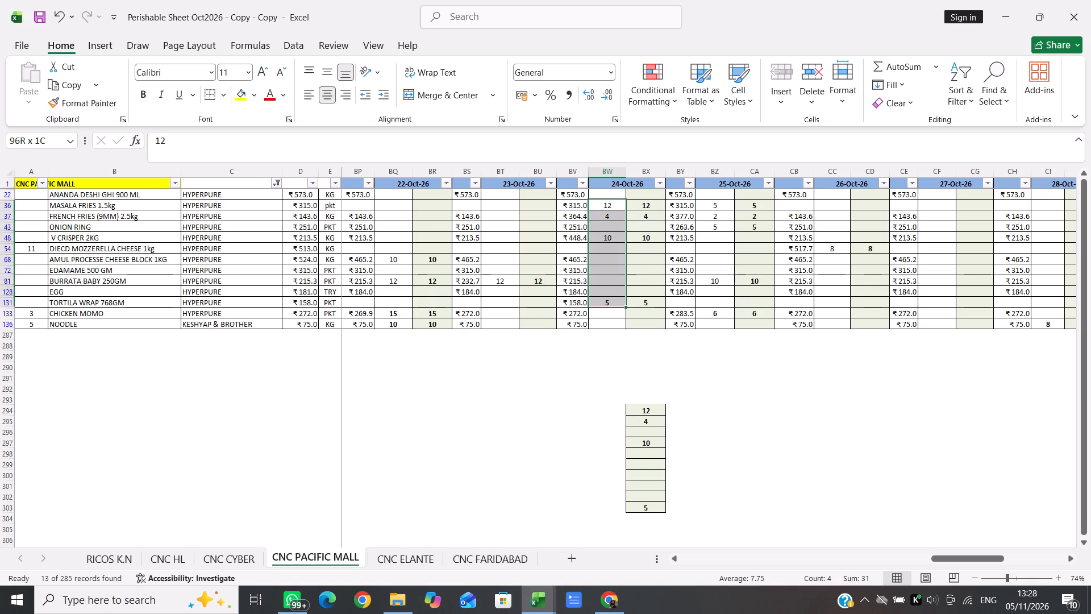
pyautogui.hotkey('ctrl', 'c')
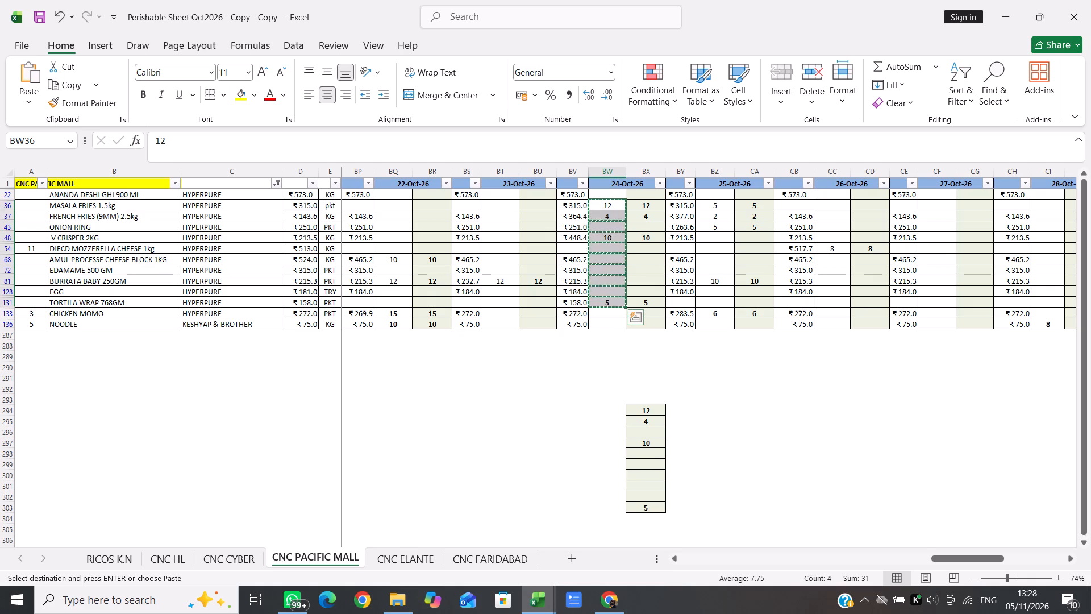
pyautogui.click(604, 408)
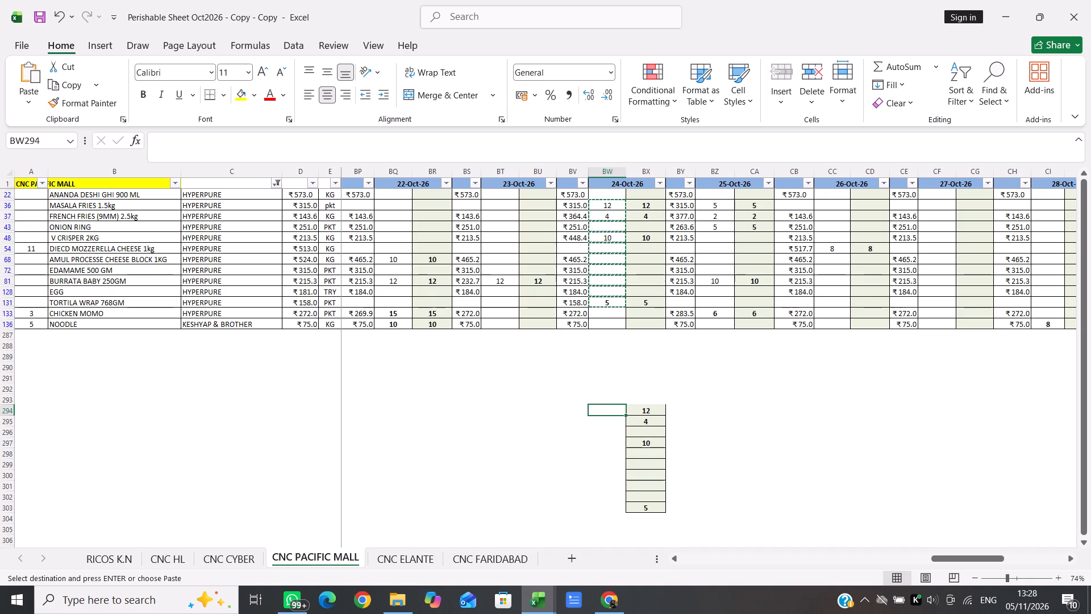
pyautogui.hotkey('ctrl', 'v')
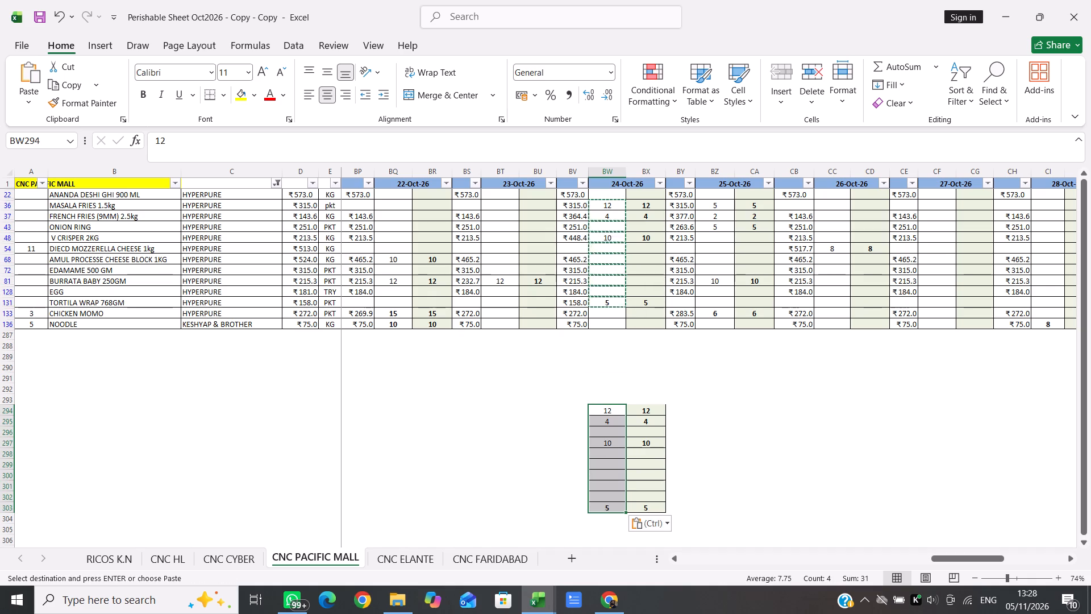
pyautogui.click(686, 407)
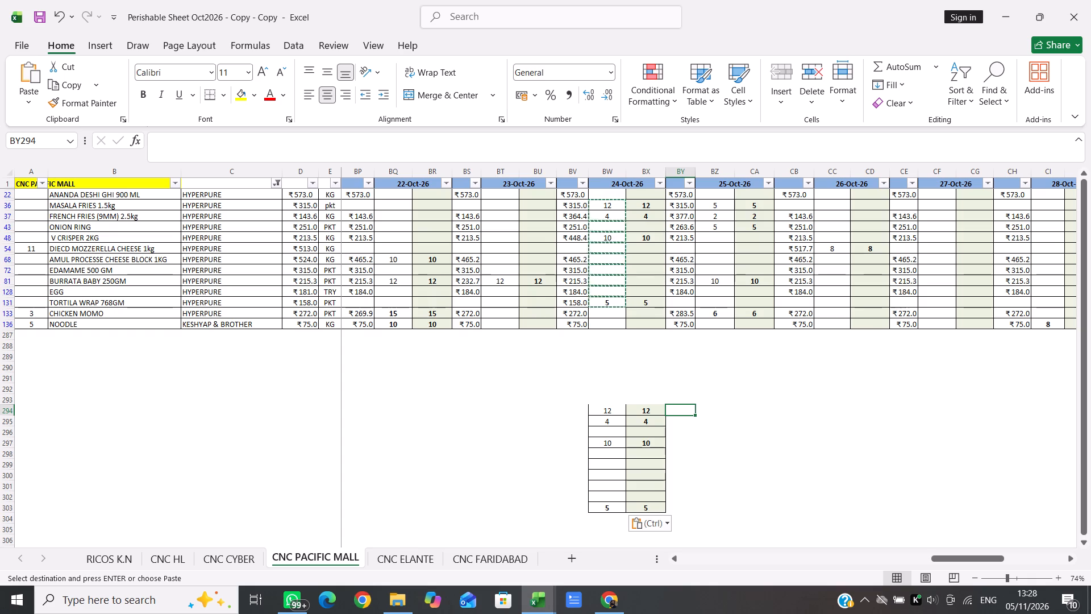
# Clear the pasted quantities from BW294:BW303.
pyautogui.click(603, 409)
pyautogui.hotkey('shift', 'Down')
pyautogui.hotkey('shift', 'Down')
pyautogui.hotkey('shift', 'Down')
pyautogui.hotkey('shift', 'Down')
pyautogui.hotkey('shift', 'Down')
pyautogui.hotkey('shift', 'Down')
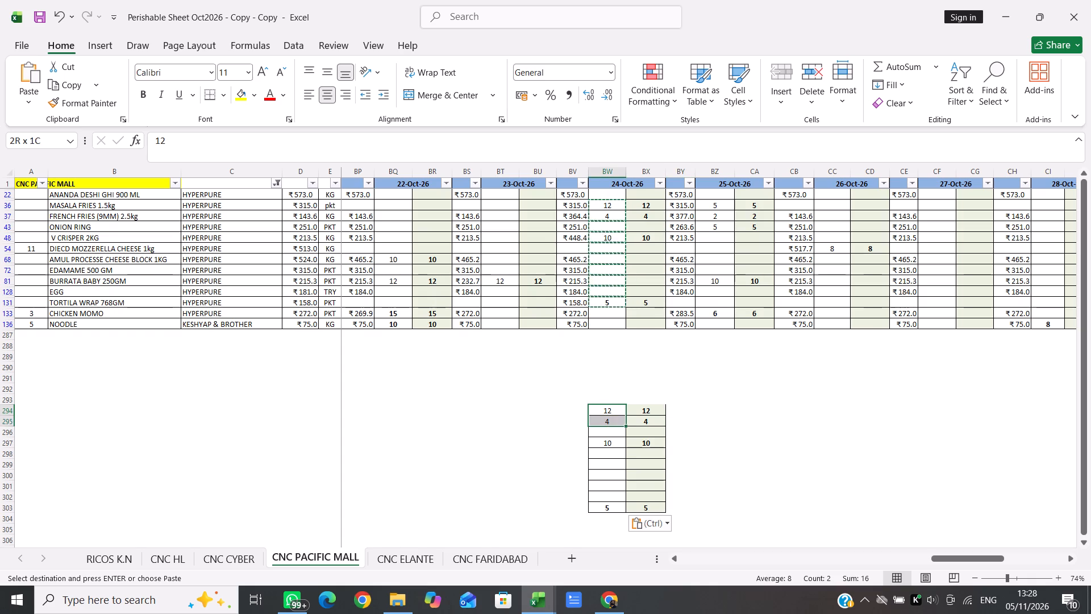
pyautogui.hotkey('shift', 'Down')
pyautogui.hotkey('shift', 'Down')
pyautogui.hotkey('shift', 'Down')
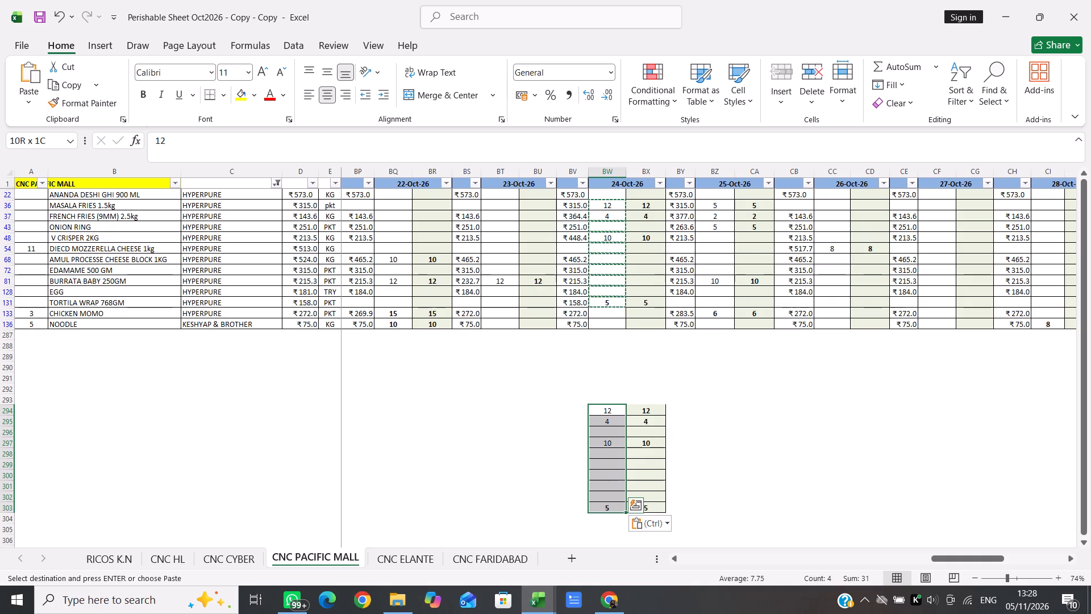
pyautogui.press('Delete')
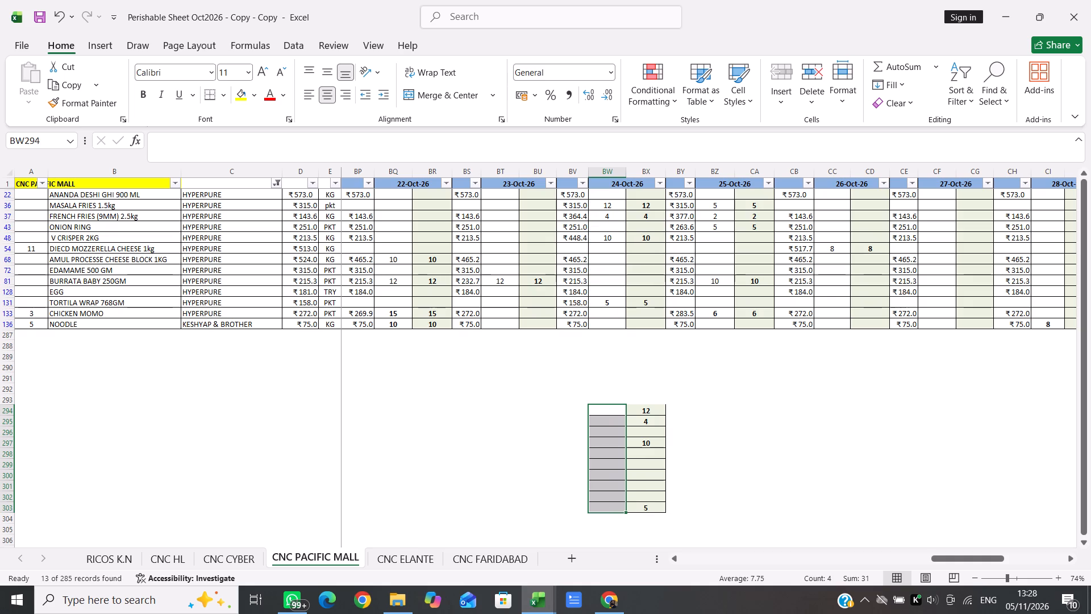
# Copy the visible rates in BV36:BV131, Masala Fries through Tortila Wrap, to BW294 beside the copied quantities.
pyautogui.click(575, 206)
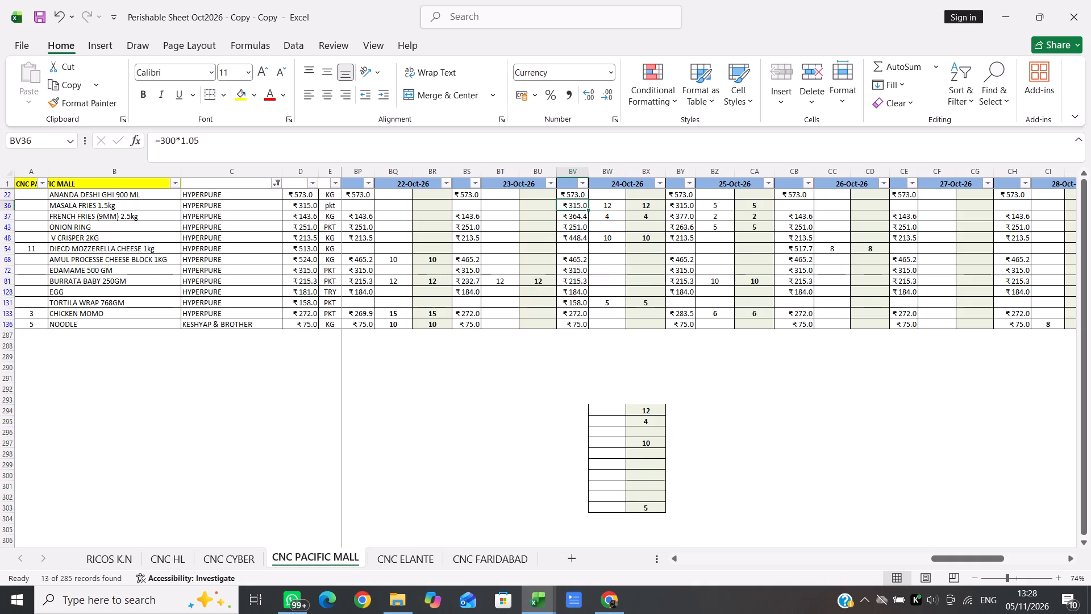
pyautogui.hotkey('shift', 'Down')
pyautogui.hotkey('shift', 'Down')
pyautogui.hotkey('shift', 'Down')
pyautogui.hotkey('shift', 'Down')
pyautogui.hotkey('shift', 'Down')
pyautogui.hotkey('shift', 'Down')
pyautogui.hotkey('shift', 'Down')
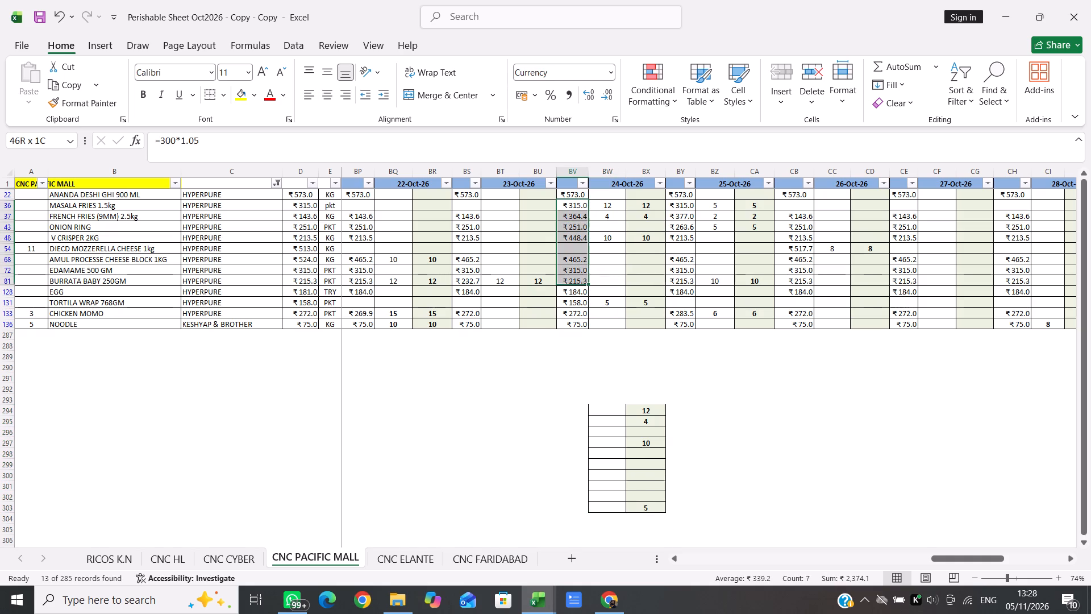
pyautogui.hotkey('shift', 'Down')
pyautogui.hotkey('shift', 'Down')
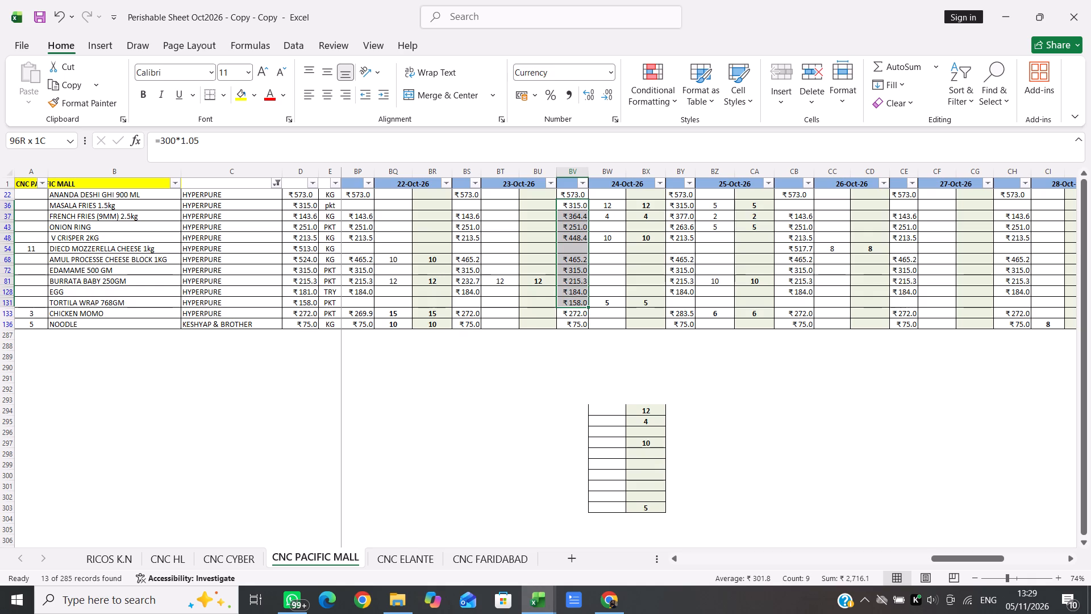
pyautogui.hotkey('ctrl', 'c')
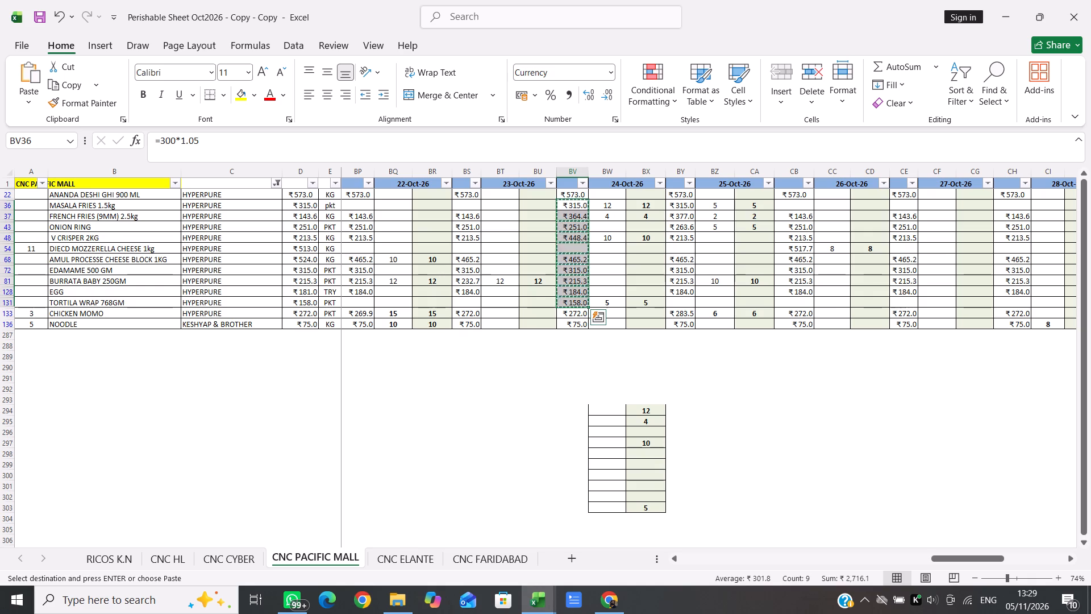
pyautogui.click(616, 411)
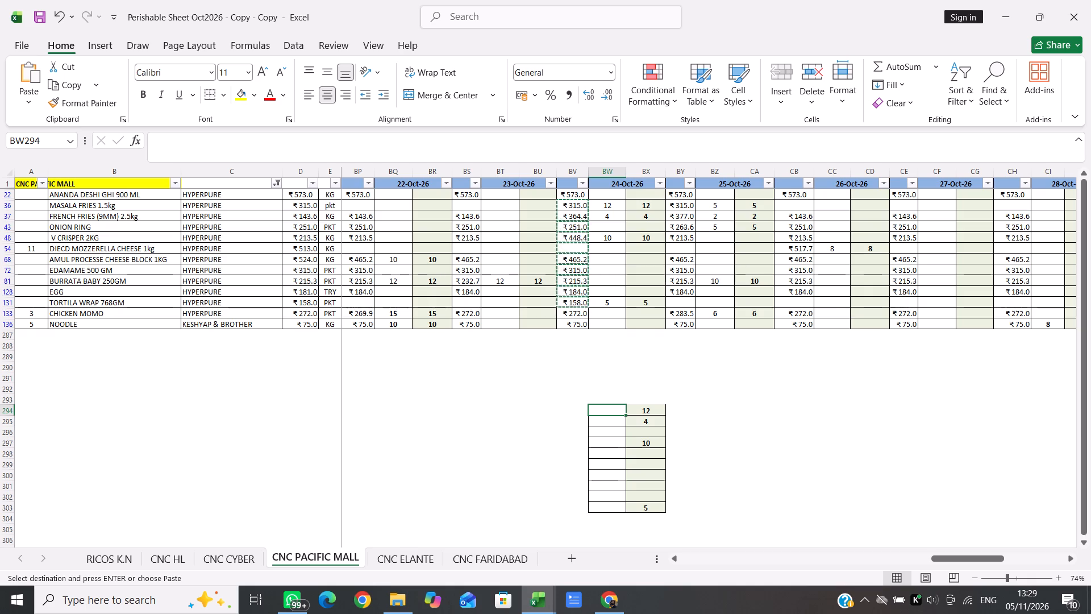
pyautogui.press('Return')
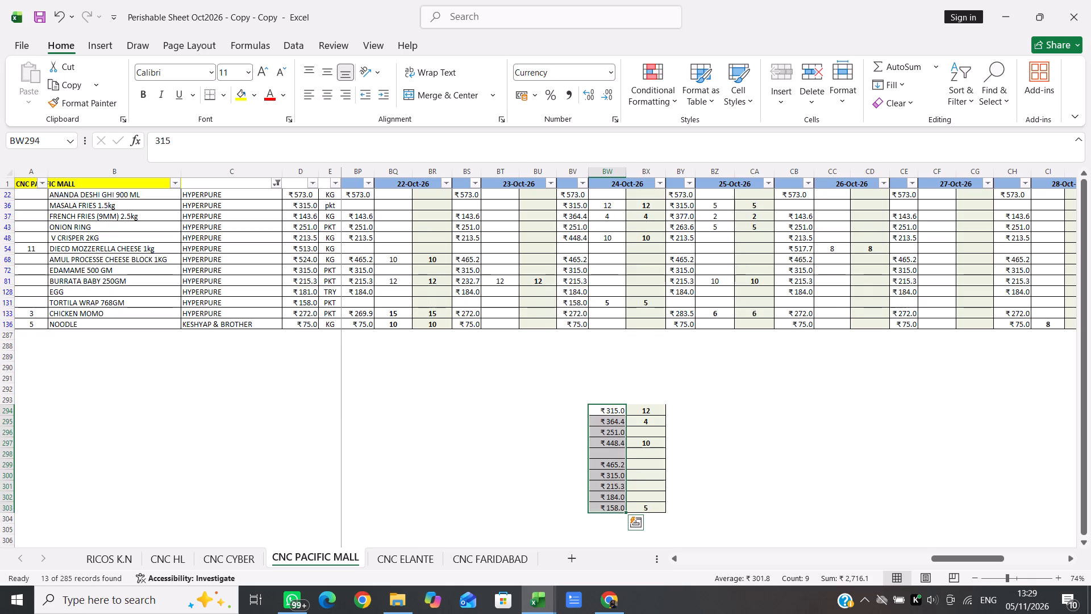
pyautogui.click(569, 416)
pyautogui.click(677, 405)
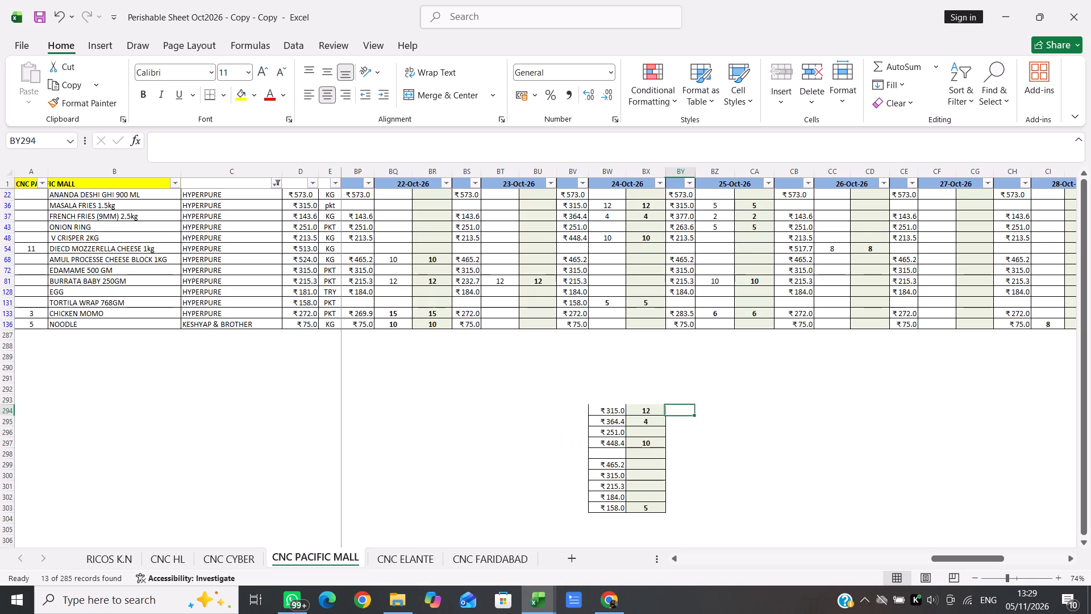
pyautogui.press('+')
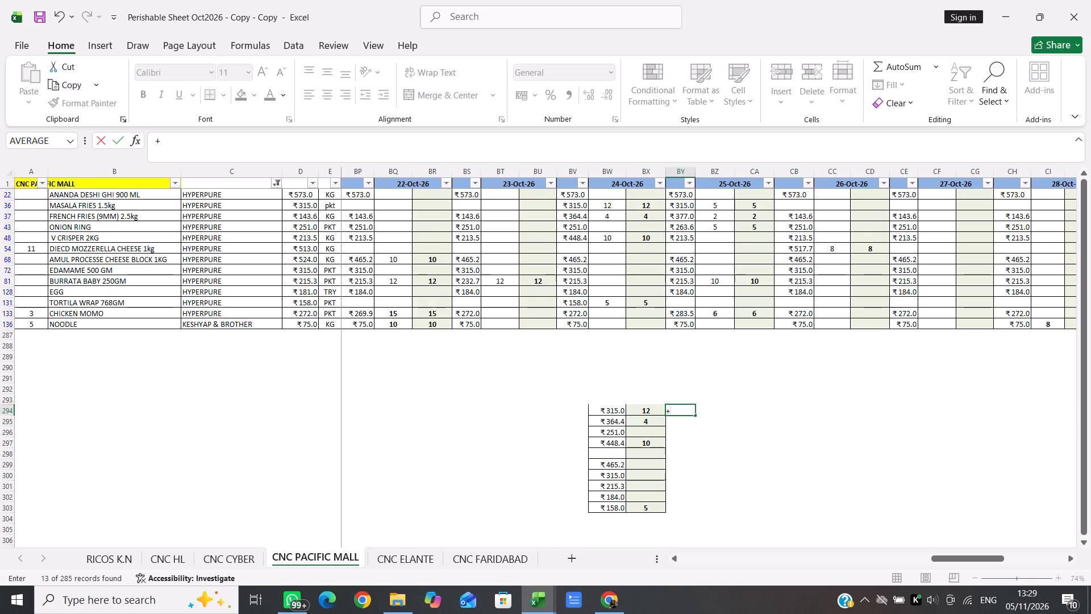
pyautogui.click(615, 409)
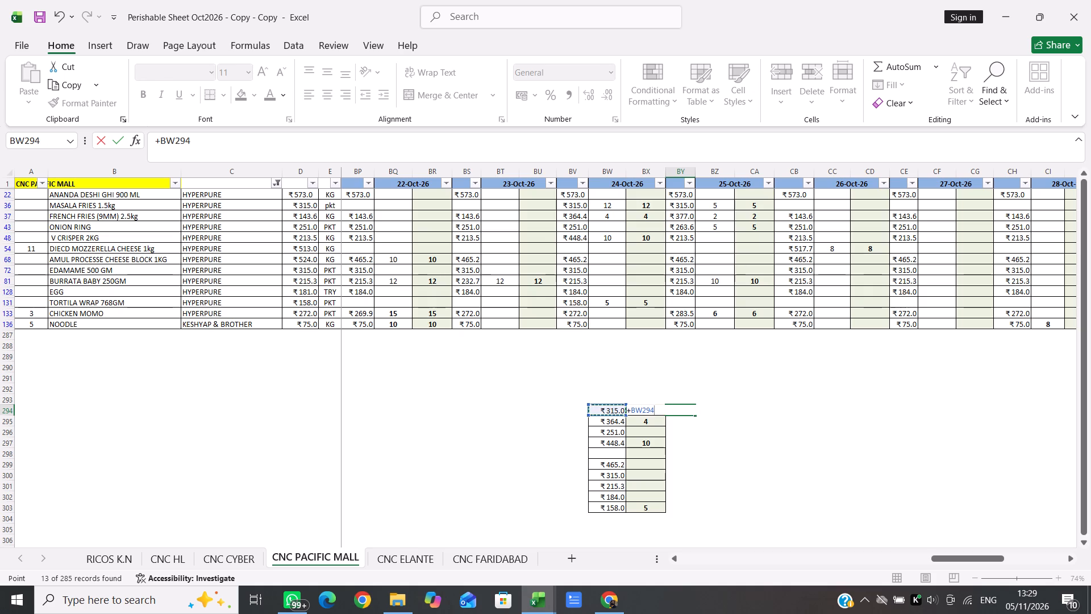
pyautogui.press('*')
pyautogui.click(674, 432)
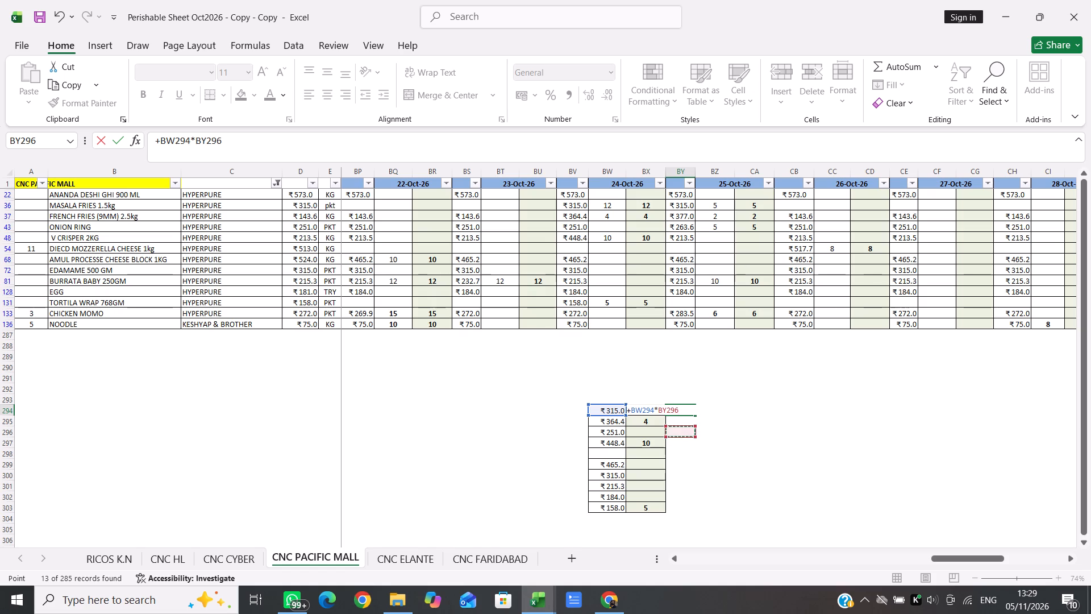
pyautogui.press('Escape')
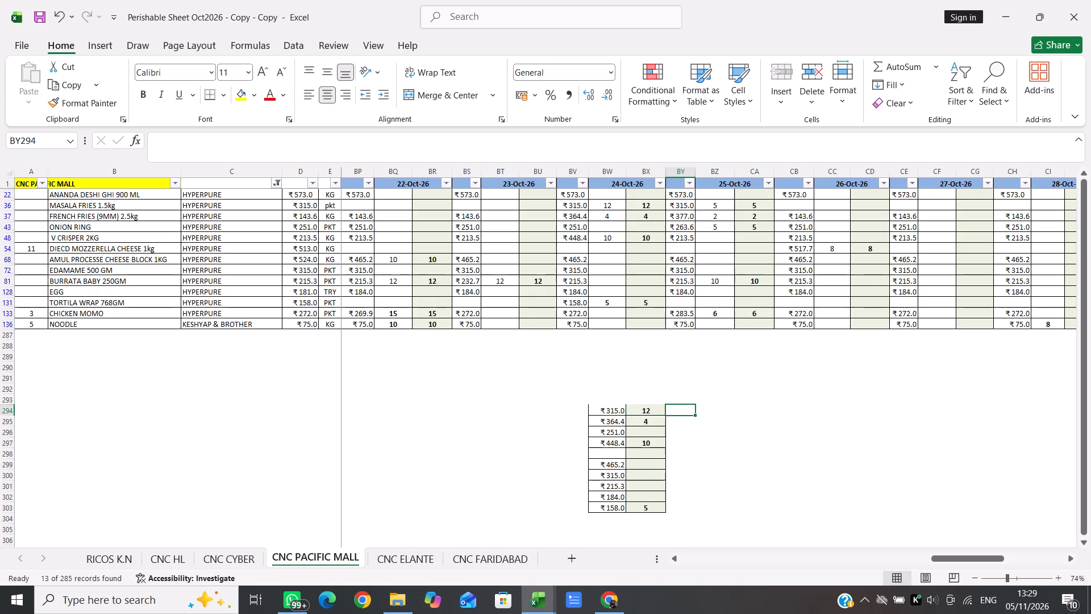
# Enter the formula +BW294*BX294 in BZ294 to multiply the first copied rate by its quantity.
pyautogui.click(703, 407)
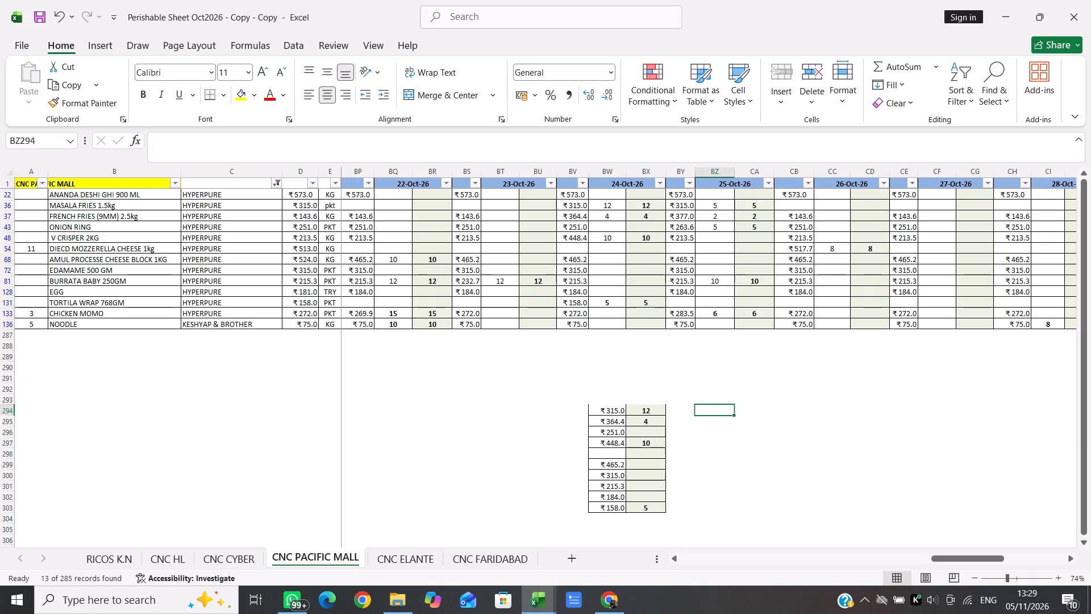
pyautogui.press('+')
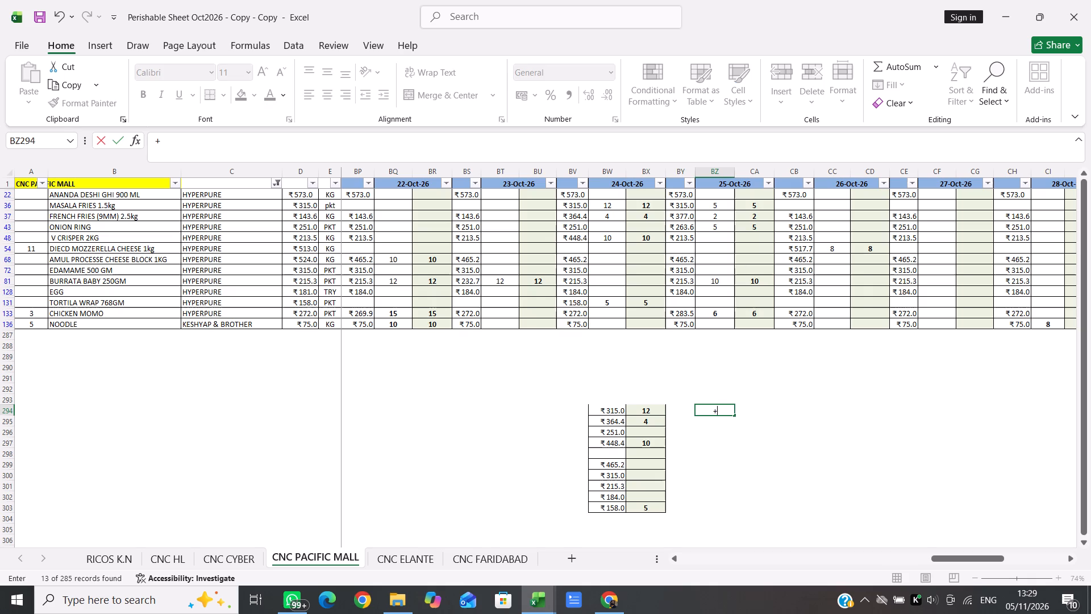
pyautogui.click(617, 410)
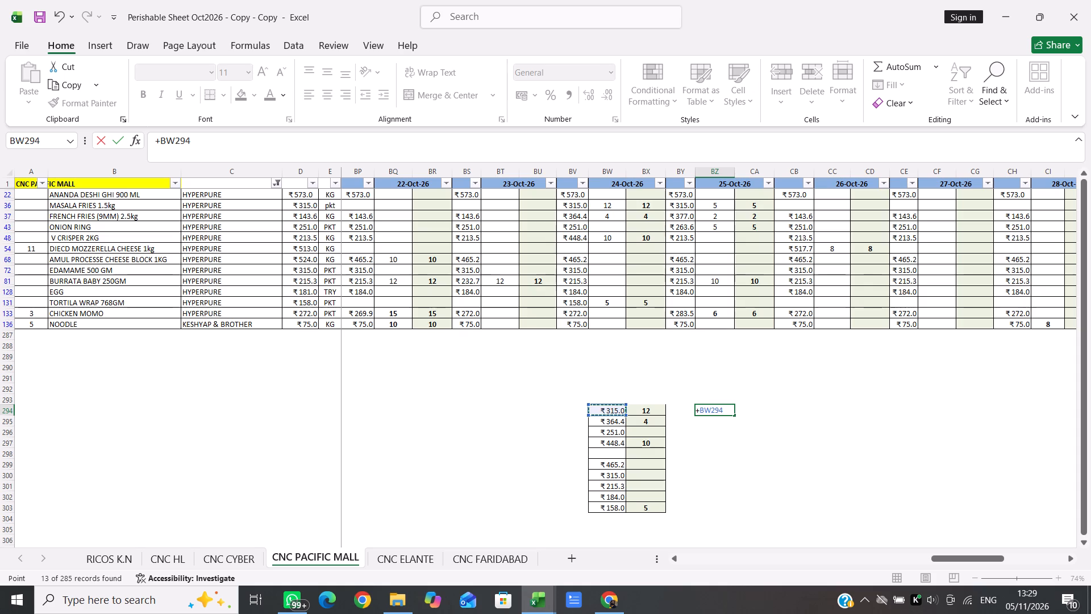
pyautogui.press('*')
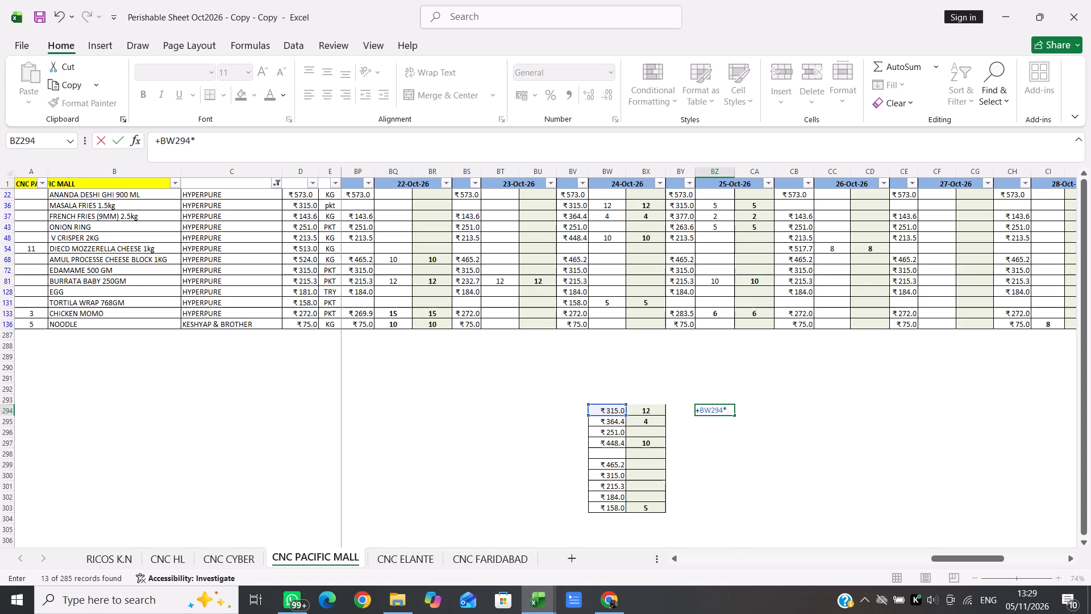
pyautogui.click(652, 411)
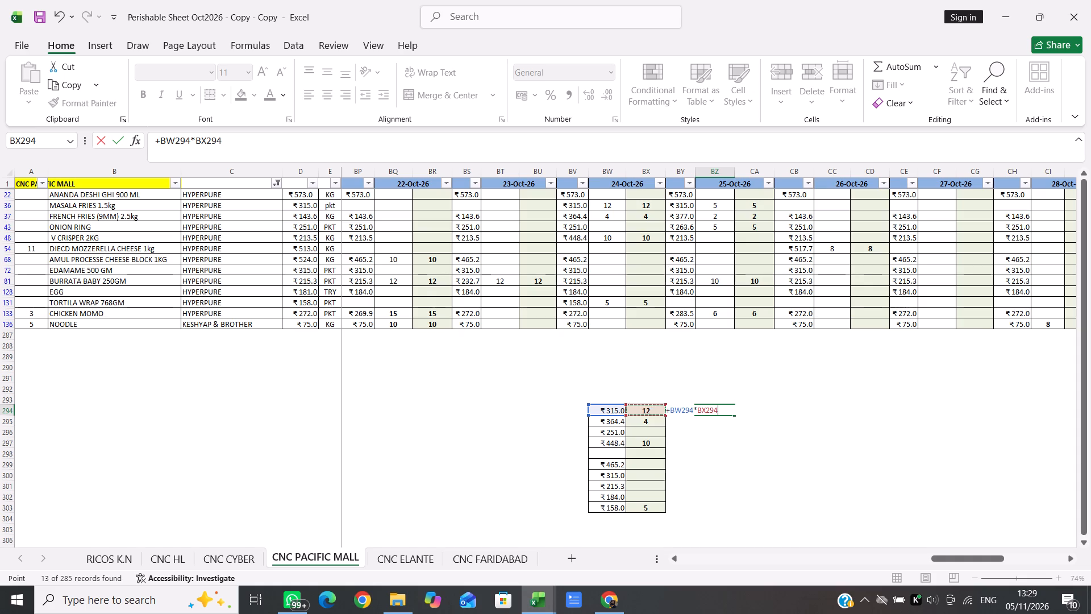
pyautogui.press('Return')
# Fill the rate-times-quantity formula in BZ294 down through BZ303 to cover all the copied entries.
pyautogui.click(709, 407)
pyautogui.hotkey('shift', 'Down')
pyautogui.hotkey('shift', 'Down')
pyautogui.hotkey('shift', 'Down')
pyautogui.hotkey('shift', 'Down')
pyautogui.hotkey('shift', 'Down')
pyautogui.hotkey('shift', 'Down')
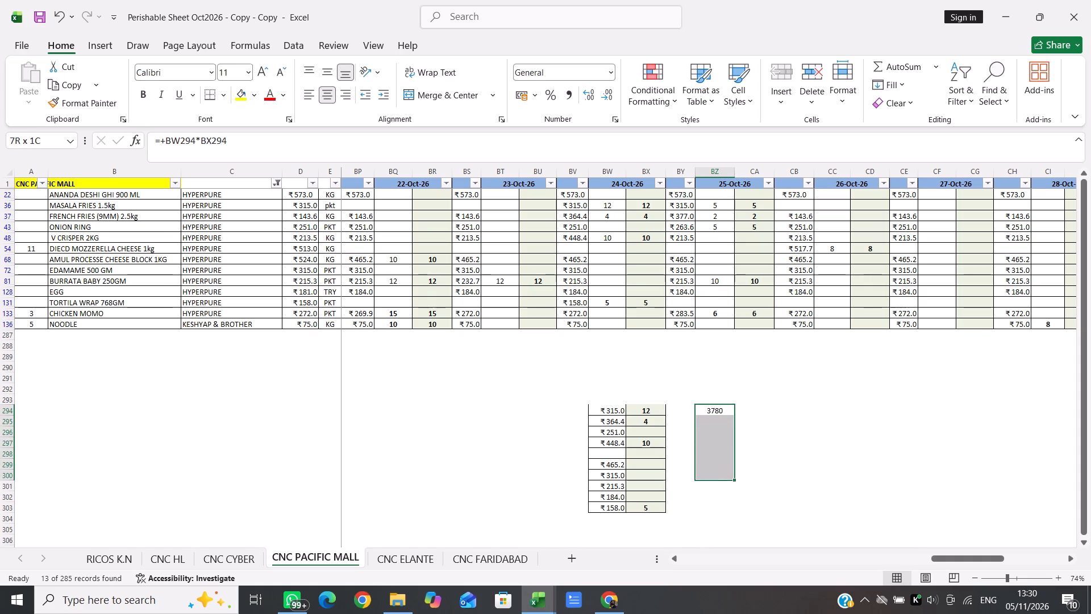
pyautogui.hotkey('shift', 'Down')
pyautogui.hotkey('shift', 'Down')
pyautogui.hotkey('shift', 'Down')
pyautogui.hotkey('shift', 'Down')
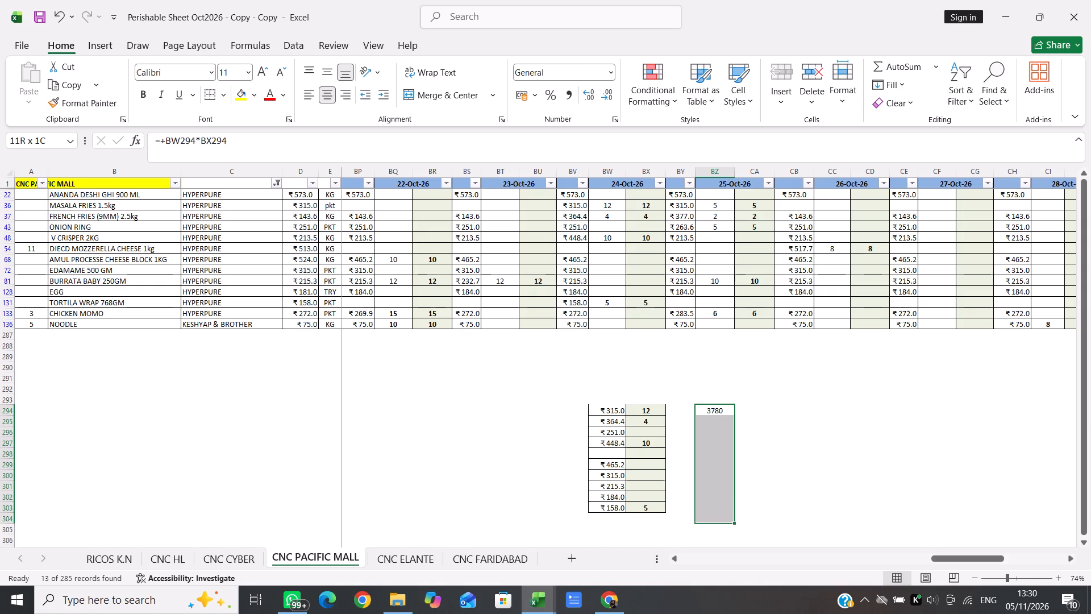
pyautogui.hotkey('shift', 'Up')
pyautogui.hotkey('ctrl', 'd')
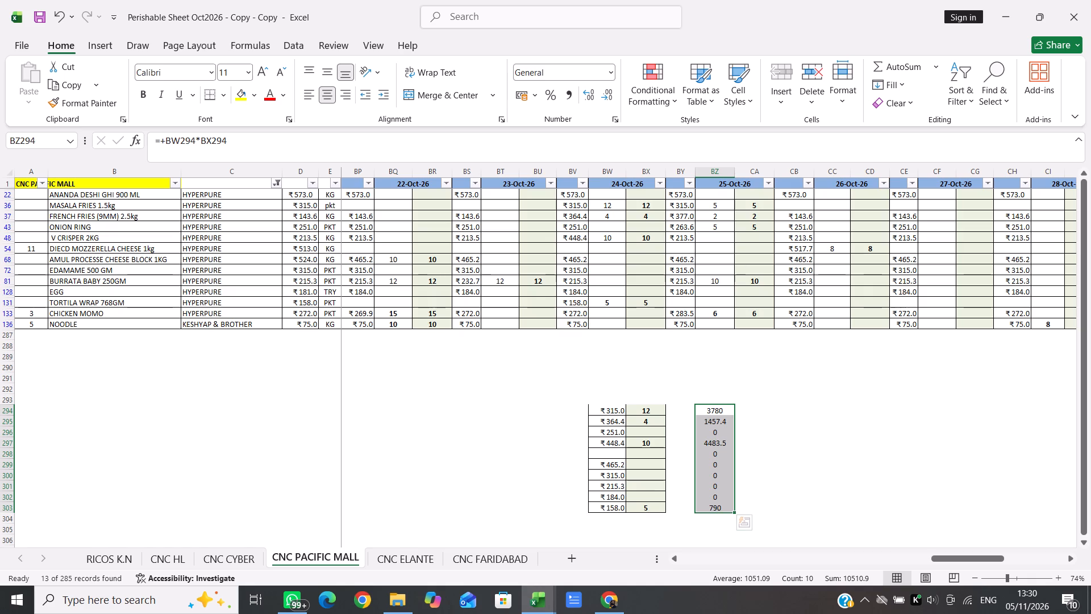
# Clear the copied rates, quantities and calculated amounts from BW294:BZ303.
pyautogui.click(606, 408)
pyautogui.hotkey('shift', 'Right')
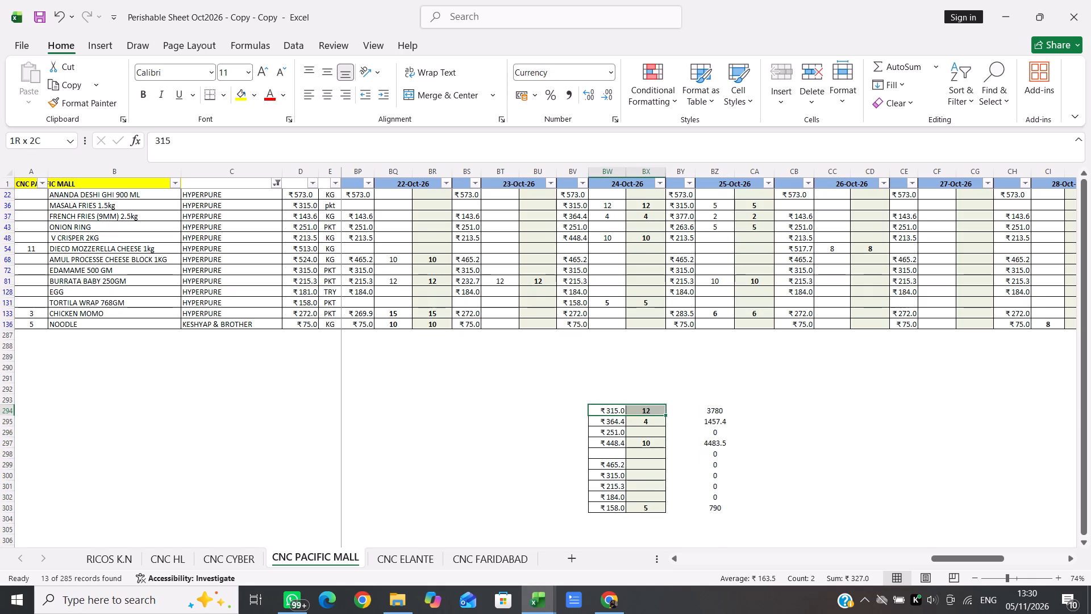
pyautogui.hotkey('shift', 'Right')
pyautogui.hotkey('shift', 'Right')
pyautogui.hotkey('shift', 'Down')
pyautogui.hotkey('shift', 'Down')
pyautogui.hotkey('shift', 'Down')
pyautogui.hotkey('shift', 'Down')
pyautogui.hotkey('shift', 'Down')
pyautogui.hotkey('shift', 'Down')
pyautogui.hotkey('shift', 'Down')
pyautogui.hotkey('shift', 'Down')
pyautogui.hotkey('shift', 'Down')
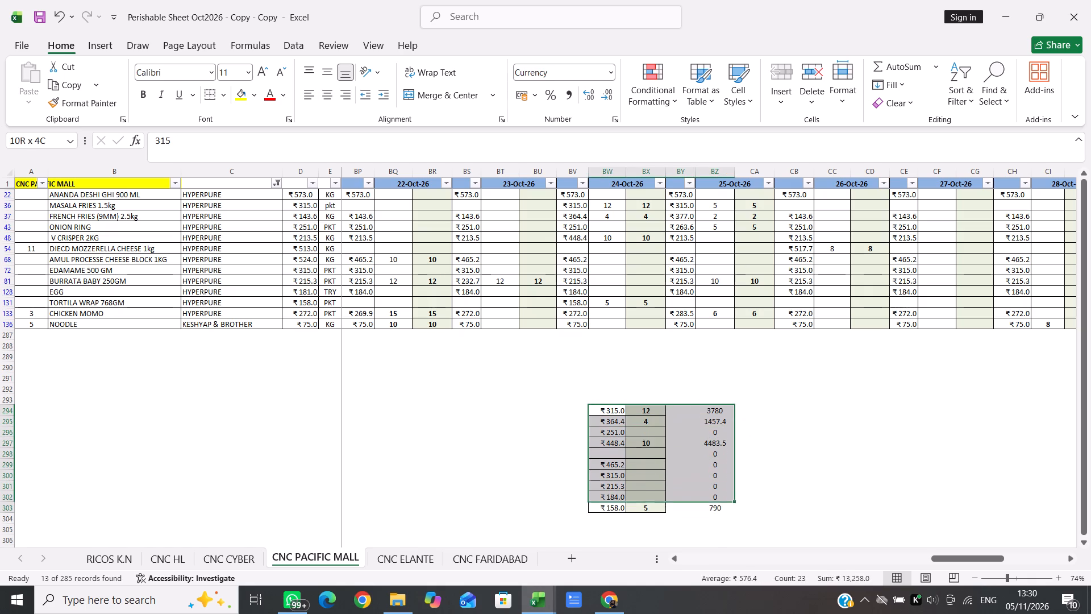
pyautogui.press('Delete')
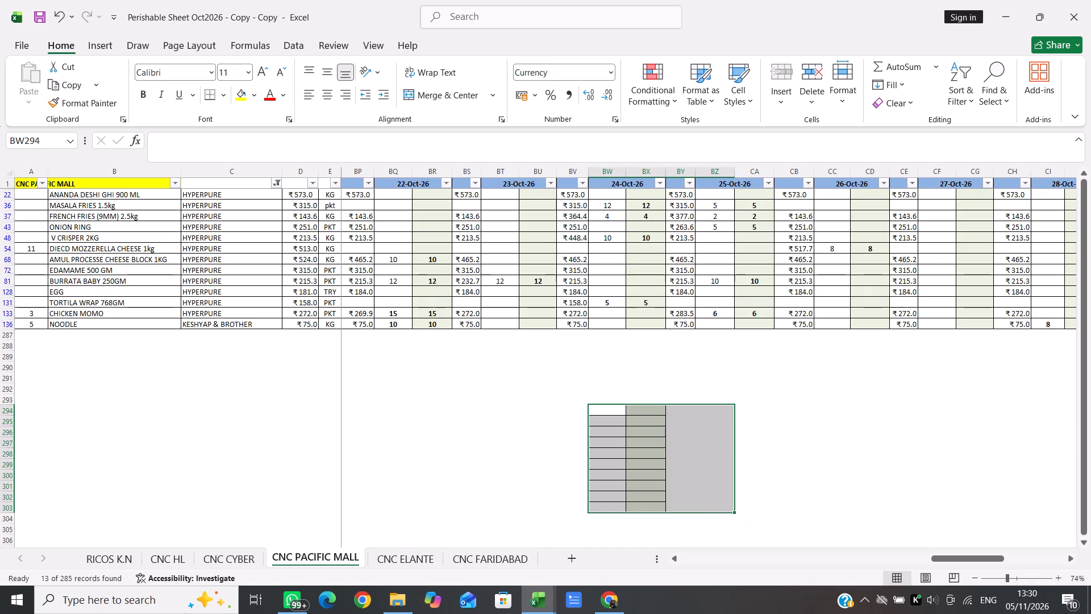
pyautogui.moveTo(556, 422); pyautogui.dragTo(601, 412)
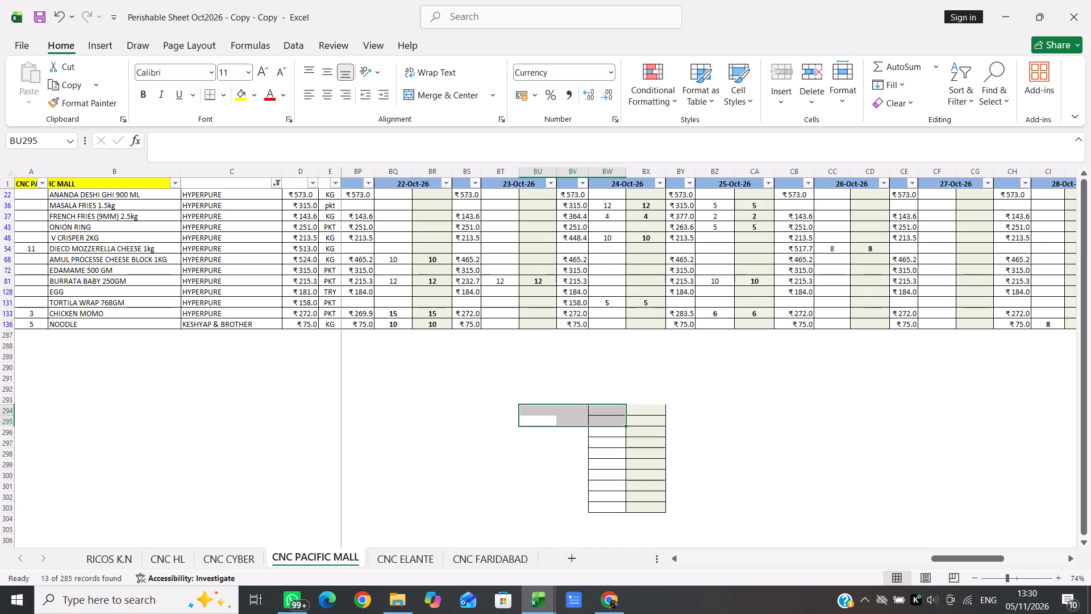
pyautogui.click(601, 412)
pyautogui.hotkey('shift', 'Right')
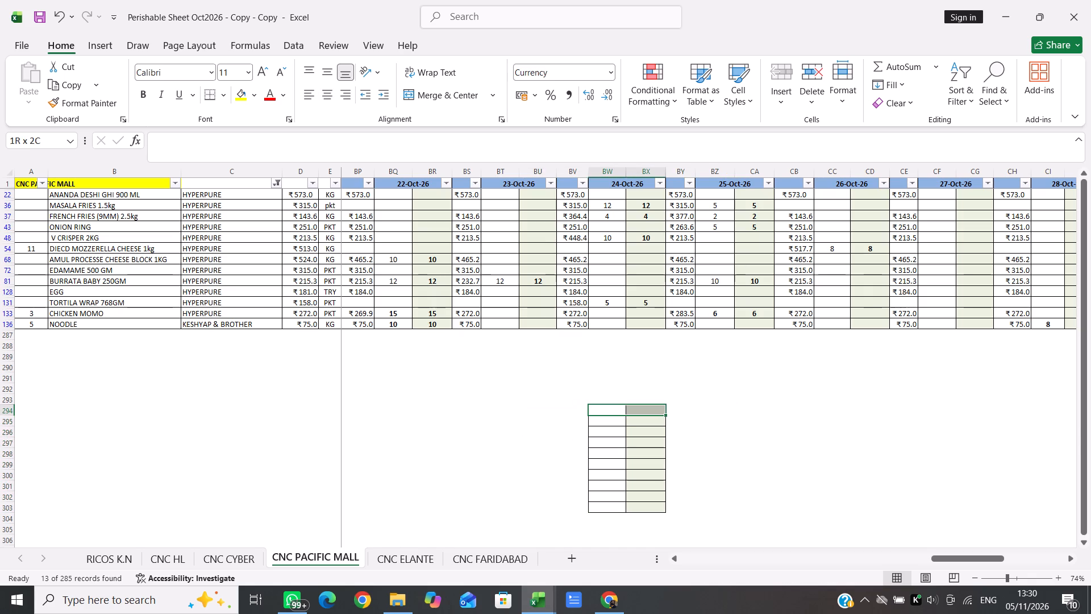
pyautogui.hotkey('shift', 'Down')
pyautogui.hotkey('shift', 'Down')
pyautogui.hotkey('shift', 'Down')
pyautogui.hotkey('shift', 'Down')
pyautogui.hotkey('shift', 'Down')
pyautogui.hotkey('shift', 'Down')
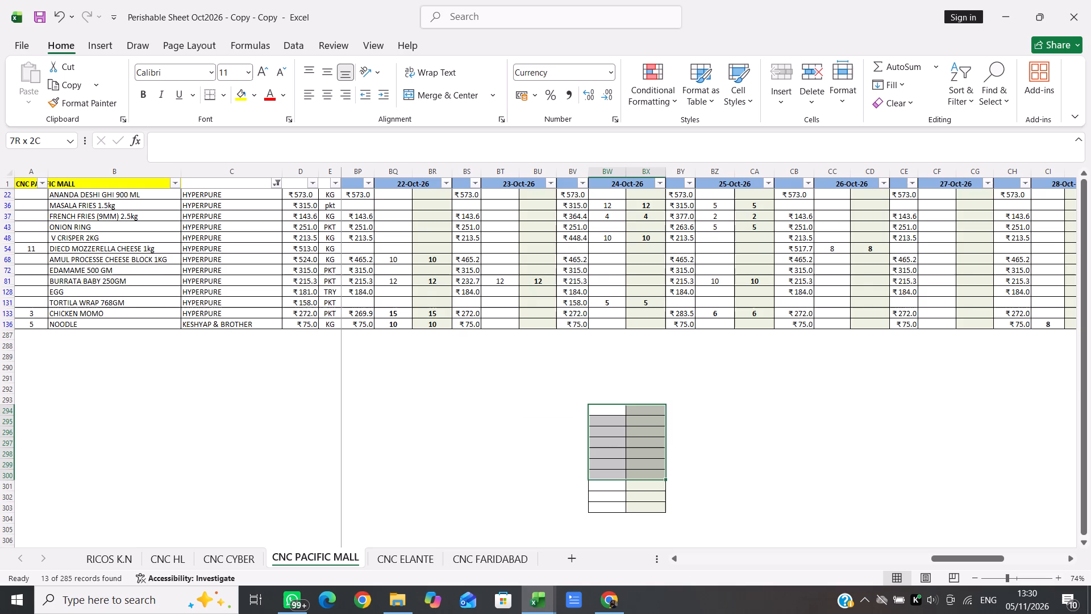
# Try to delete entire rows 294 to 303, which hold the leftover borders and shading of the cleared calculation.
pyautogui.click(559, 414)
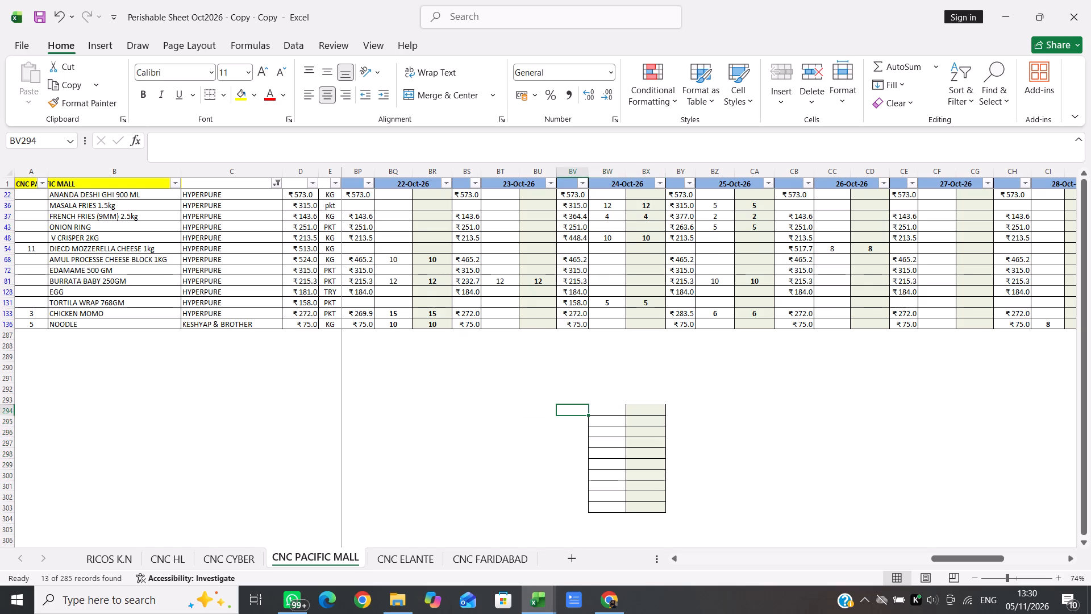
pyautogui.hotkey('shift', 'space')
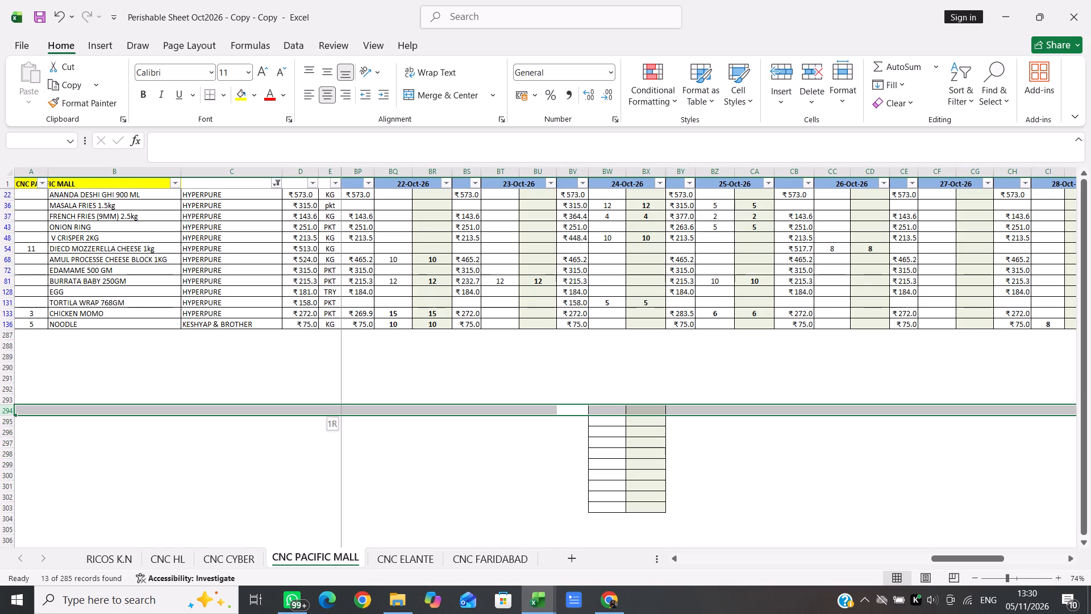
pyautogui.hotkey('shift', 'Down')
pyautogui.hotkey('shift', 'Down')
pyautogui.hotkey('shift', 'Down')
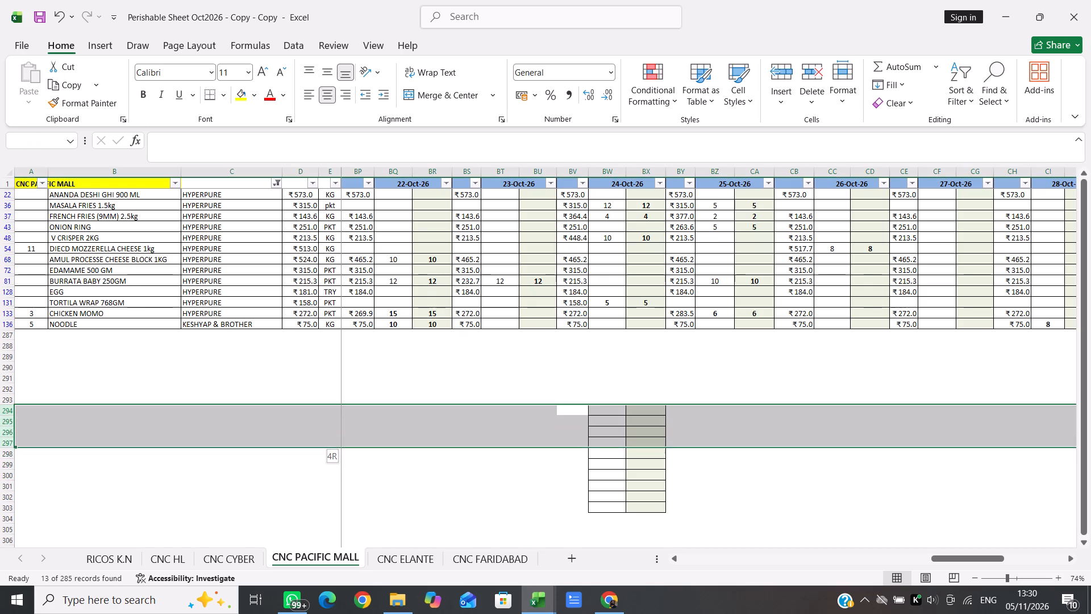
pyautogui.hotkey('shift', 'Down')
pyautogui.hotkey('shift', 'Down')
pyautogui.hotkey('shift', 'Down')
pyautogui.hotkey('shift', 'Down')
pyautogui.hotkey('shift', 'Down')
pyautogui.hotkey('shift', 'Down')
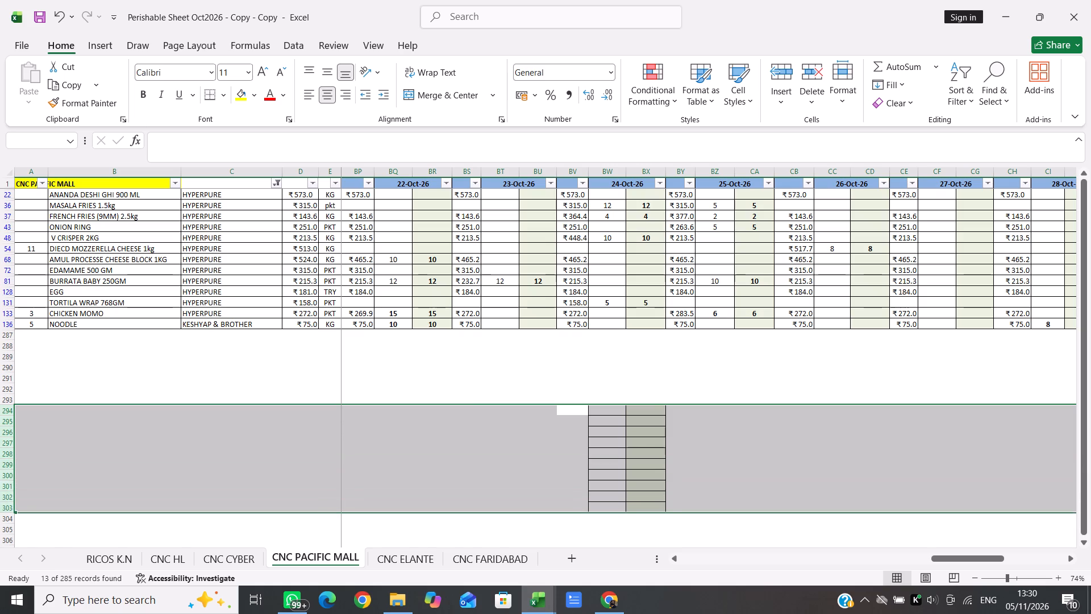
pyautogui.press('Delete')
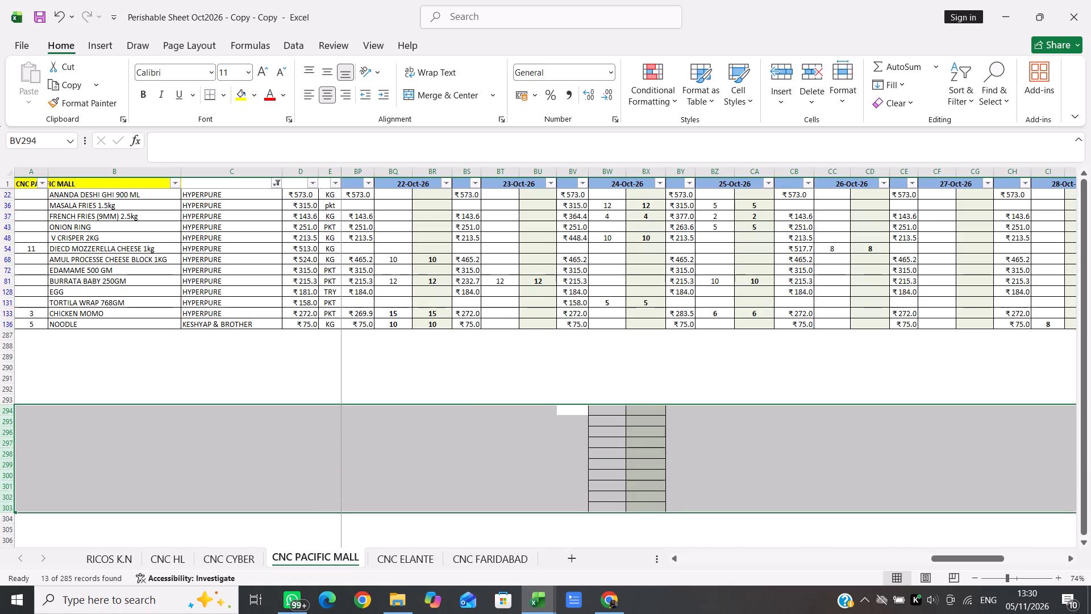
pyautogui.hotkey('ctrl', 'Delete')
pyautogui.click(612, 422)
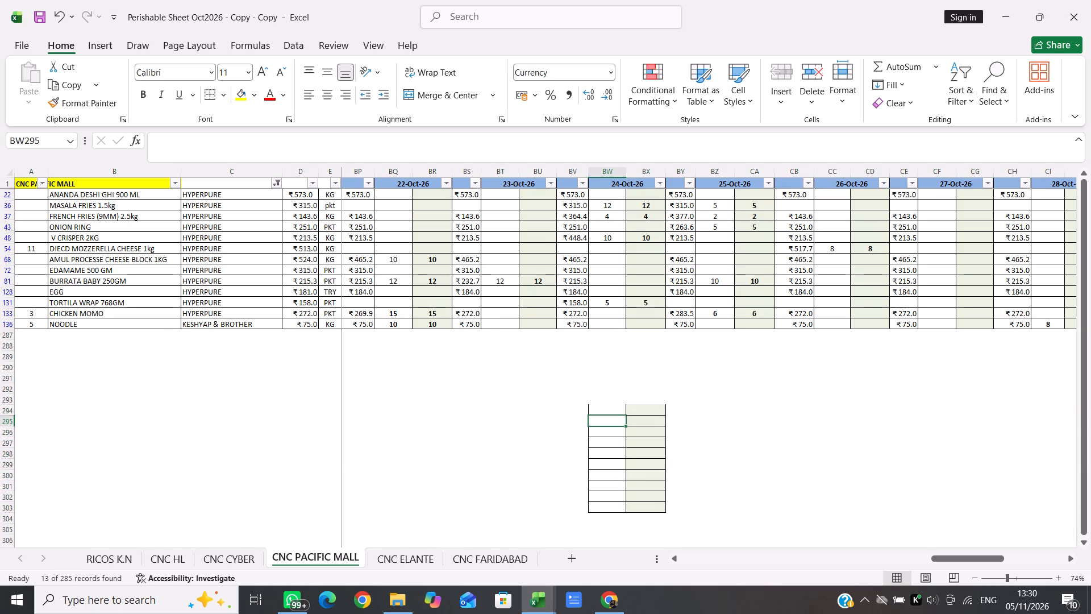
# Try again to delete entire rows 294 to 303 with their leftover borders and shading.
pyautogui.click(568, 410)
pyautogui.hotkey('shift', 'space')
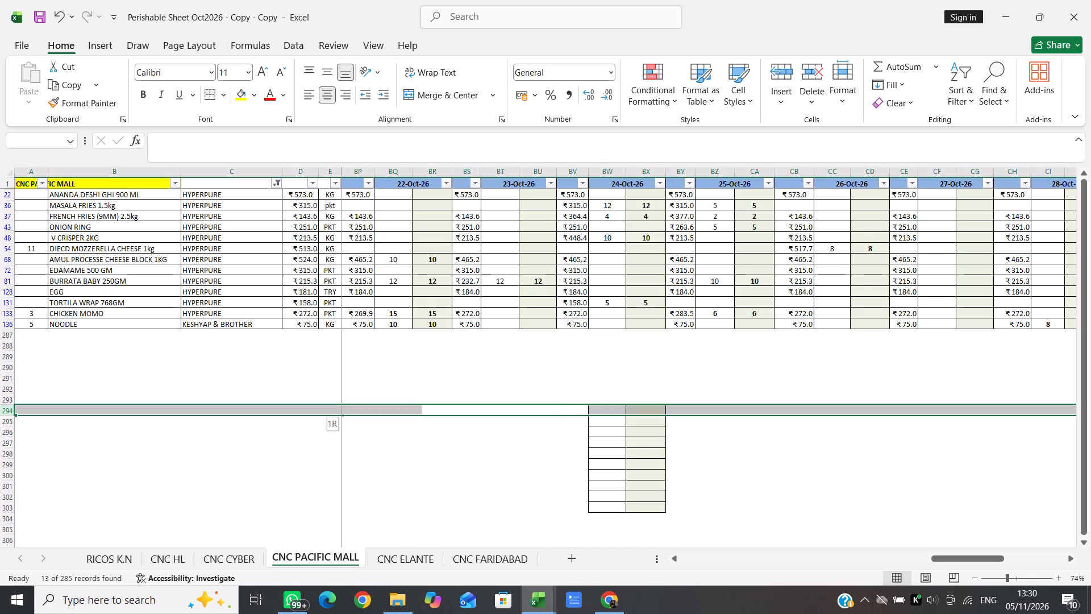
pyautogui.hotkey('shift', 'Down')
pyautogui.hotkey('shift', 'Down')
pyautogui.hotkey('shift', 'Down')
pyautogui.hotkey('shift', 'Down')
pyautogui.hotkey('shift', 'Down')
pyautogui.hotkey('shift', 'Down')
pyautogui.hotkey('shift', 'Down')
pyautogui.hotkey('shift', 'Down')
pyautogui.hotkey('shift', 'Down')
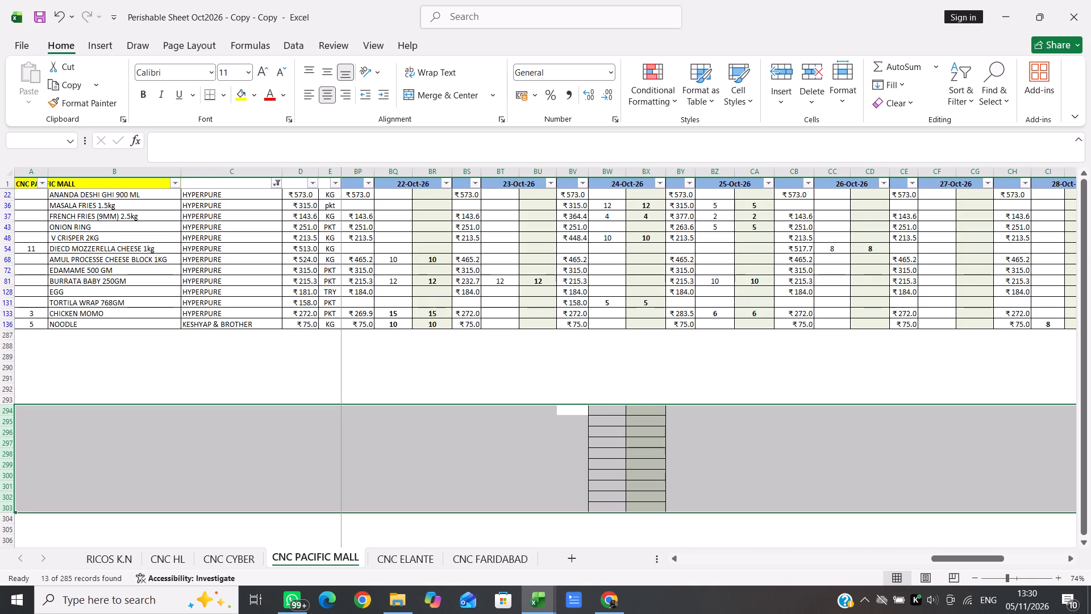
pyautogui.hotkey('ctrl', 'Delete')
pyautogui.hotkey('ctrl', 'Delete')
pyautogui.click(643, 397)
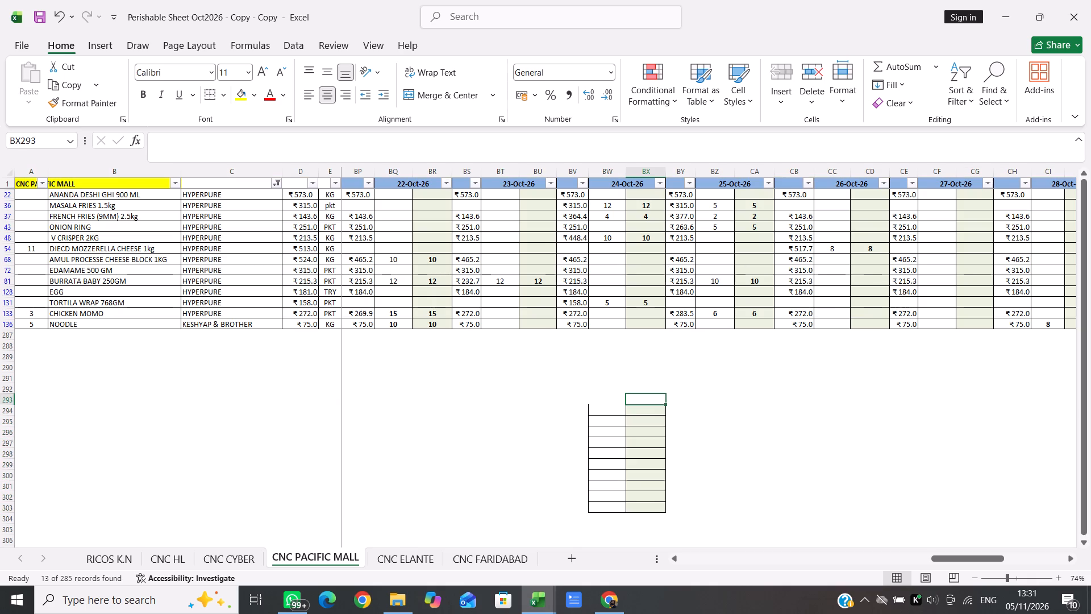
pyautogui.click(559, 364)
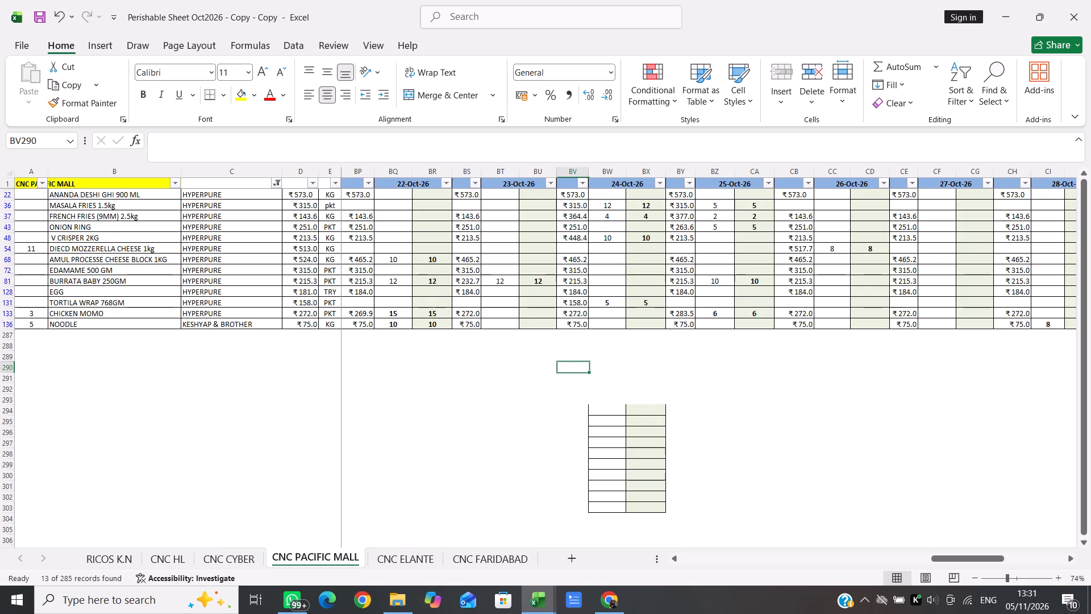
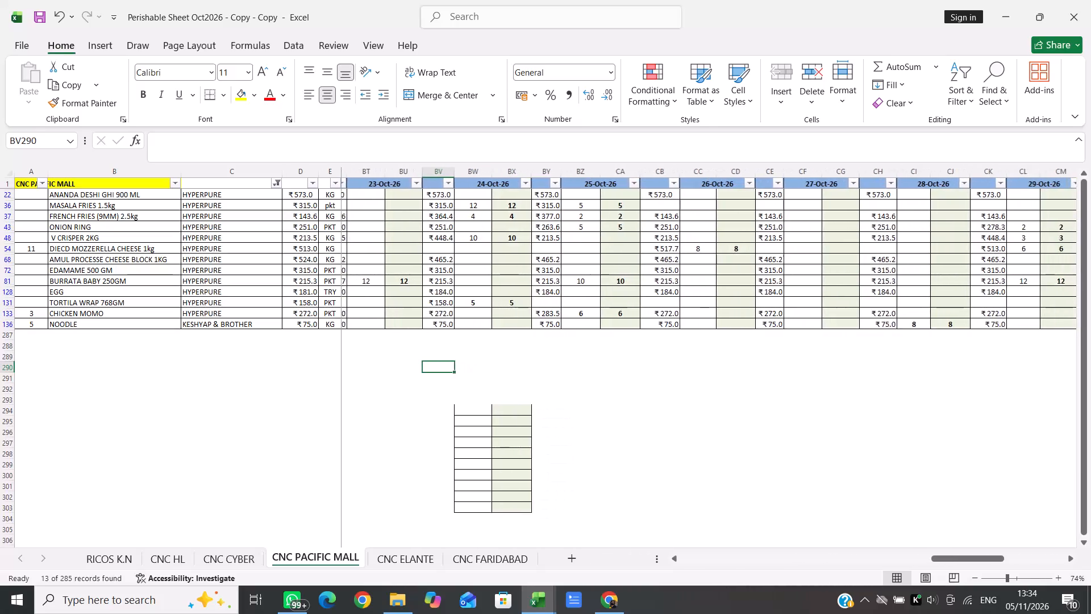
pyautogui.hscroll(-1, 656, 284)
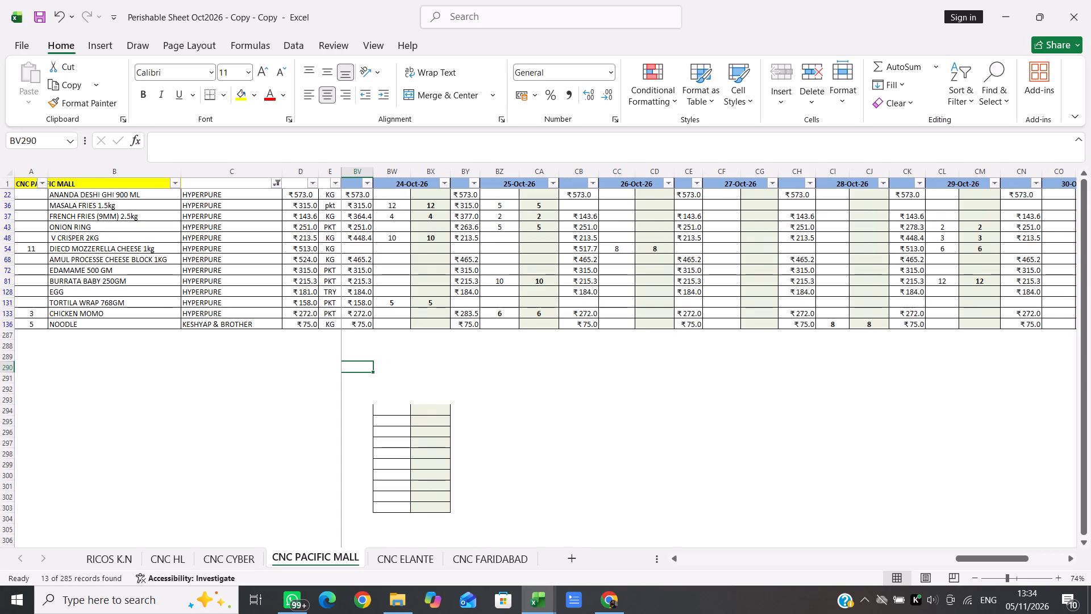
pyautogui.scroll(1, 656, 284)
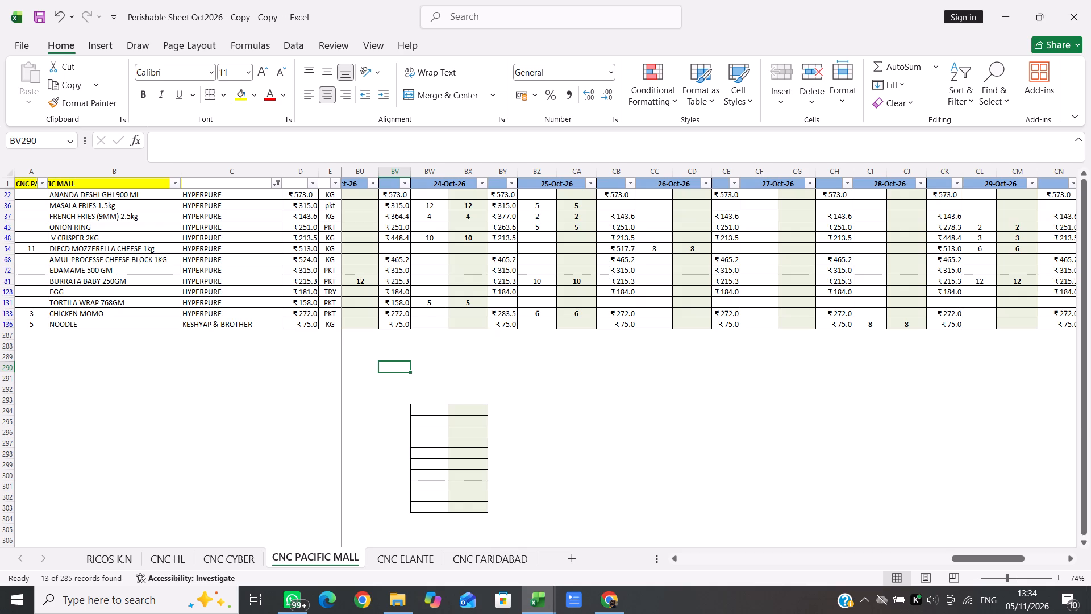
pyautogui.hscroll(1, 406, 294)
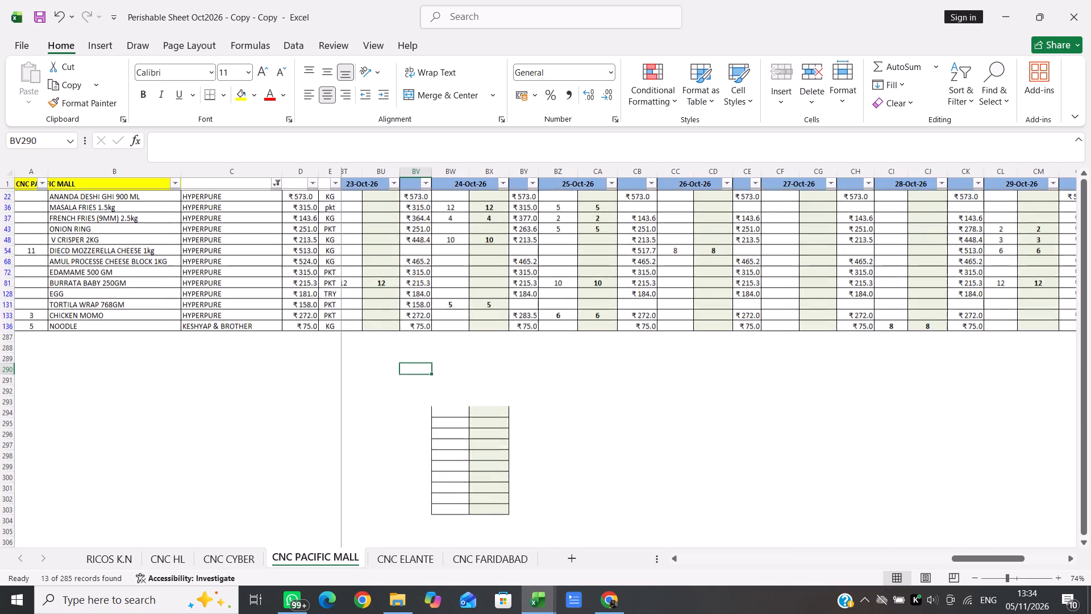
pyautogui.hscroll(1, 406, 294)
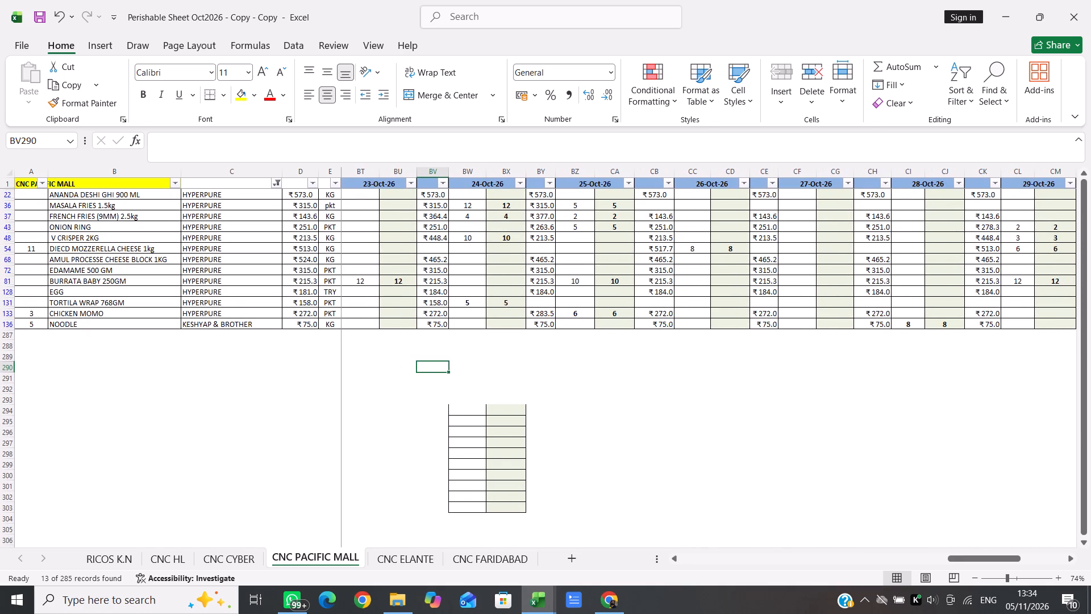
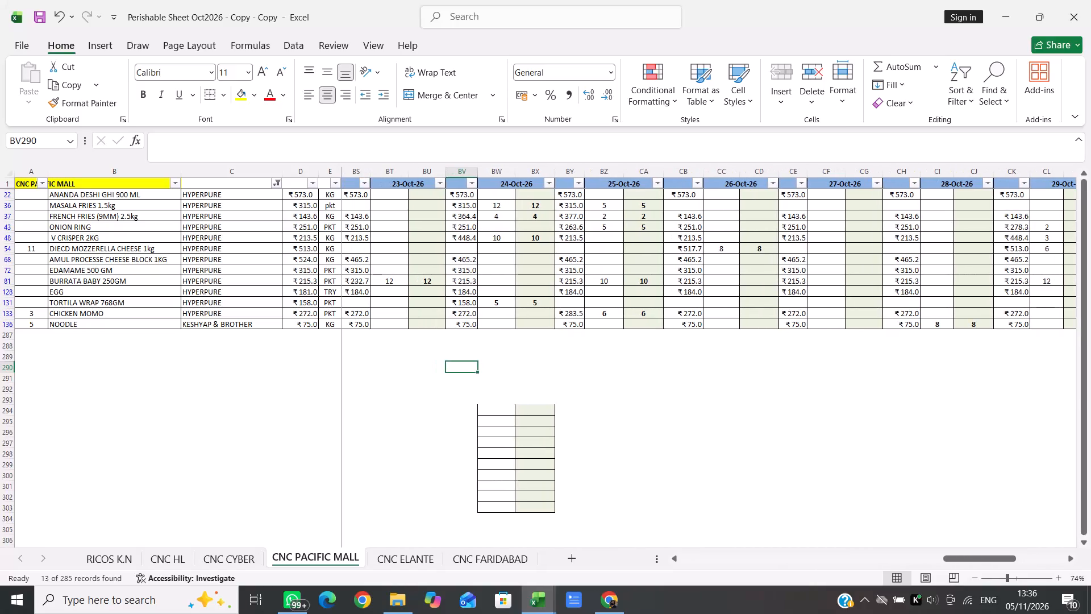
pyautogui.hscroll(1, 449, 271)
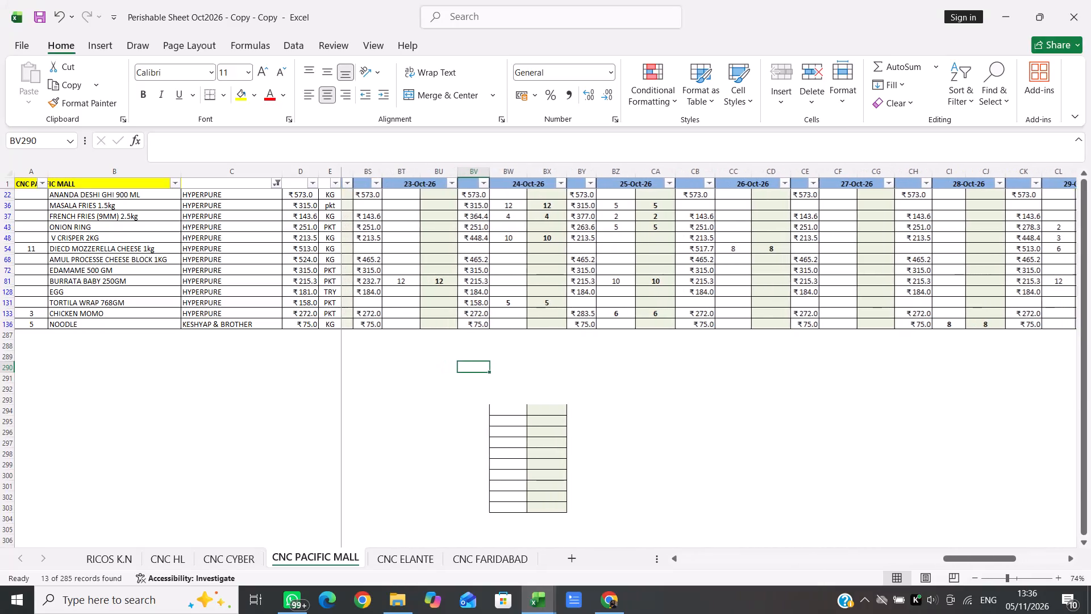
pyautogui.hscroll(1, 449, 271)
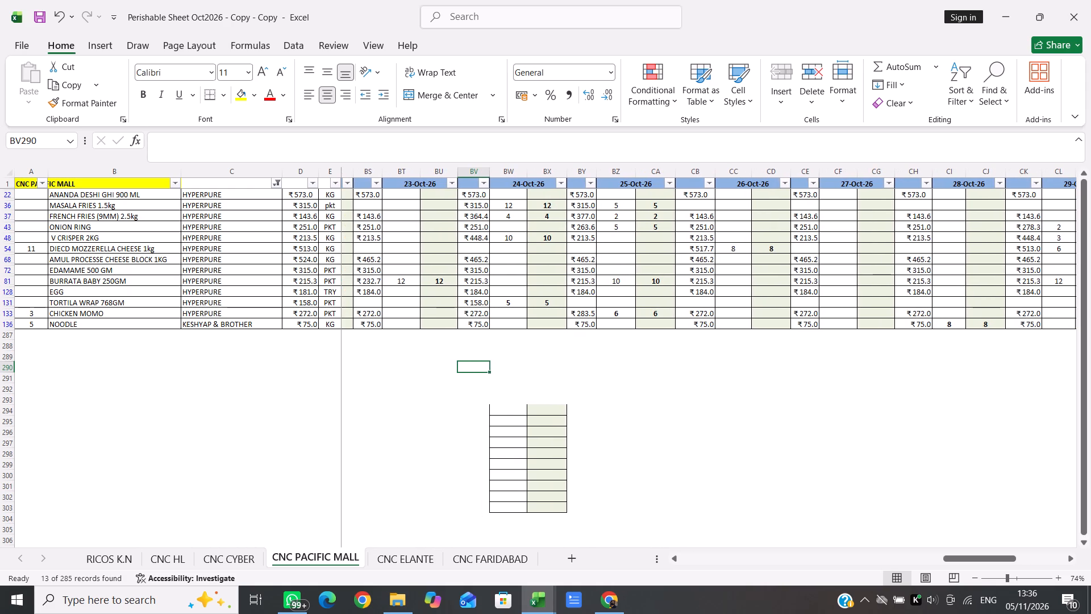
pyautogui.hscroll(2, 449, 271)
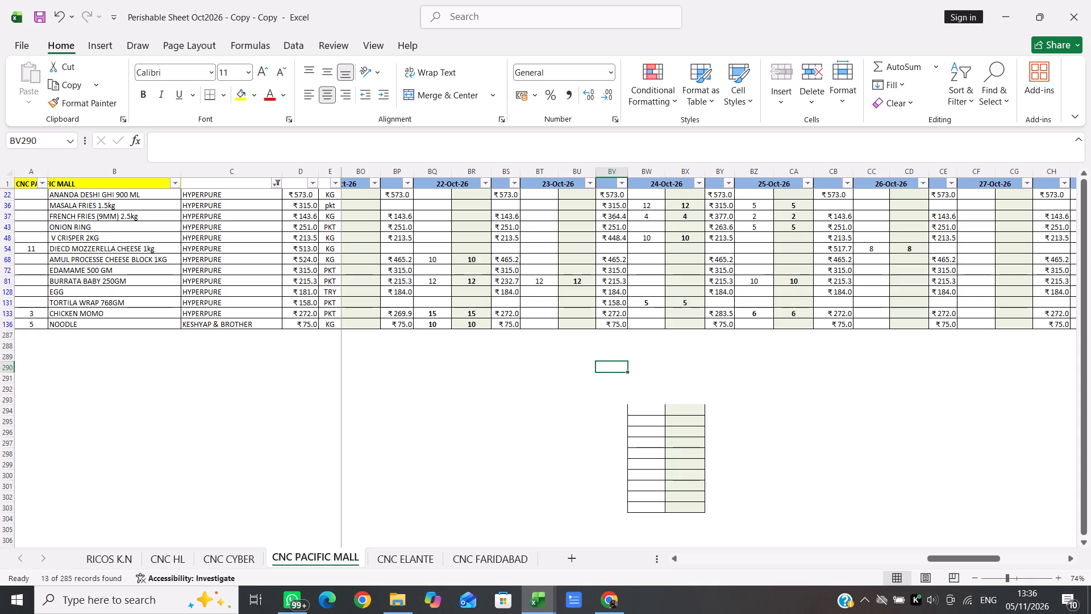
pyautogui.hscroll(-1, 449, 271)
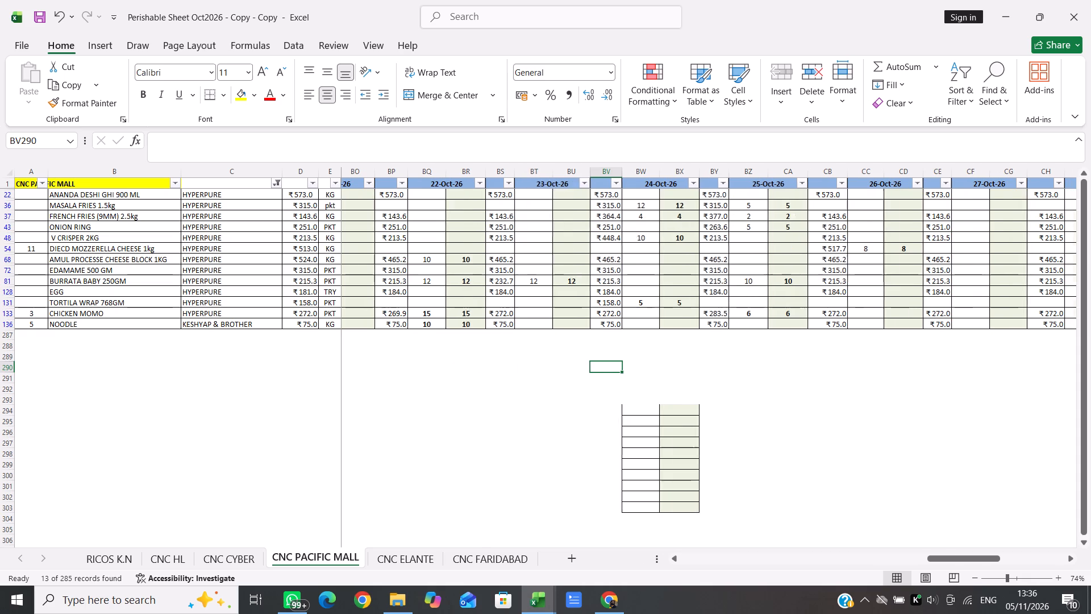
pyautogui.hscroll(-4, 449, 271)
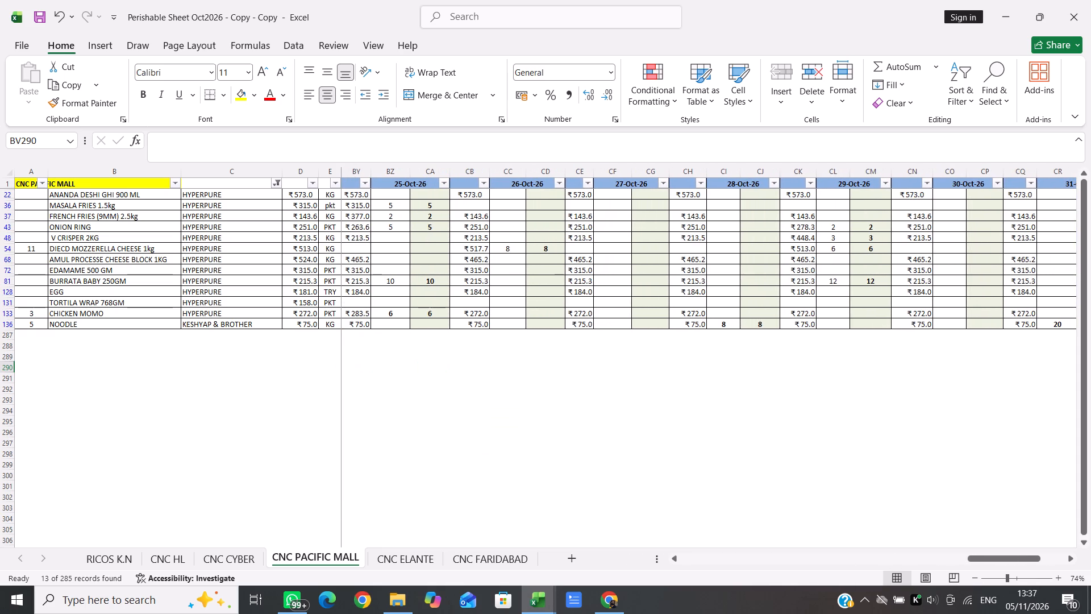
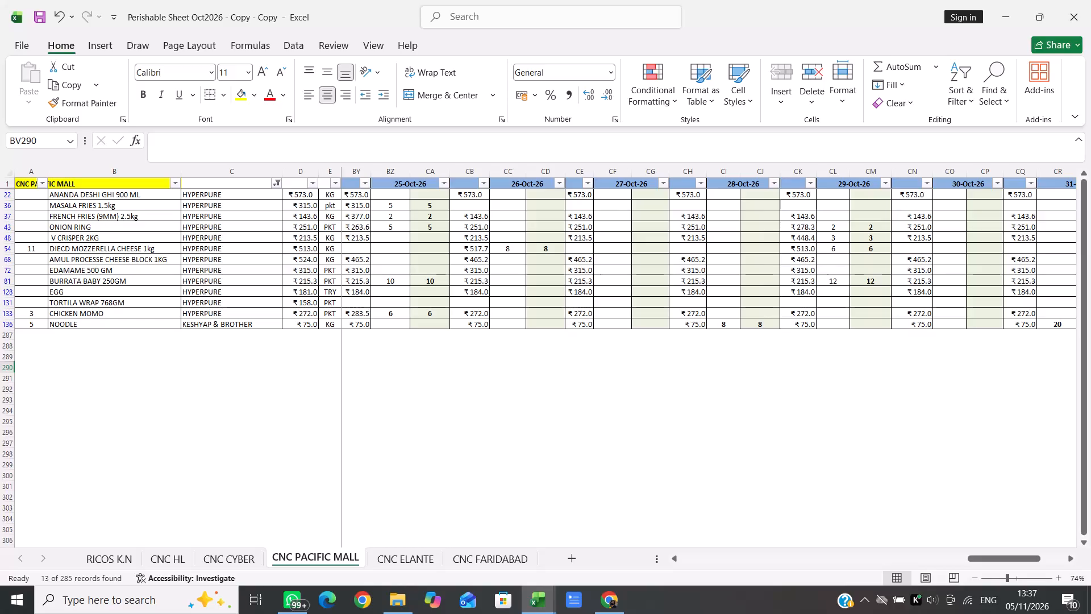
# Enter rate 517 in column BY and quantity 8 in both 25-Oct-26 columns for DIECD MOZZERELLA CHEESE 1kg.
pyautogui.click(358, 247)
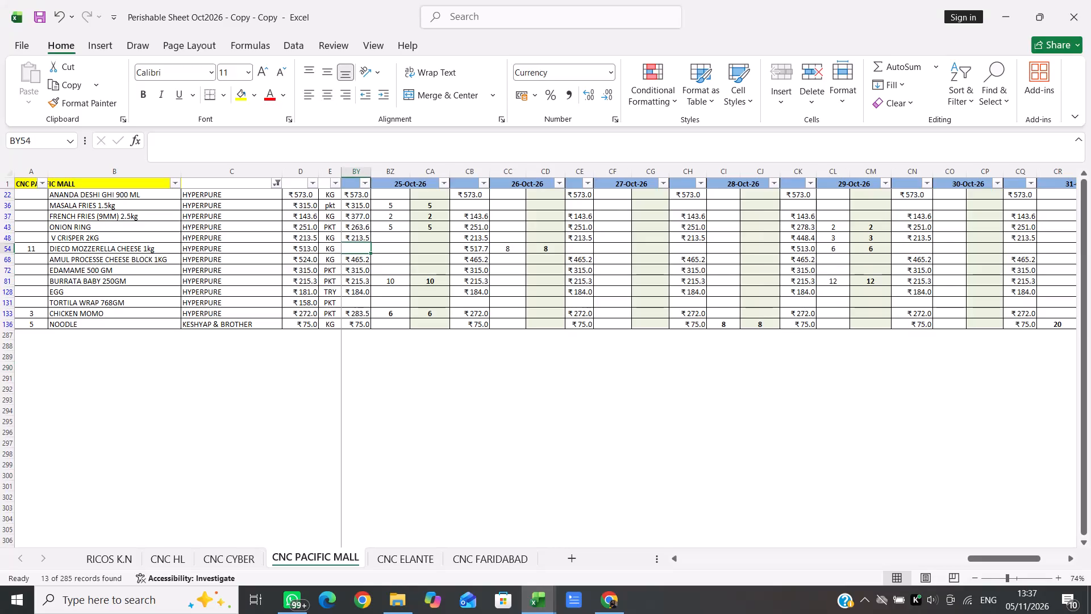
pyautogui.write('517')
pyautogui.press('Right')
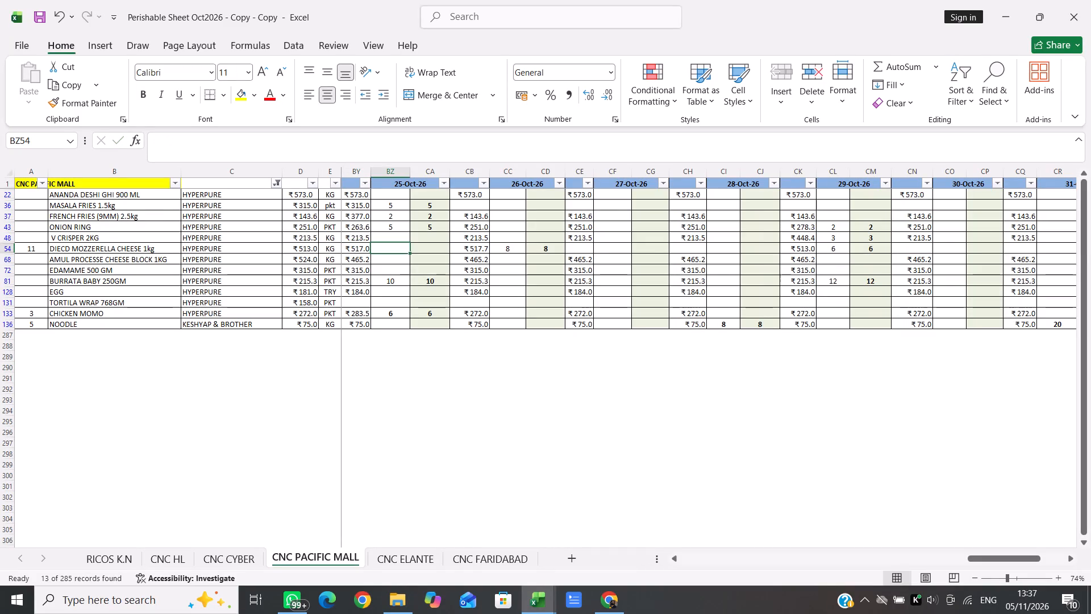
pyautogui.press('8')
pyautogui.press('Right')
pyautogui.press('8')
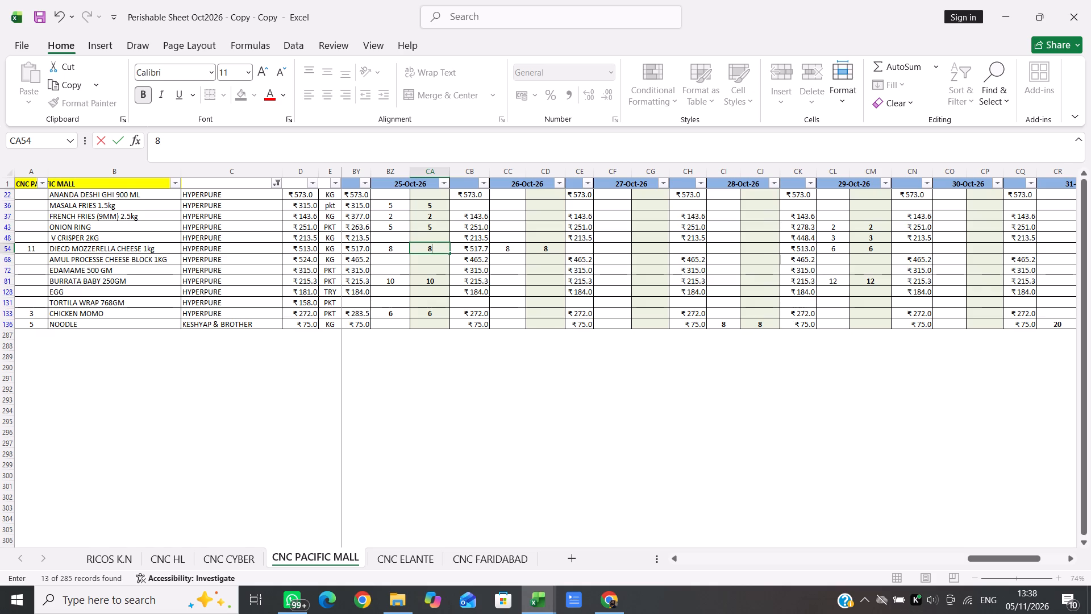
# Correct the DIECD MOZZERELLA CHEESE 1kg rate in column BY, beside 25-Oct-26, to 517.7.
pyautogui.click(360, 248)
pyautogui.write('517')
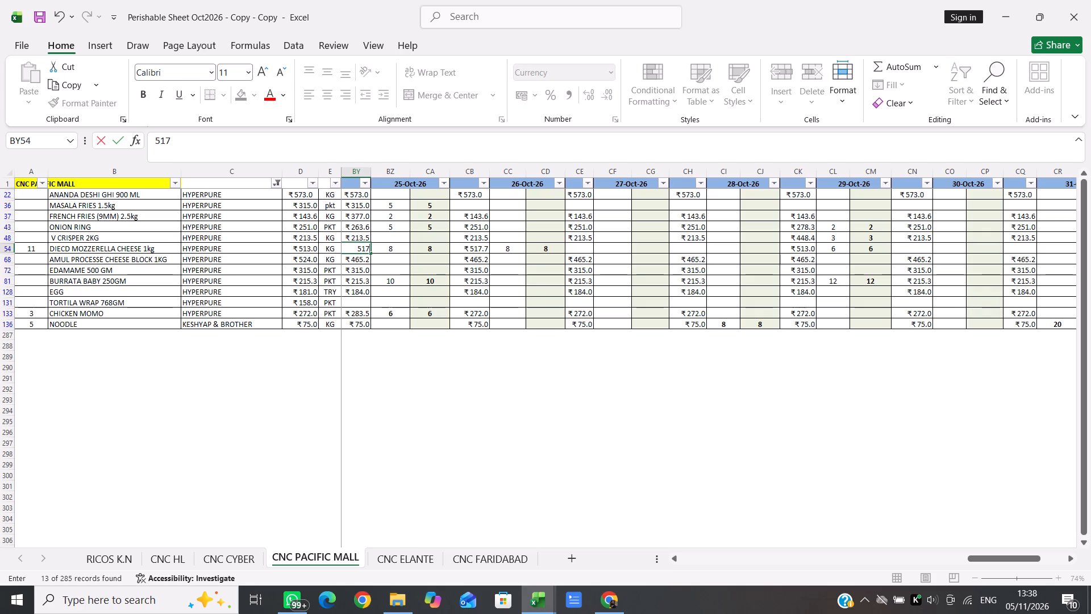
pyautogui.press('.')
pyautogui.press('7')
pyautogui.press('Right')
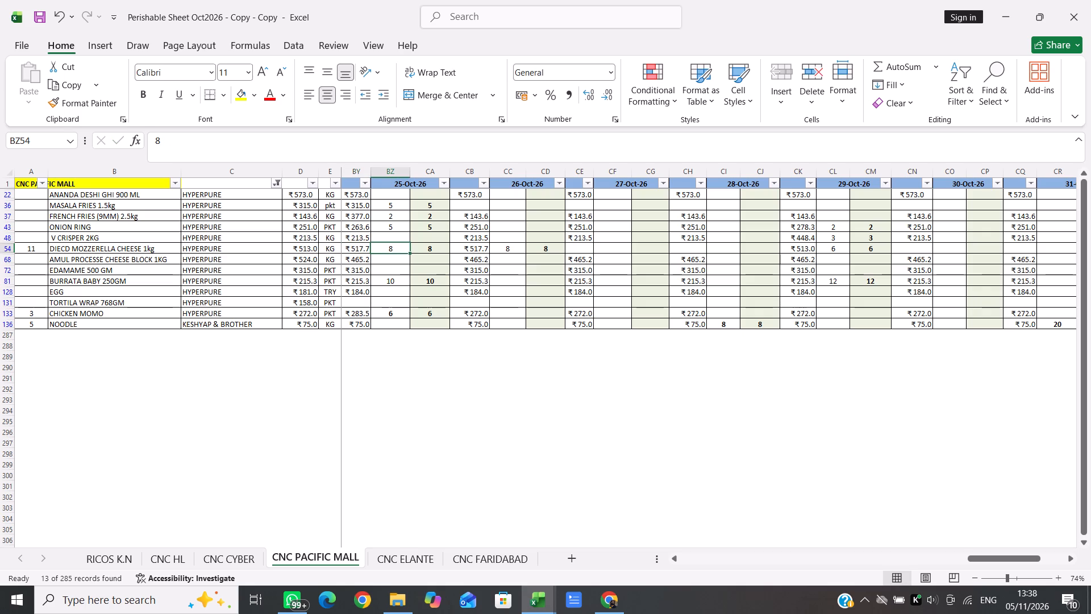
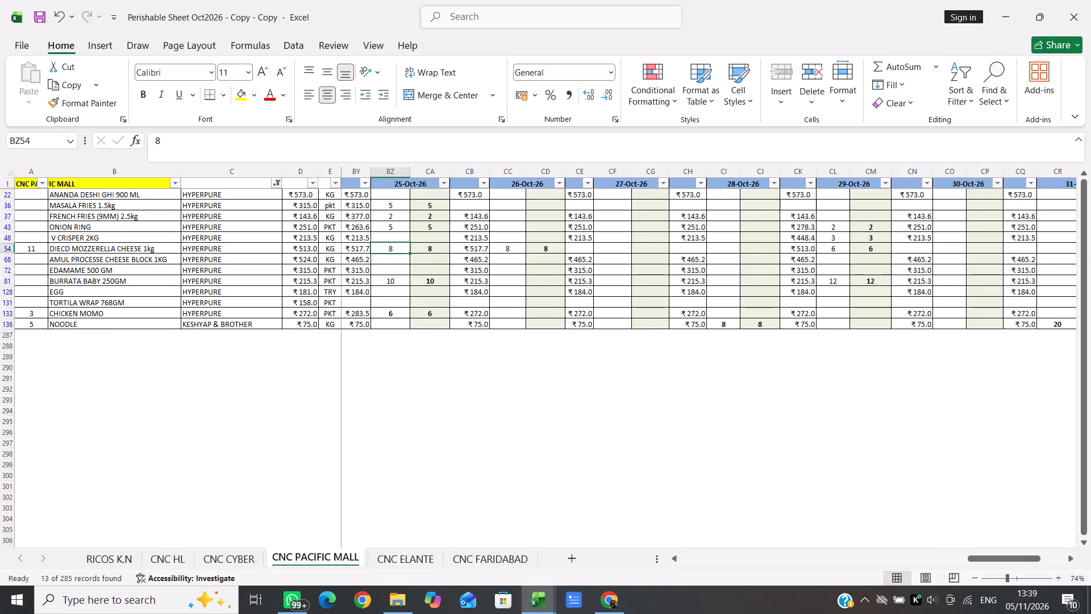
# Select the empty 26-Oct-26 quantity cell in column CC for BURRATA BABY 250GM.
pyautogui.hscroll(1, 423, 305)
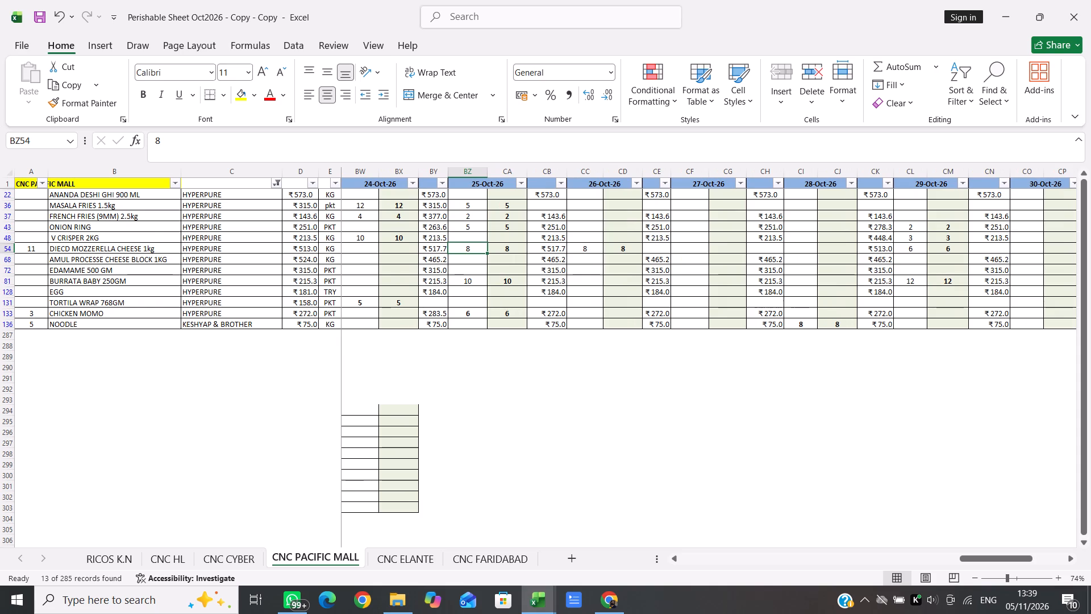
pyautogui.hscroll(-3, 423, 305)
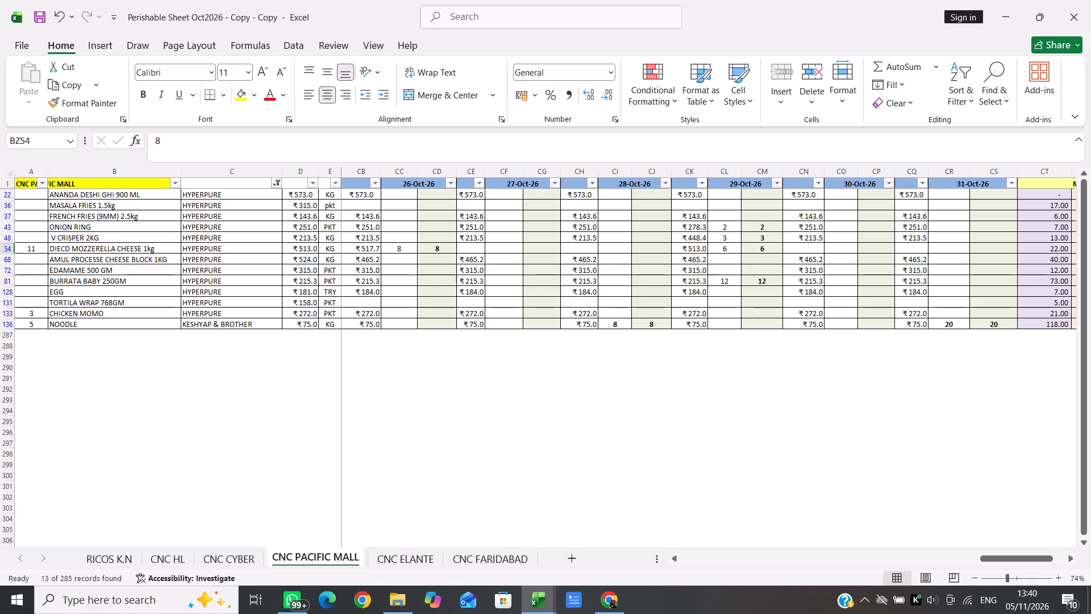
pyautogui.scroll(1, 423, 305)
pyautogui.click(404, 278)
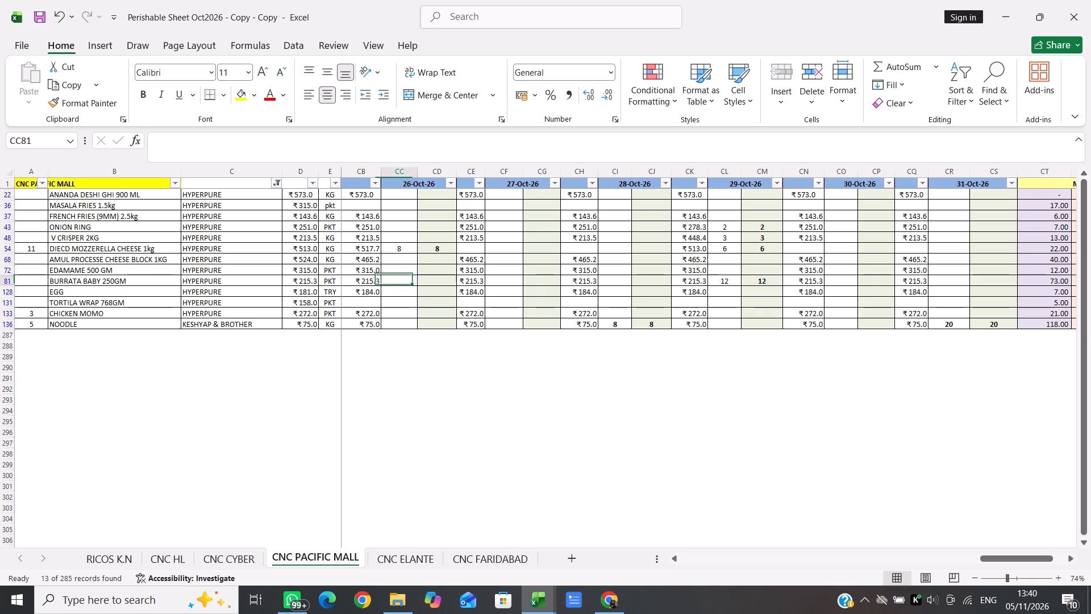
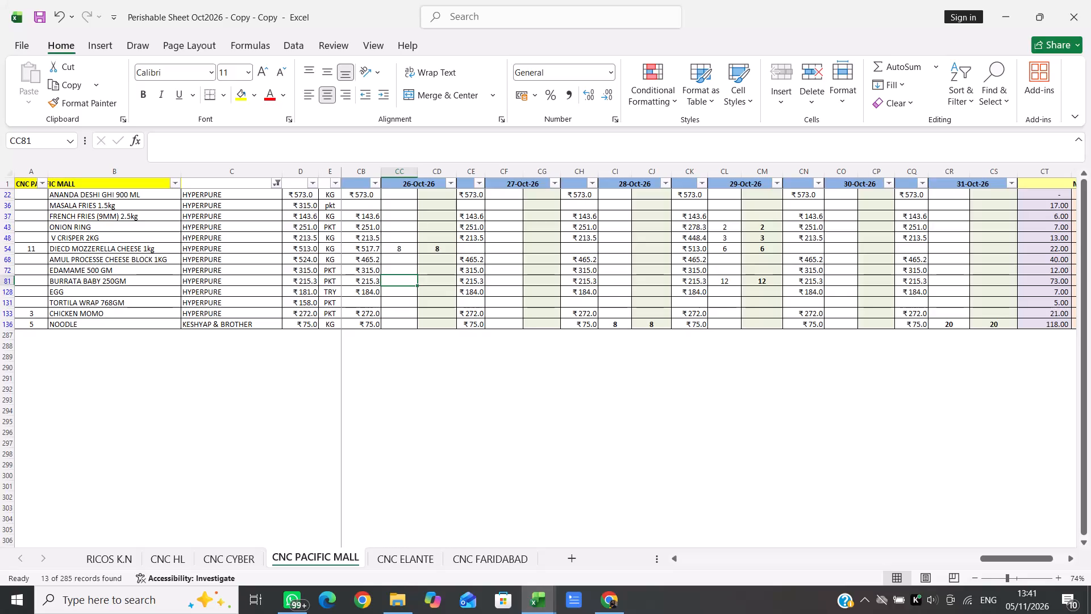
# Set the BURRATA BABY 250GM rate for 26-Oct-26 to 221.56 and enter 6 in both of that date's quantity cells.
pyautogui.click(369, 278)
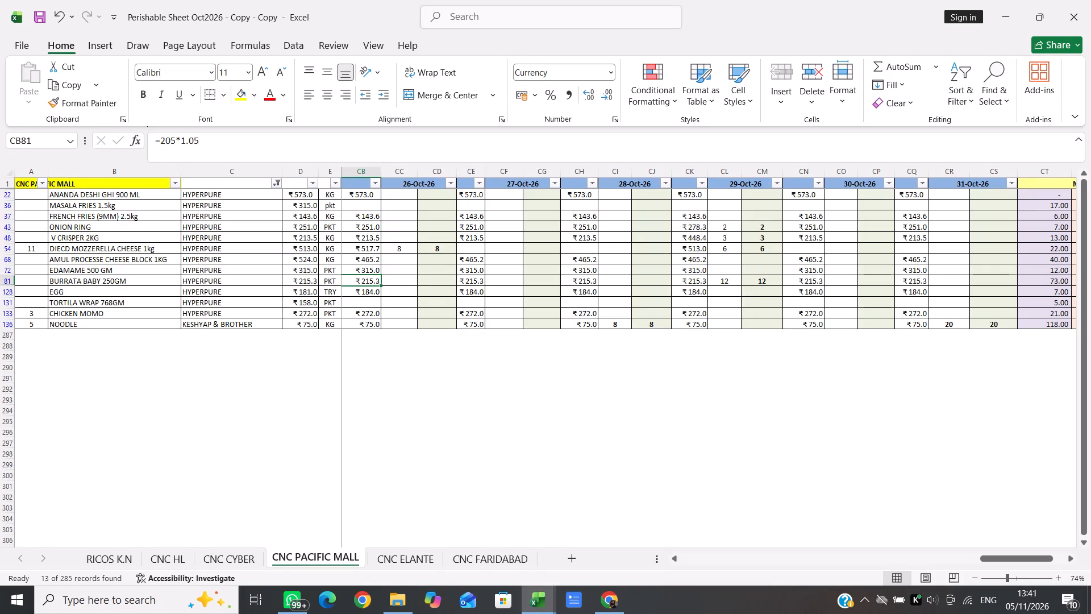
pyautogui.click(370, 282)
pyautogui.press('2')
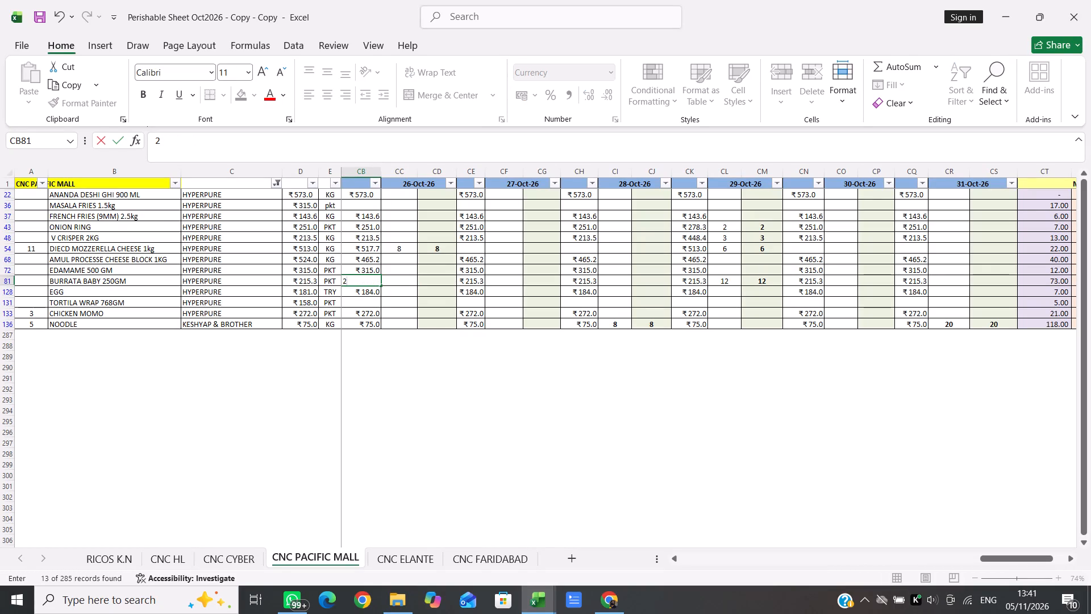
pyautogui.press('1')
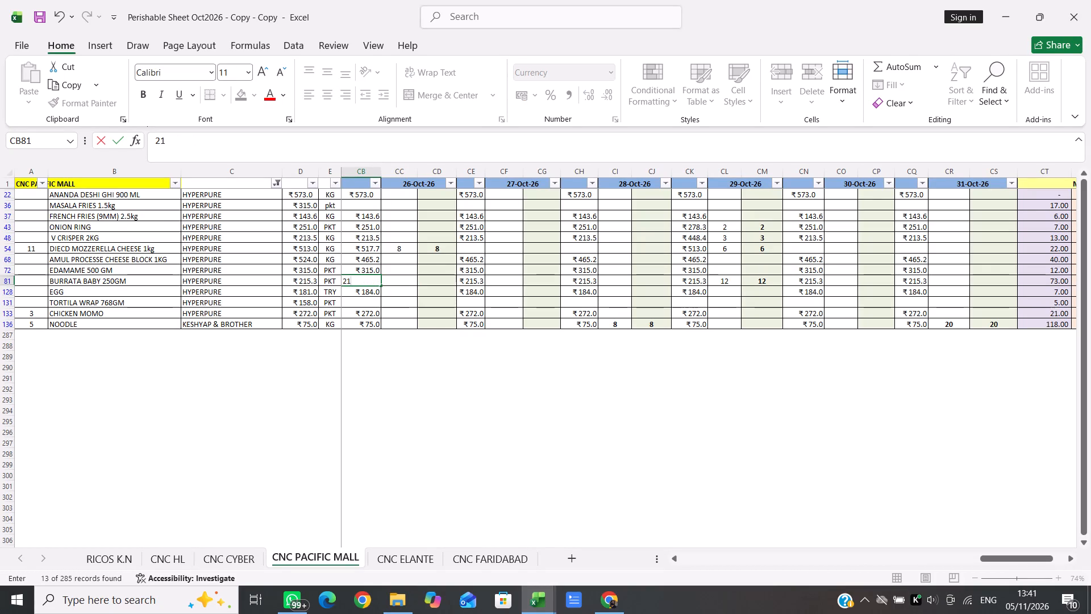
pyautogui.press('BackSpace')
pyautogui.write('21')
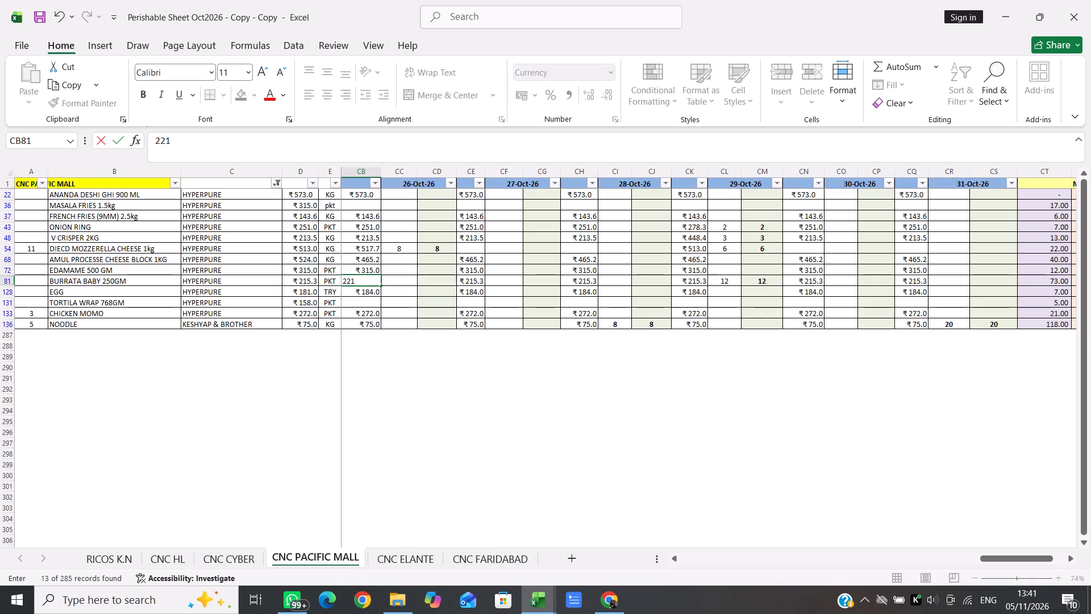
pyautogui.write('.56')
pyautogui.press('Right')
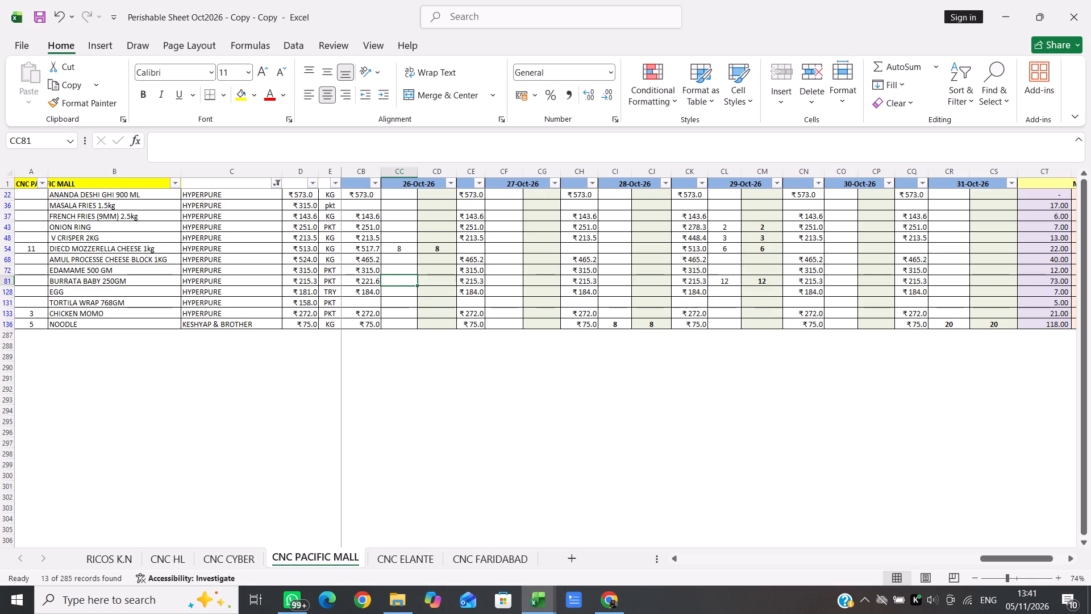
pyautogui.press('6')
pyautogui.press('Right')
pyautogui.press('6')
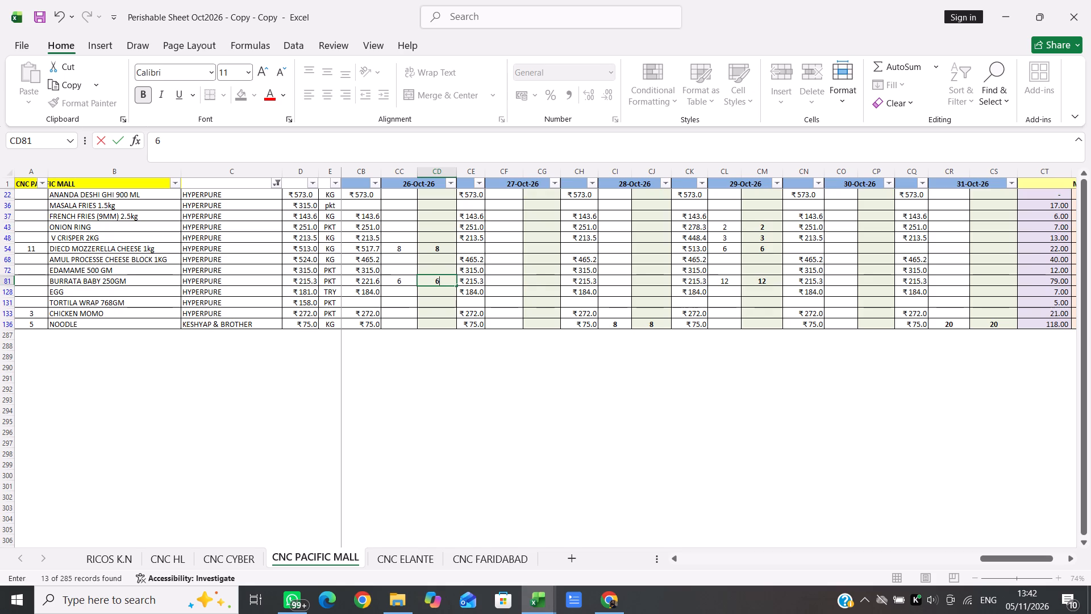
# Set both 26-Oct-26 quantity cells for DIECD MOZZERELLA CHEESE 1kg to 10.
pyautogui.click(371, 252)
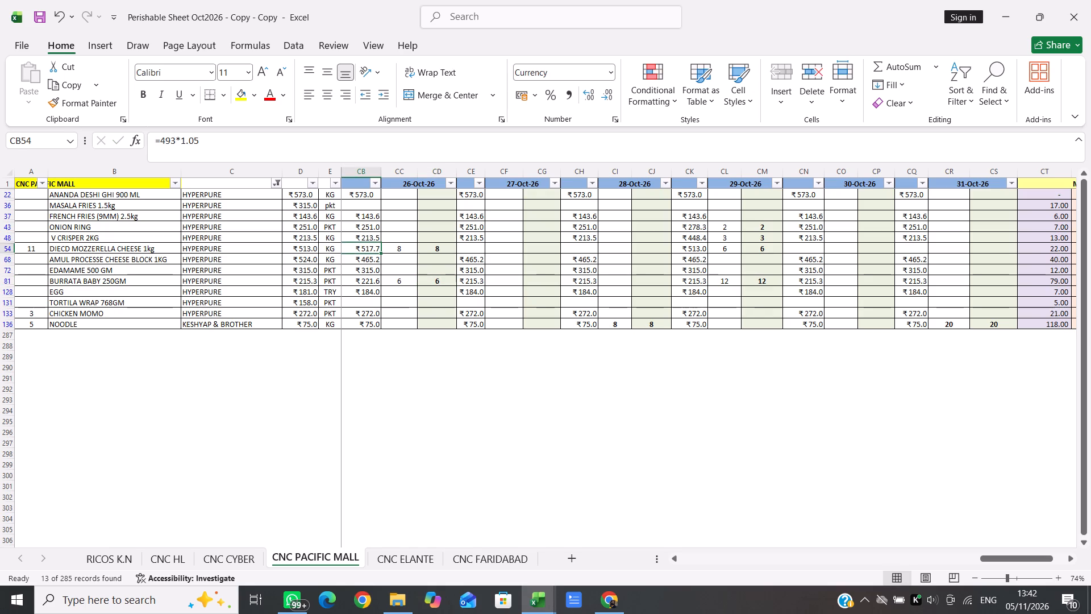
pyautogui.click(404, 252)
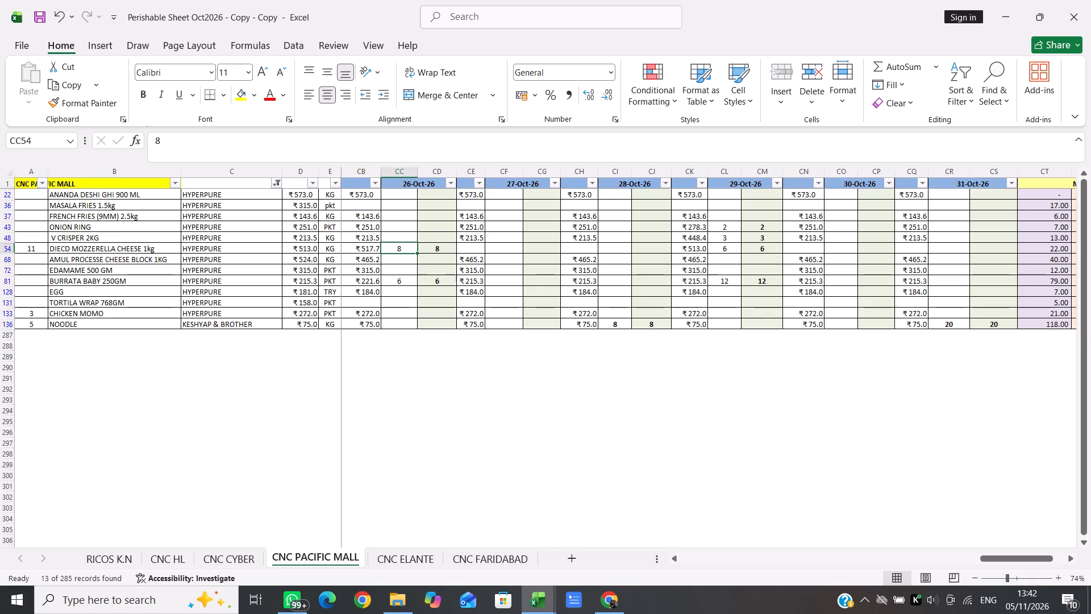
pyautogui.write('10')
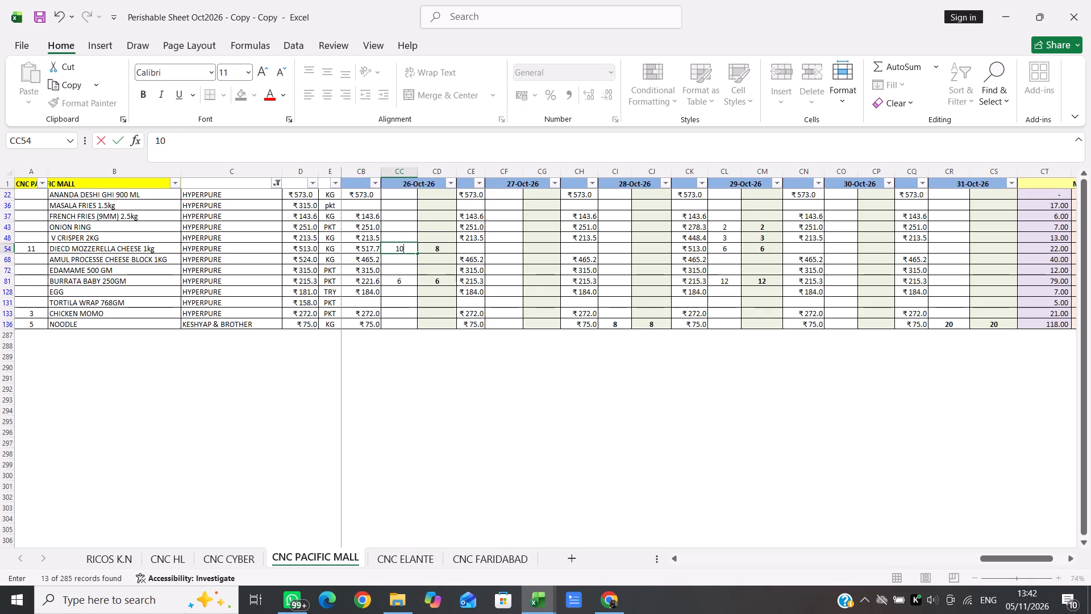
pyautogui.press('Right')
pyautogui.write('10')
pyautogui.press('Down')
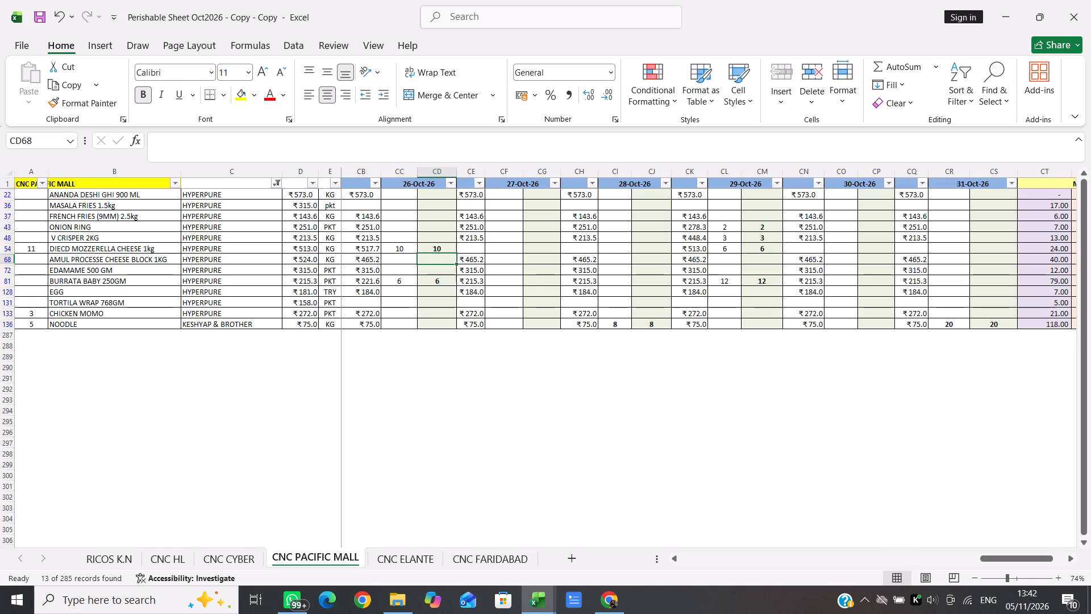
pyautogui.press('Left')
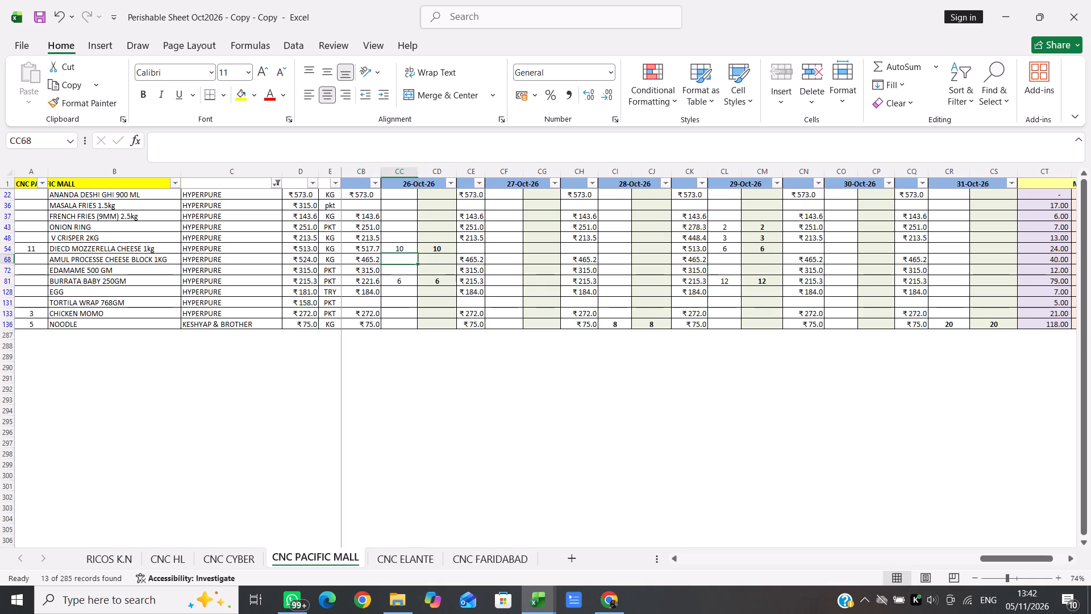
pyautogui.press('Up')
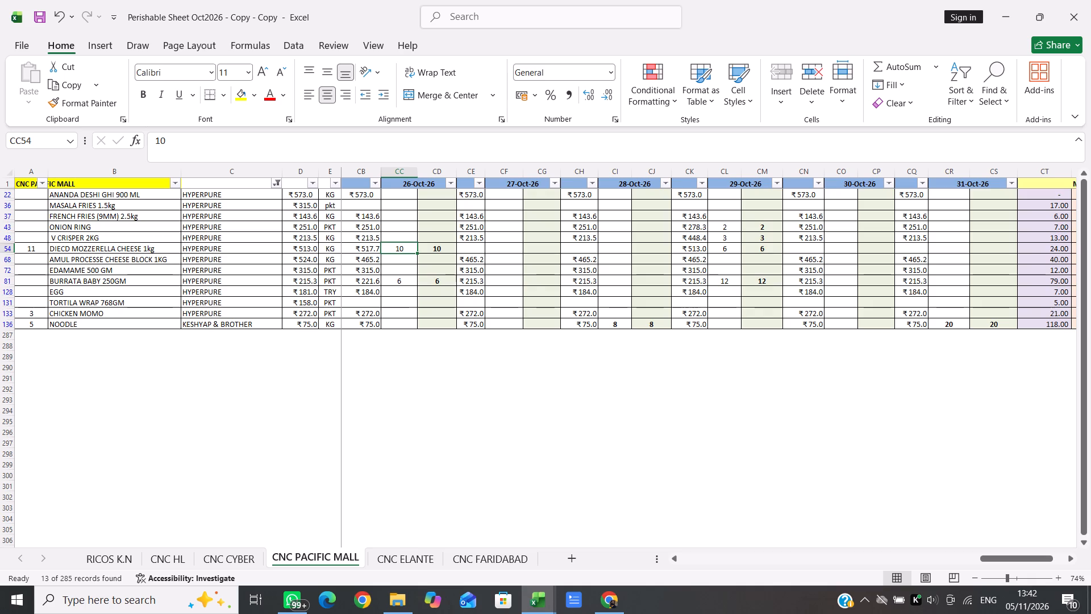
# Set the V CRISPER 2KG rate for 26-Oct-26 to =427*1.05 and enter 5 in both of that date's quantity cells.
pyautogui.scroll(1, 404, 252)
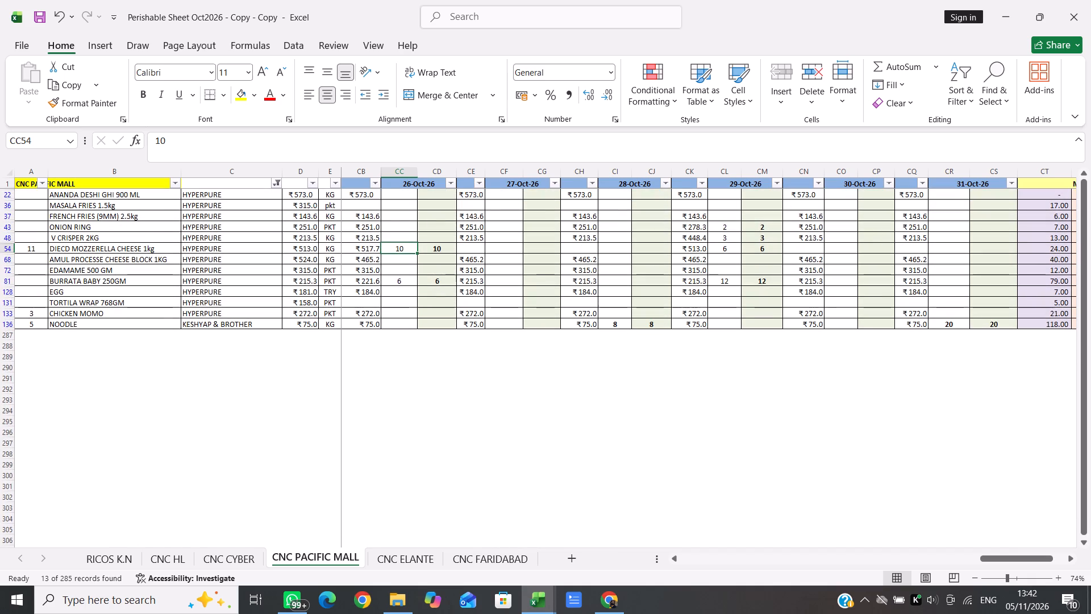
pyautogui.click(393, 235)
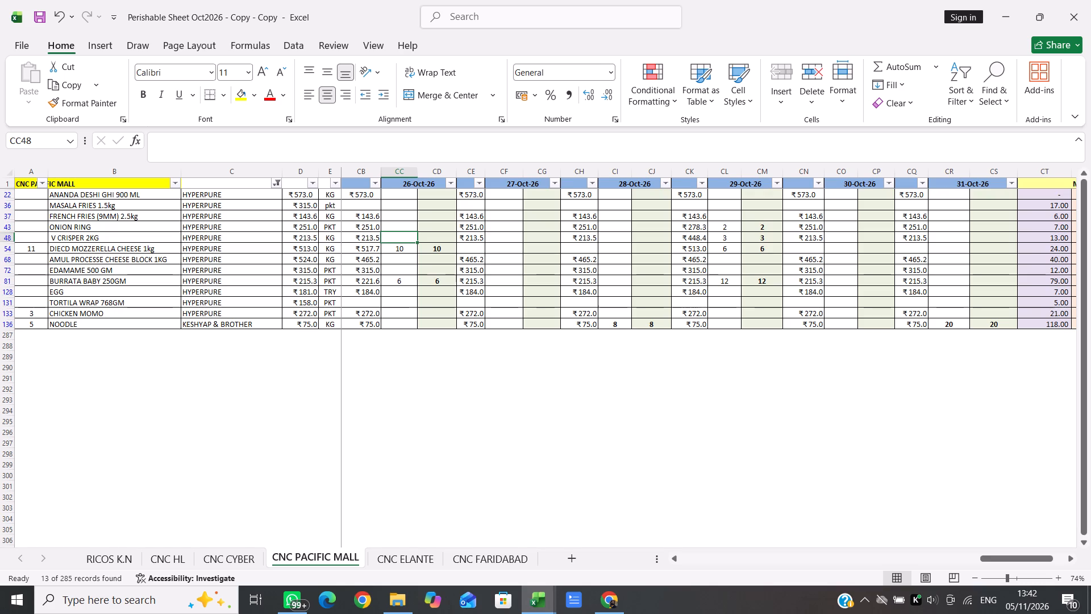
pyautogui.click(373, 239)
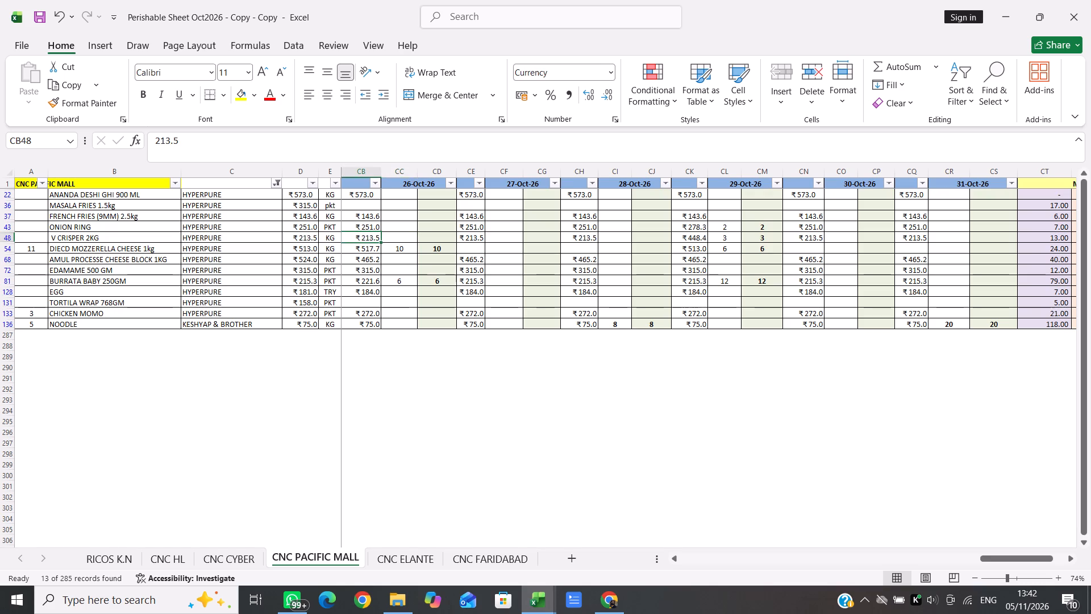
pyautogui.press('=')
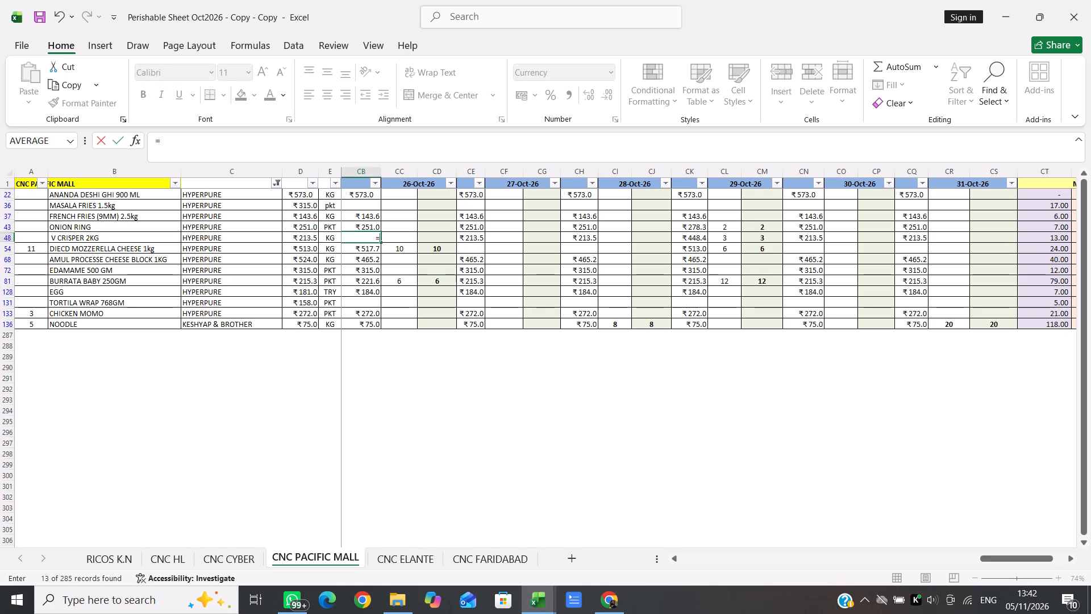
pyautogui.write('427')
pyautogui.write('*1.05')
pyautogui.press('Return')
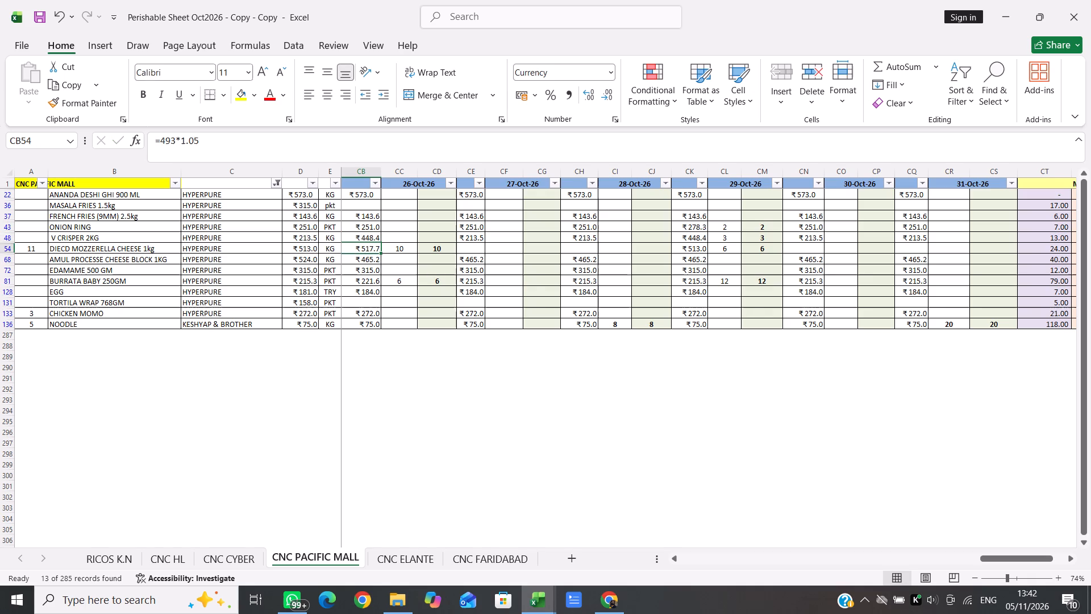
pyautogui.click(388, 235)
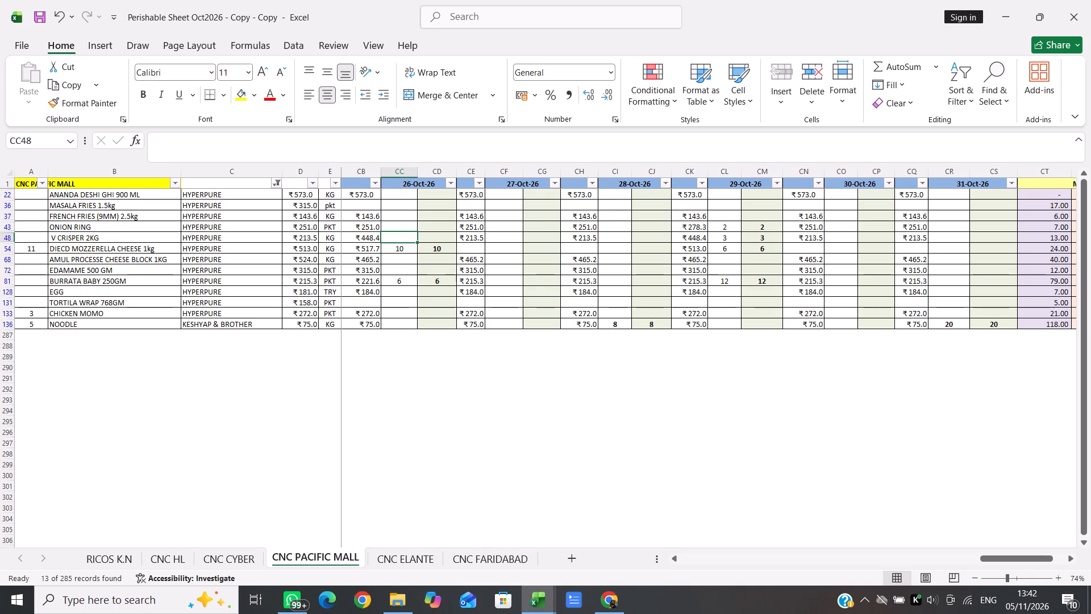
pyautogui.press('5')
pyautogui.press('Right')
pyautogui.press('5')
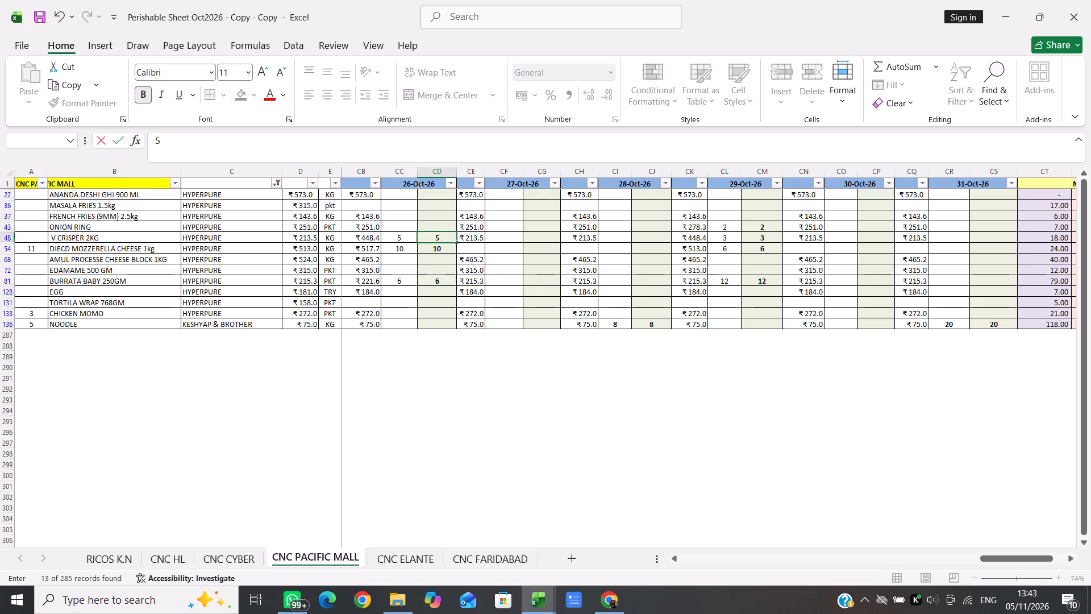
# Set the CHICKEN MOMO rate for 26-Oct-26 to =270*1.05 and enter 6 in both of that date's quantity cells.
pyautogui.click(366, 310)
pyautogui.press('=')
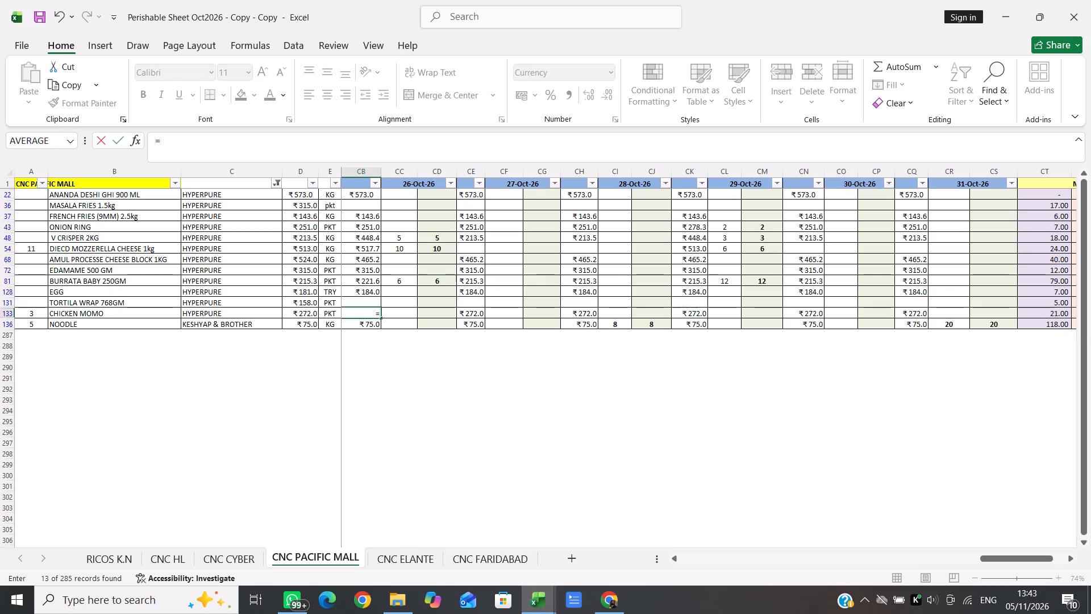
pyautogui.write('270')
pyautogui.write('*1.05')
pyautogui.press('Return')
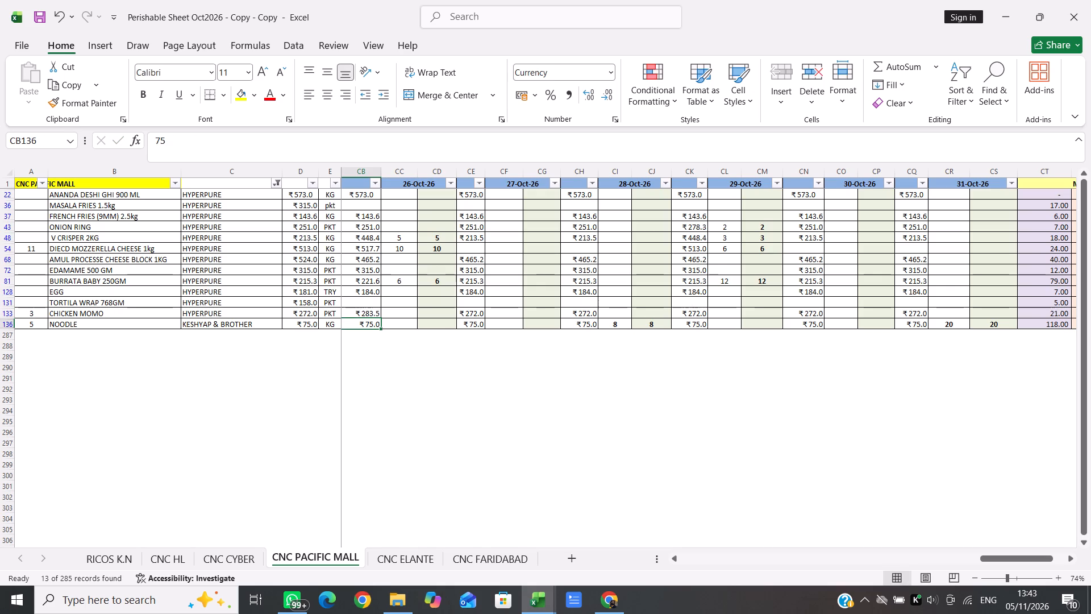
pyautogui.click(409, 313)
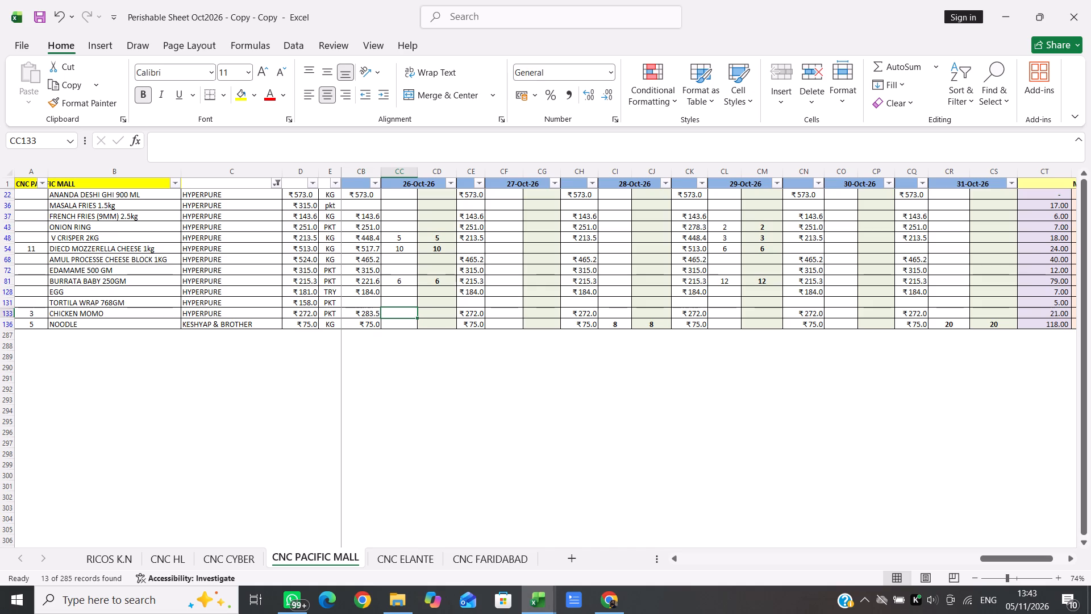
pyautogui.press('6')
pyautogui.press('Right')
pyautogui.press('6')
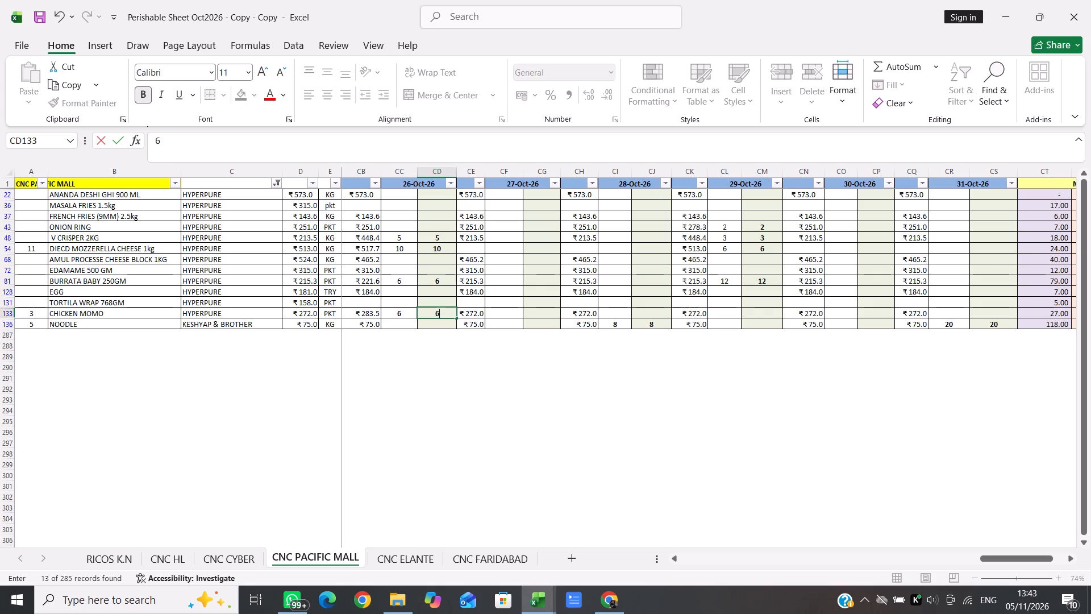
pyautogui.press('Down')
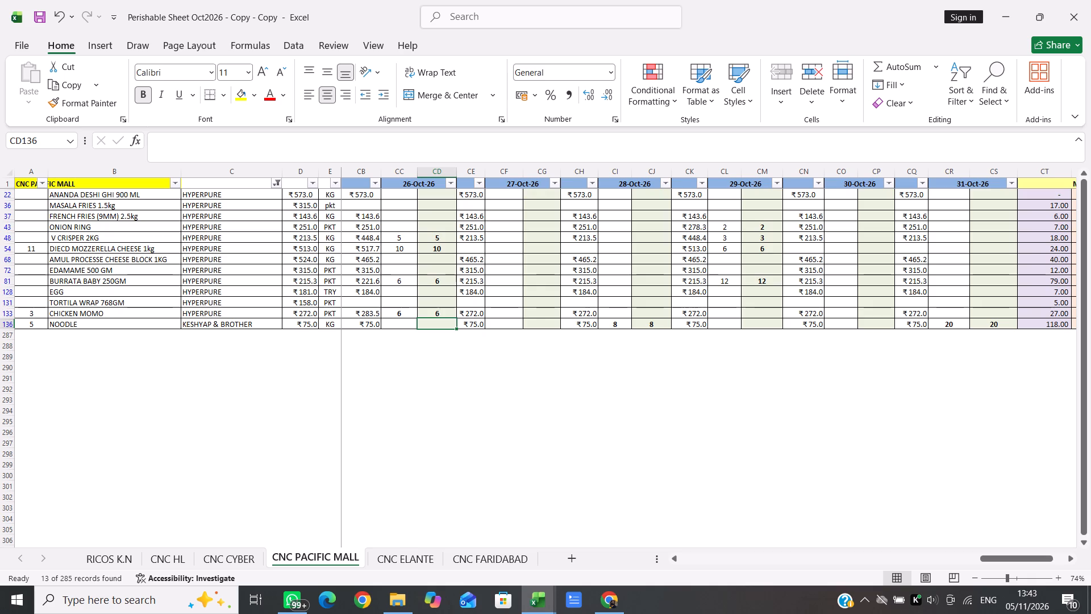
# Insert a row above CHICKEN MOMO and fill in the item name VEG MMOM with supplier HYPERPURE.
pyautogui.click(80, 314)
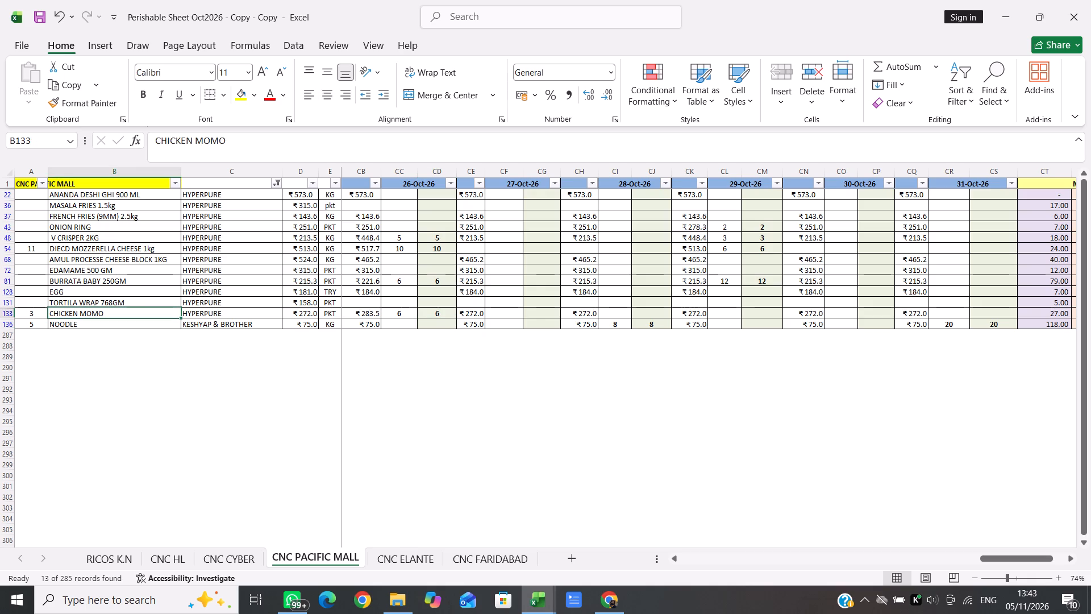
pyautogui.hotkey('shift', 'space')
pyautogui.hotkey('ctrl', 'shift', '=')
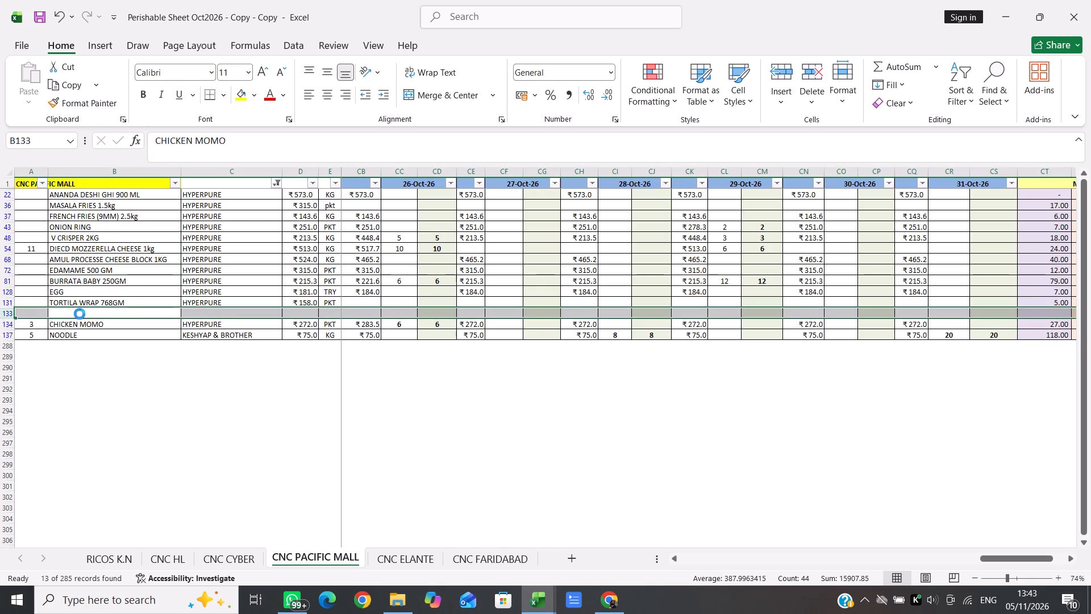
pyautogui.click(73, 314)
pyautogui.write('VEG')
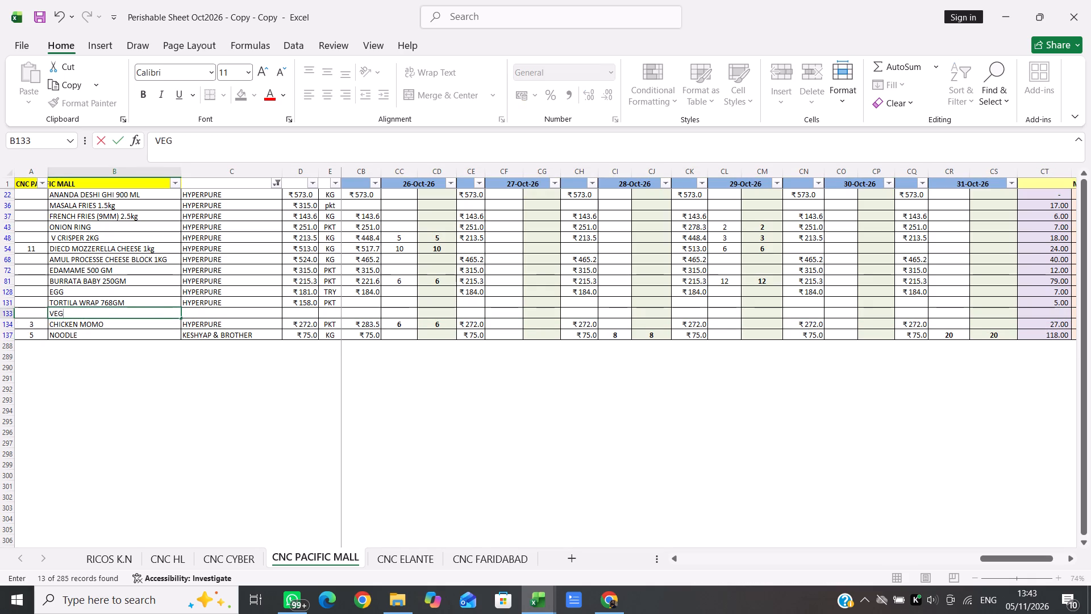
pyautogui.press('space')
pyautogui.write('ME')
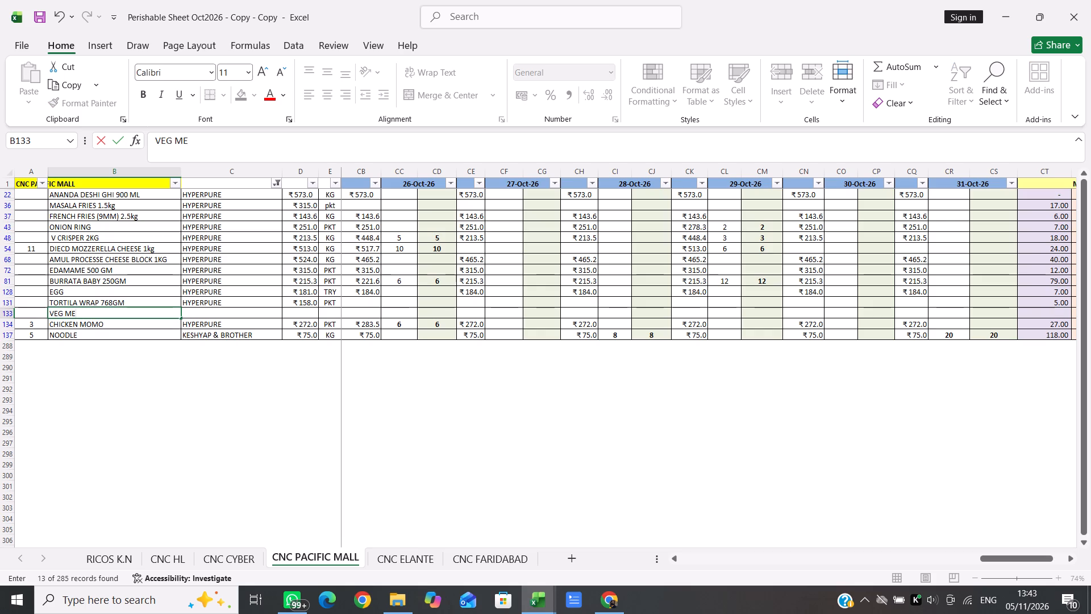
pyautogui.press('BackSpace')
pyautogui.write('MOM')
pyautogui.click(211, 313)
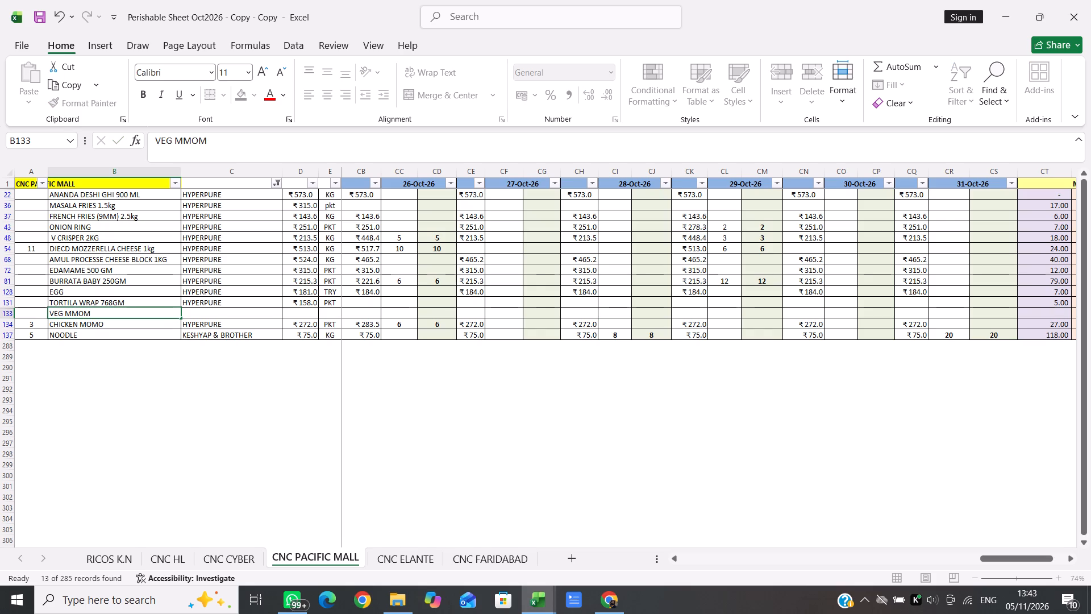
pyautogui.press('h')
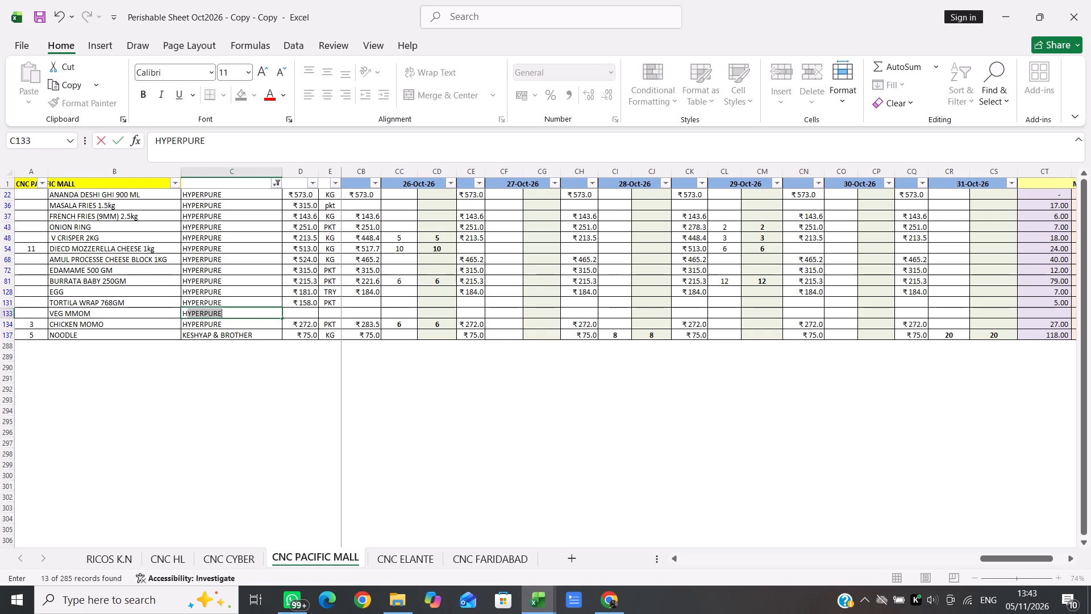
pyautogui.click(307, 312)
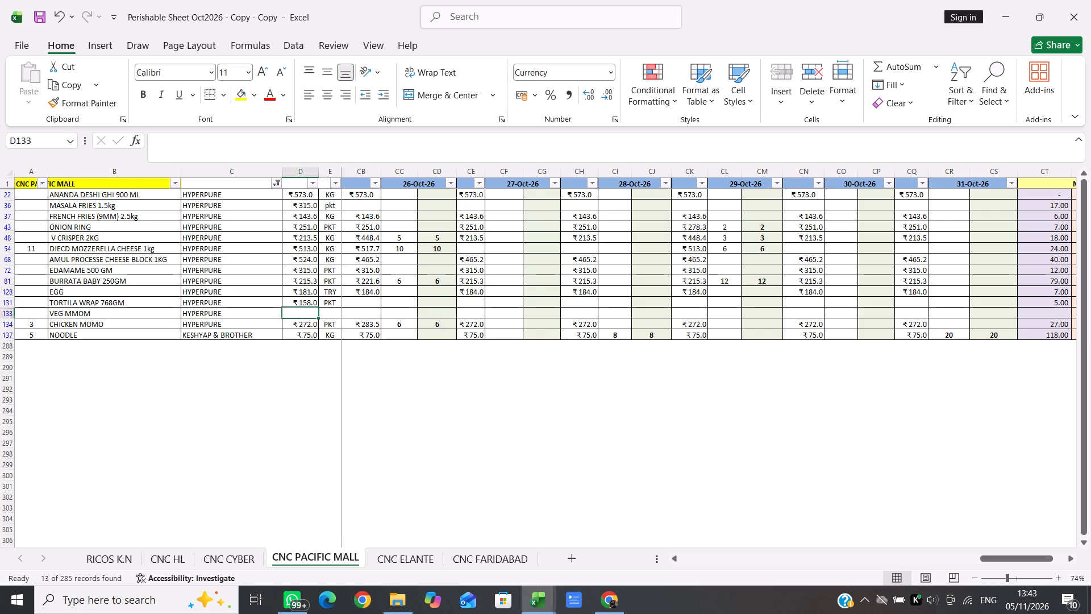
# Set the VEG MMOM base rate in column D to =257*1.05 and its unit to PKT.
pyautogui.press('=')
pyautogui.press('2')
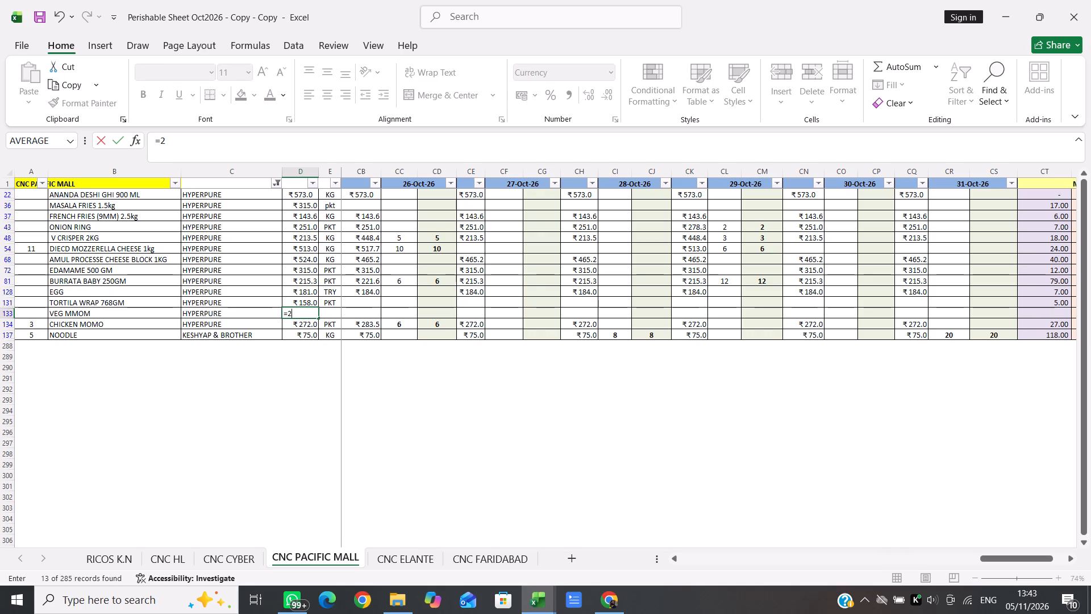
pyautogui.write('57')
pyautogui.write('*1.05')
pyautogui.press('Return')
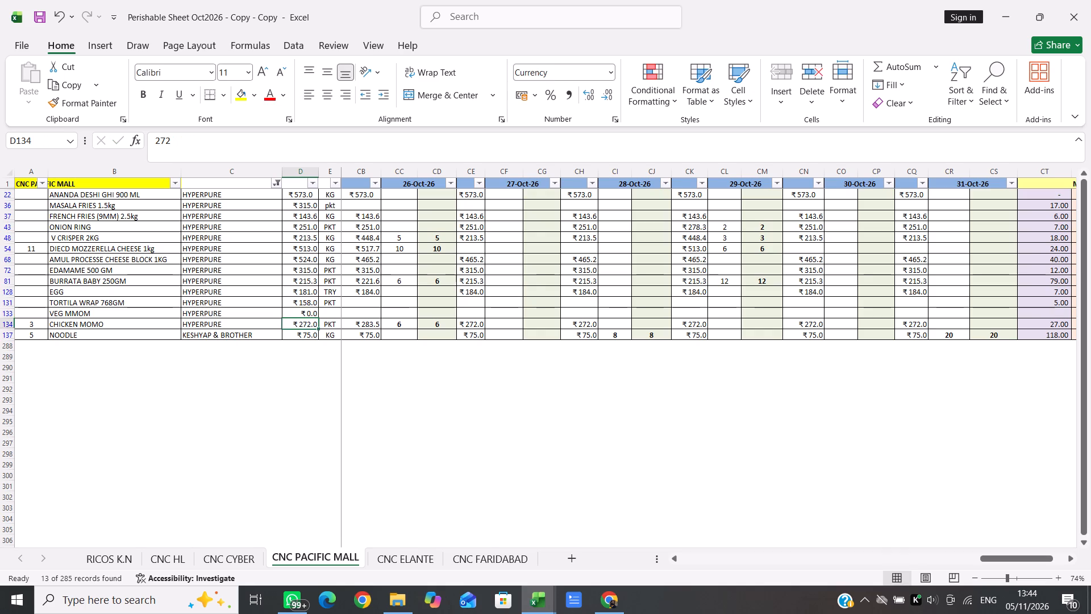
pyautogui.press('Down')
pyautogui.press('Up')
pyautogui.press('Up')
pyautogui.press('Right')
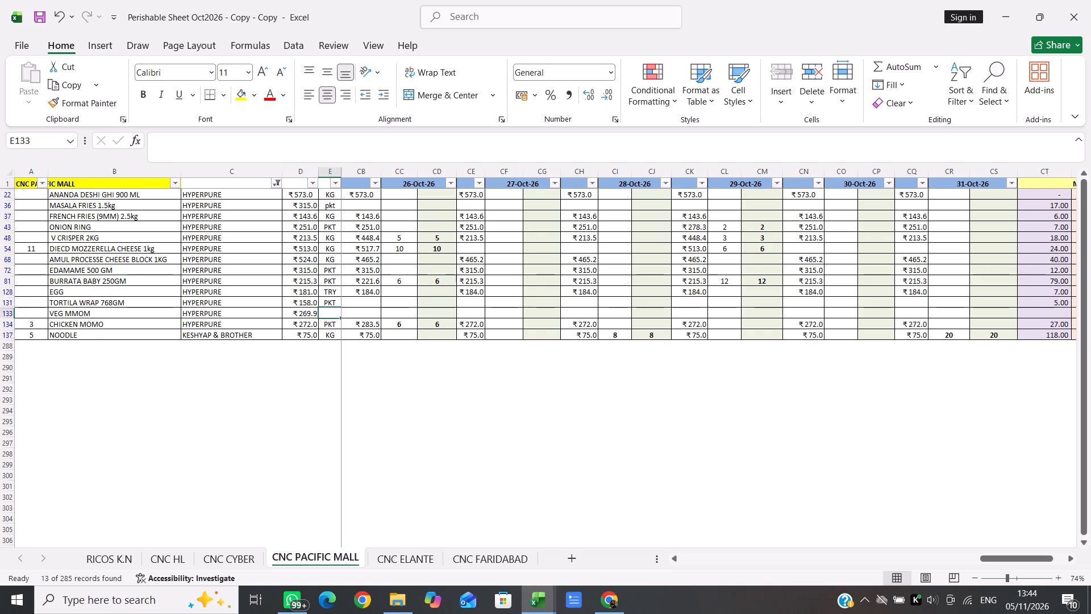
pyautogui.write('PK')
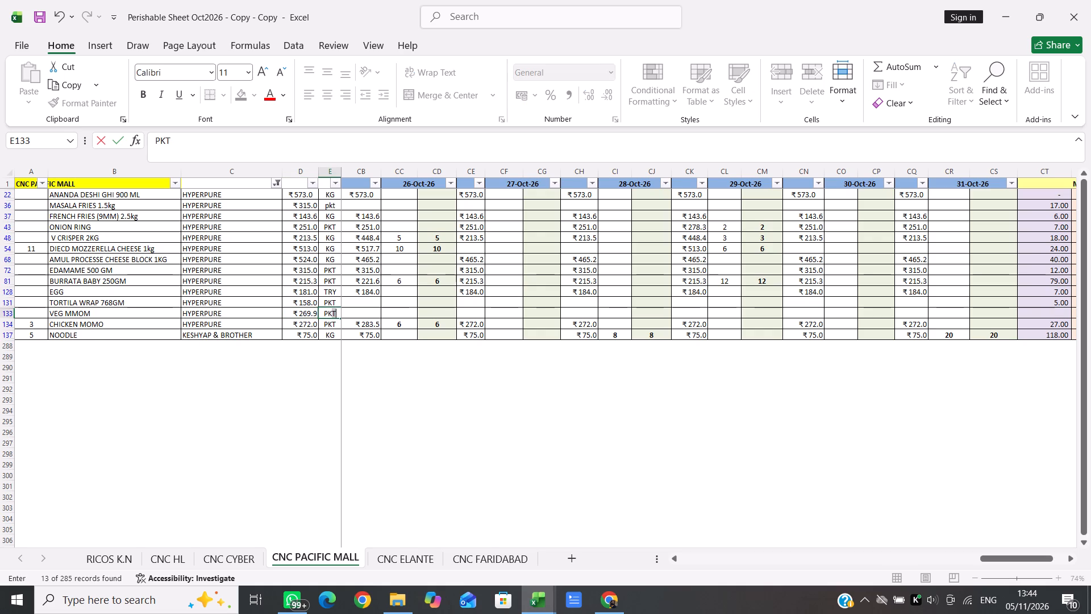
pyautogui.press('Right')
# Enter the VEG MMOM rate 269.9 for 26-Oct-26 and 10 in both of that date's quantity cells.
pyautogui.hscroll(-1, 451, 323)
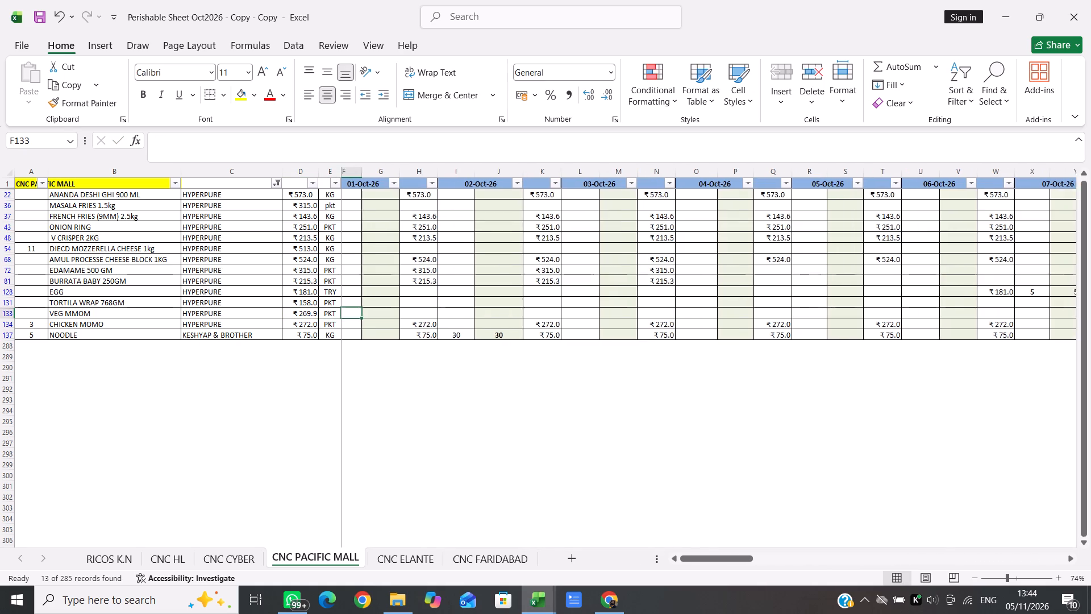
pyautogui.hscroll(-8, 451, 323)
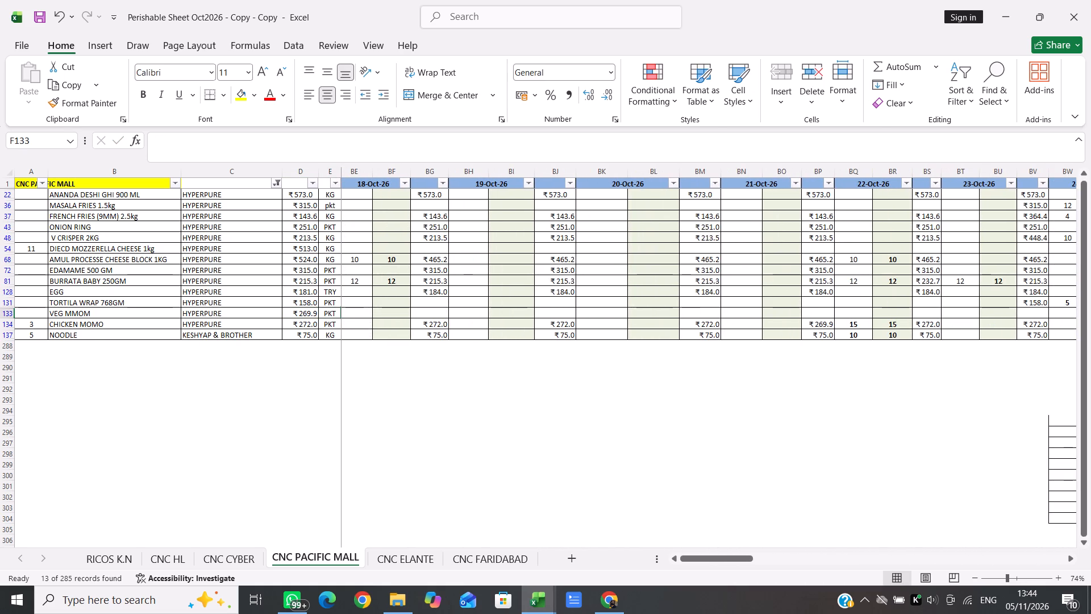
pyautogui.hscroll(-5, 451, 323)
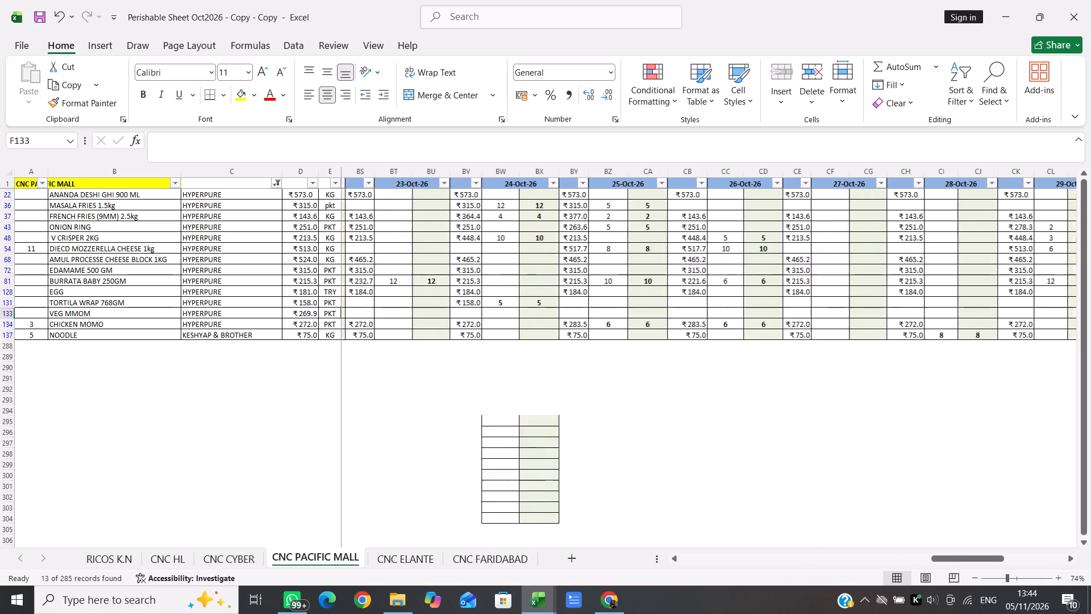
pyautogui.hscroll(-5, 451, 323)
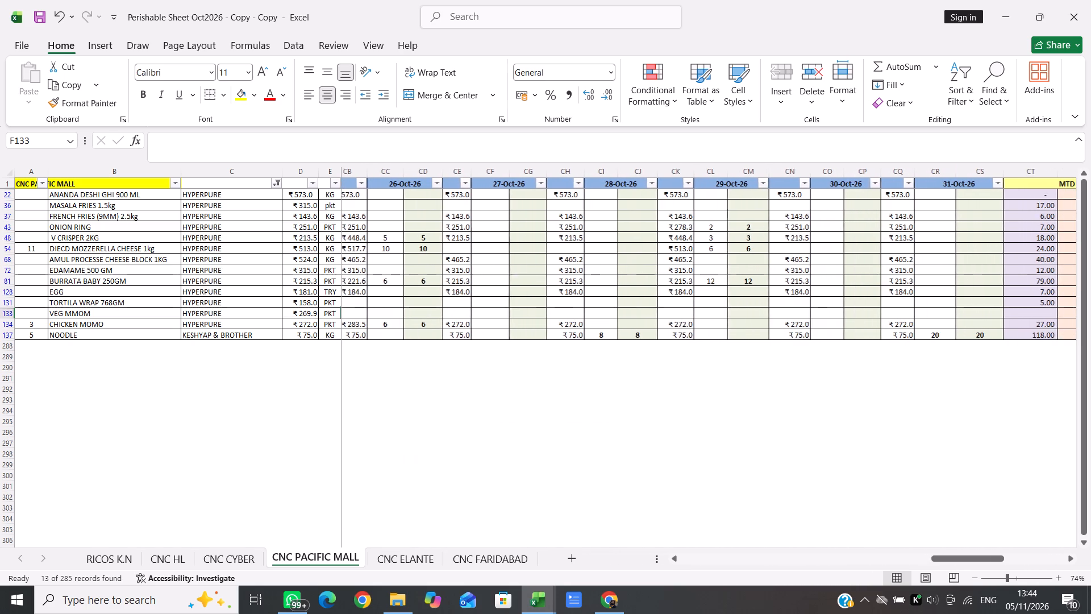
pyautogui.hscroll(-2, 451, 323)
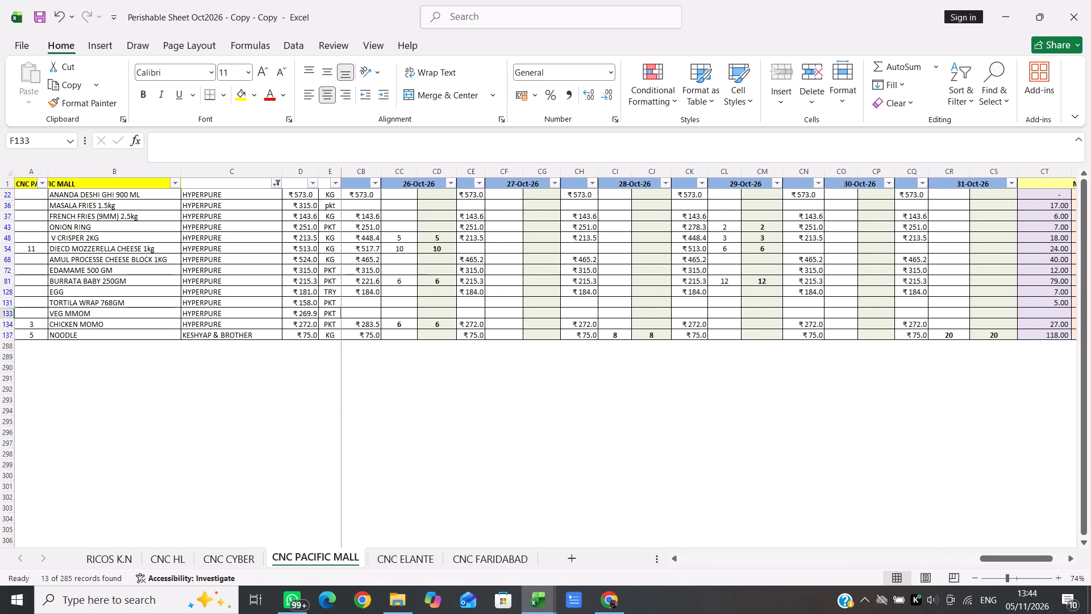
pyautogui.click(361, 313)
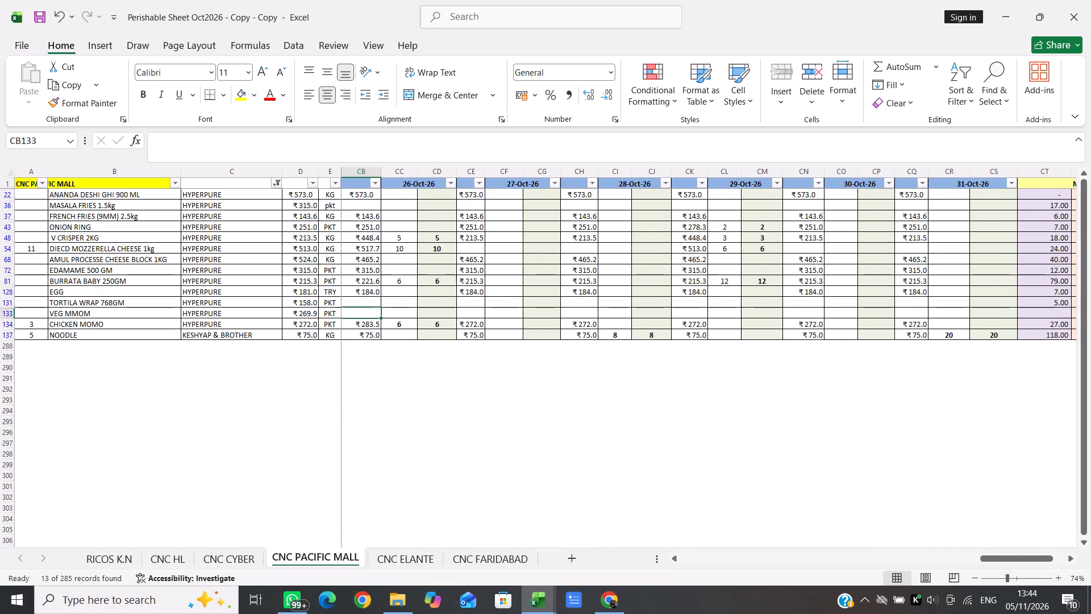
pyautogui.press('2')
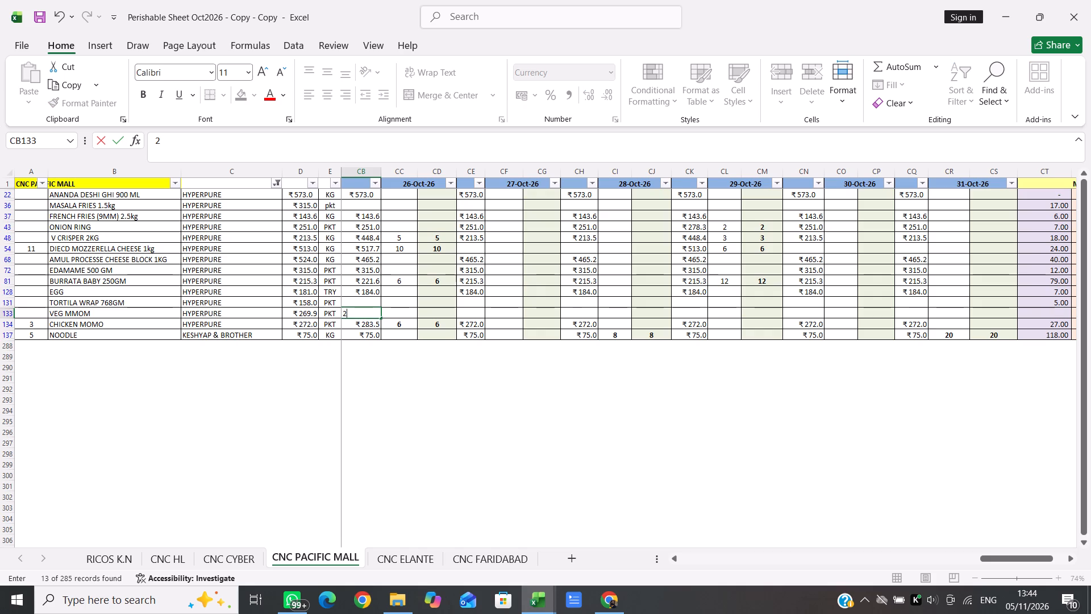
pyautogui.write('69')
pyautogui.write('.9')
pyautogui.press('Right')
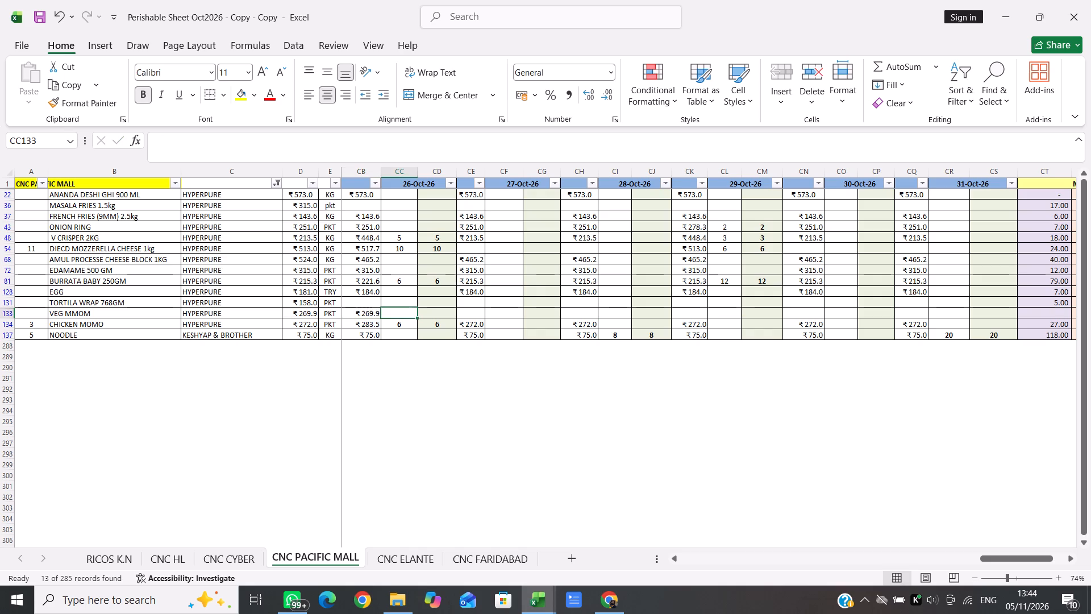
pyautogui.write('10')
pyautogui.press('Right')
pyautogui.write('10')
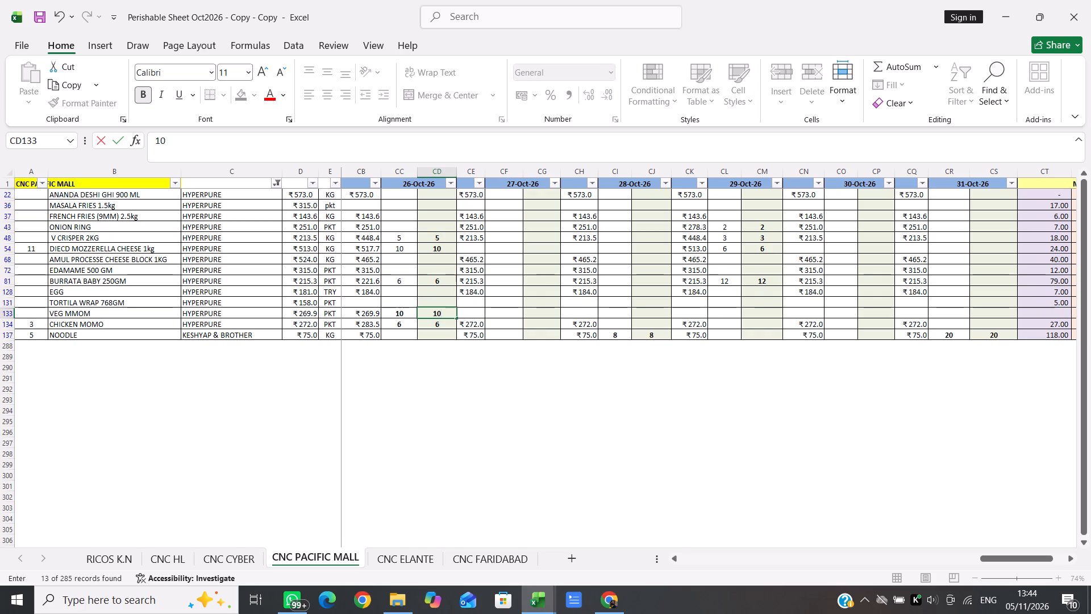
# Set the EGG rate for 26-Oct-26 to =211*1.05 and enter 3 in both of that date's quantity cells.
pyautogui.click(392, 291)
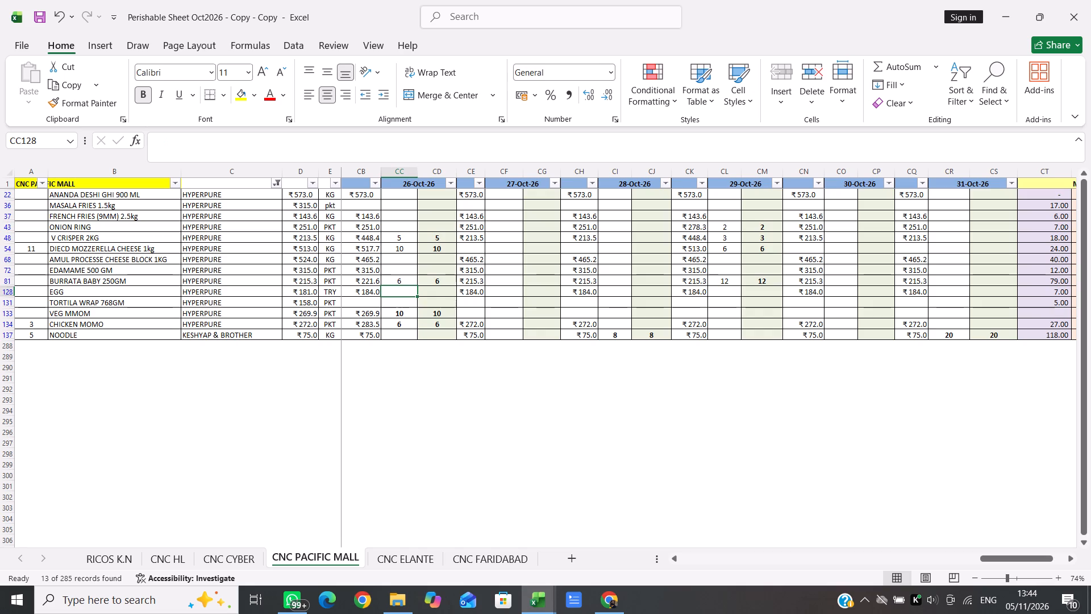
pyautogui.click(372, 292)
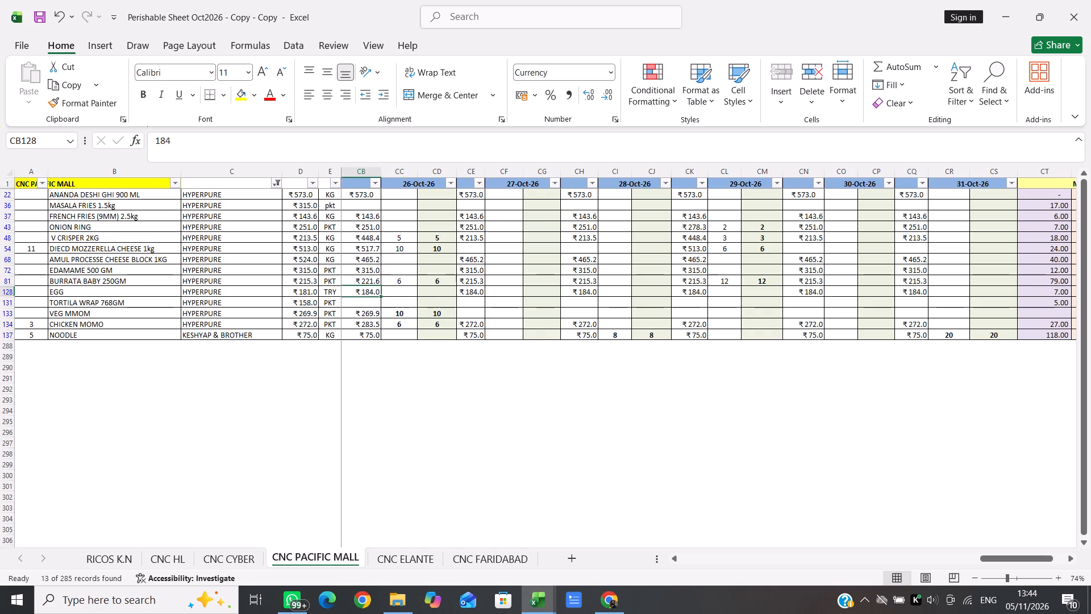
pyautogui.press('=')
pyautogui.write('211')
pyautogui.write('*1')
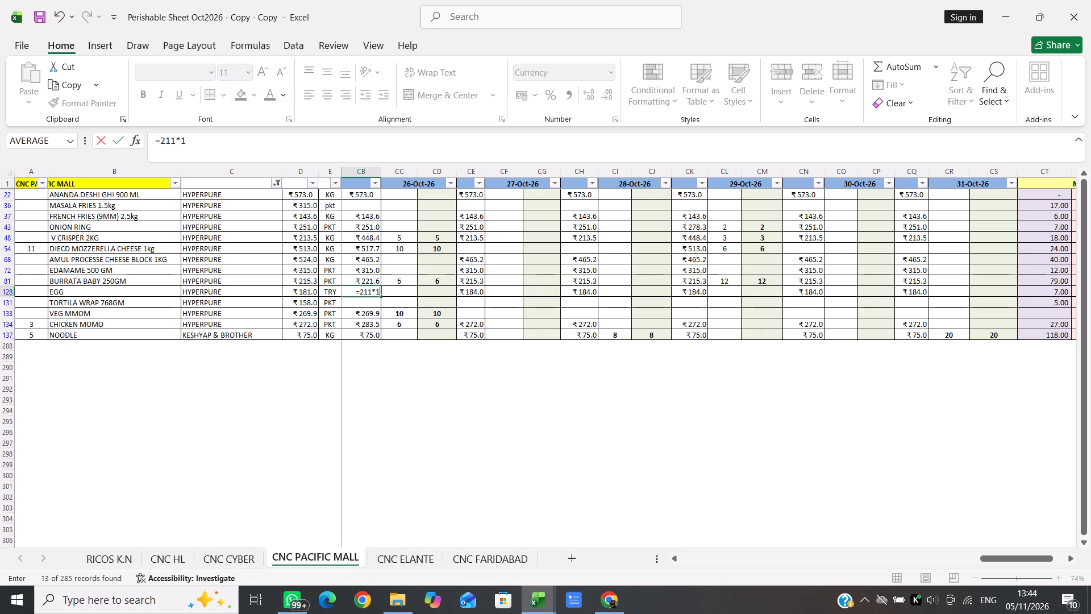
pyautogui.write('.05')
pyautogui.press('Return')
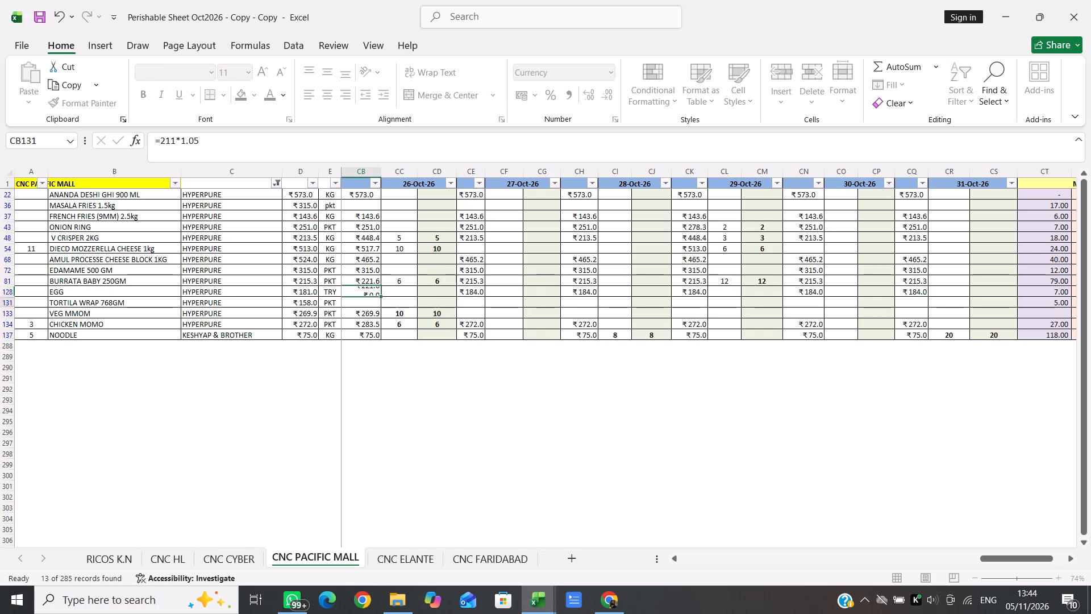
pyautogui.press('Up')
pyautogui.press('Right')
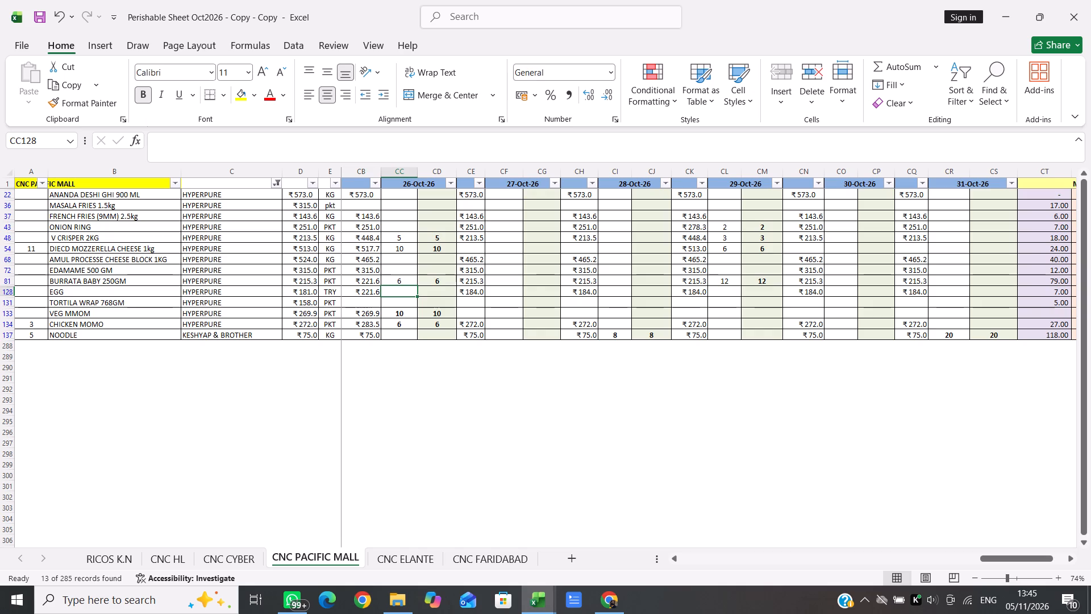
pyautogui.write('10')
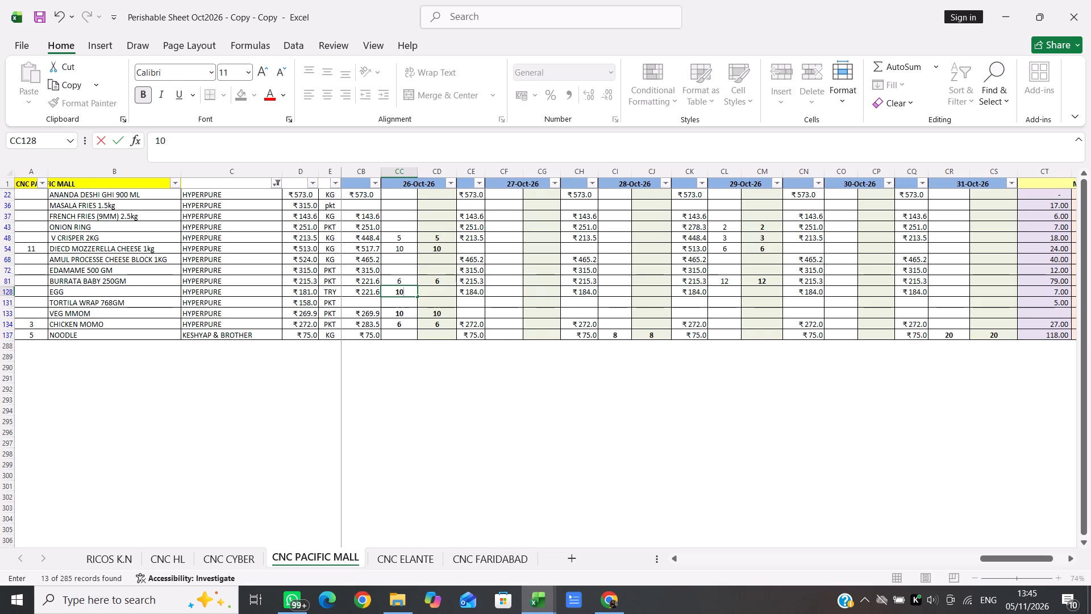
pyautogui.press('BackSpace')
pyautogui.press('3')
pyautogui.press('BackSpace')
pyautogui.press('BackSpace')
pyautogui.press('BackSpace')
pyautogui.press('3')
pyautogui.press('Right')
pyautogui.press('3')
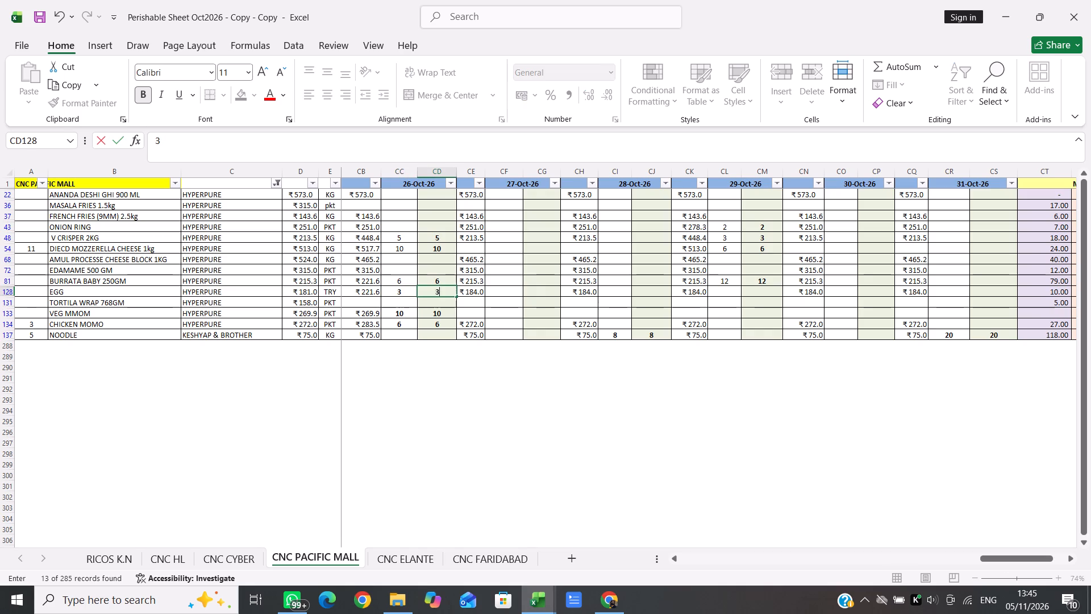
pyautogui.press('Down')
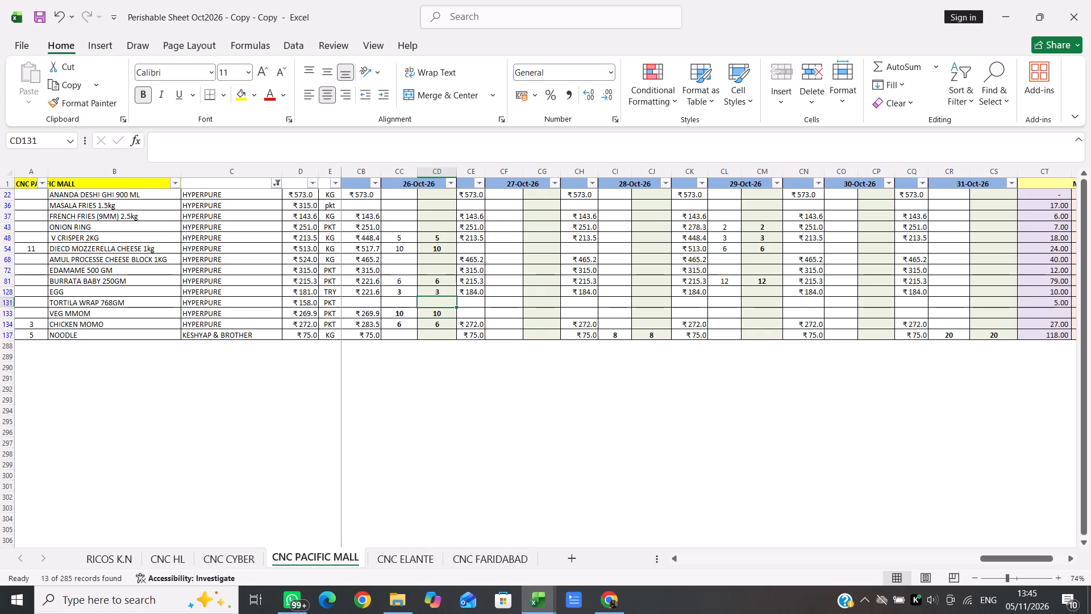
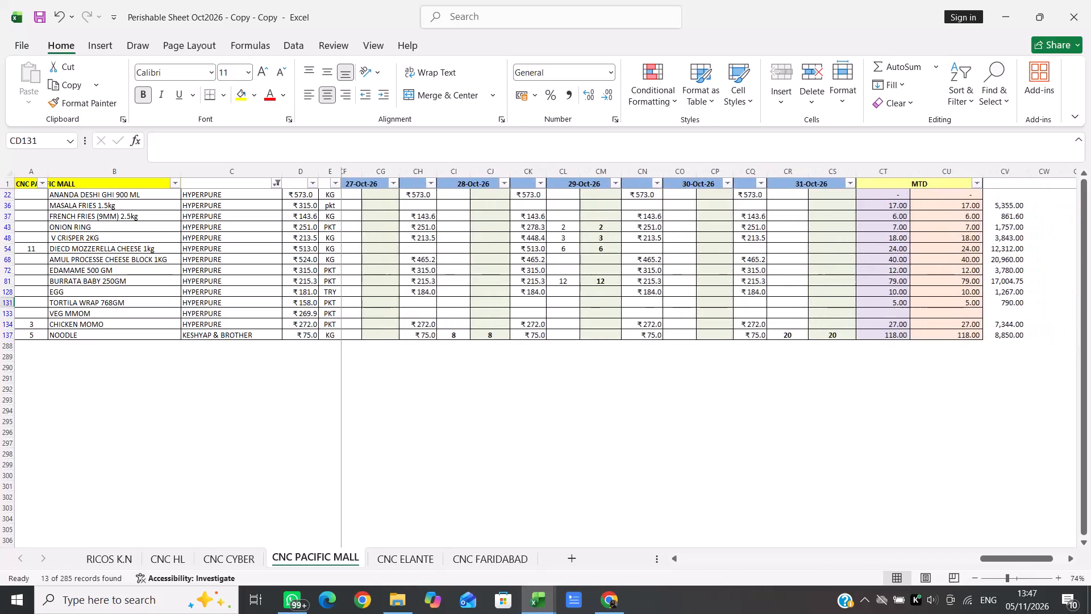
# Review the filtered items' rates and quantities across the October dates, finishing at the 26-Oct-26 quantity for DIECD MOZZERELLA CHEESE 1kg.
pyautogui.hscroll(-1, 434, 286)
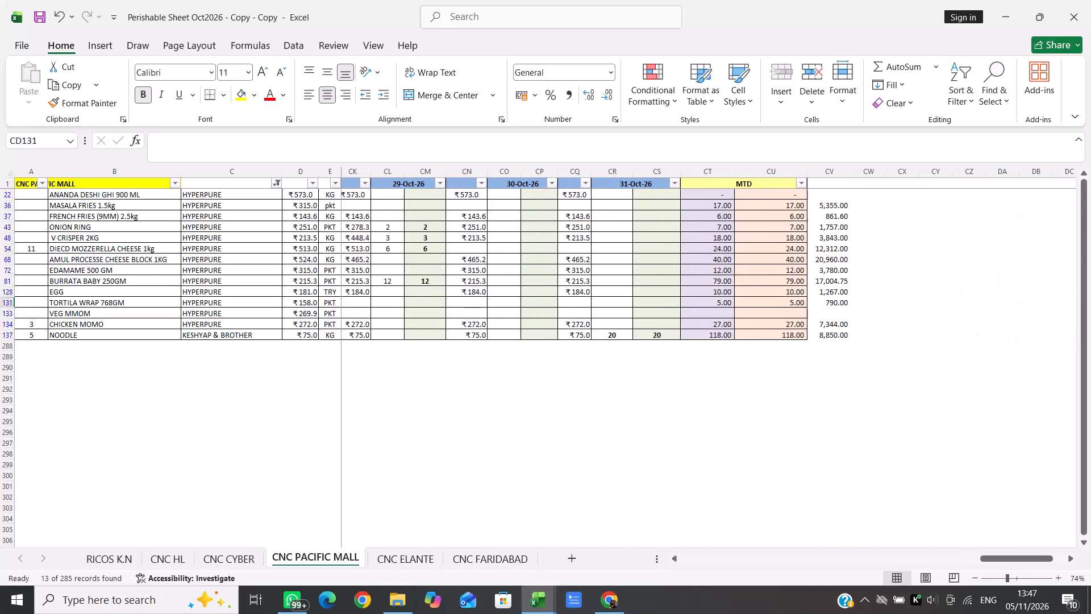
pyautogui.hscroll(6, 434, 286)
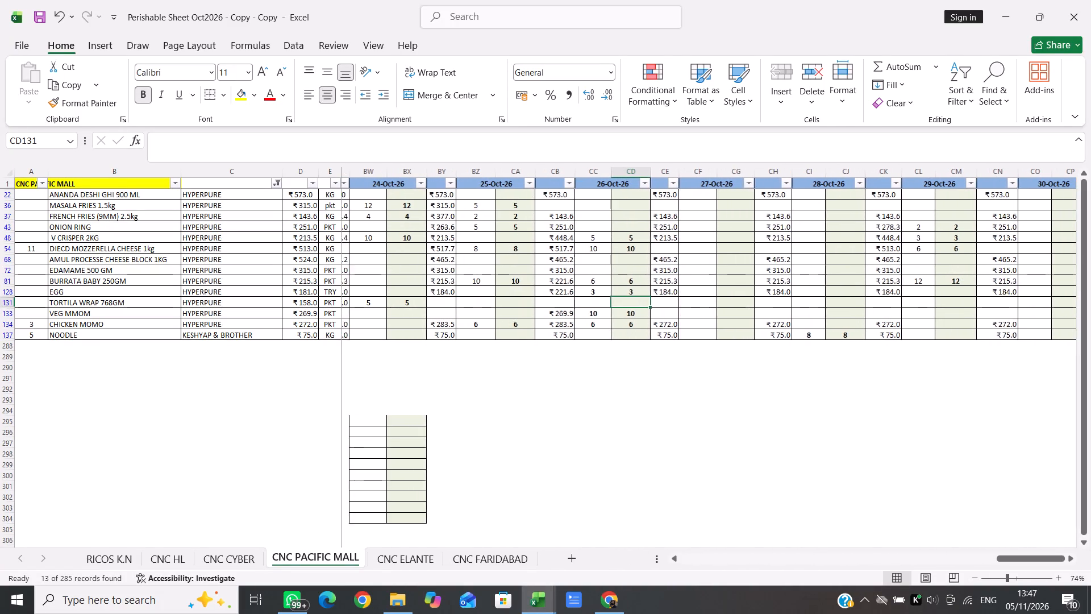
pyautogui.hscroll(1, 434, 286)
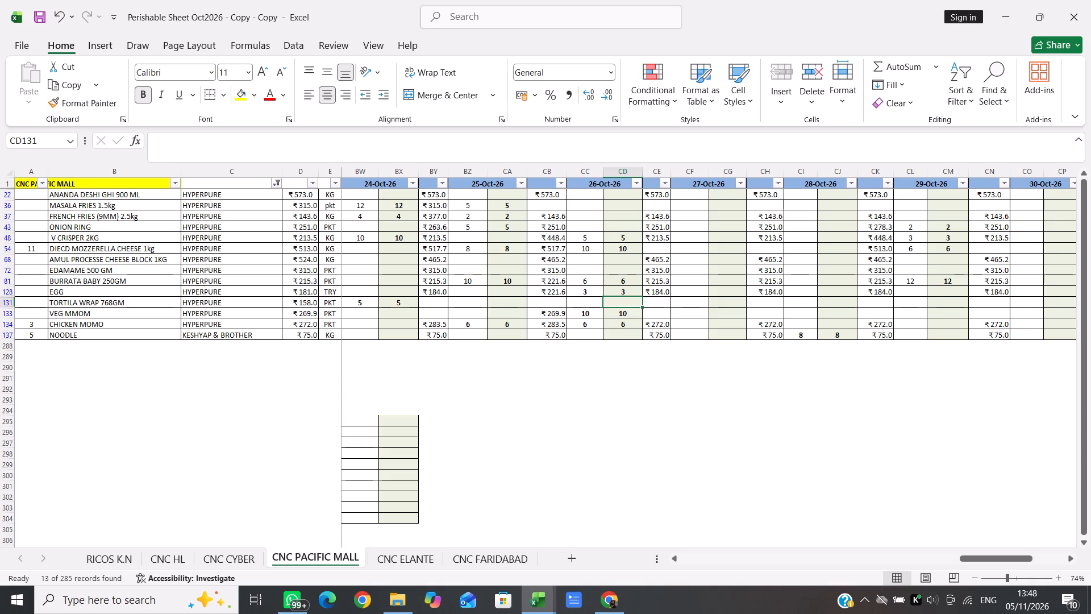
pyautogui.hscroll(-2, 536, 277)
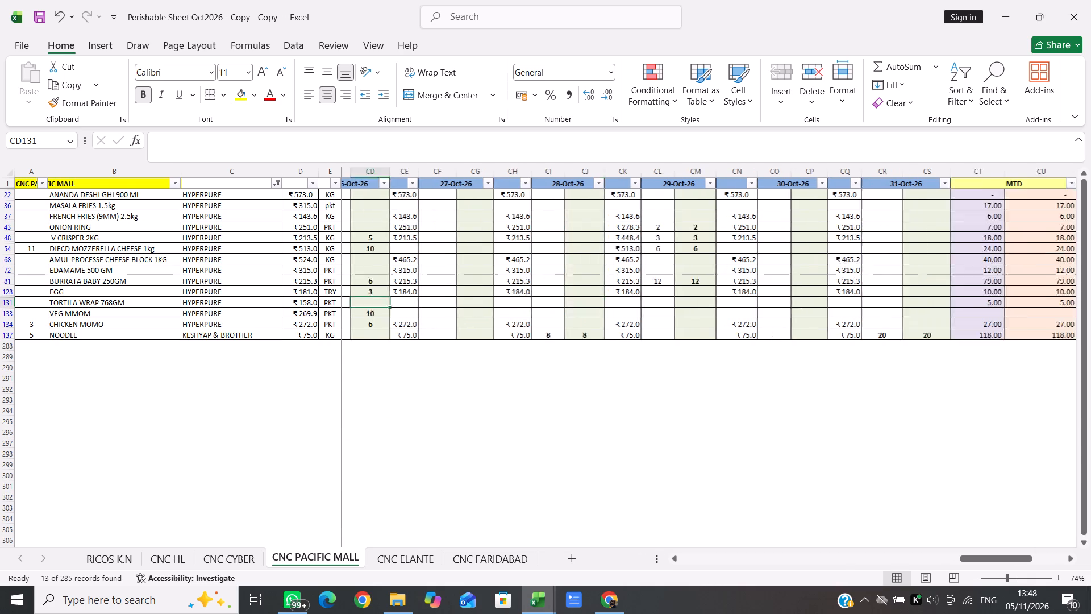
pyautogui.hscroll(-2, 536, 277)
pyautogui.hscroll(7, 536, 277)
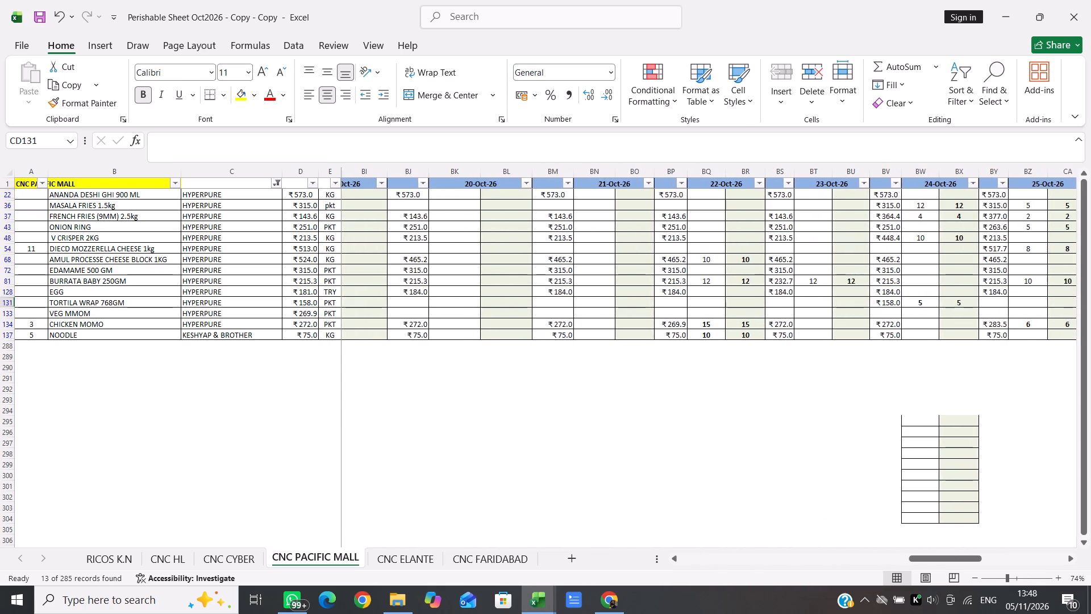
pyautogui.hscroll(6, 536, 277)
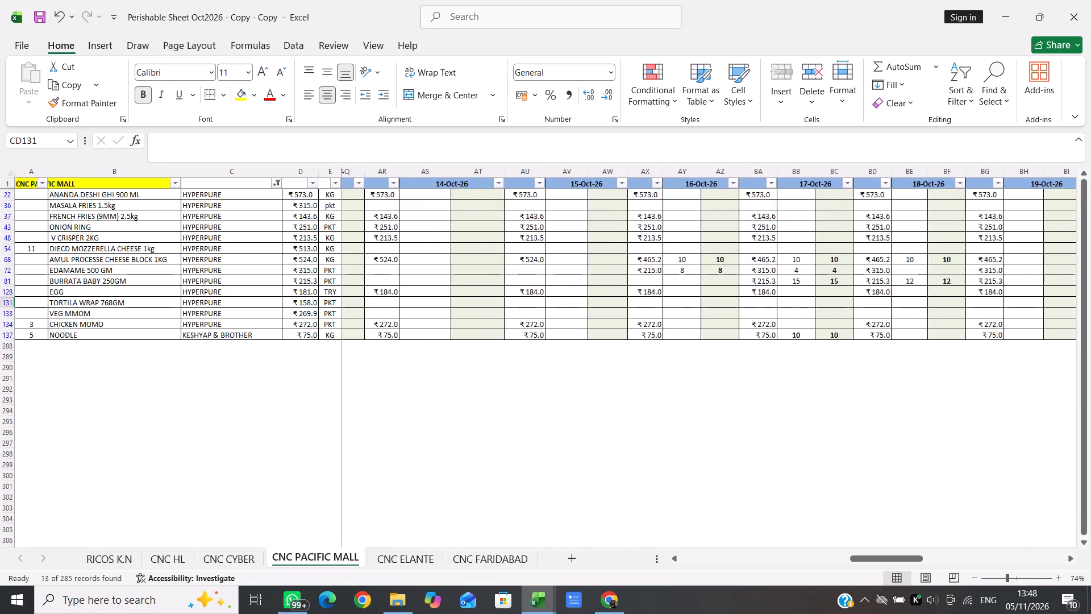
pyautogui.hscroll(8, 536, 277)
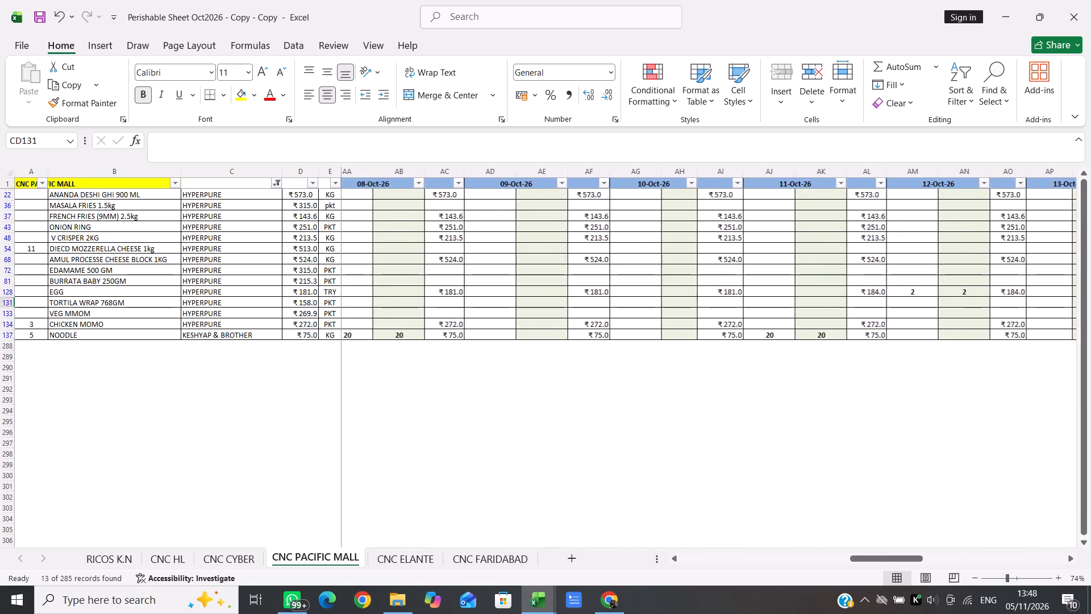
pyautogui.hscroll(8, 536, 277)
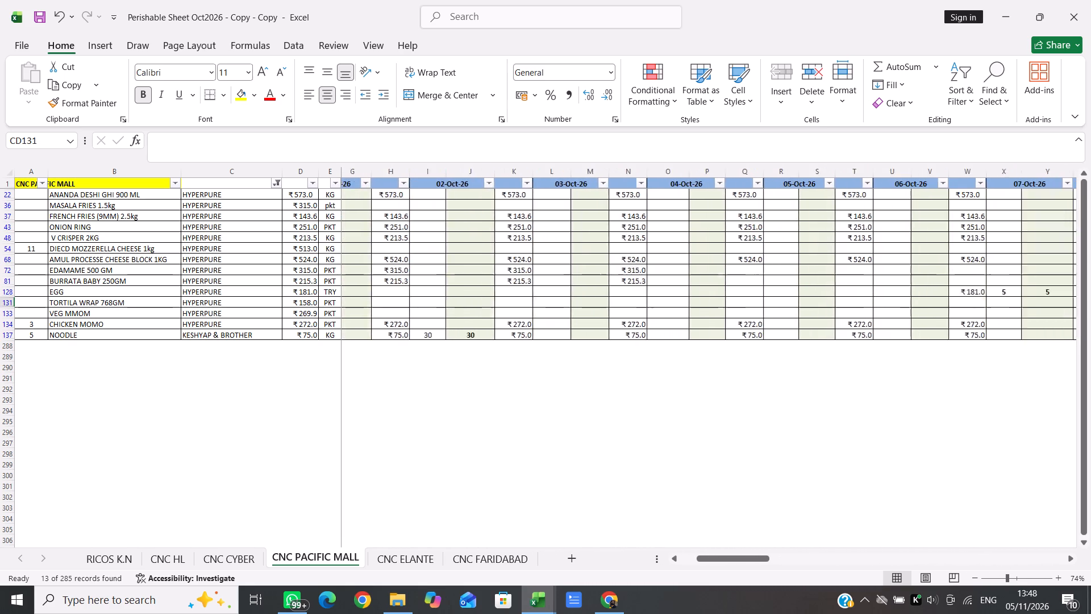
pyautogui.hscroll(1, 536, 277)
pyautogui.hscroll(-7, 536, 277)
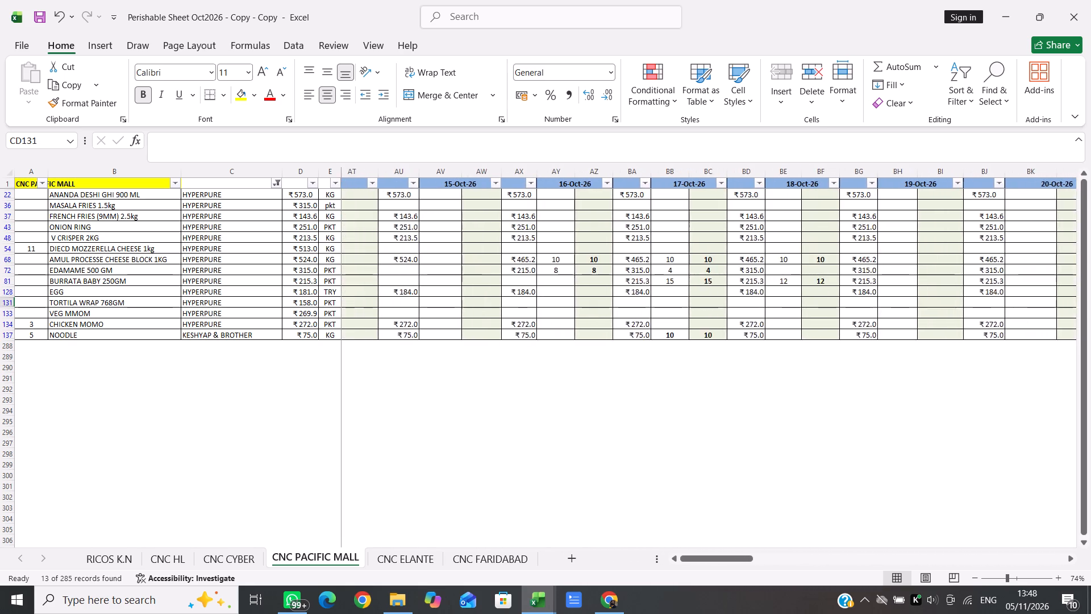
pyautogui.hscroll(-9, 536, 277)
pyautogui.hscroll(2, 536, 277)
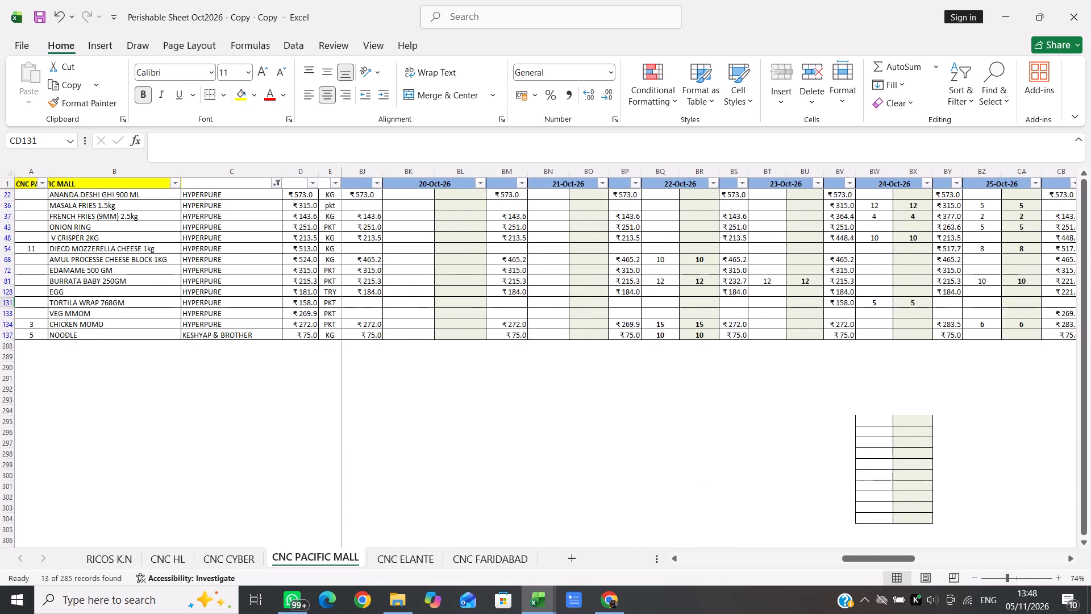
pyautogui.hscroll(-2, 536, 277)
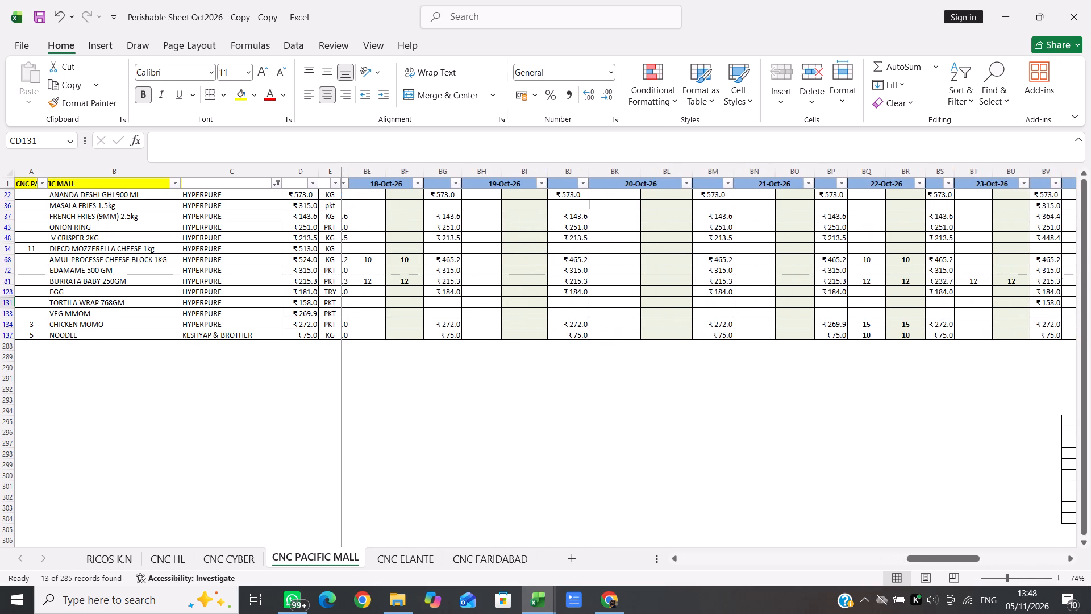
pyautogui.hscroll(-1, 536, 277)
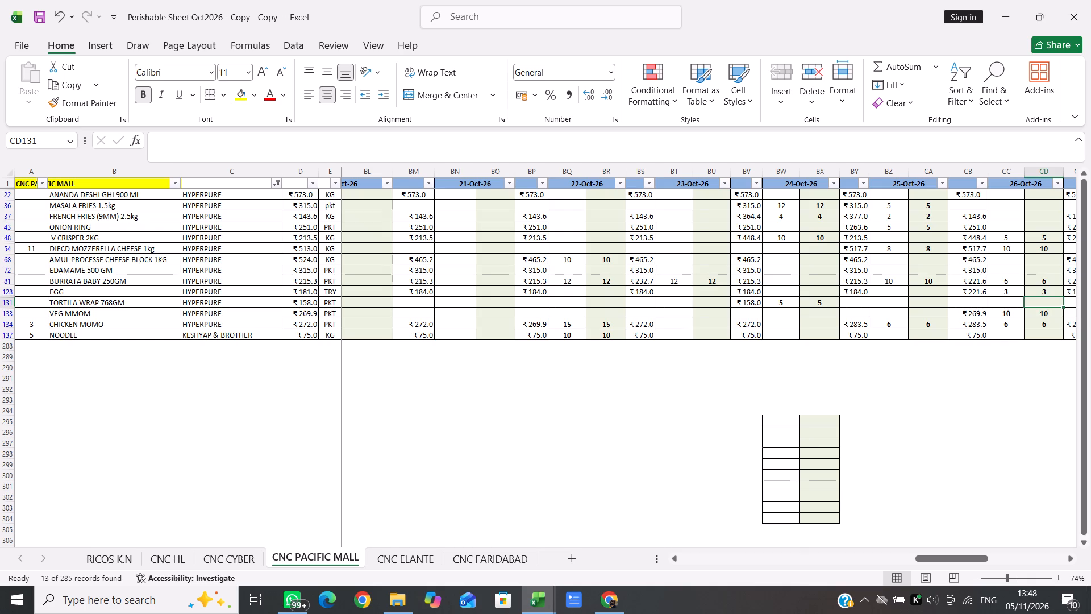
pyautogui.hscroll(-3, 323, 287)
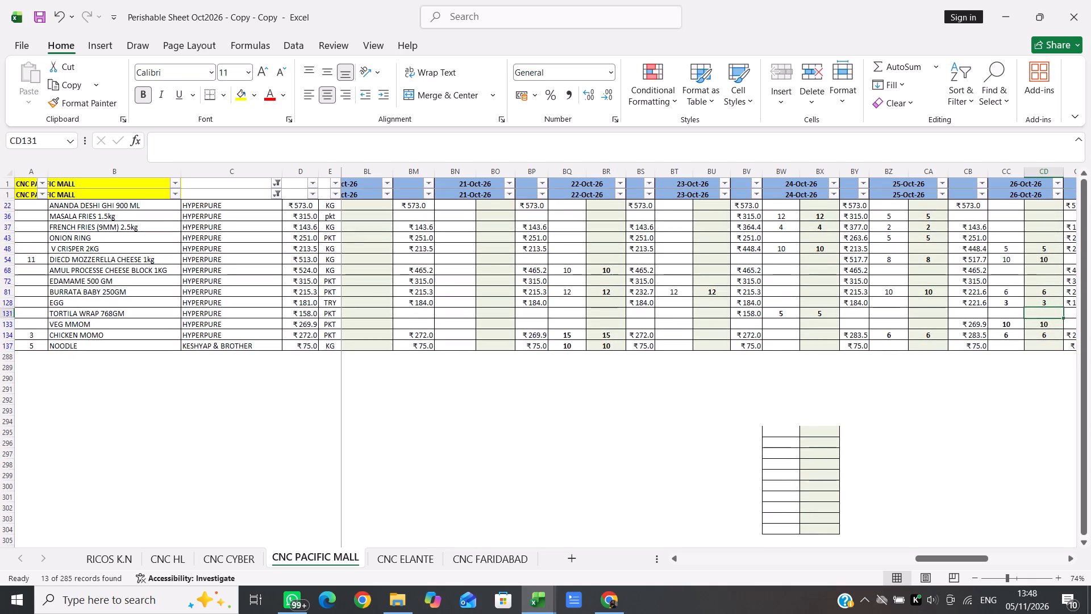
pyautogui.hscroll(-6, 679, 228)
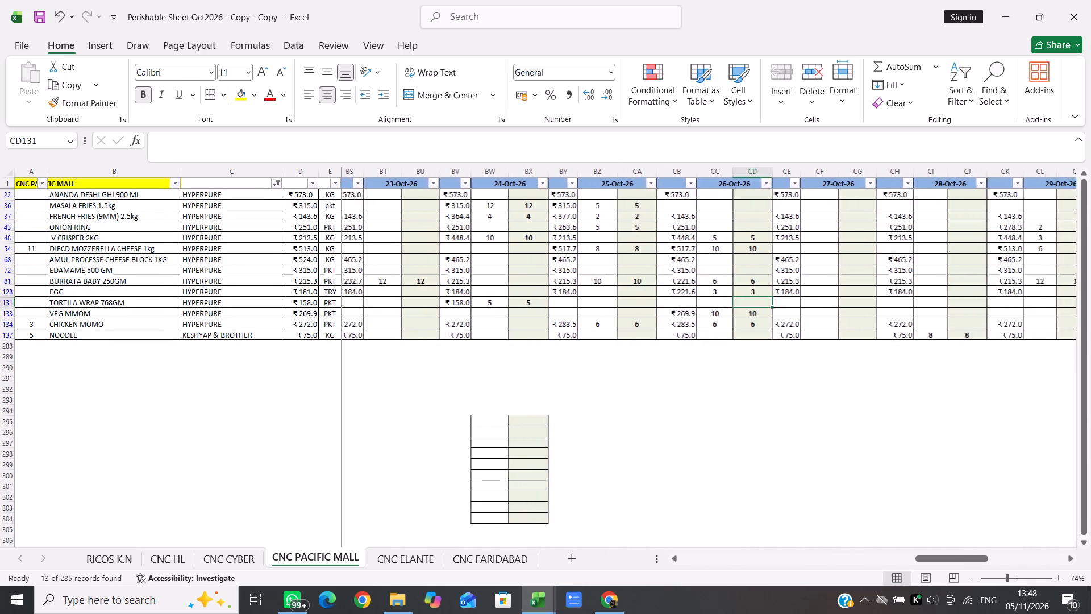
pyautogui.hscroll(-2, 679, 228)
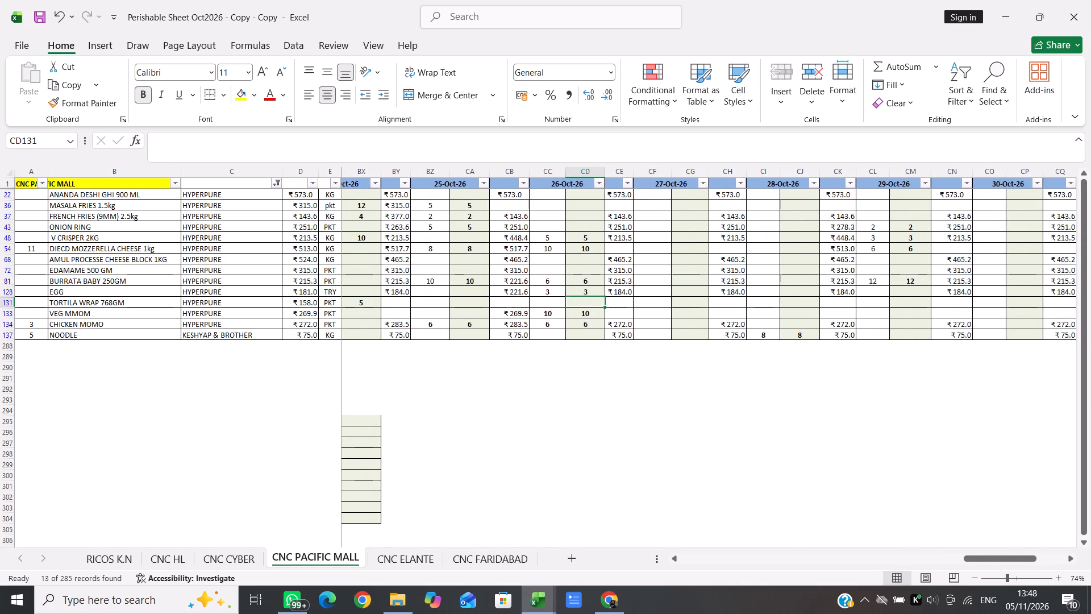
pyautogui.click(550, 249)
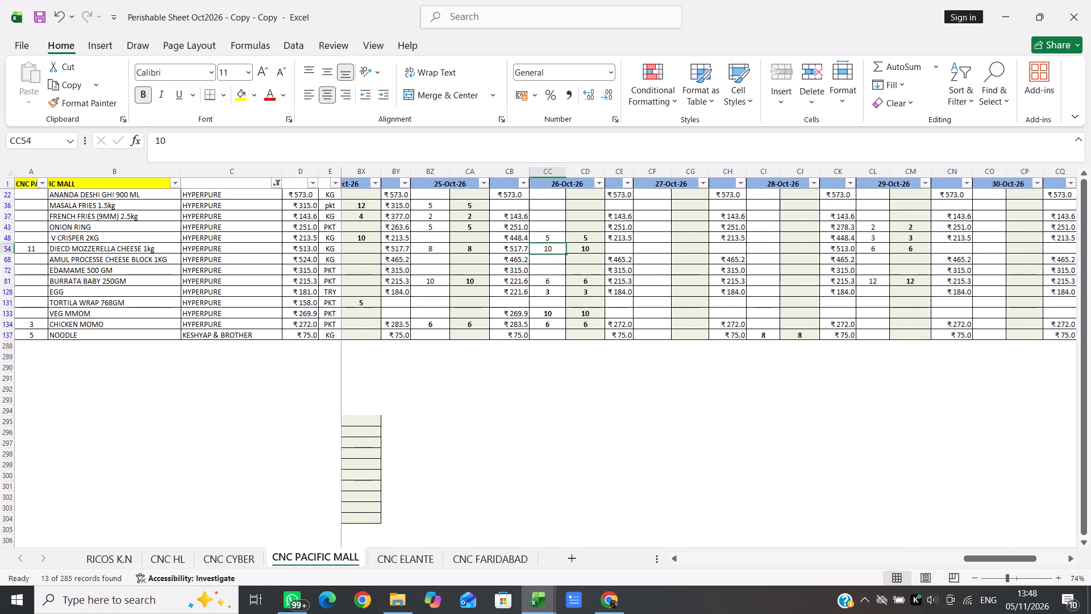
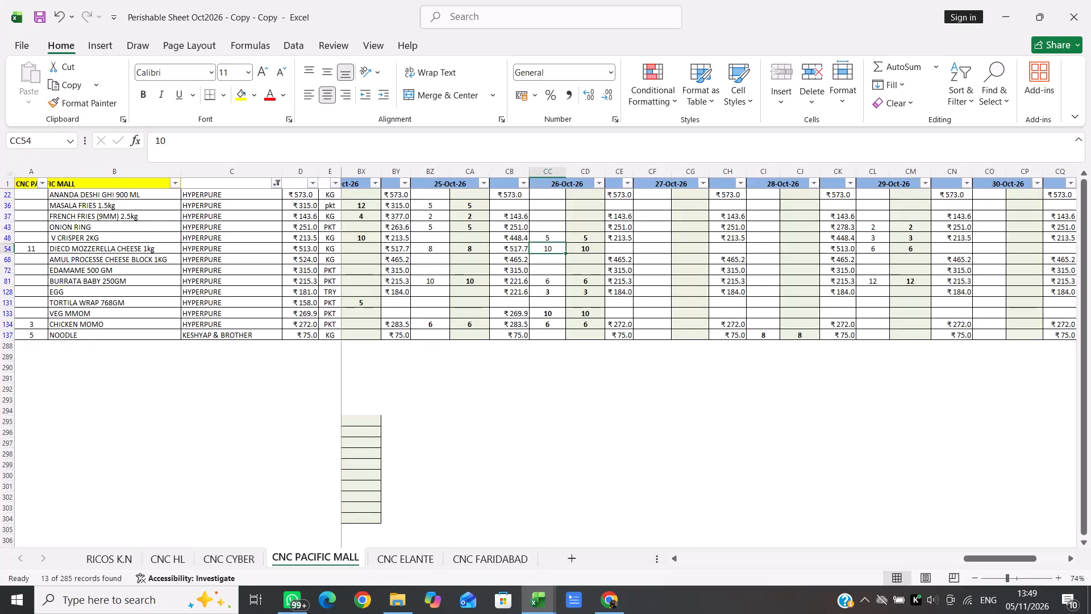
# Set both 26-Oct-26 quantities for DIECD MOZZERELLA CHEESE 1kg to 8.
pyautogui.press('8')
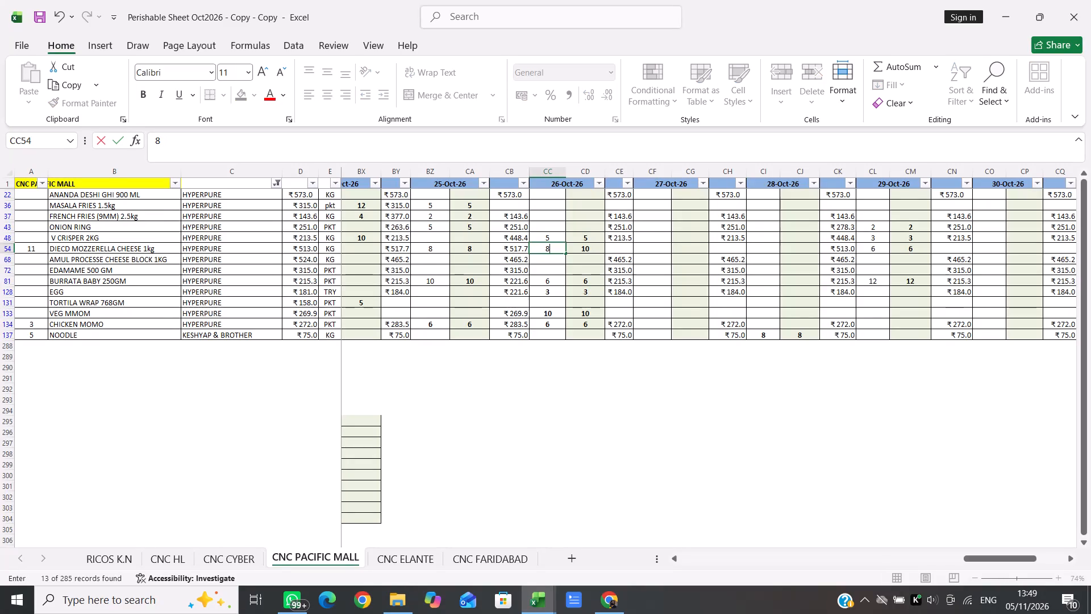
pyautogui.press('Right')
pyautogui.press('8')
pyautogui.press('Down')
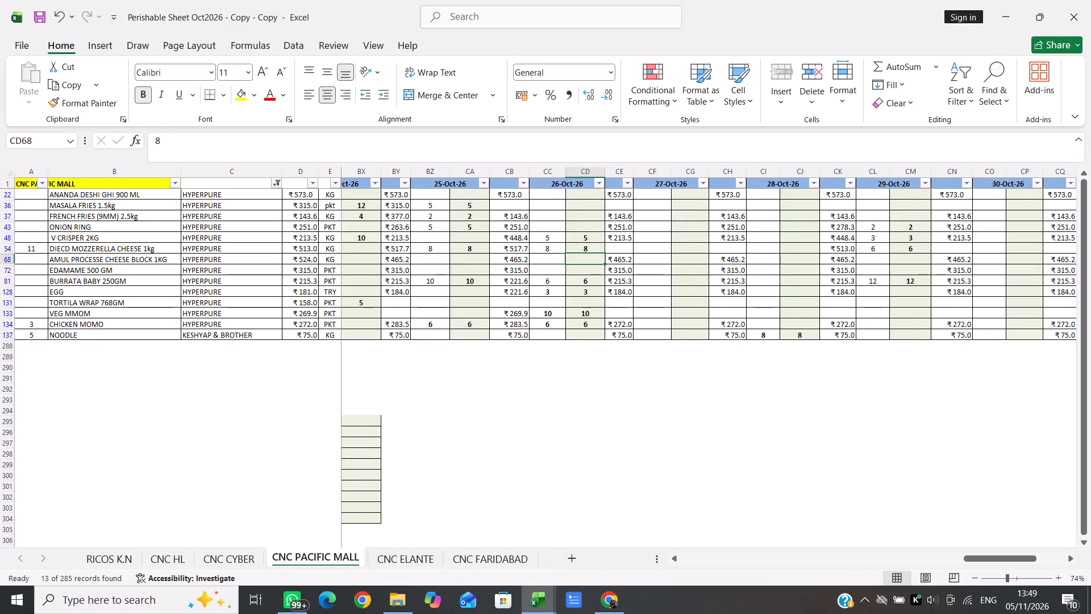
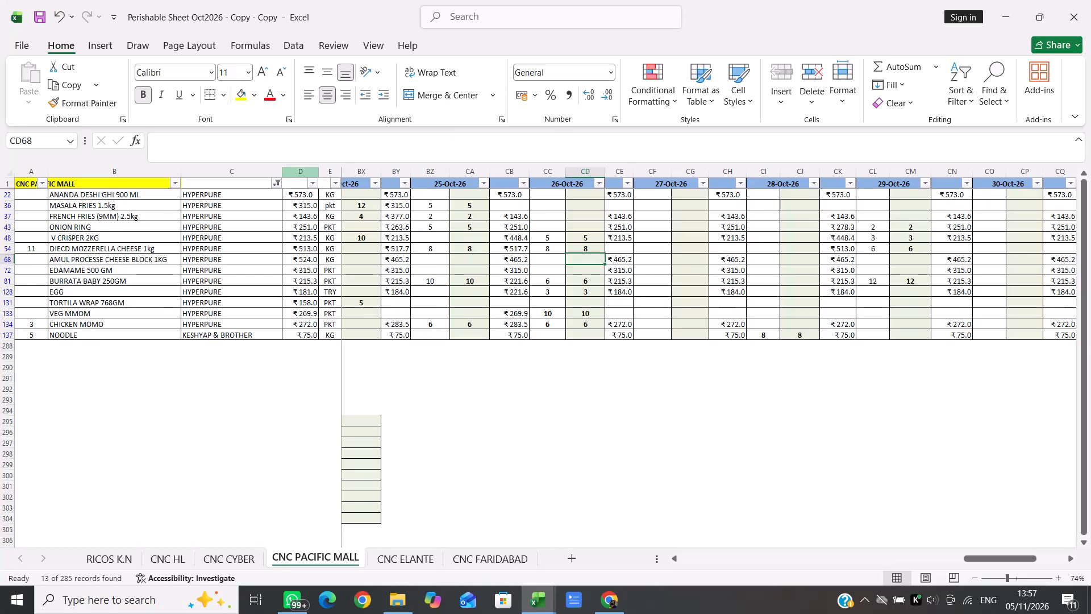
# Check the total of the filtered HYPERPURE amounts in column CV, from MASALA FRIES 1.5kg down to NOODLE.
pyautogui.hscroll(-6, 491, 263)
pyautogui.hscroll(1, 491, 263)
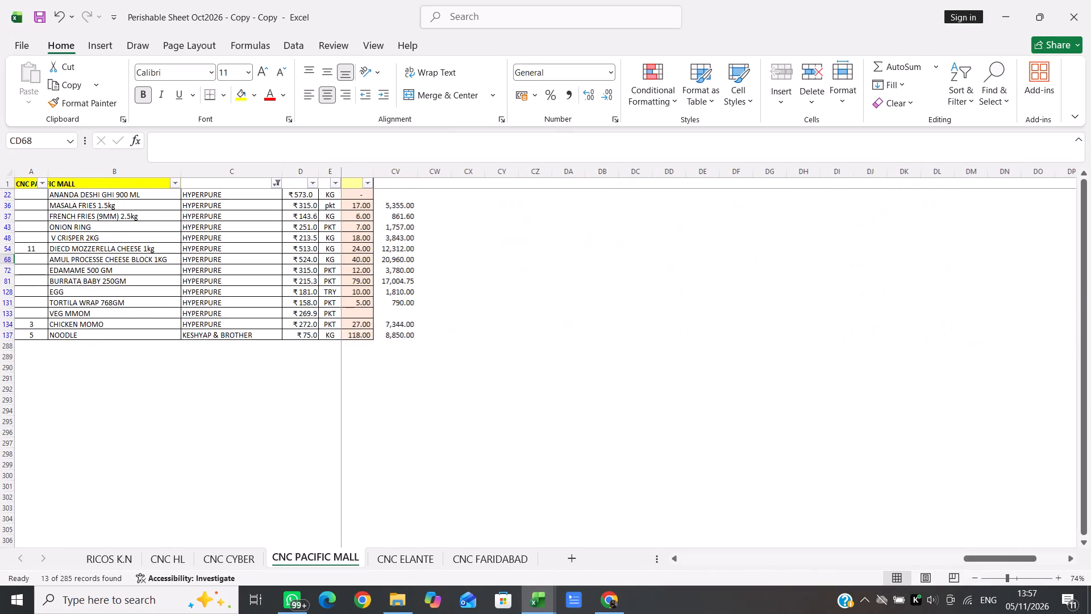
pyautogui.click(365, 205)
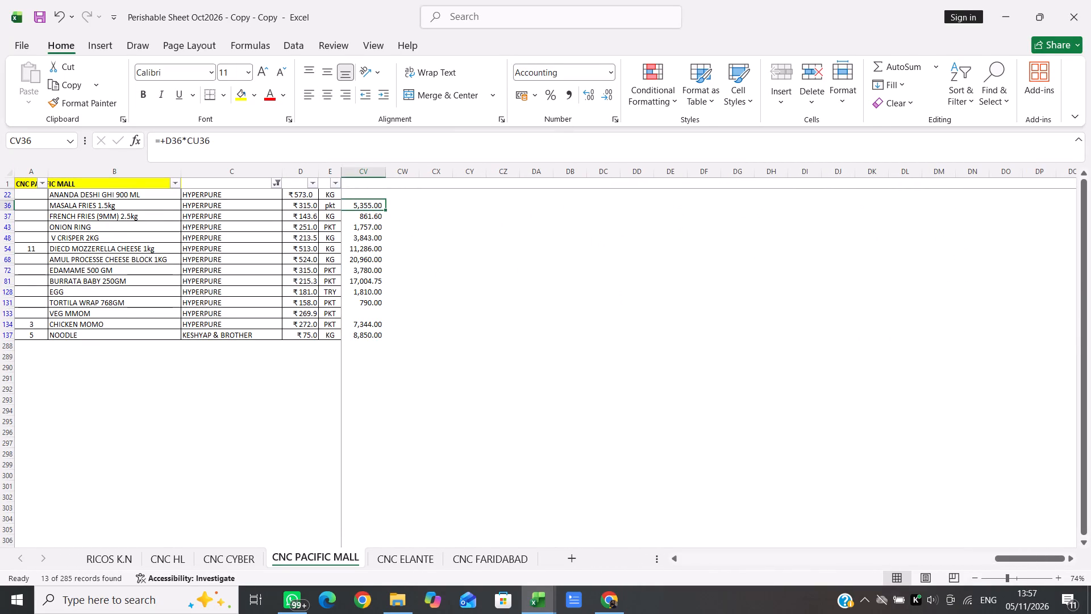
pyautogui.hotkey('shift', 'Down')
pyautogui.hotkey('shift', 'Down')
pyautogui.hotkey('shift', 'Down')
pyautogui.hotkey('shift', 'Down')
pyautogui.hotkey('shift', 'Down')
pyautogui.hotkey('shift', 'Down')
pyautogui.hotkey('shift', 'Down')
pyautogui.hotkey('shift', 'Down')
pyautogui.hotkey('shift', 'Down')
pyautogui.hotkey('shift', 'Down')
pyautogui.hotkey('shift', 'Down')
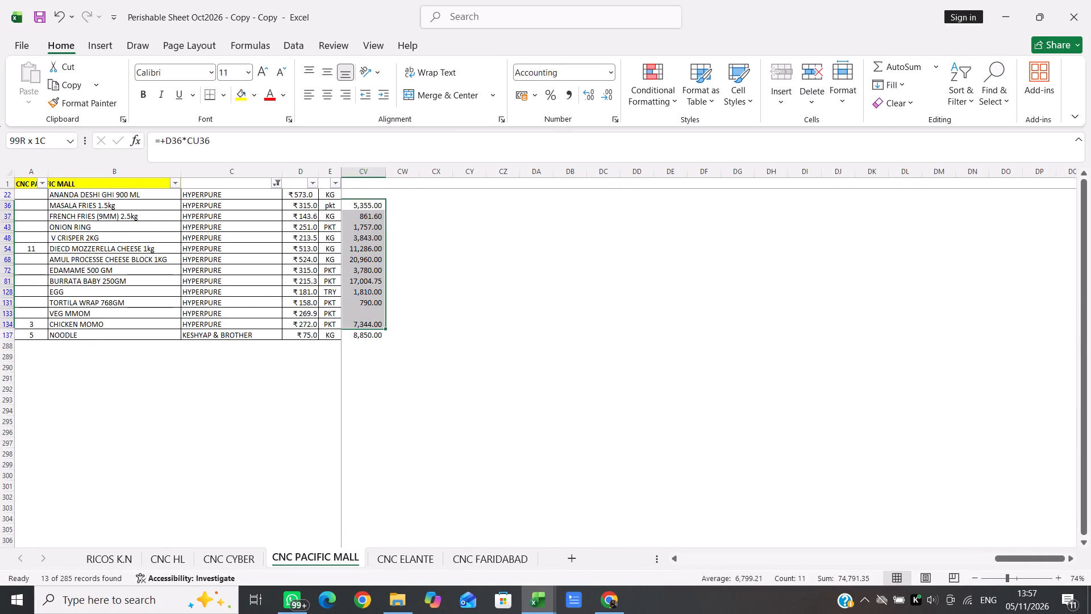
pyautogui.hotkey('shift', 'Down')
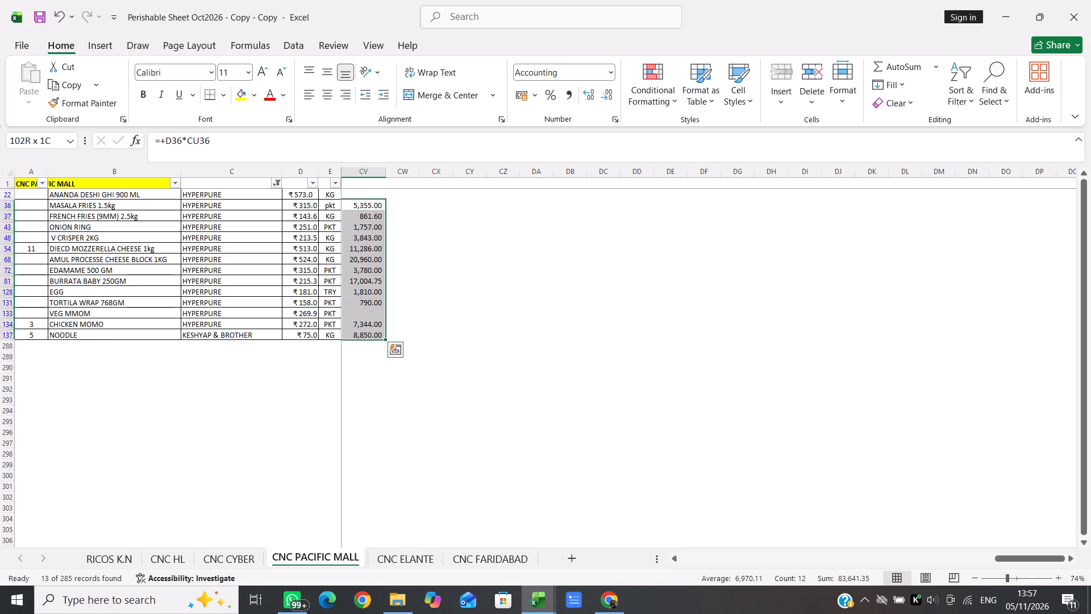
pyautogui.click(395, 381)
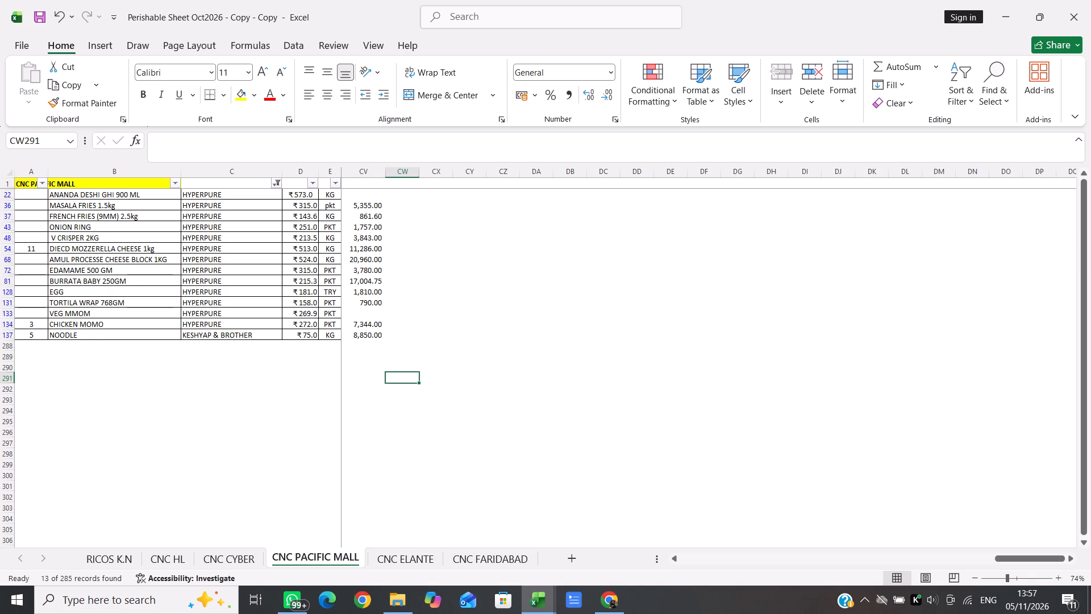
# Filter the supplier column to show only NANAK PANEER BHANDAR items.
pyautogui.hscroll(5, 379, 313)
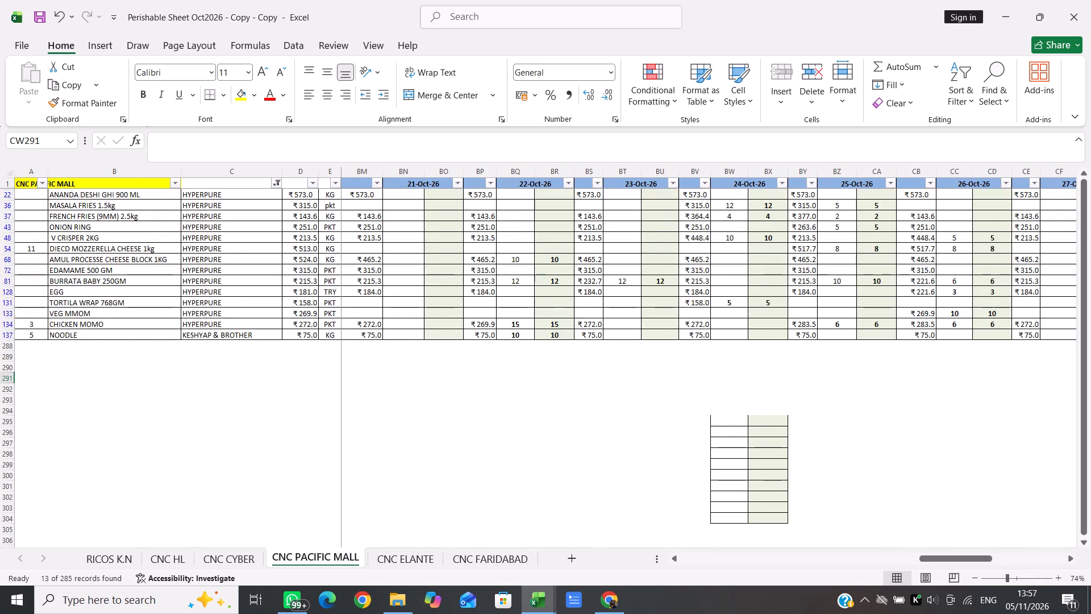
pyautogui.click(277, 184)
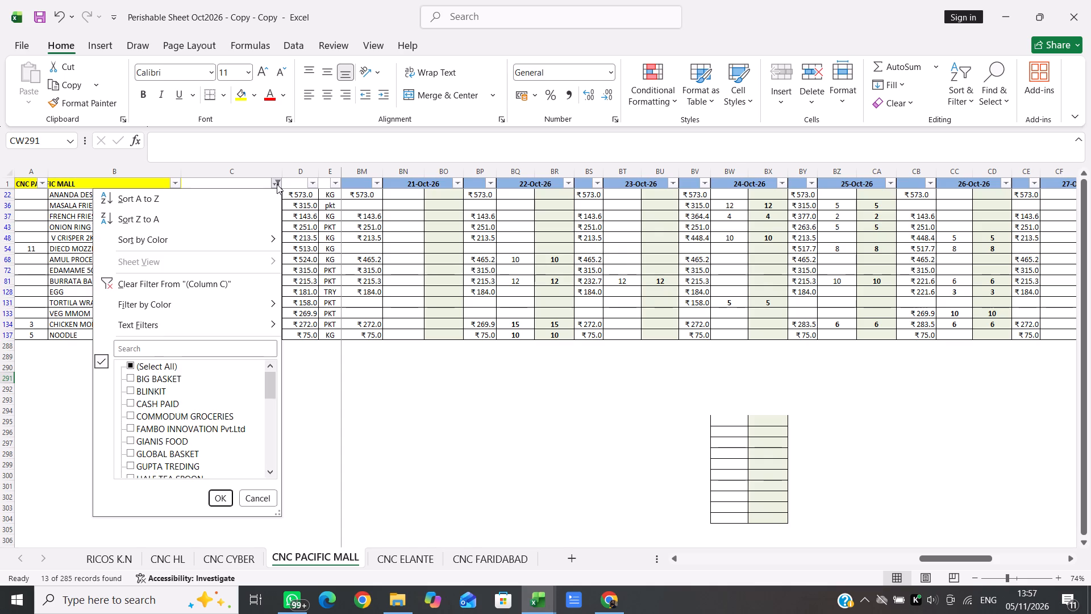
pyautogui.click(173, 342)
pyautogui.write('GU')
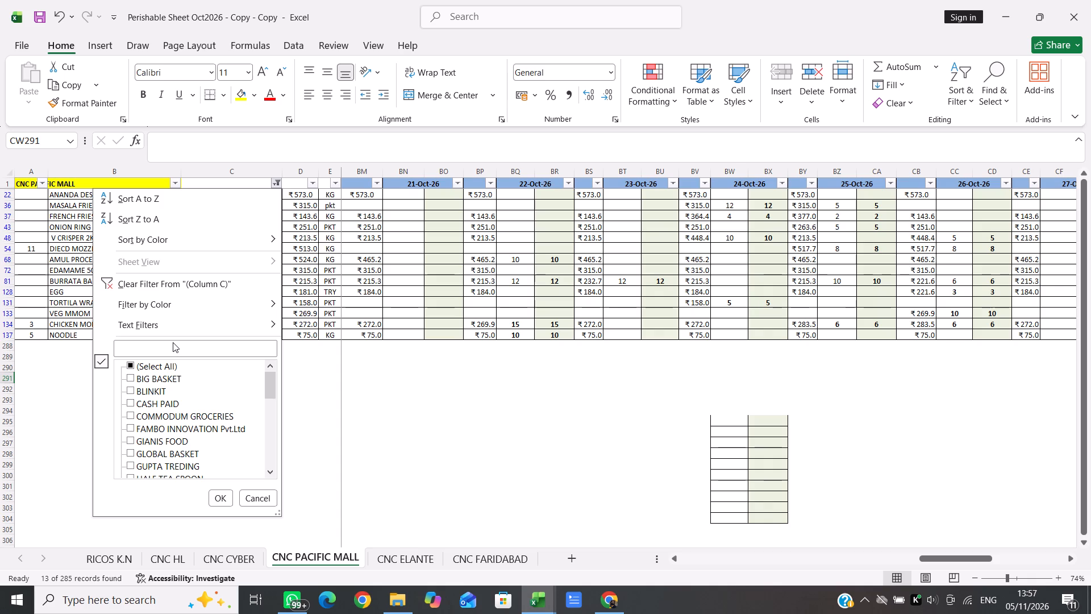
pyautogui.press('BackSpace')
pyautogui.press('BackSpace')
pyautogui.press('BackSpace')
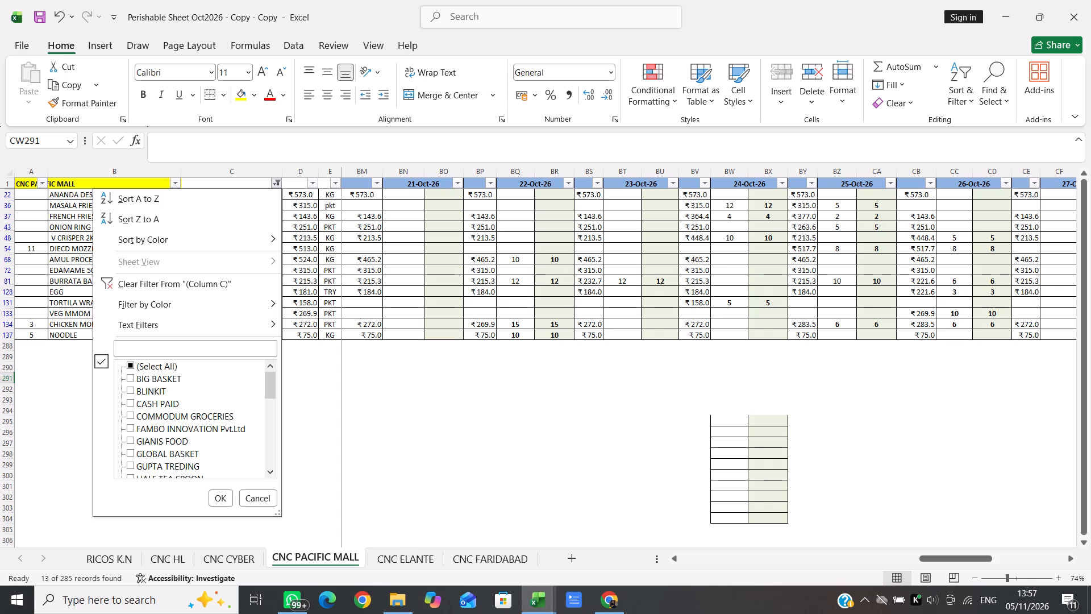
pyautogui.click(170, 348)
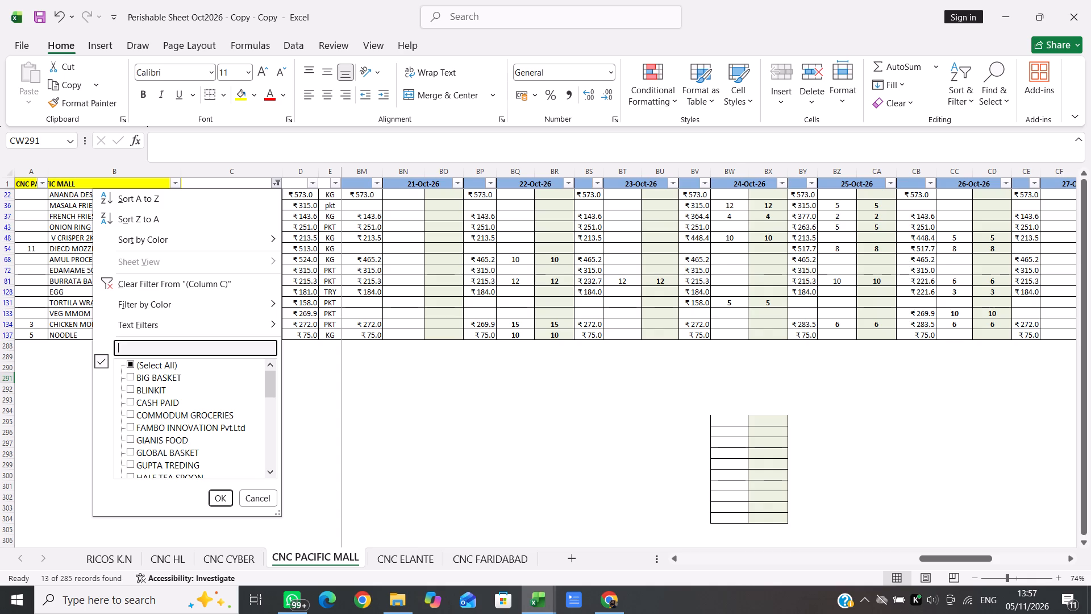
pyautogui.write('NANA')
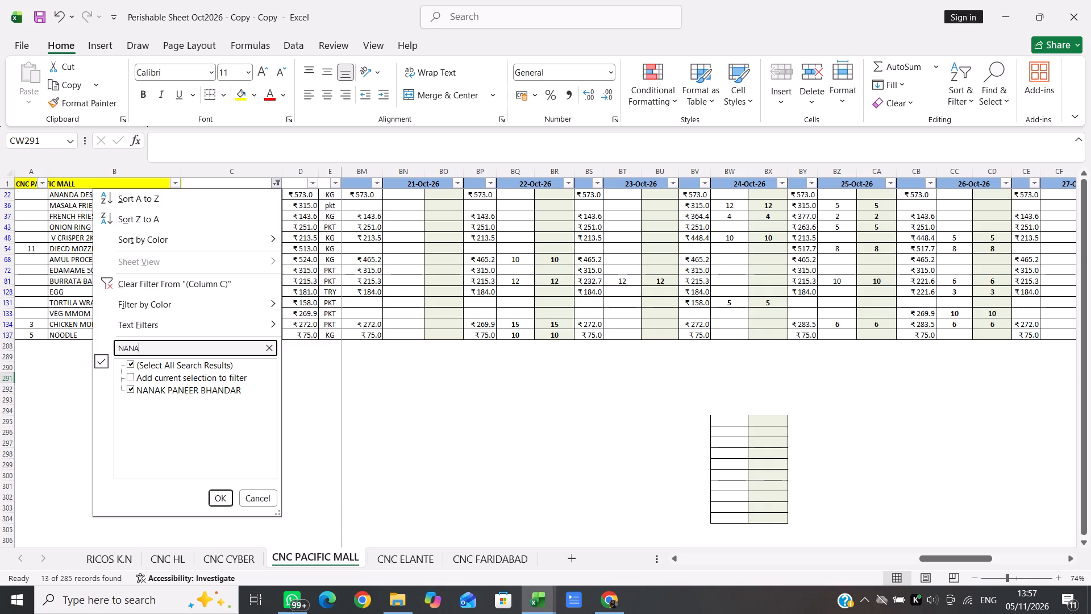
pyautogui.press('k')
pyautogui.press('Return')
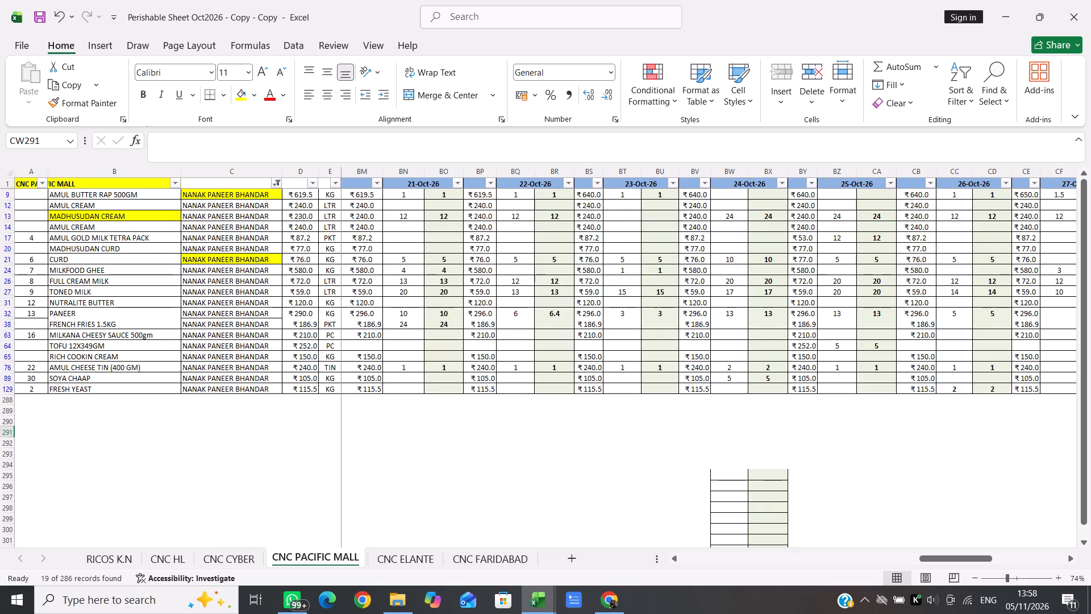
# Copy the column CU MTD formula from TONED MILK to NUTRALITE BUTTER and from FRENCH FRIES 1.5KG to MILKANA CHEESY SAUCE 500gm.
pyautogui.hscroll(-5, 402, 351)
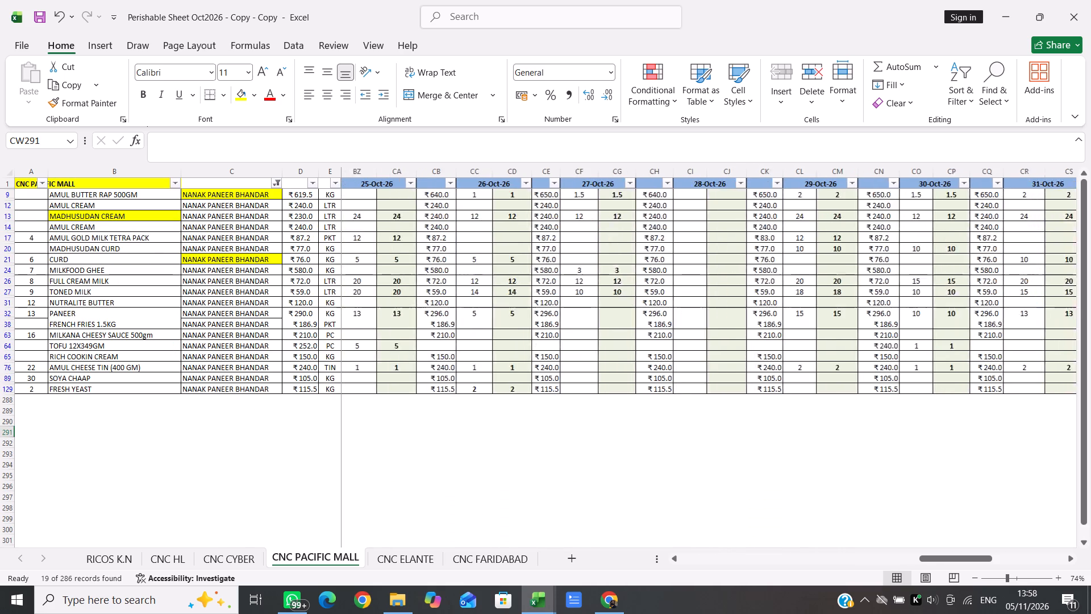
pyautogui.hscroll(-4, 402, 351)
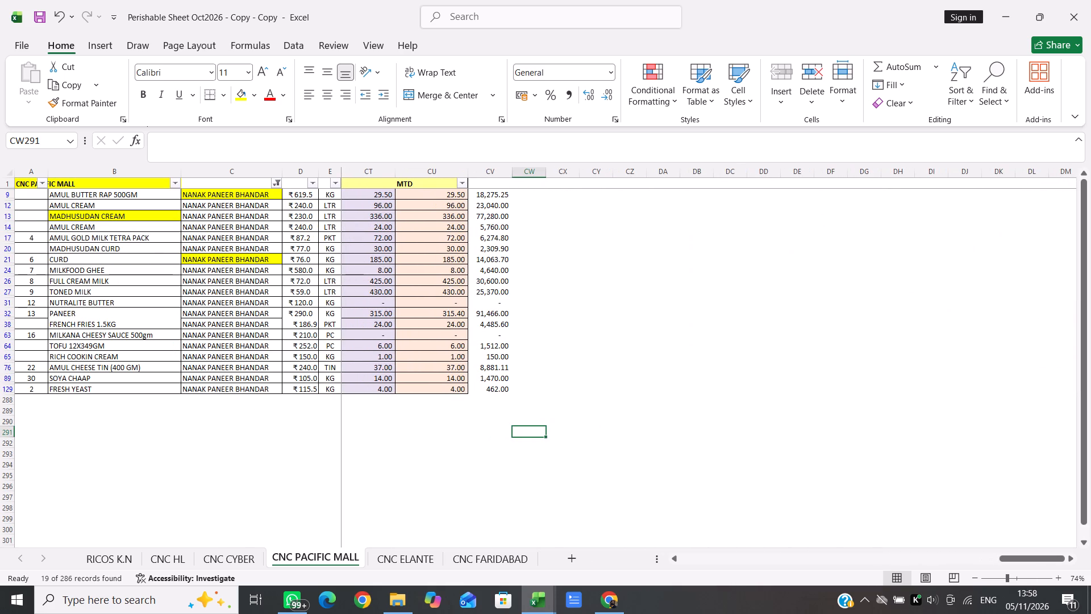
pyautogui.click(458, 289)
pyautogui.hotkey('ctrl', 'c')
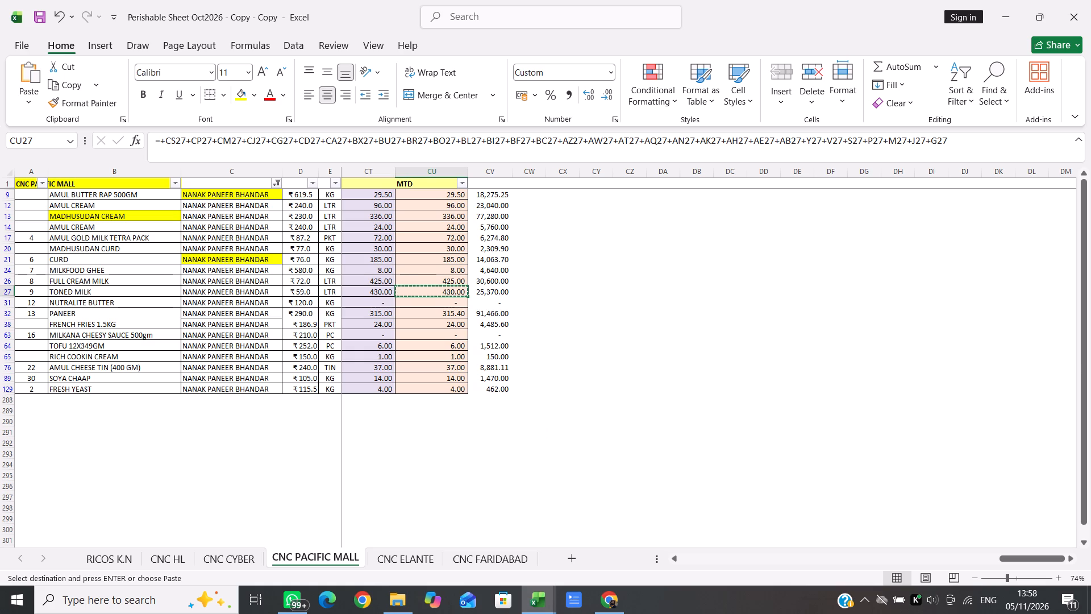
pyautogui.press('Down')
pyautogui.press('Return')
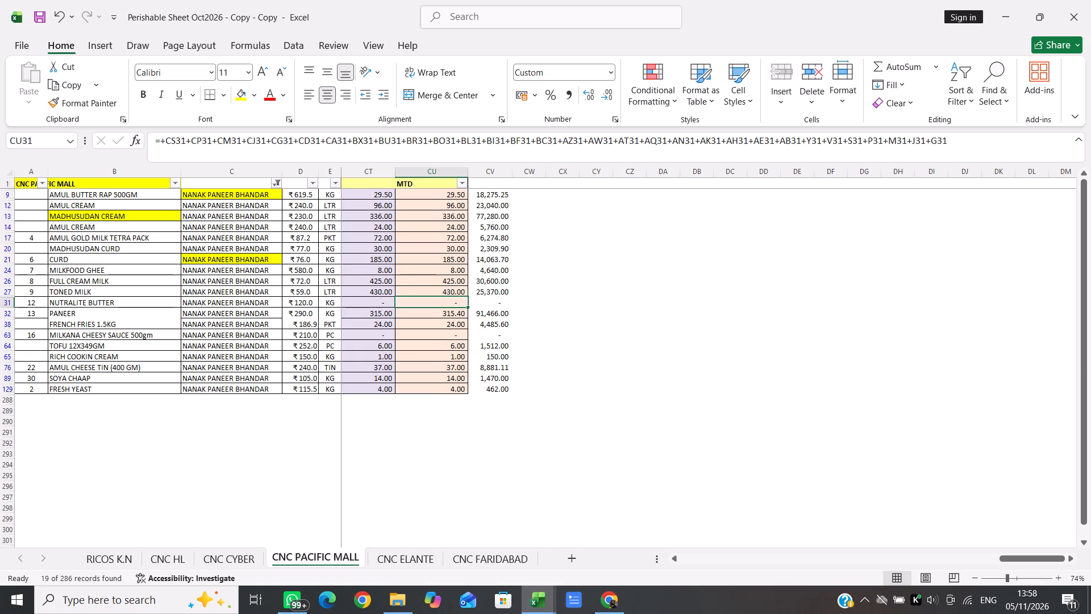
pyautogui.click(457, 327)
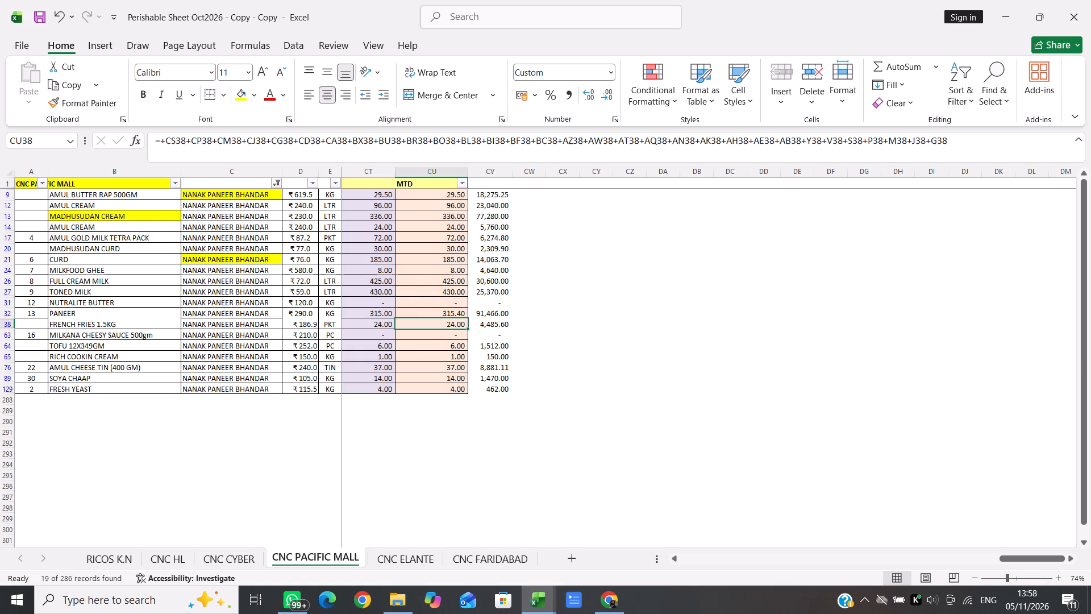
pyautogui.hotkey('ctrl', 'c')
pyautogui.press('Down')
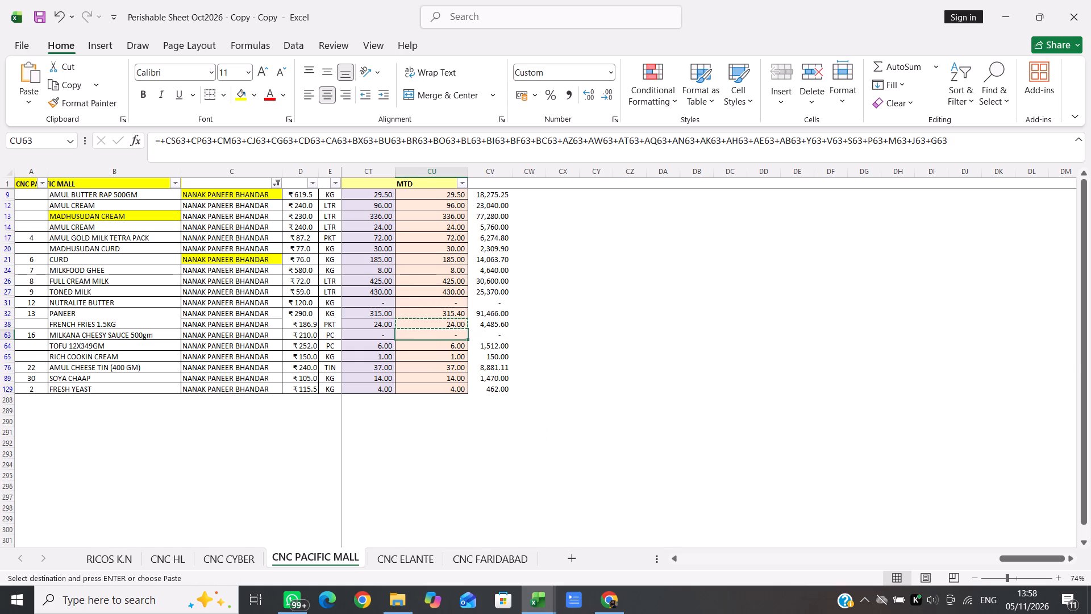
pyautogui.press('Return')
# Copy the column CT total formula from TONED MILK to NUTRALITE BUTTER and from FRENCH FRIES 1.5KG to MILKANA CHEESY SAUCE 500gm.
pyautogui.click(385, 288)
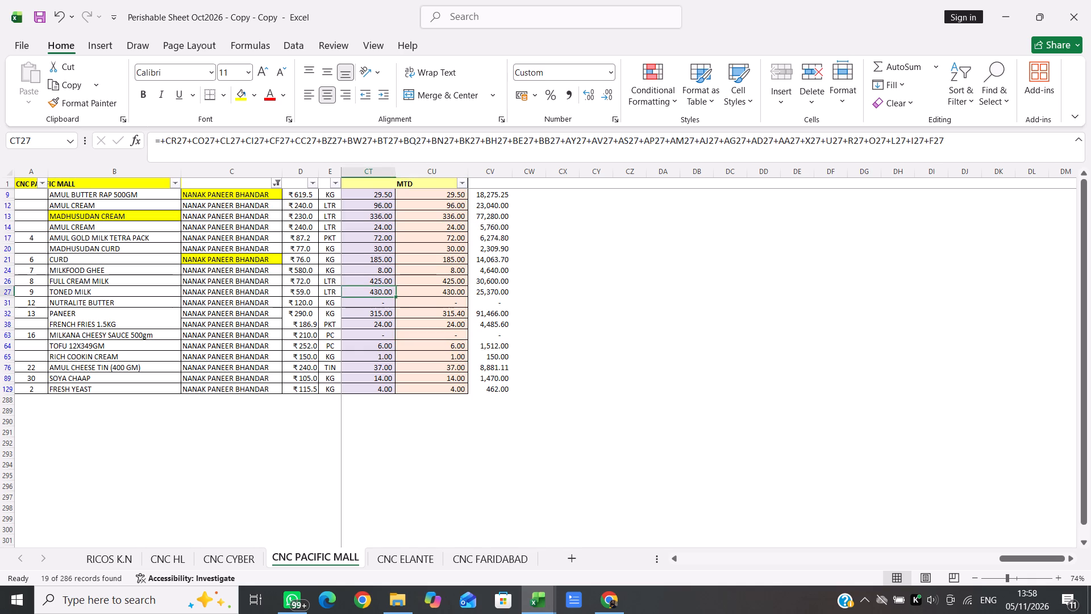
pyautogui.hotkey('ctrl', 'c')
pyautogui.press('Down')
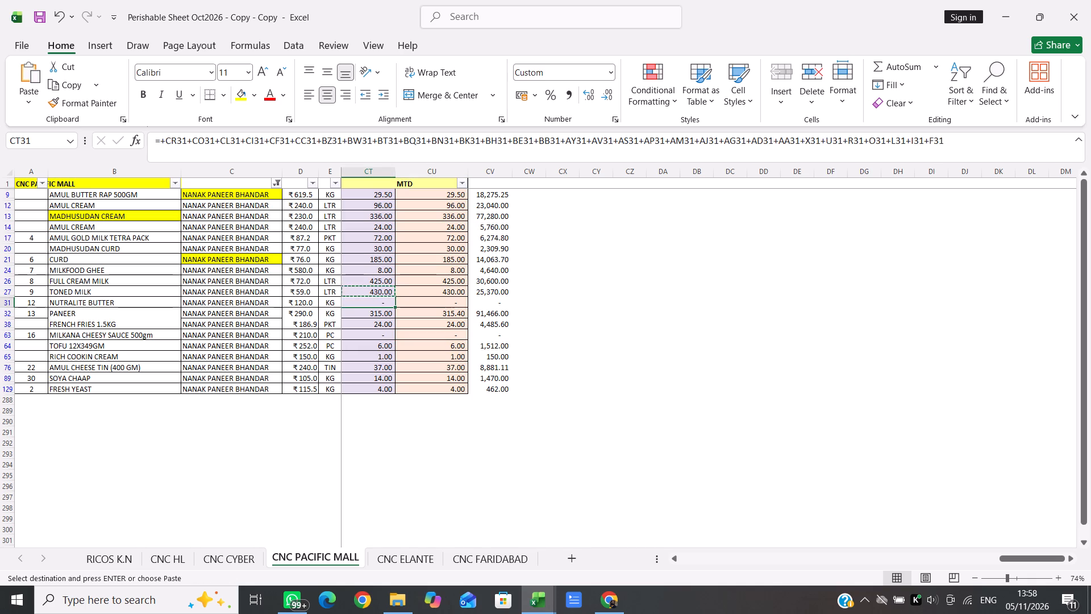
pyautogui.press('Return')
pyautogui.click(379, 325)
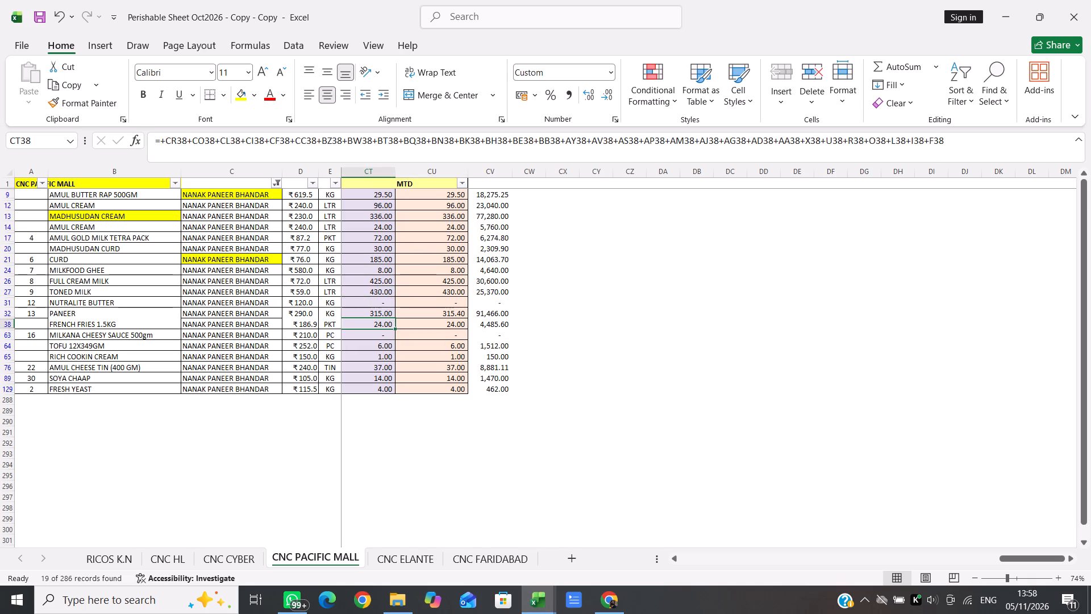
pyautogui.hotkey('ctrl', 'c')
pyautogui.press('Down')
pyautogui.press('Return')
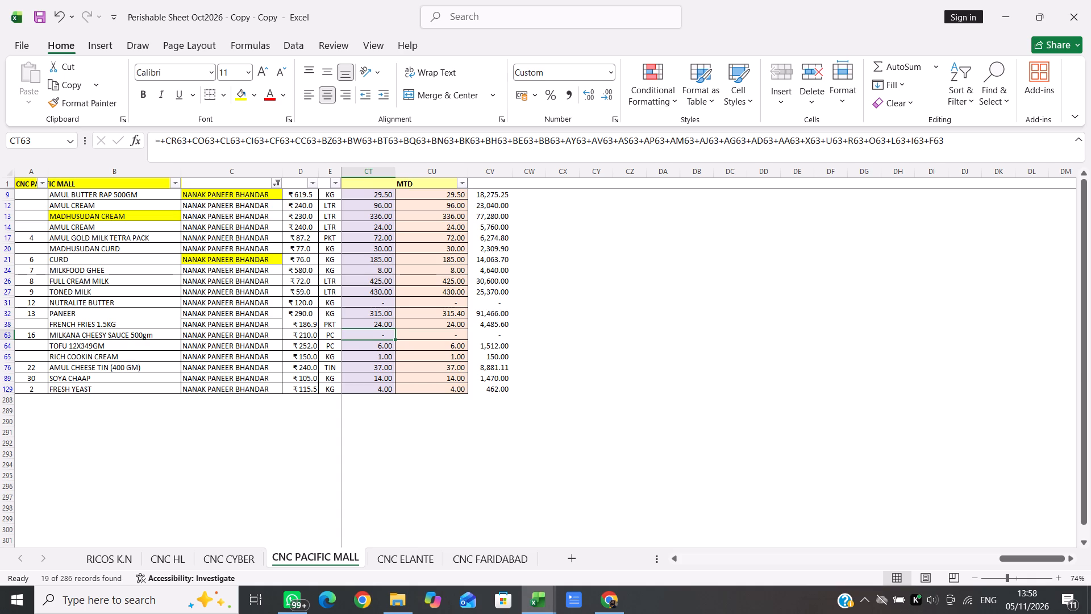
# Check the total of the NANAK PANEER BHANDAR amounts in column CV, from AMUL BUTTER RAP 500GM down to FRESH YEAST.
pyautogui.hscroll(-1, 379, 325)
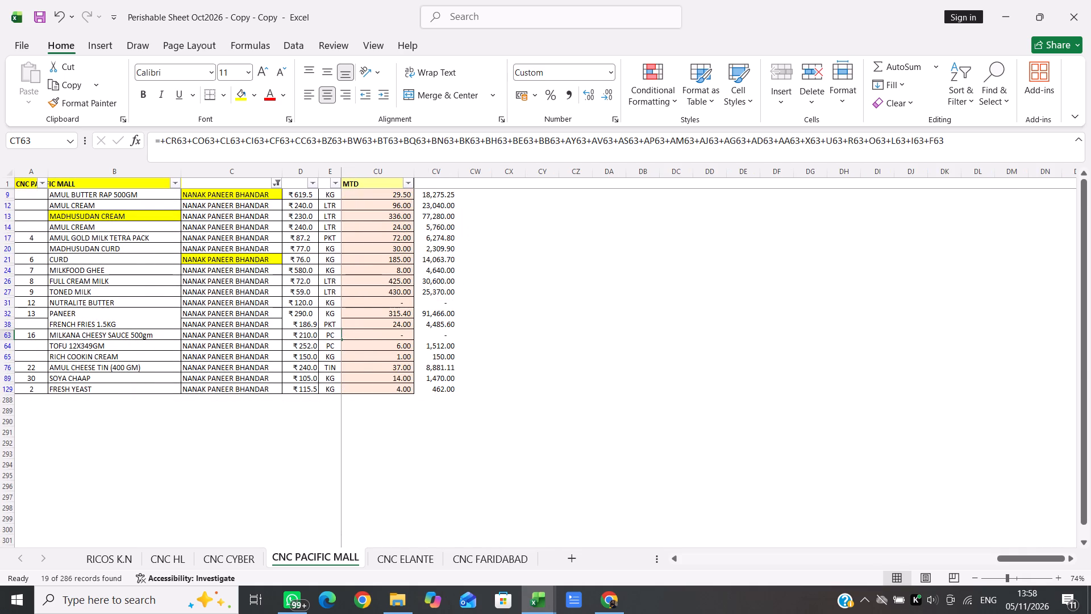
pyautogui.click(452, 195)
pyautogui.hotkey('shift', 'Down')
pyautogui.hotkey('shift', 'Down')
pyautogui.hotkey('shift', 'Down')
pyautogui.hotkey('shift', 'Down')
pyautogui.hotkey('shift', 'Down')
pyautogui.hotkey('shift', 'Down')
pyautogui.hotkey('shift', 'Down')
pyautogui.hotkey('shift', 'Down')
pyautogui.hotkey('shift', 'Down')
pyautogui.hotkey('shift', 'Down')
pyautogui.hotkey('shift', 'Down')
pyautogui.hotkey('shift', 'Down')
pyautogui.hotkey('shift', 'Down')
pyautogui.hotkey('shift', 'Down')
pyautogui.hotkey('shift', 'Down')
pyautogui.hotkey('shift', 'Down')
pyautogui.hotkey('shift', 'Down')
pyautogui.hotkey('shift', 'Down')
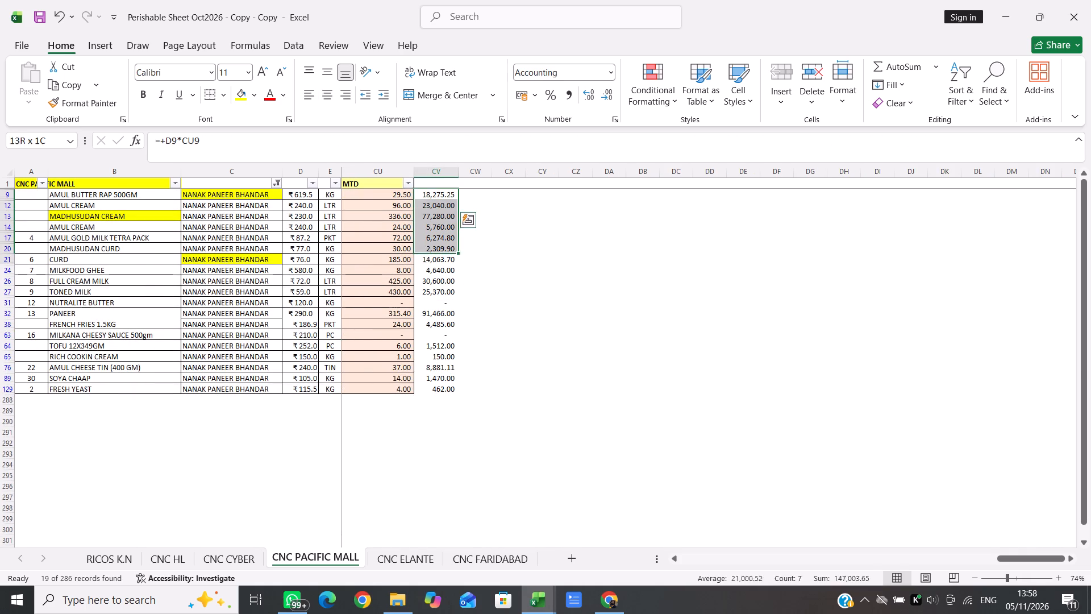
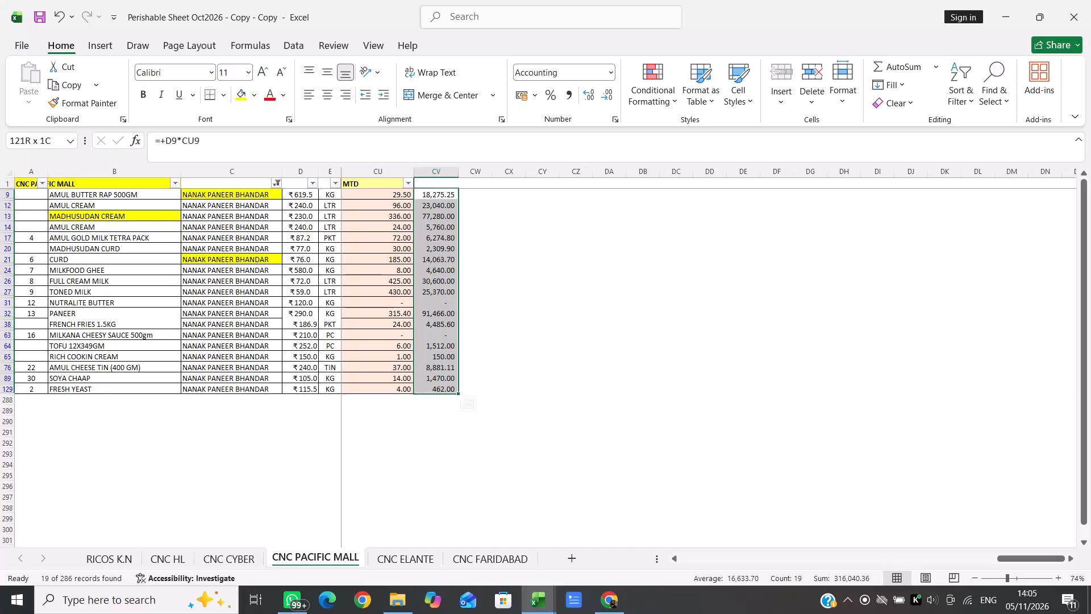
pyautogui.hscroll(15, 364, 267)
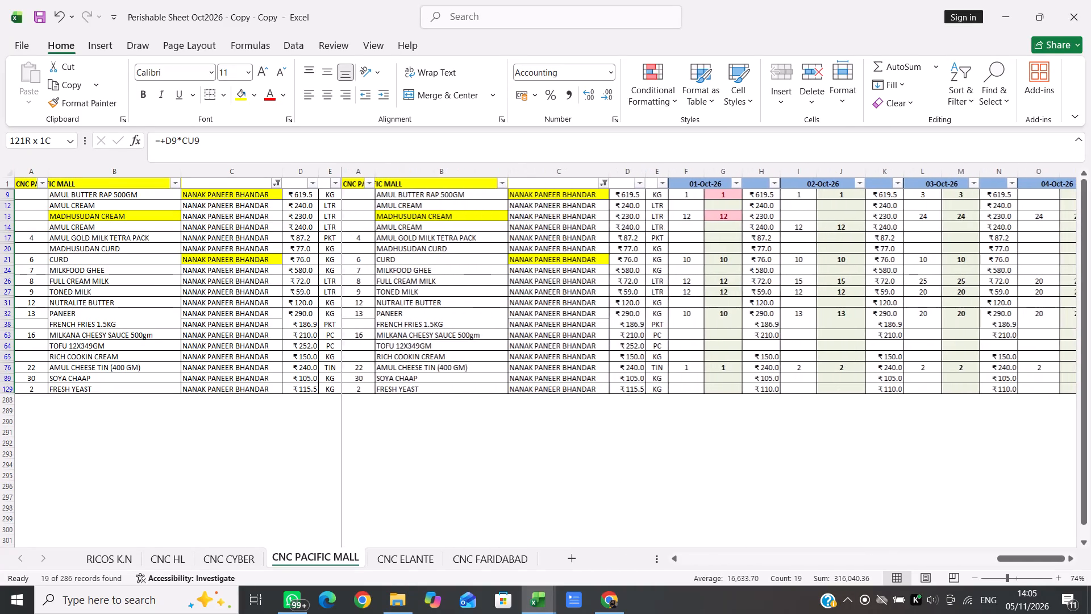
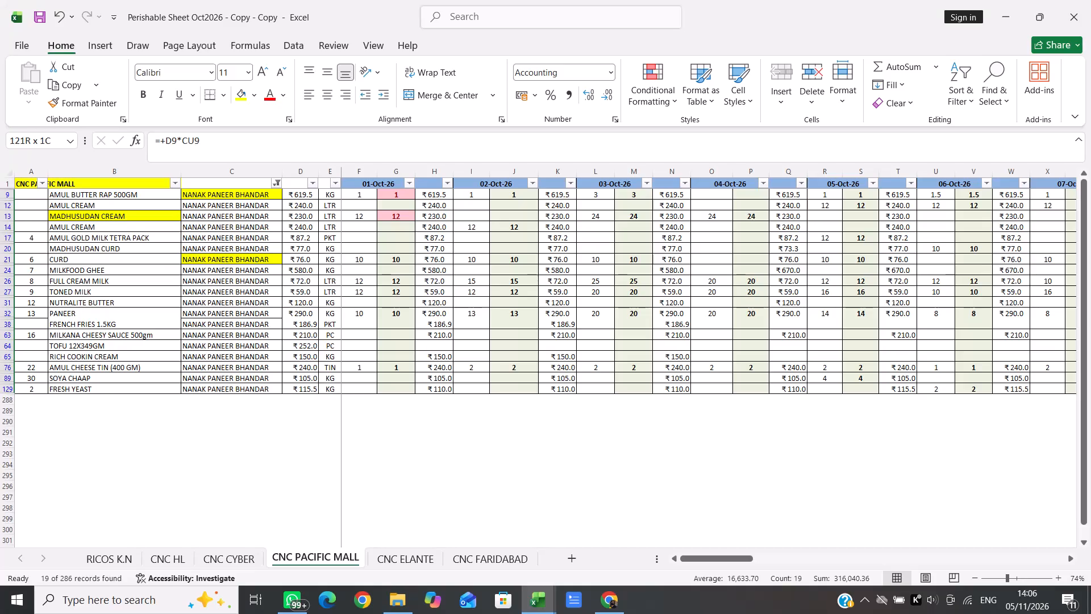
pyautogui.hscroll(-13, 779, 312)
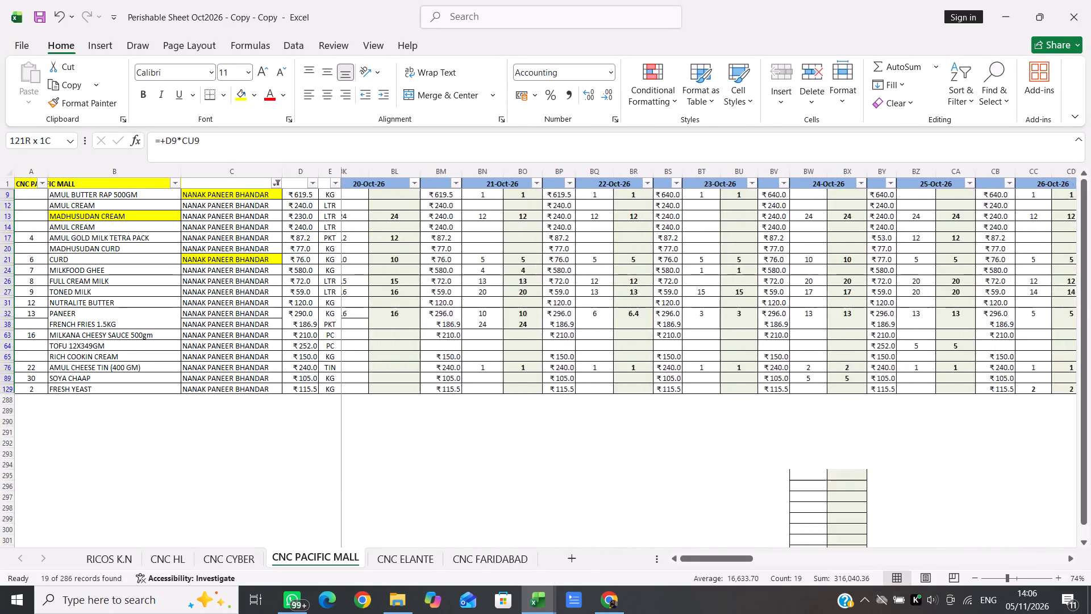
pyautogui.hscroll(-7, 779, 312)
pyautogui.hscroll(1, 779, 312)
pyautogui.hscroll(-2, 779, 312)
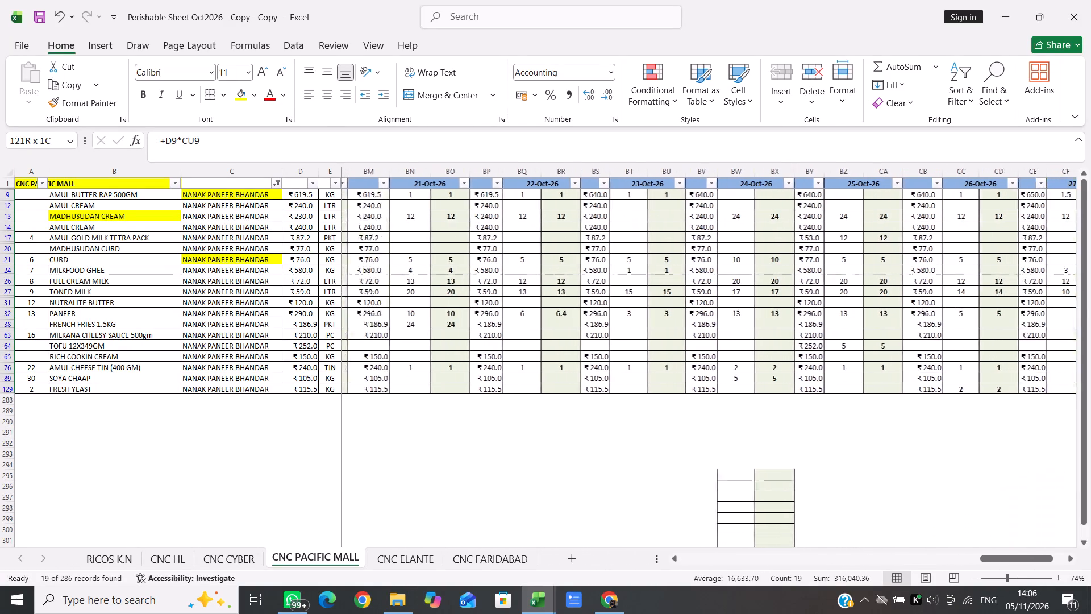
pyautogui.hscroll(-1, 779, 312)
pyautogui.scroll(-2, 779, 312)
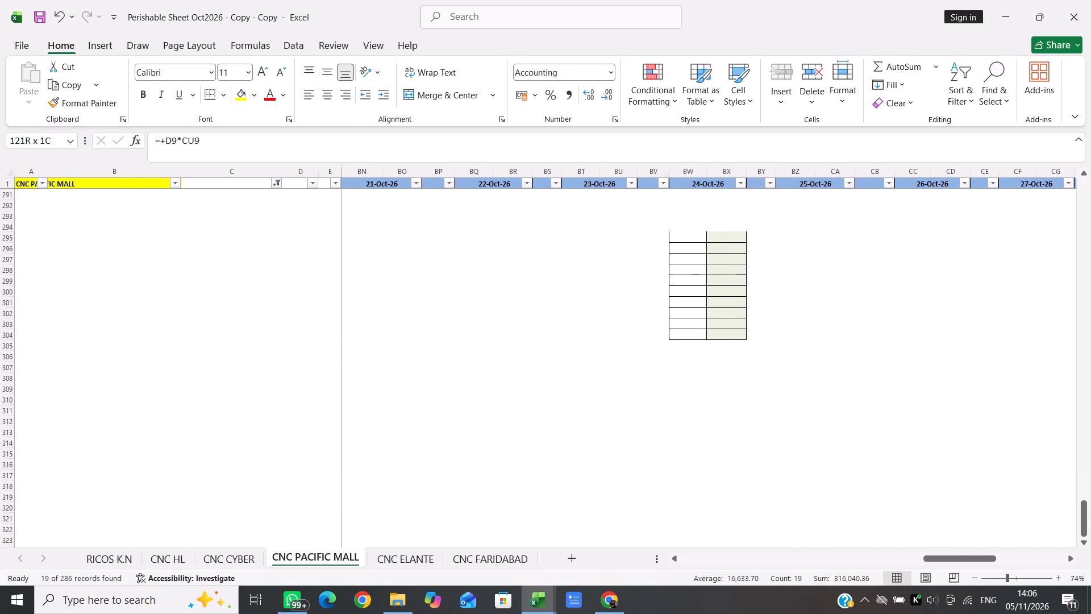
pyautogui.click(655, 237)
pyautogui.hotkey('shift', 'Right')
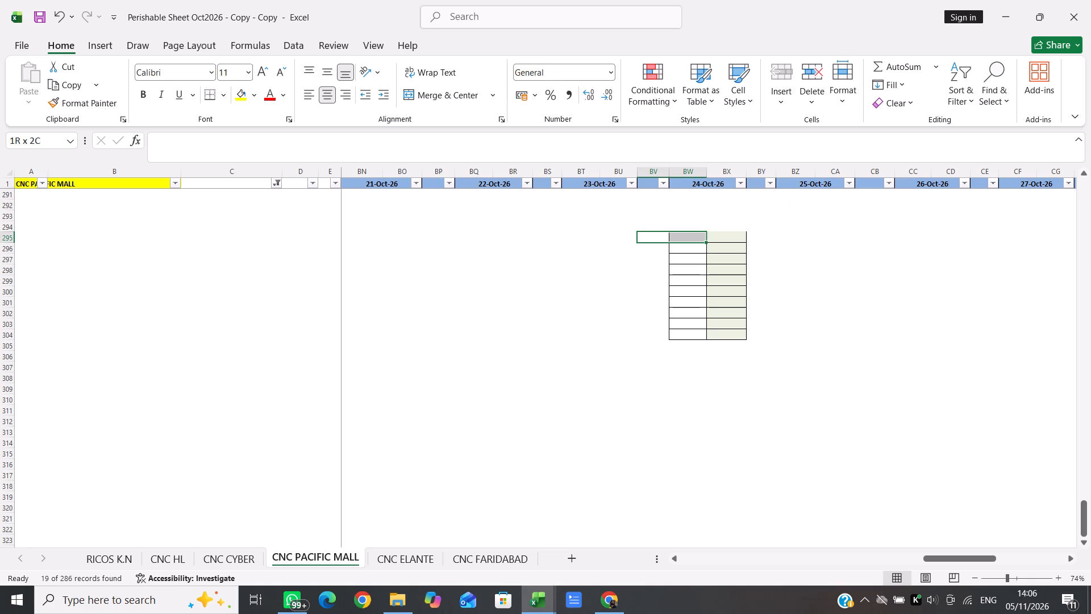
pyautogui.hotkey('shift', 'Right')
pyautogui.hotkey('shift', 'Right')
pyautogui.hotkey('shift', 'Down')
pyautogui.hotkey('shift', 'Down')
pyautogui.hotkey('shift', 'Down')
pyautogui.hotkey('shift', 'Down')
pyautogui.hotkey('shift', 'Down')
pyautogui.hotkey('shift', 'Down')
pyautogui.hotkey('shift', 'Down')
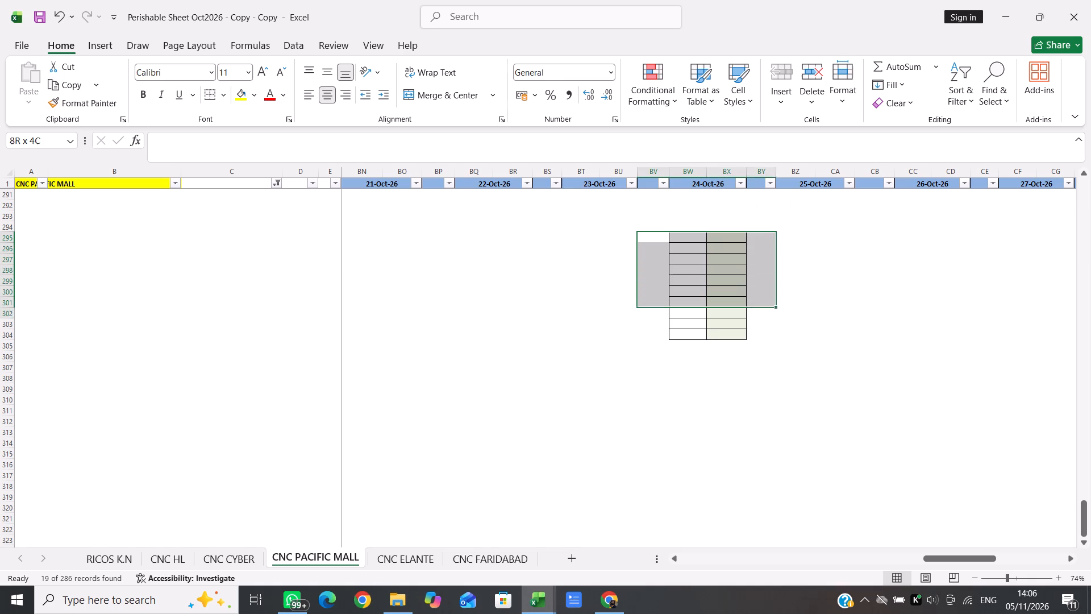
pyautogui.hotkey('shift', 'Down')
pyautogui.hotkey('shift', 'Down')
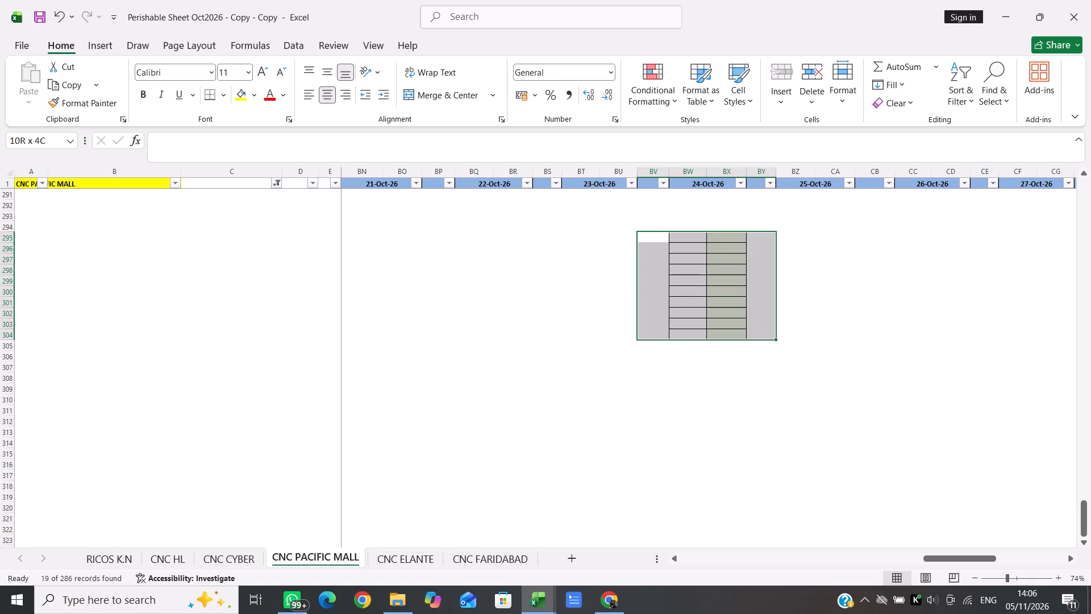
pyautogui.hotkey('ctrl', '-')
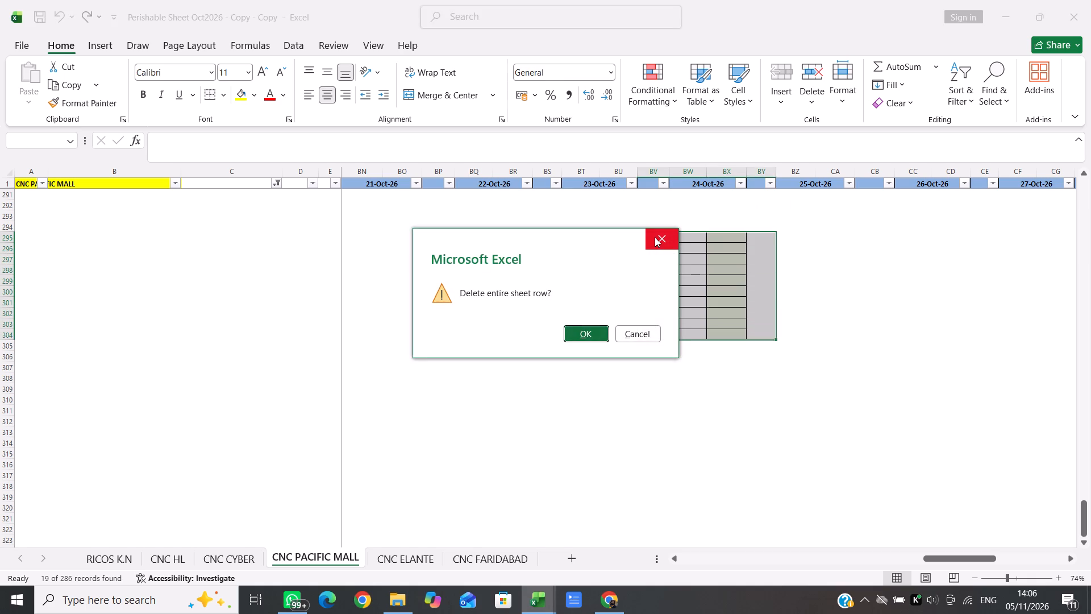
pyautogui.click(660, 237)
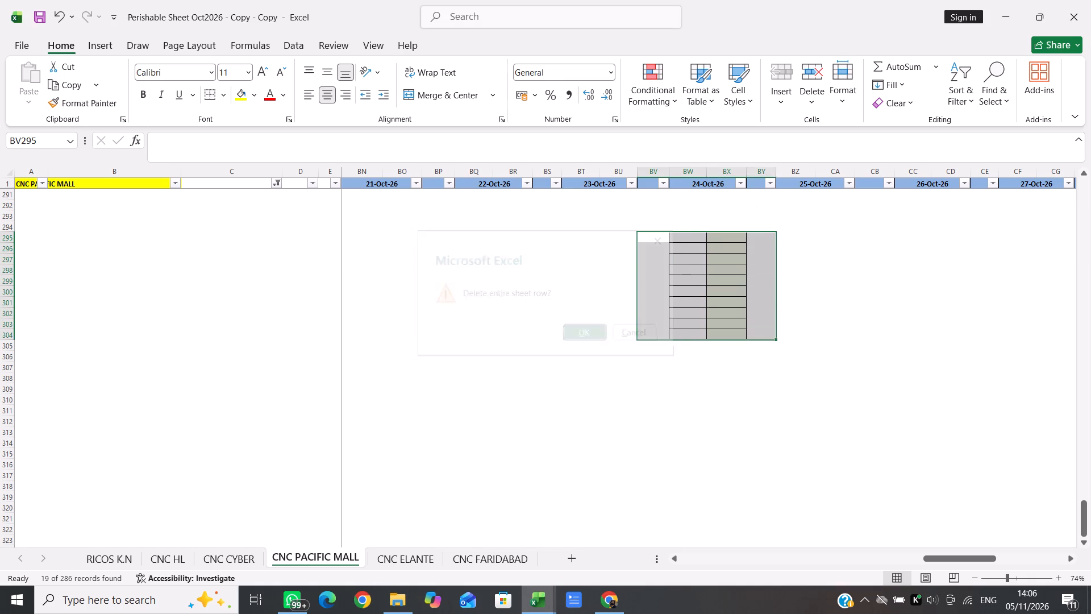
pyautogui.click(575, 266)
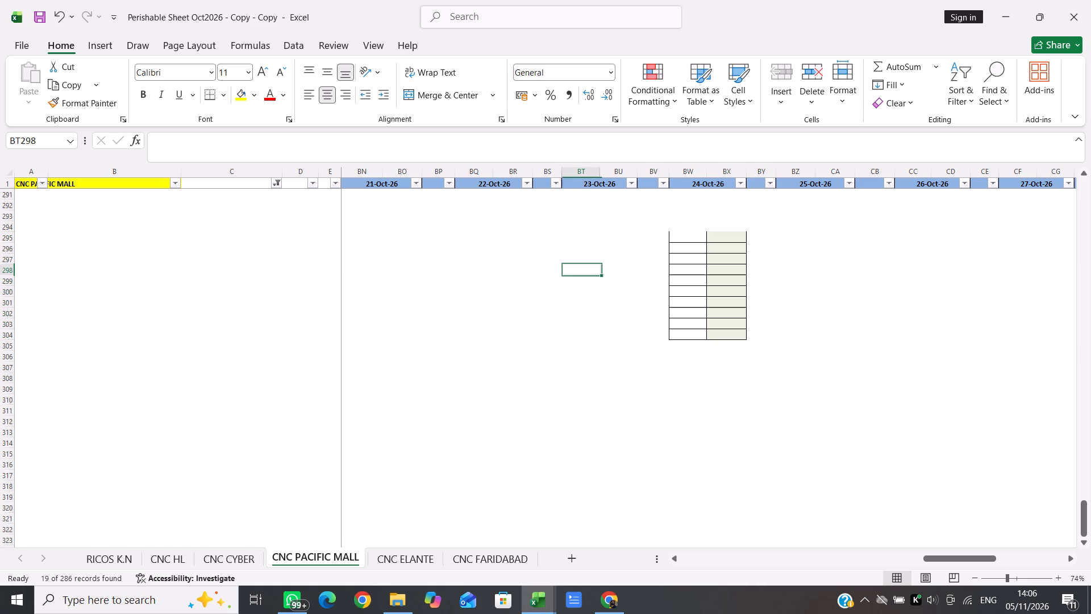
# Delete the entire sheet rows 295 to 304, which hold the stray bordered empty cells below the data under 24-Oct-26.
pyautogui.click(656, 235)
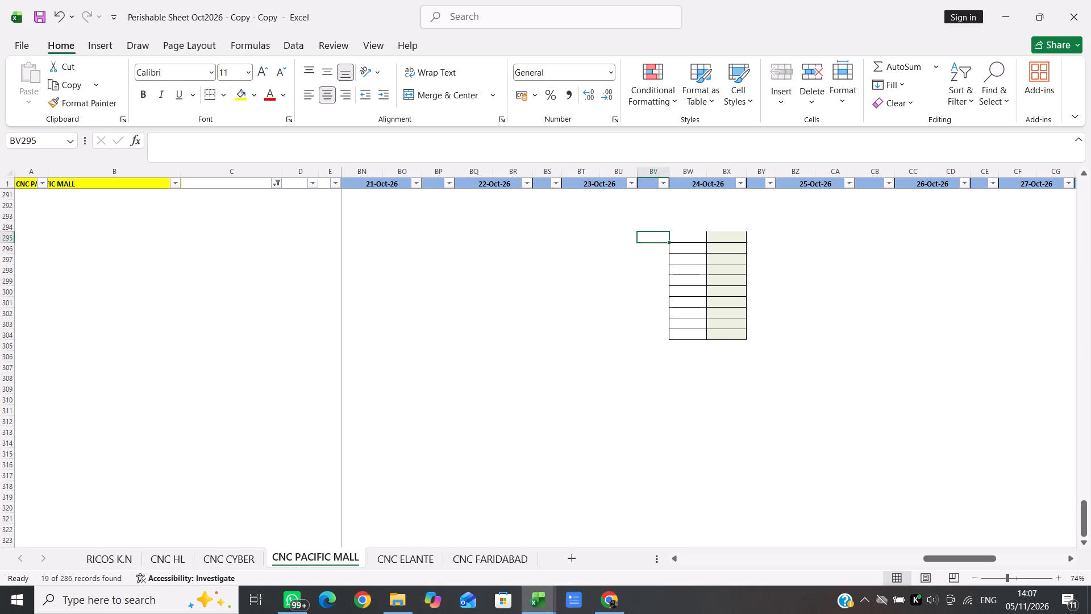
pyautogui.press('Right')
pyautogui.hotkey('shift', 'space')
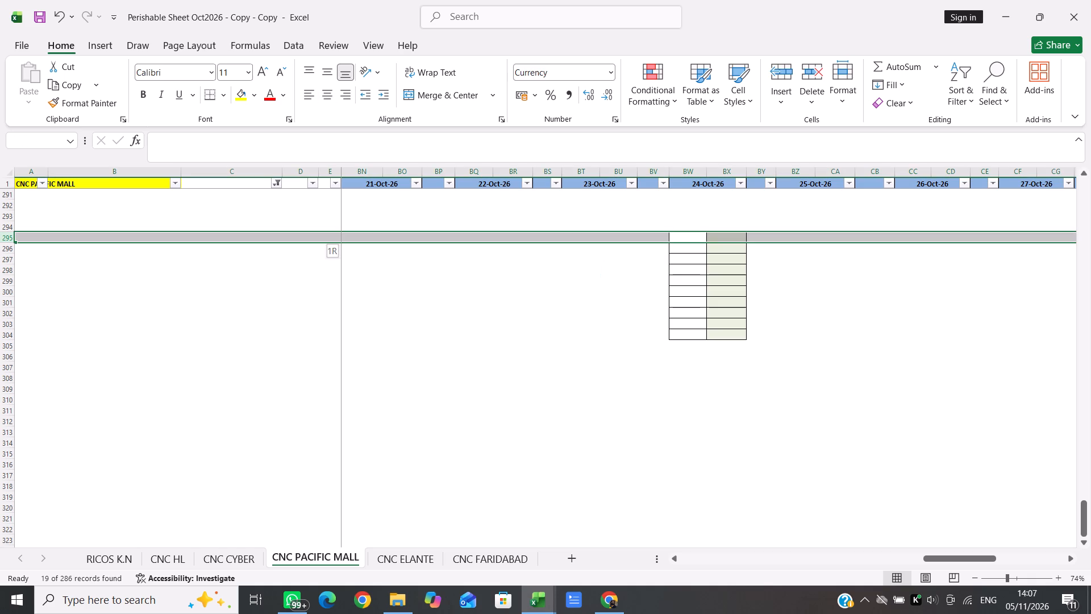
pyautogui.hotkey('shift', 'Down')
pyautogui.hotkey('shift', 'Down')
pyautogui.hotkey('shift', 'Down')
pyautogui.hotkey('shift', 'Down')
pyautogui.hotkey('shift', 'Down')
pyautogui.hotkey('shift', 'Down')
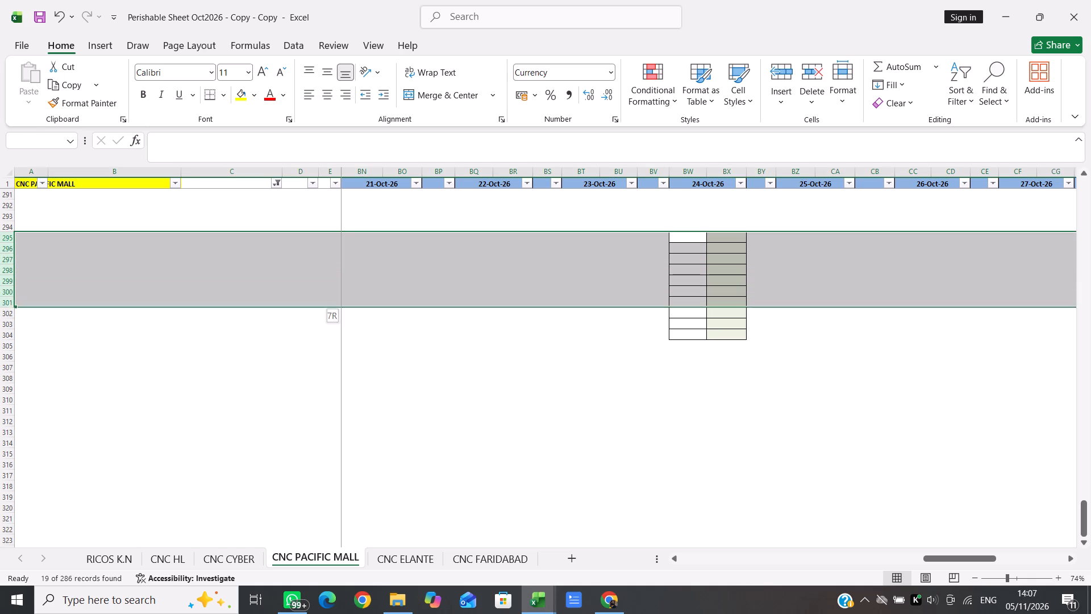
pyautogui.hotkey('shift', 'Down')
pyautogui.hotkey('shift', 'Down')
pyautogui.hotkey('shift', 'Down')
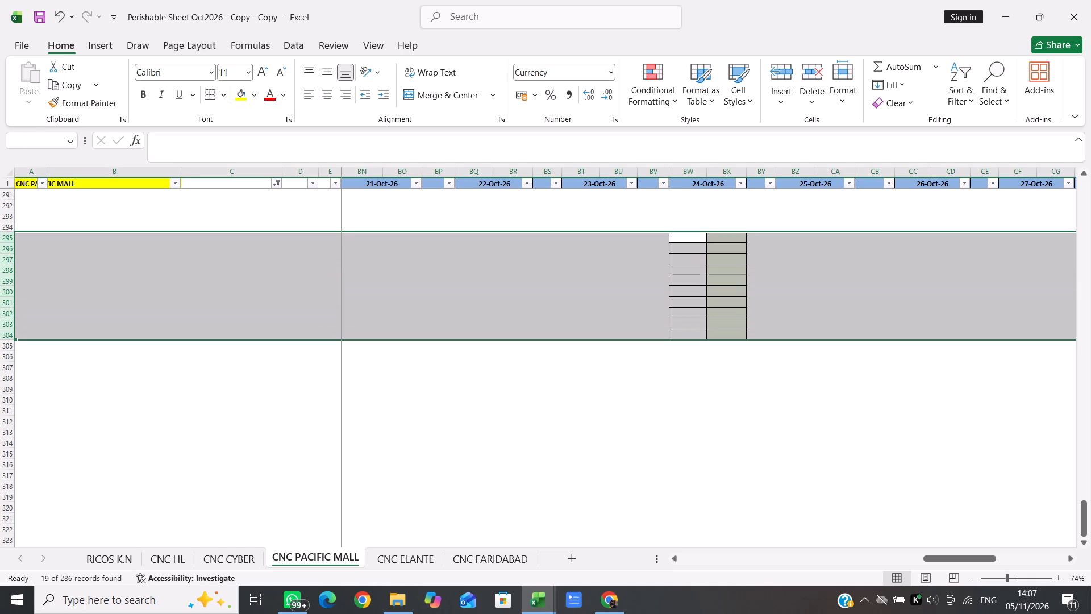
pyautogui.hotkey('ctrl', '-')
pyautogui.click(673, 269)
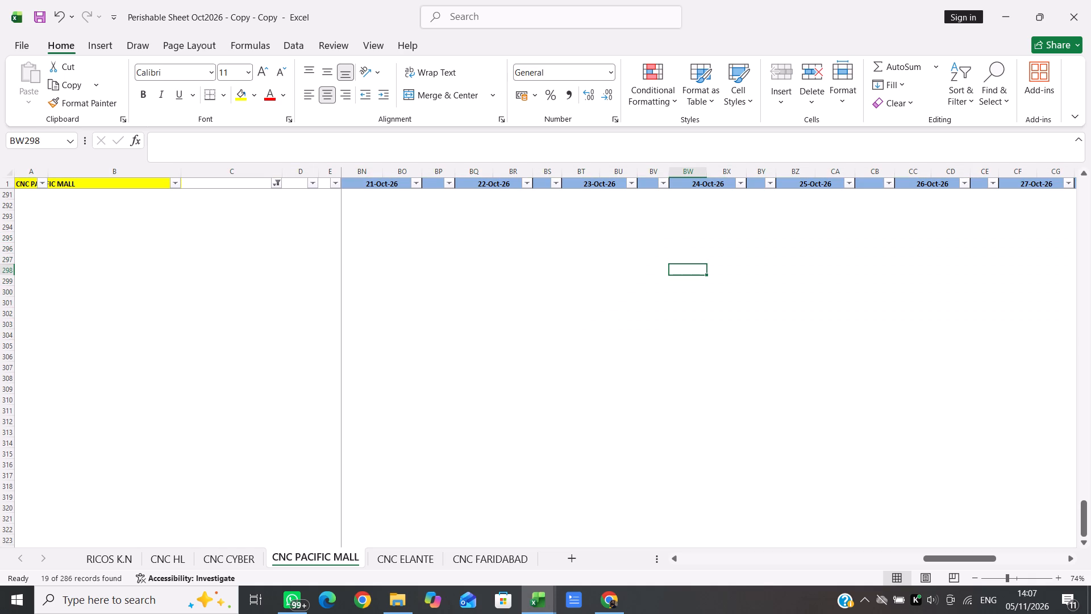
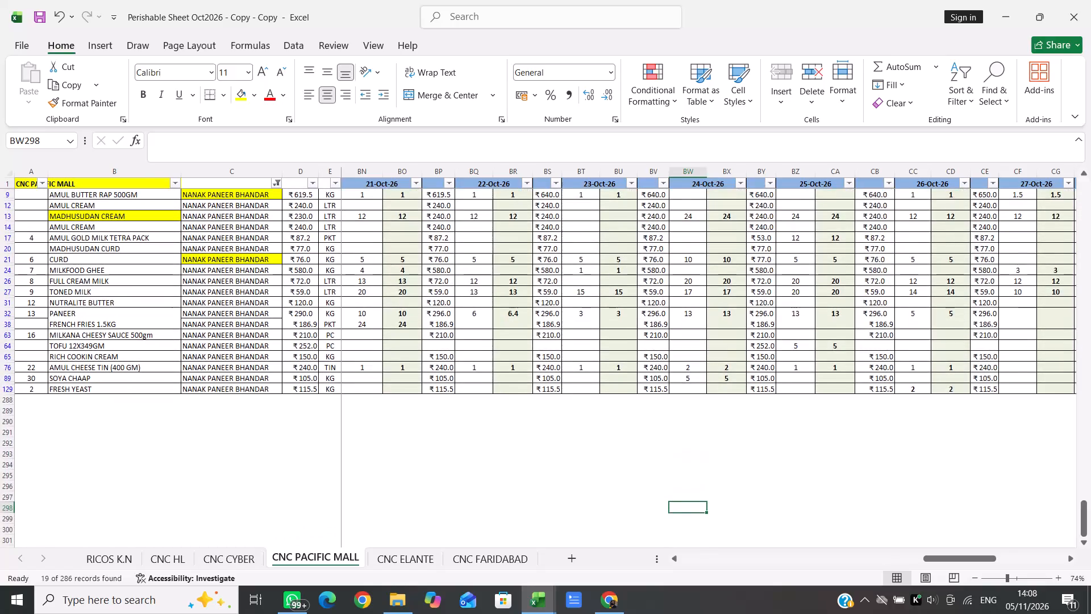
# Enter a quantity of 5 in both 29-Oct-26 columns for SOYA CHAAP from NANAK PANEER BHANDAR.
pyautogui.hscroll(-5, 673, 269)
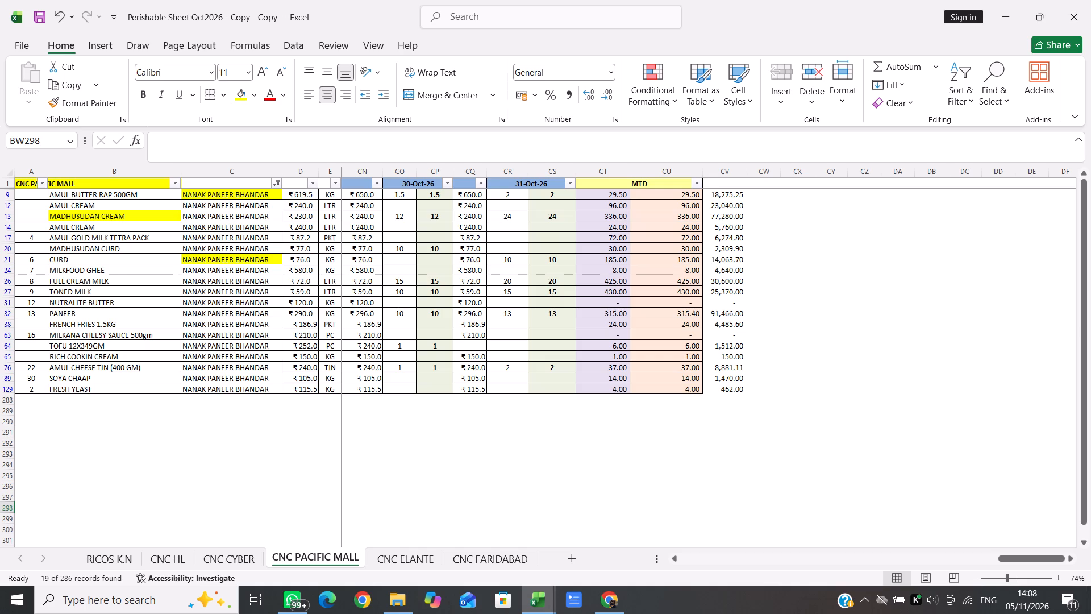
pyautogui.hscroll(1, 566, 325)
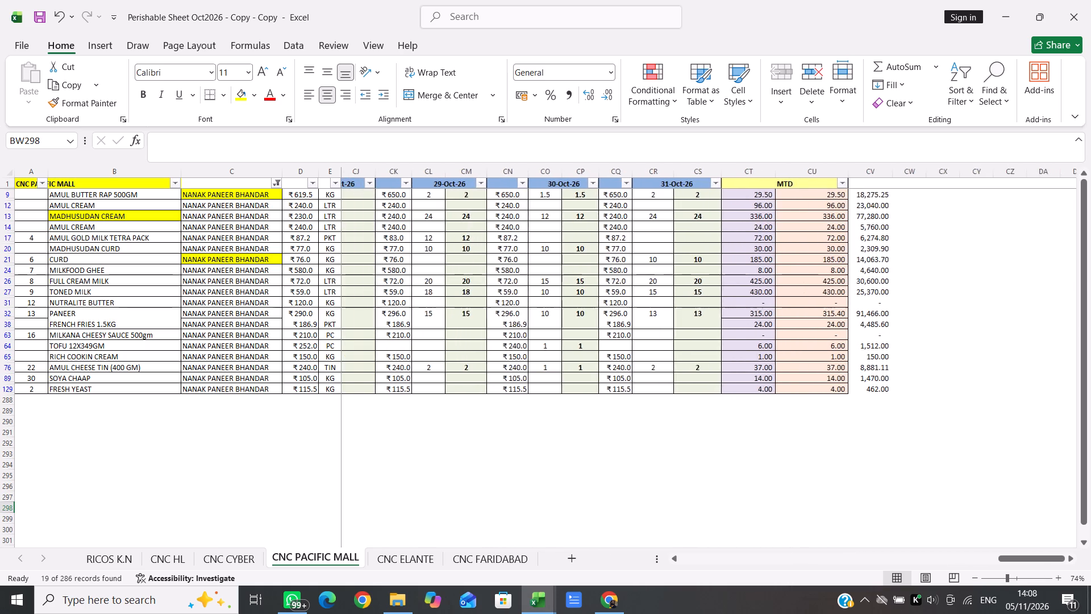
pyautogui.hscroll(2, 566, 325)
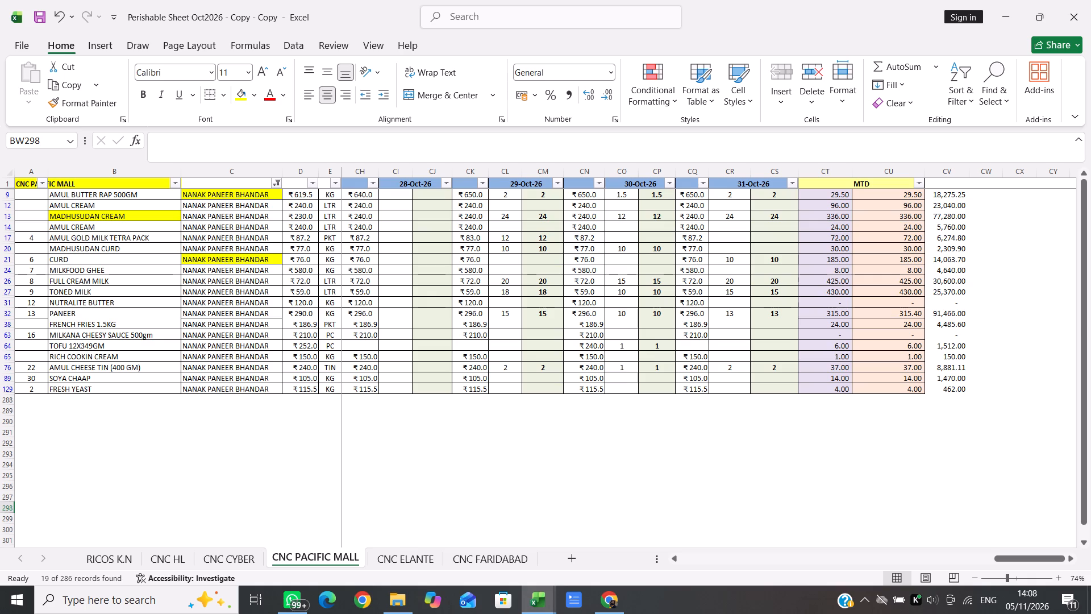
pyautogui.hscroll(-1, 566, 325)
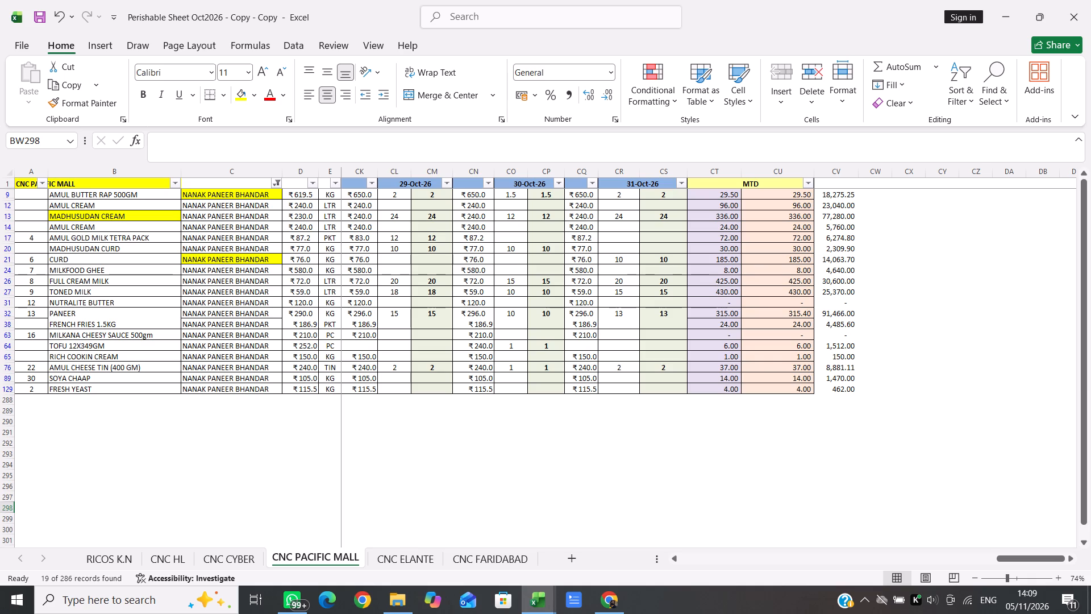
pyautogui.click(393, 375)
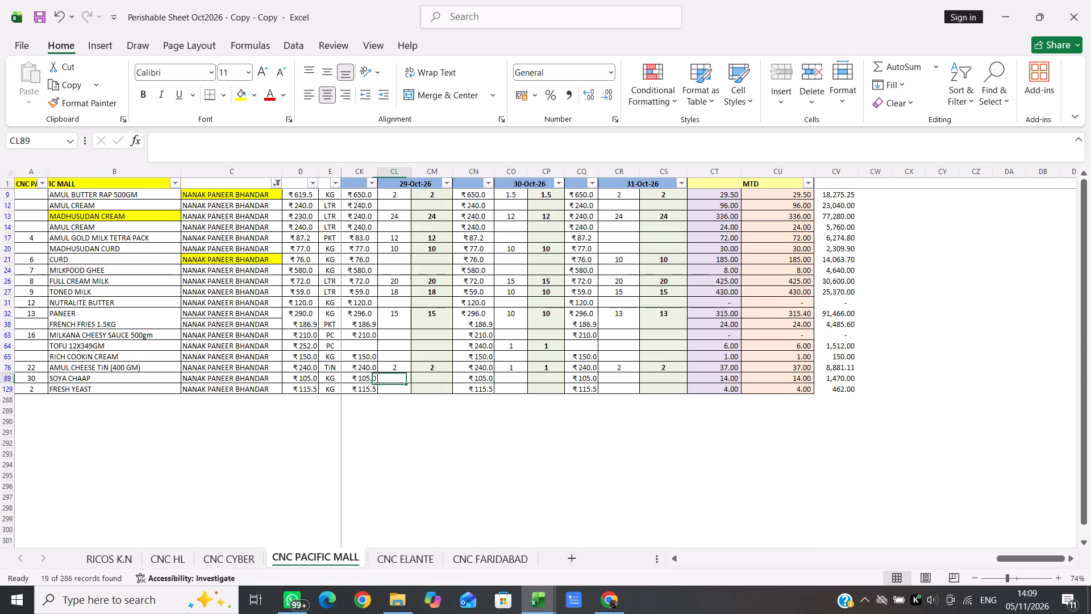
pyautogui.press('5')
pyautogui.press('Right')
pyautogui.press('5')
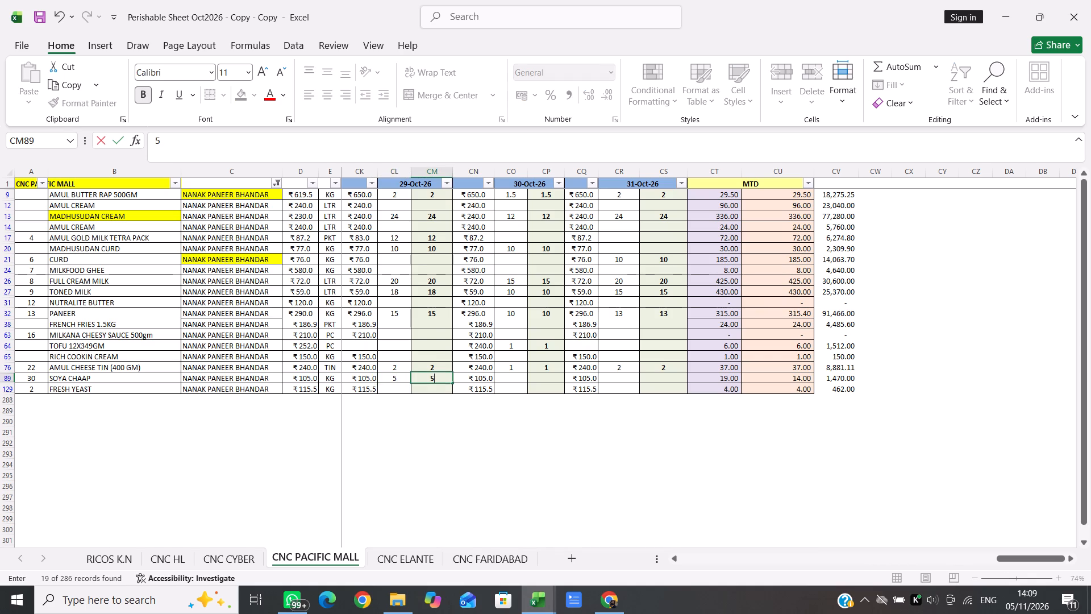
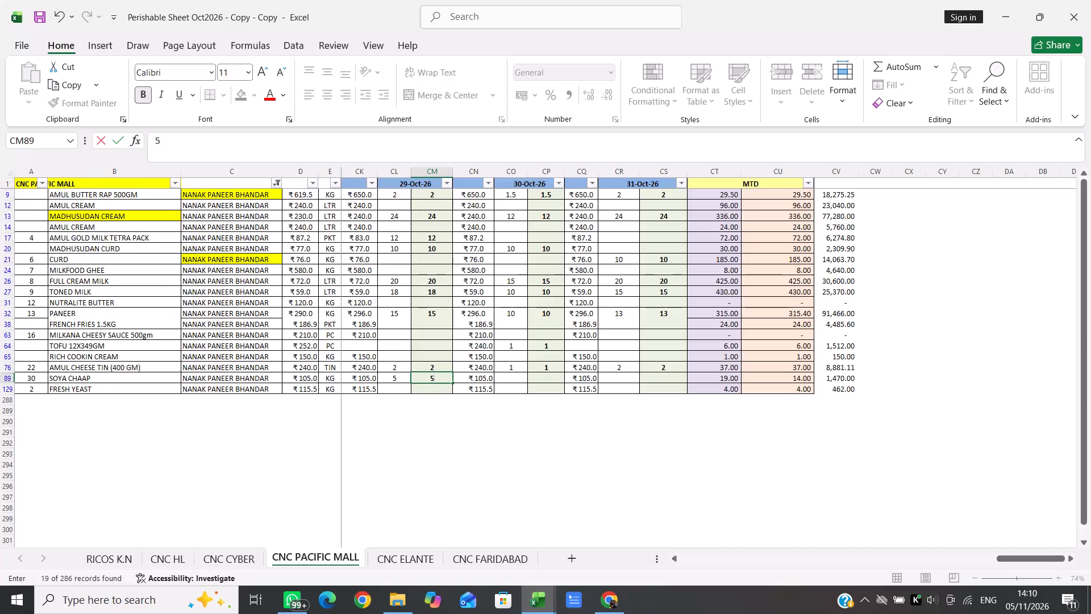
# Review the NANAK PANEER BHANDAR quantities and rates from 29-Oct-26 back through 23-Oct-26.
pyautogui.click(399, 368)
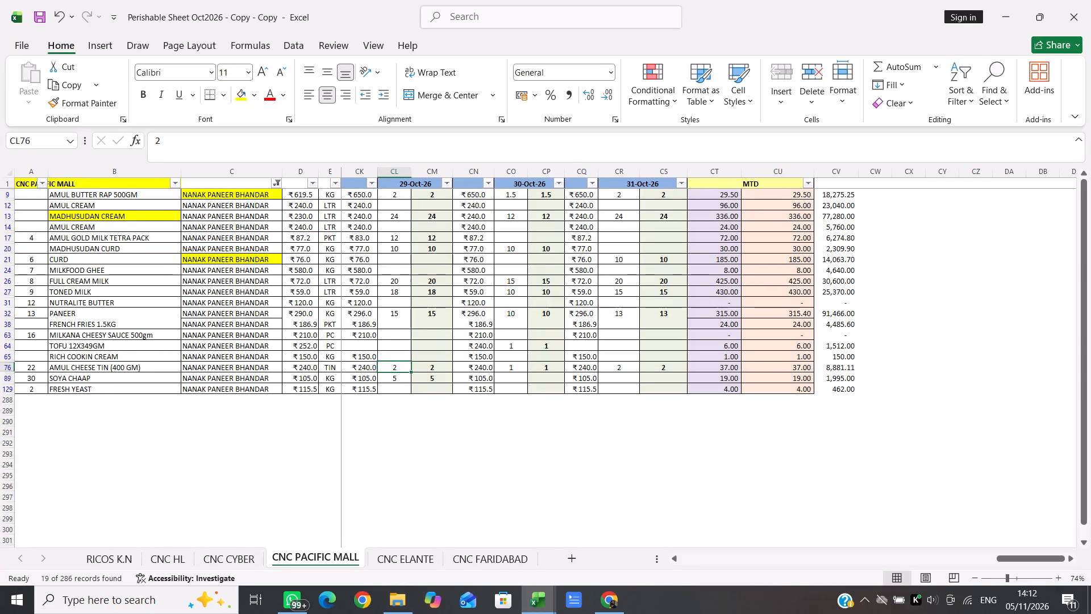
pyautogui.click(394, 251)
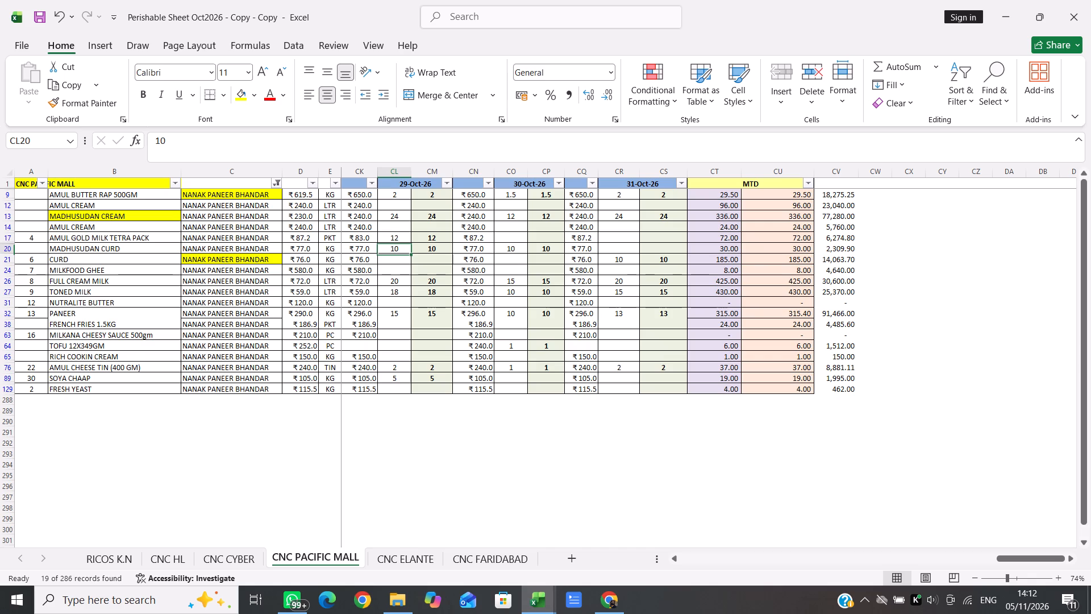
pyautogui.hscroll(1, 411, 225)
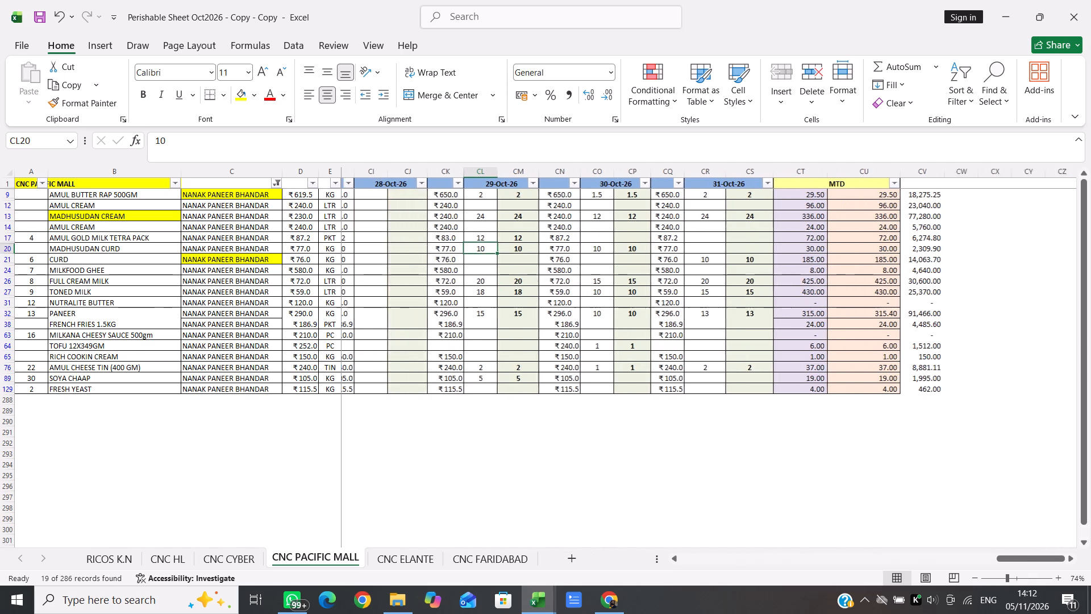
pyautogui.hscroll(4, 411, 225)
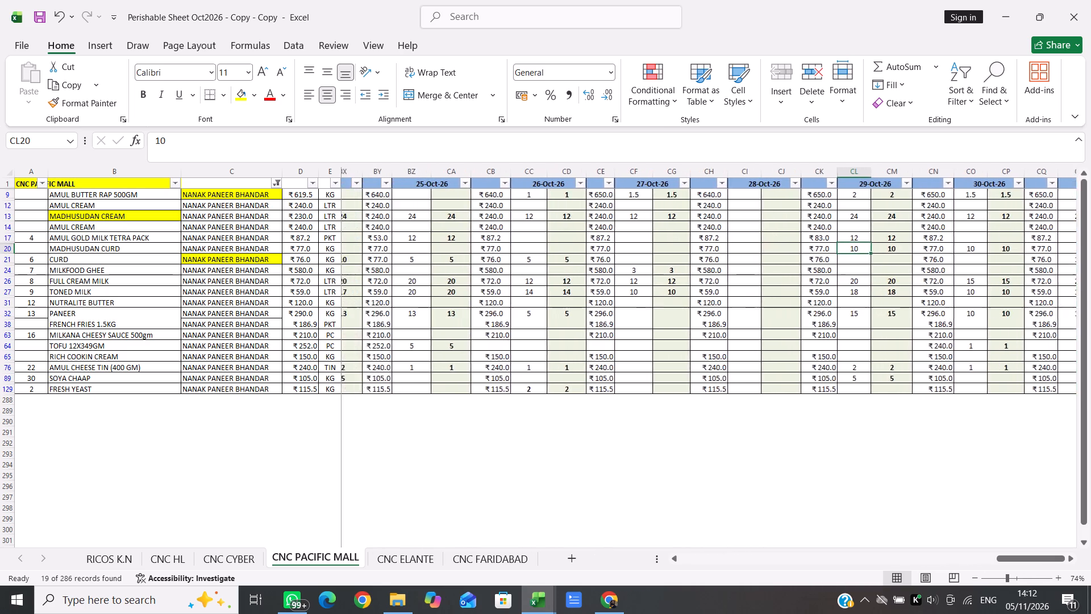
pyautogui.hscroll(2, 411, 225)
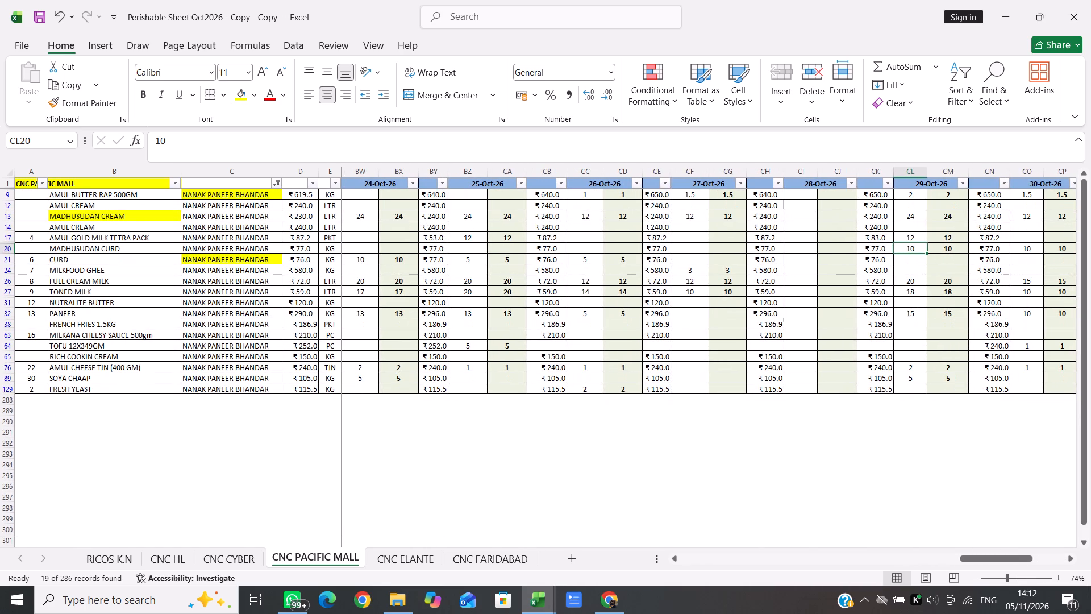
pyautogui.hscroll(2, 411, 225)
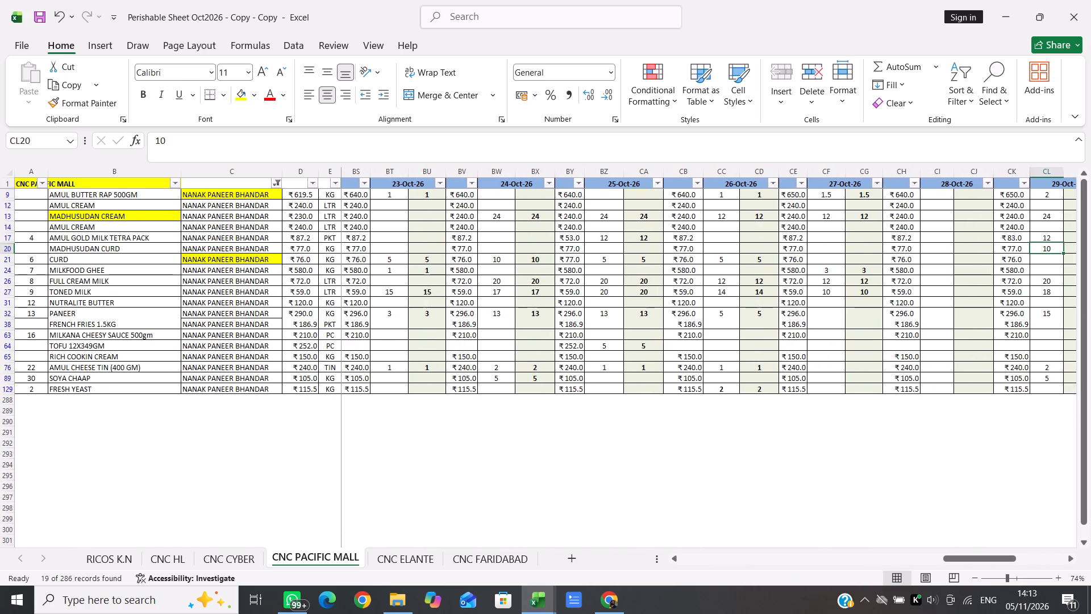
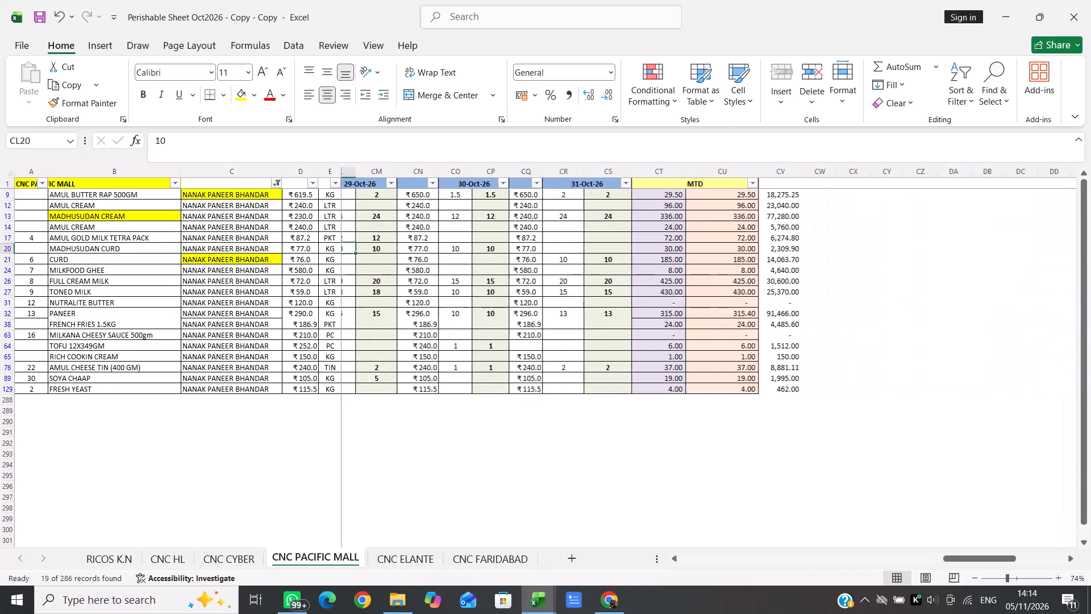
# Enter quantity 1 in both 27-Oct-26 quantity columns for AMUL CHEESE TIN (400 GM) from NANAK PANEER BHANDAR.
pyautogui.hscroll(2, 385, 267)
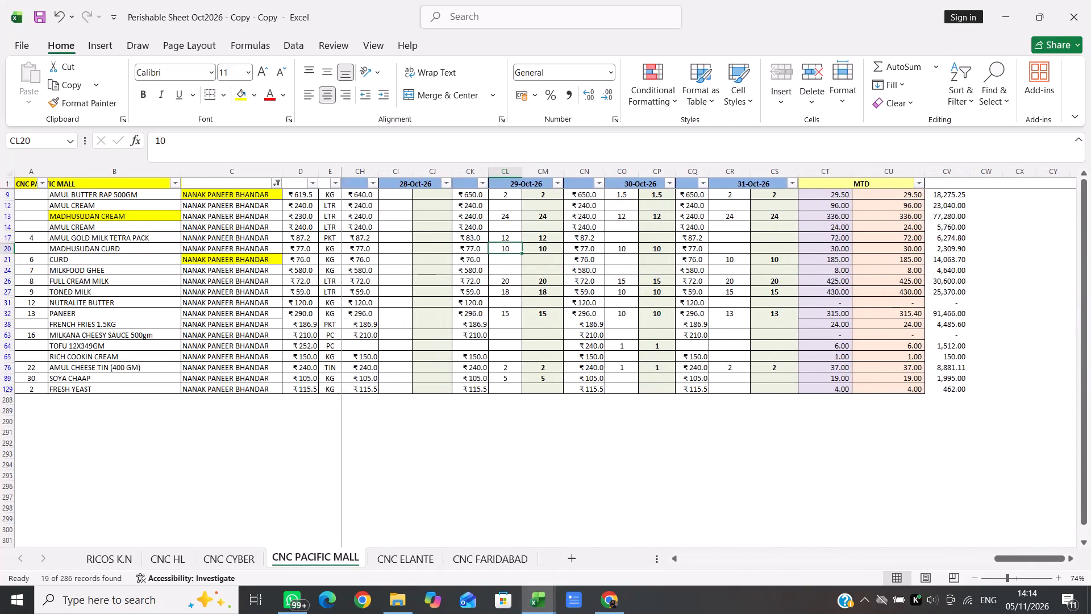
pyautogui.hscroll(2, 385, 267)
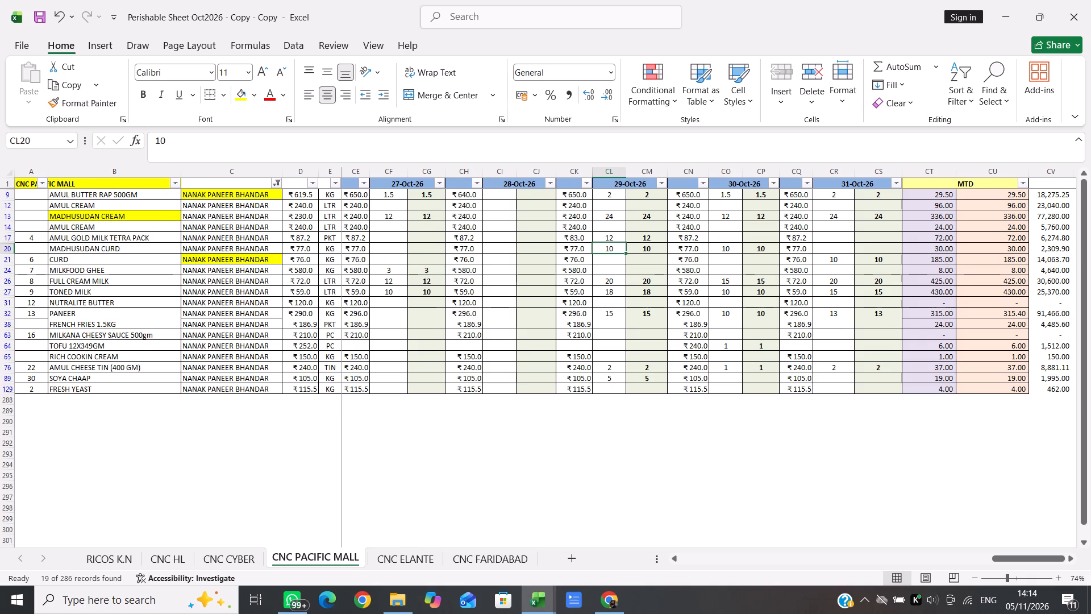
pyautogui.click(386, 370)
pyautogui.press('1')
pyautogui.press('Right')
pyautogui.press('1')
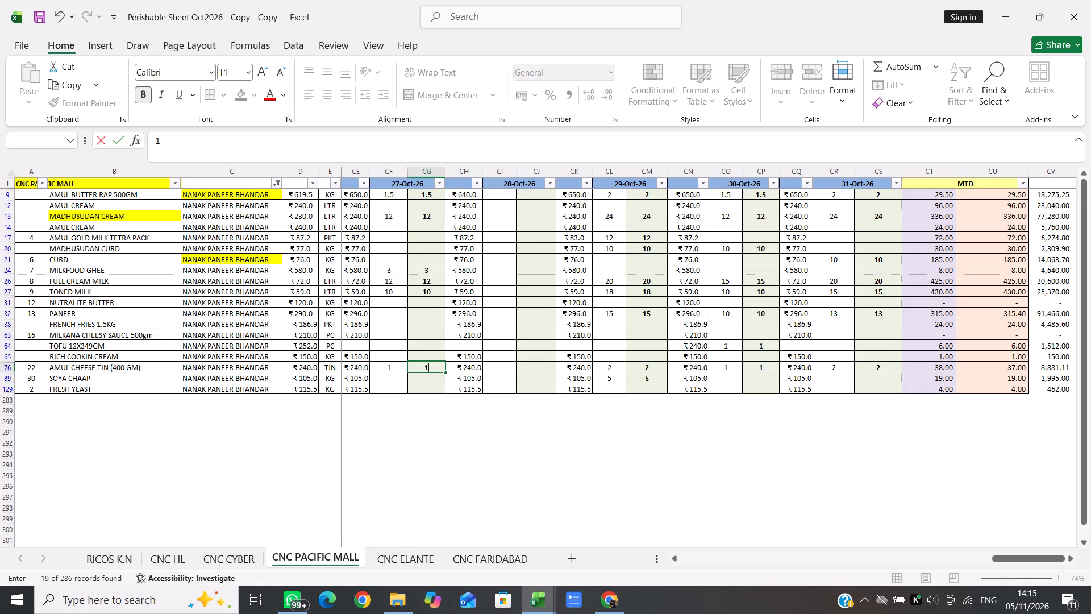
pyautogui.hscroll(2, 377, 213)
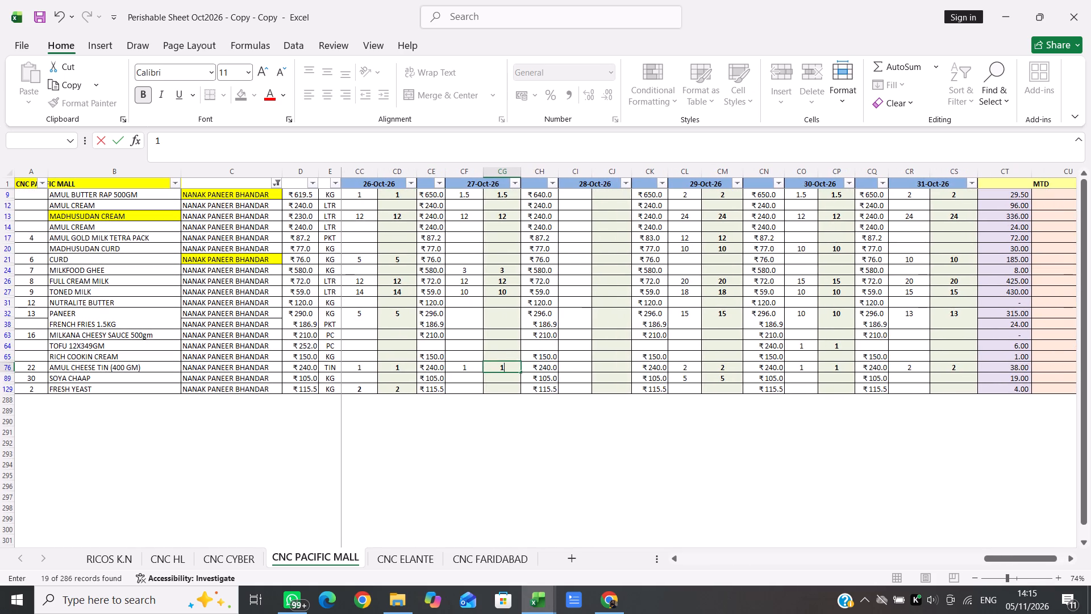
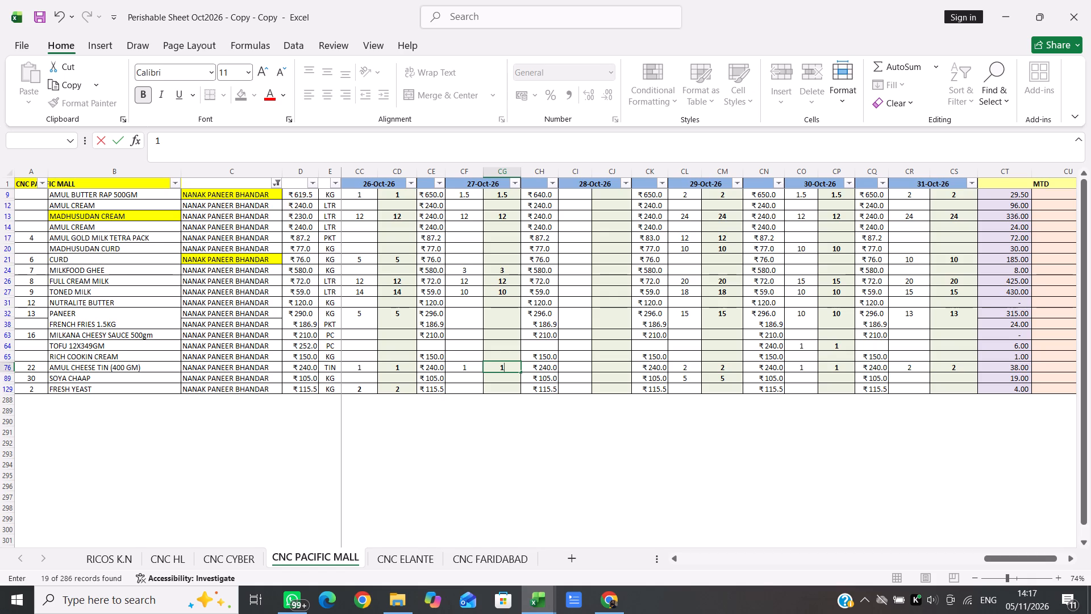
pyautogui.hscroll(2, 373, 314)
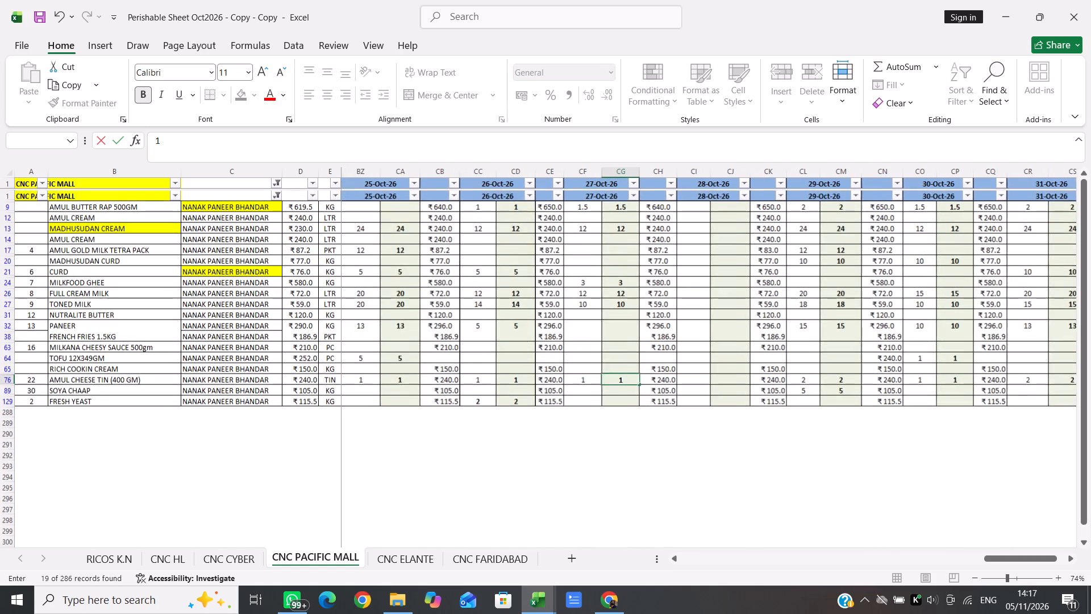
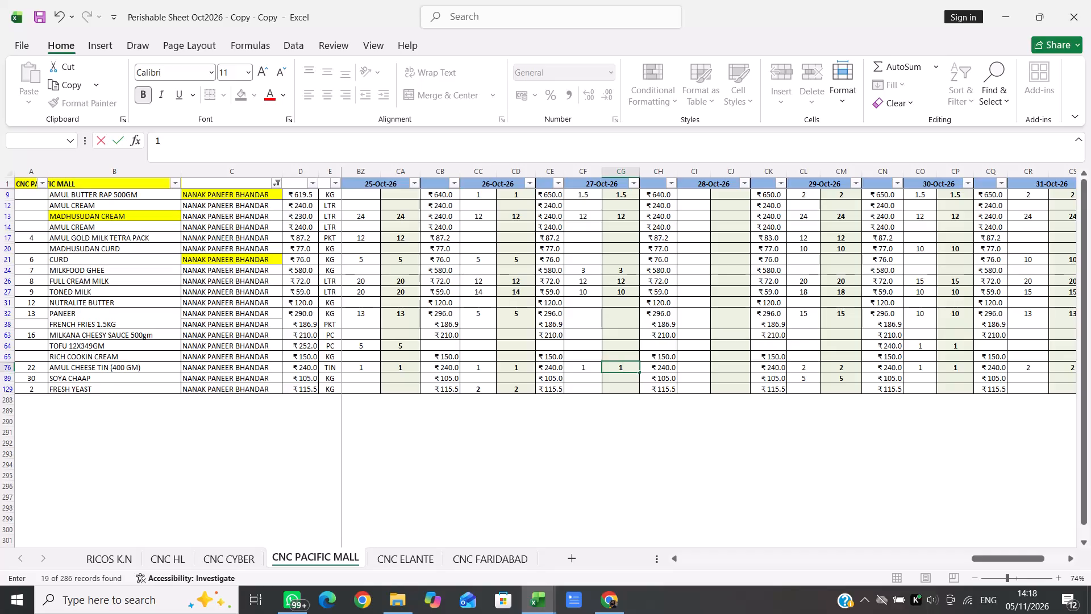
# Examine the daily rates and quantities of the NANAK PANEER BHANDAR items, including MADHUSUDAN CREAM, from 31-Oct-26 back to 21-Oct-26.
pyautogui.click(309, 216)
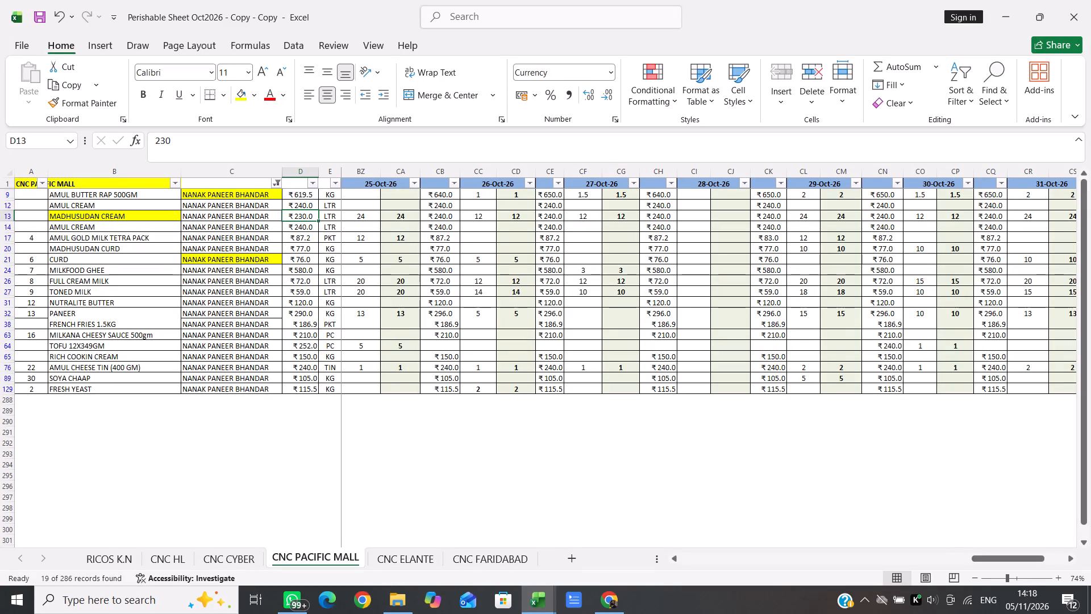
pyautogui.hscroll(1, 363, 242)
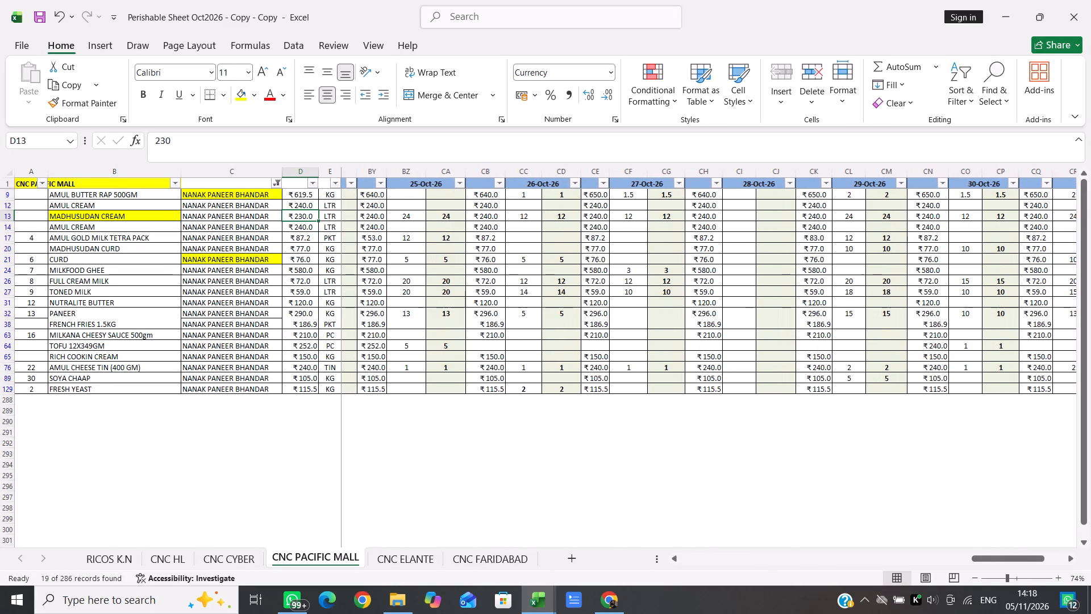
pyautogui.hscroll(1, 363, 242)
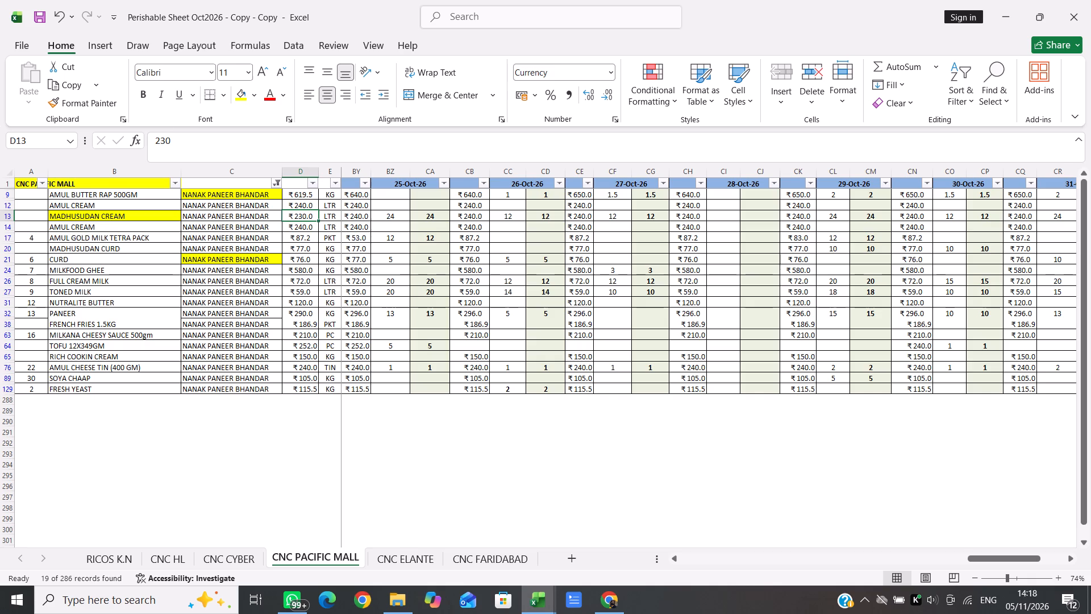
pyautogui.click(392, 217)
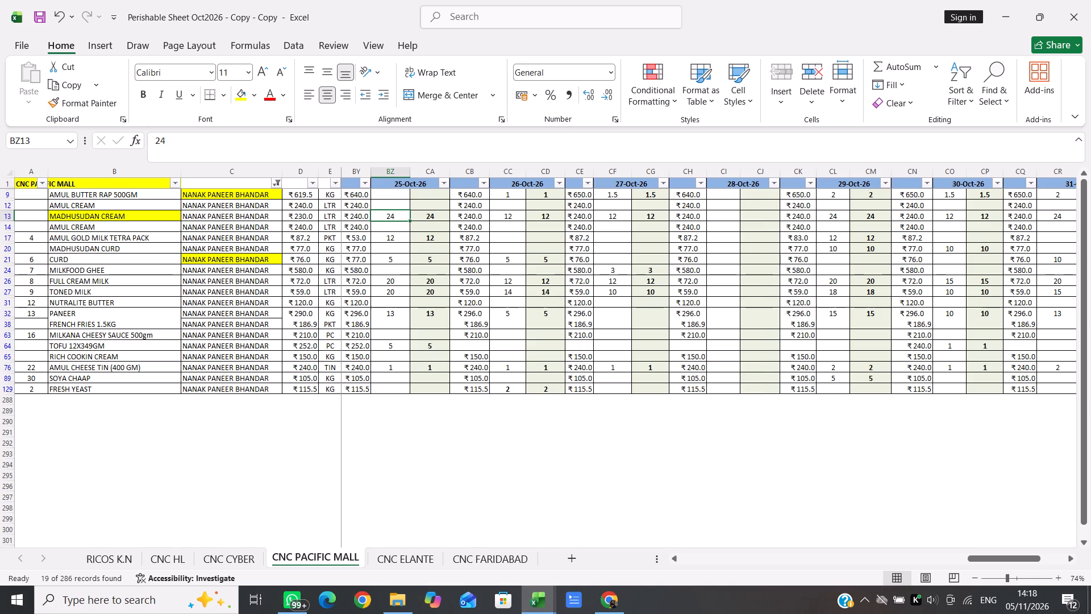
pyautogui.hscroll(1, 392, 217)
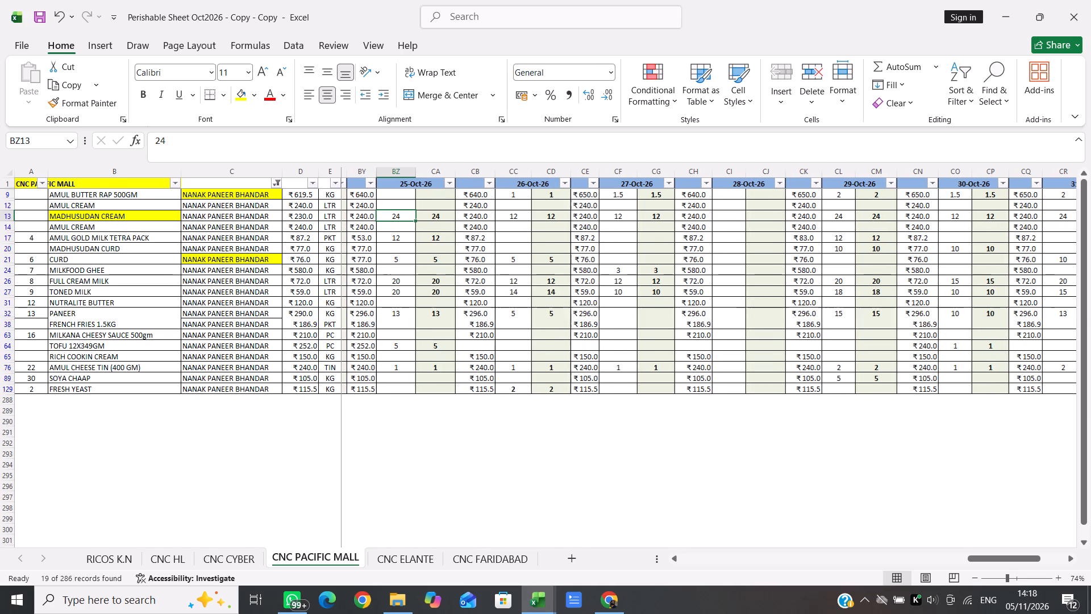
pyautogui.hscroll(1, 392, 217)
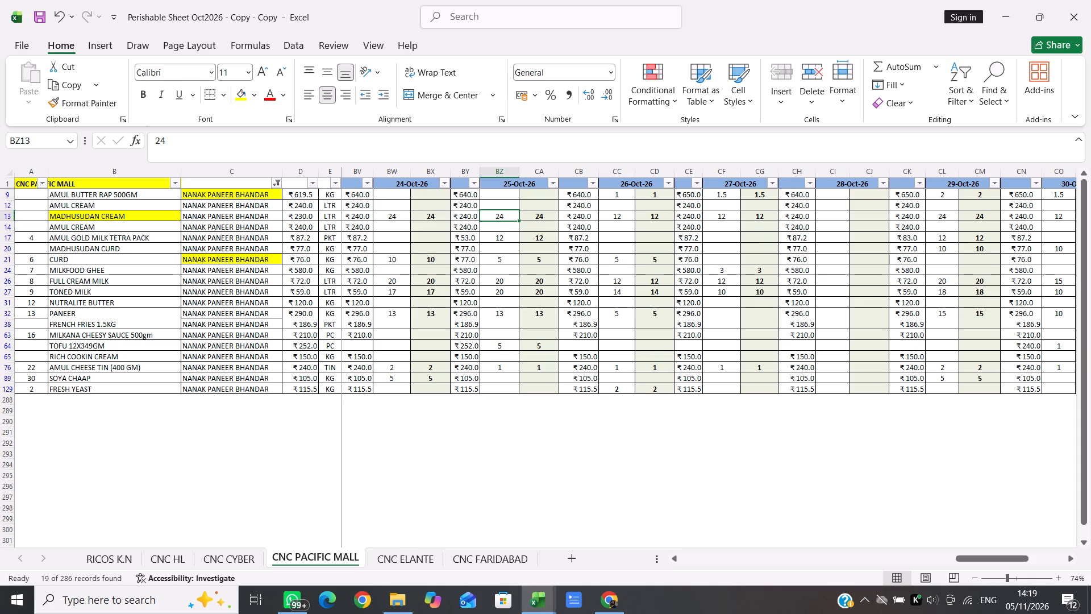
pyautogui.hscroll(1, 394, 351)
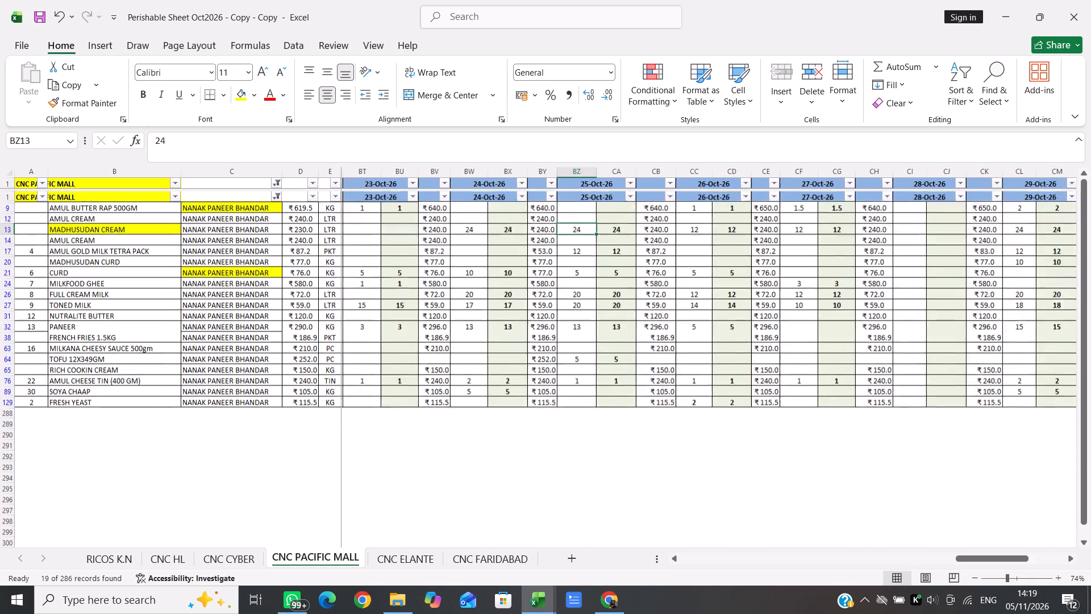
pyautogui.hscroll(2, 394, 351)
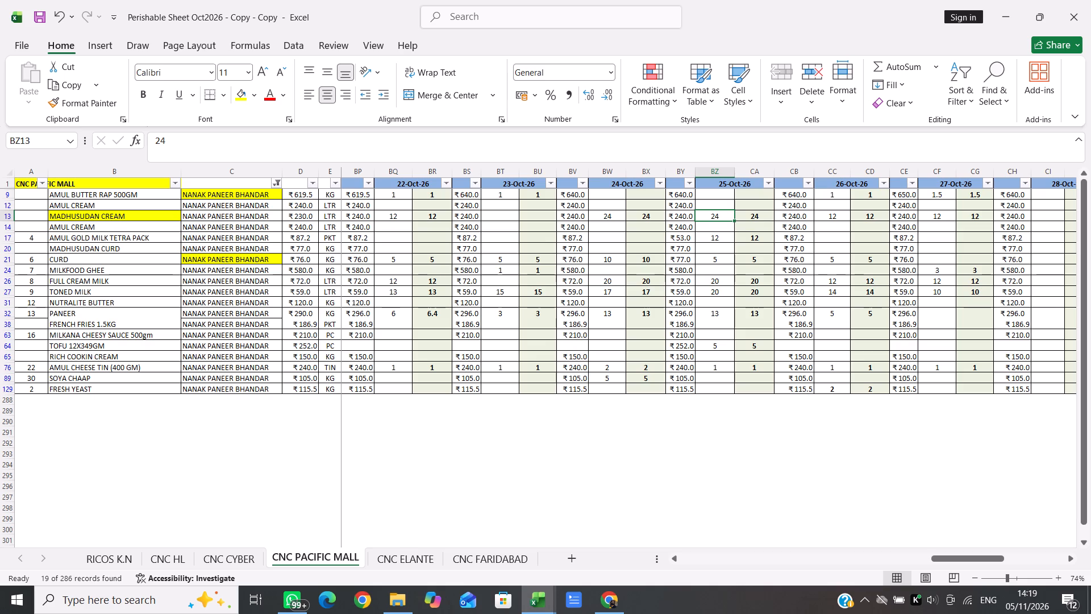
pyautogui.hscroll(1, 384, 219)
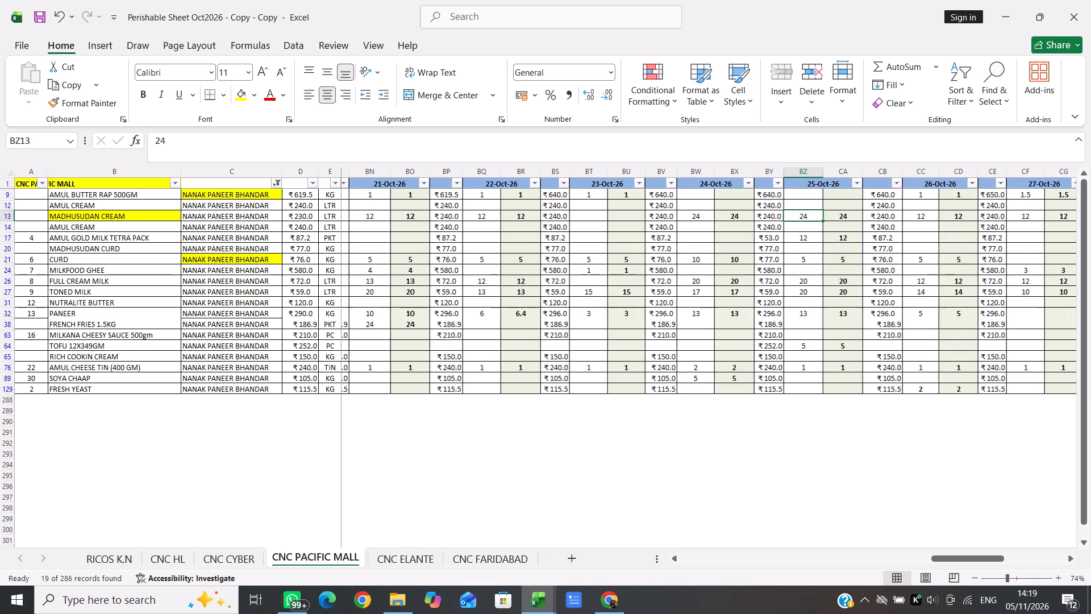
pyautogui.hscroll(1, 384, 219)
pyautogui.hscroll(-1, 384, 219)
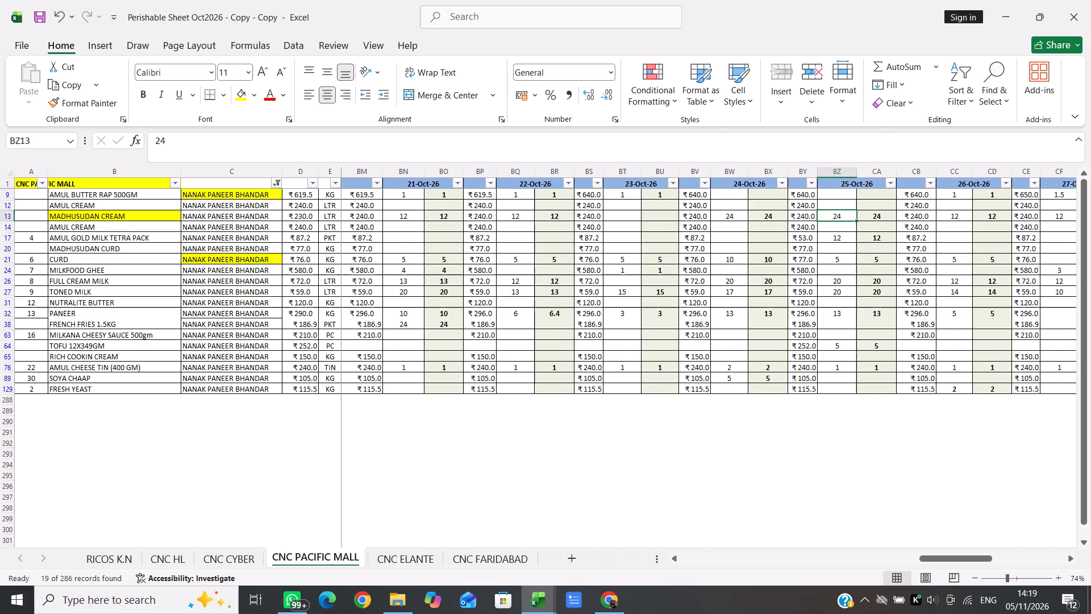
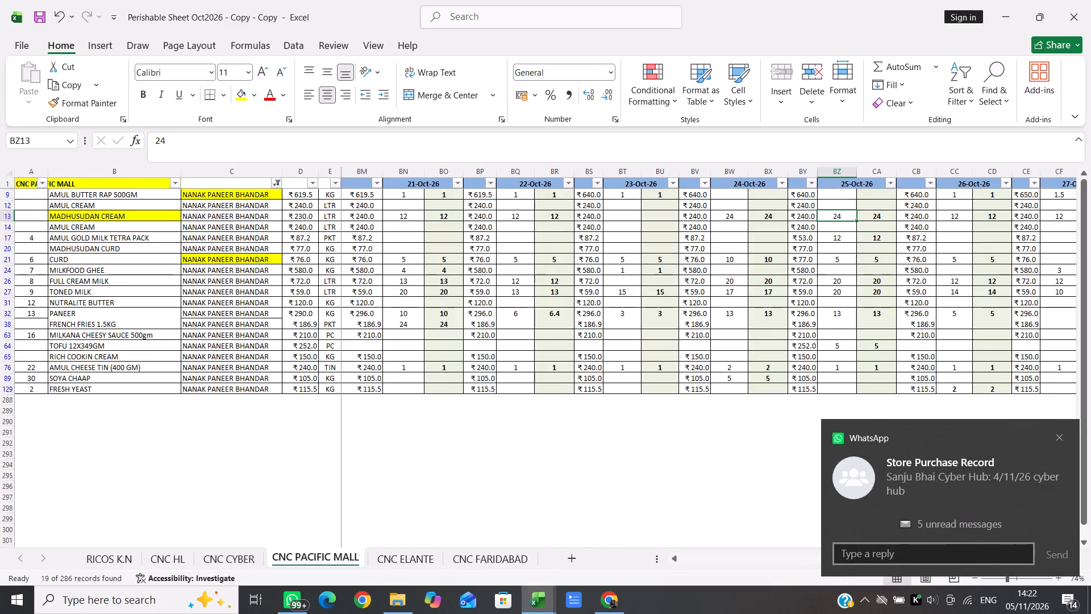
# Set the 21-Oct-26 rate for MILKFOOD GHEE from NANAK PANEER BHANDAR with the formula =580*1.05.
pyautogui.click(369, 266)
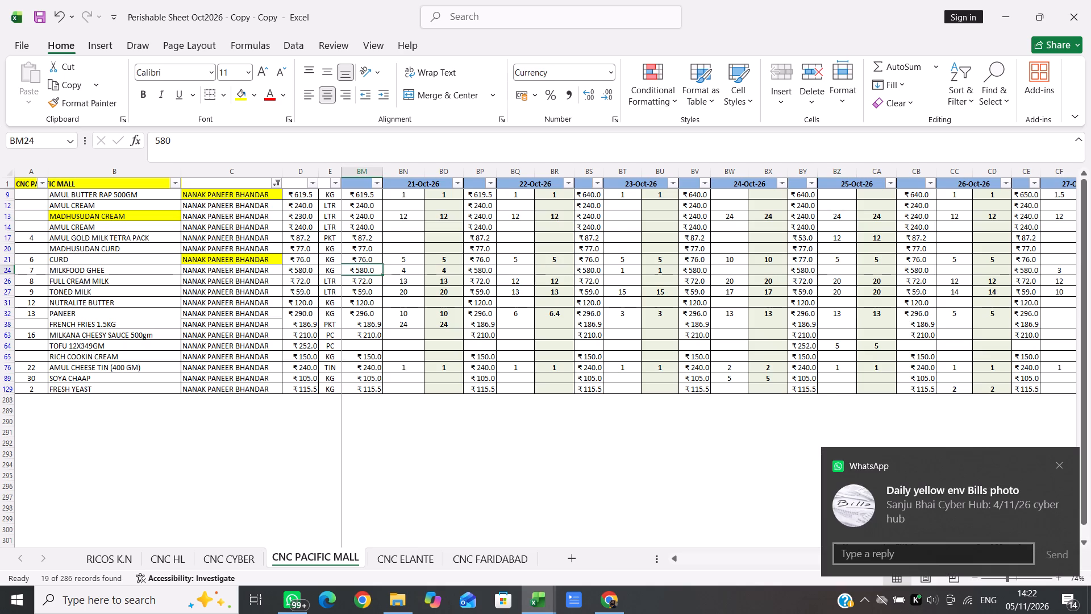
pyautogui.press('=')
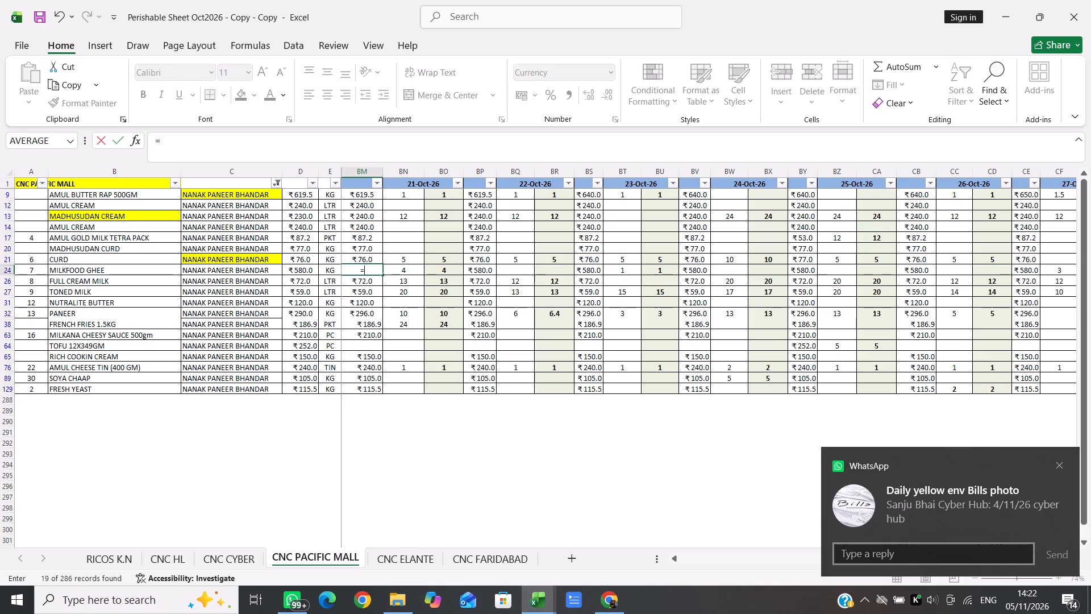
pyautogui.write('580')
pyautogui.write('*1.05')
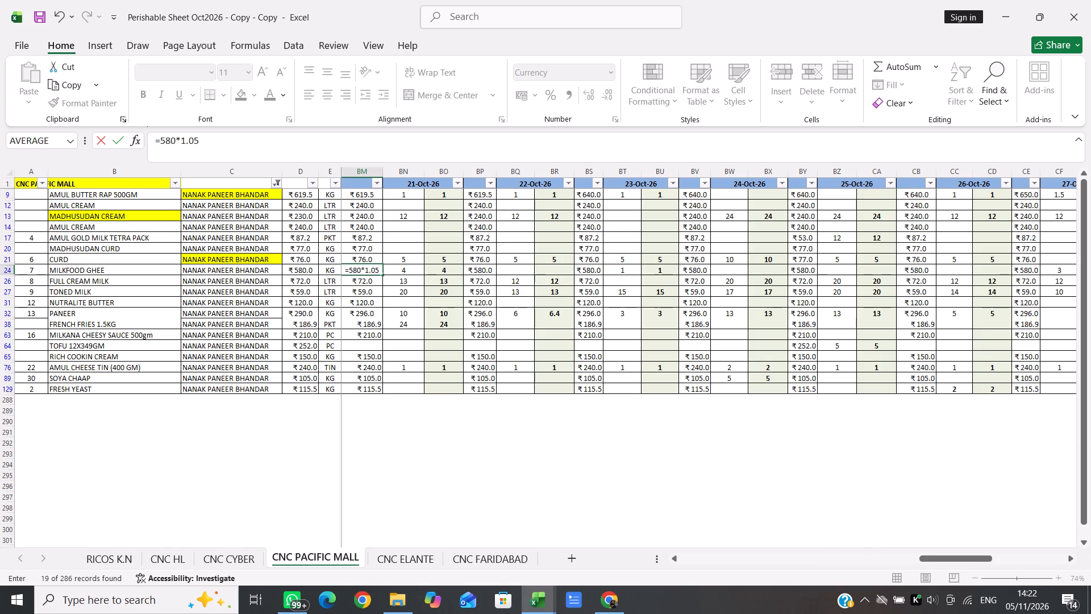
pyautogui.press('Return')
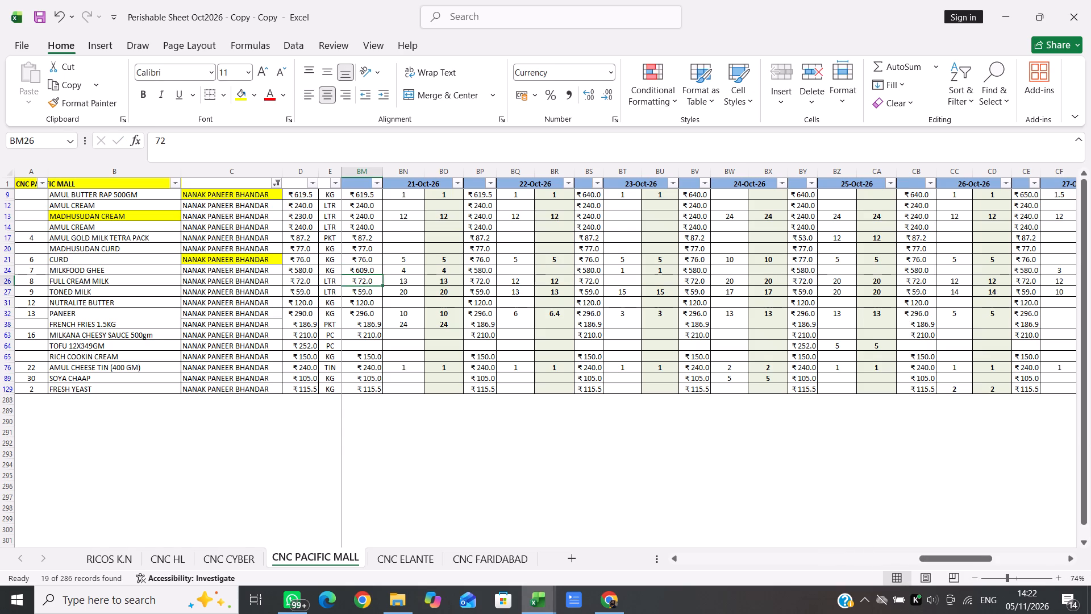
# Set the MILKFOOD GHEE rate for 27-Oct-26 to 609 in cell CE24.
pyautogui.click(410, 271)
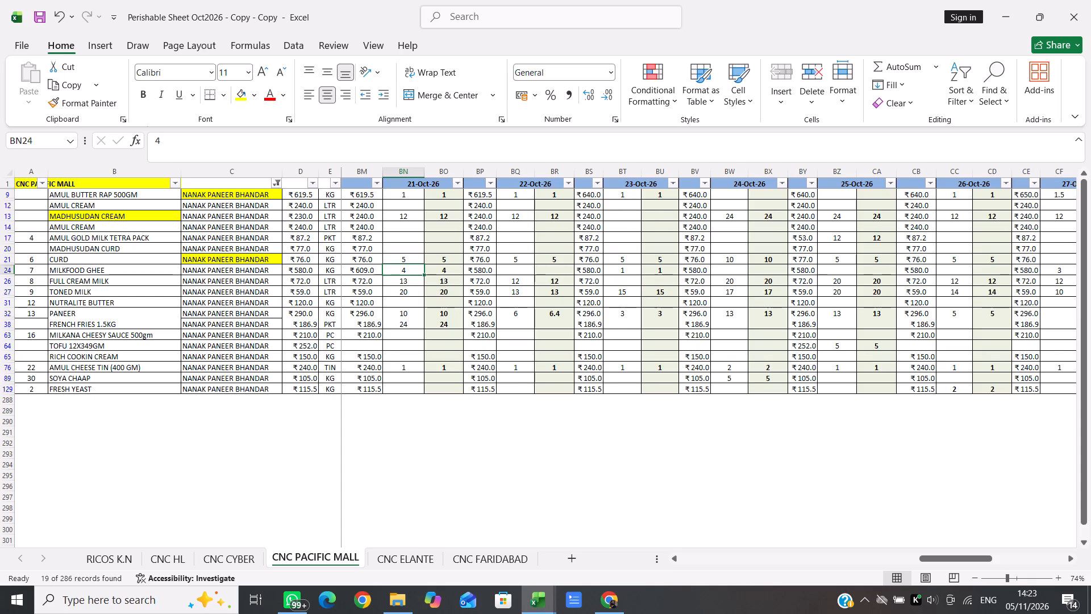
pyautogui.hscroll(-3, 440, 288)
pyautogui.hscroll(1, 440, 288)
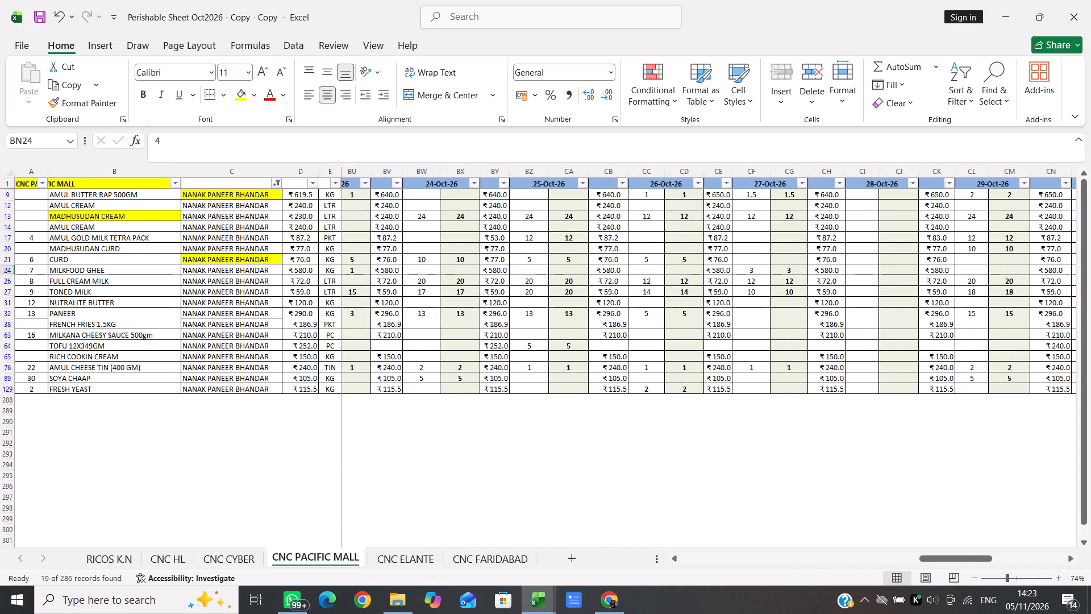
pyautogui.hscroll(1, 440, 288)
pyautogui.hscroll(-1, 440, 288)
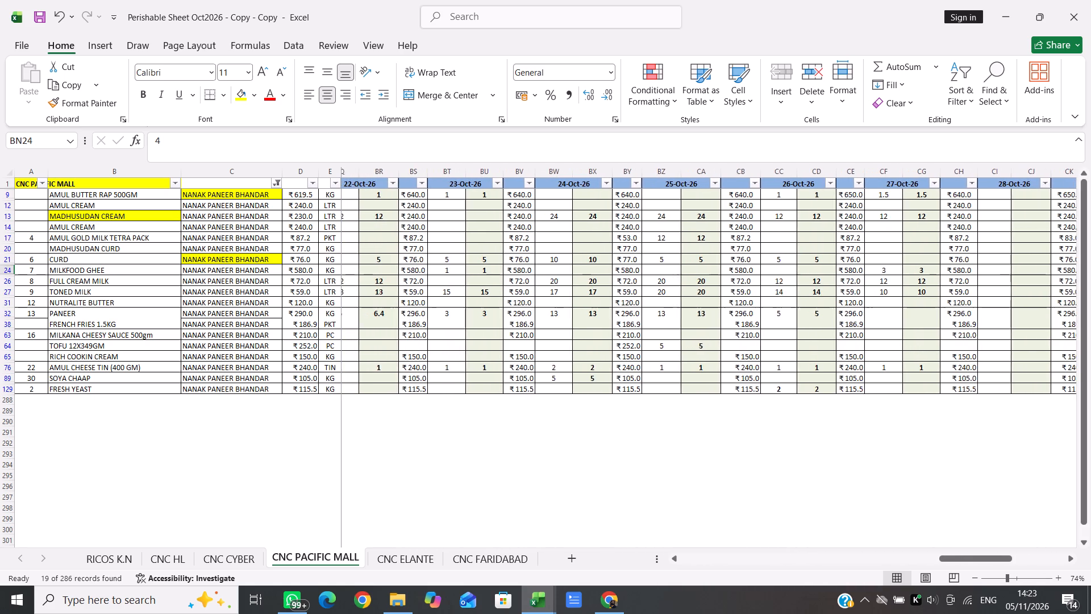
pyautogui.hscroll(-2, 440, 288)
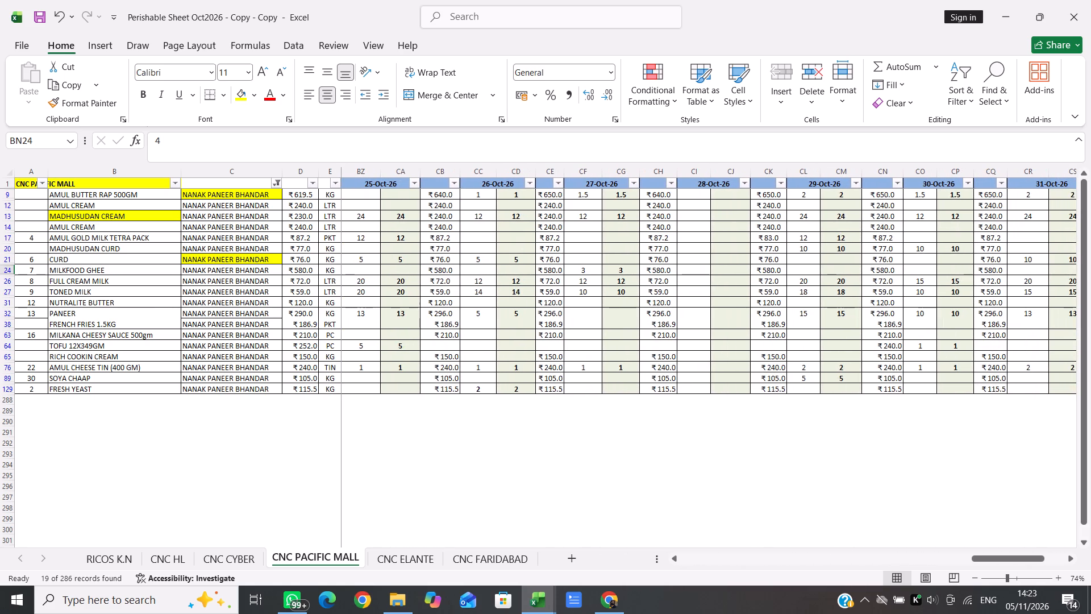
pyautogui.click(549, 269)
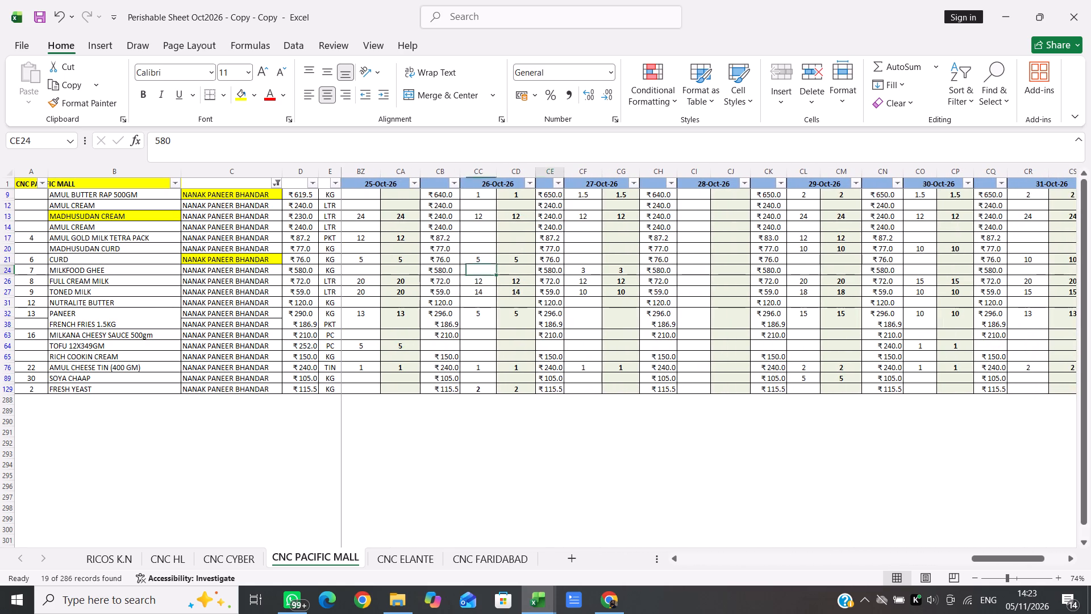
pyautogui.write('60')
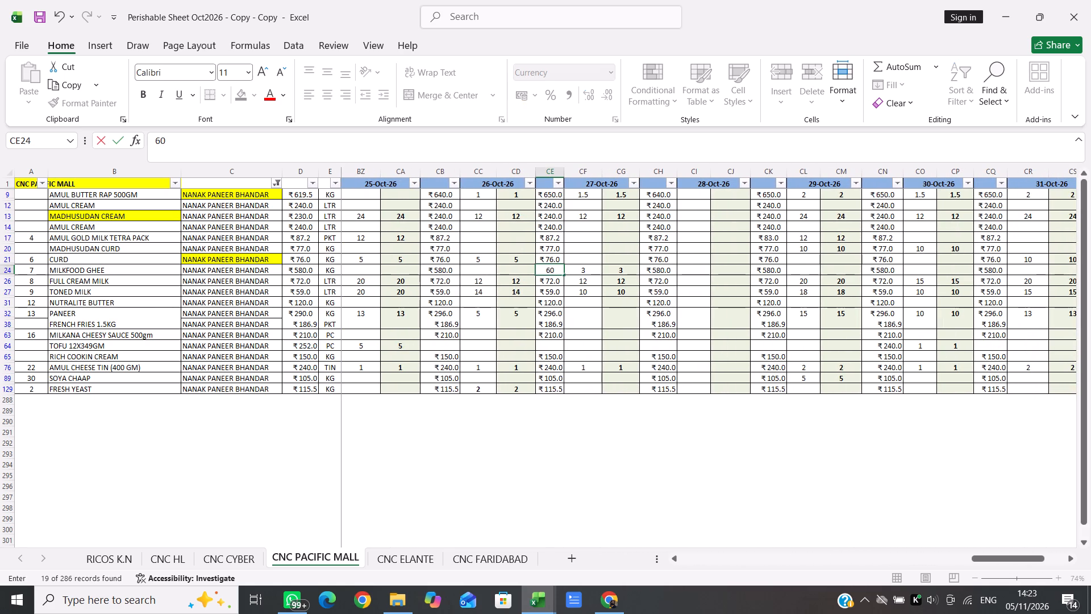
pyautogui.press('9')
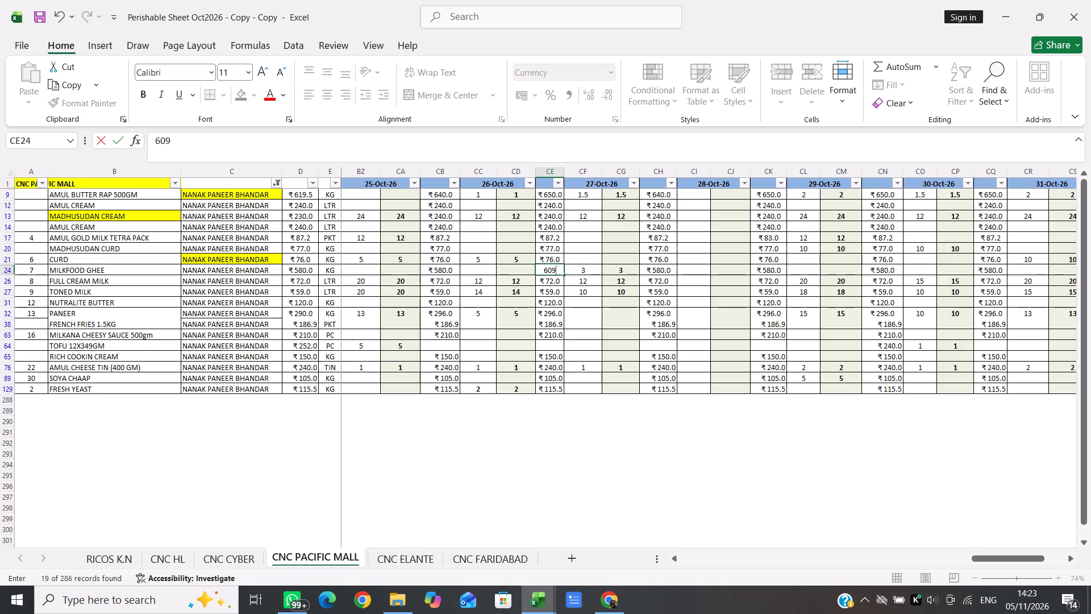
pyautogui.hscroll(4, 549, 269)
pyautogui.hscroll(2, 507, 290)
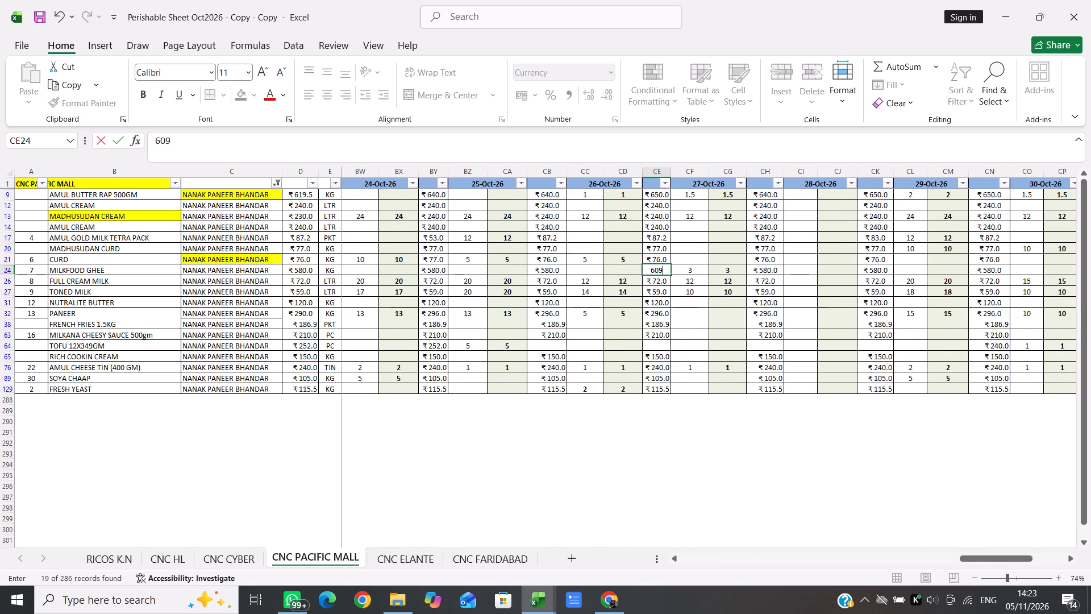
pyautogui.click(602, 271)
# Set the MILKFOOD GHEE rate for 23-Oct-26 to 609 in cell BS24.
pyautogui.hscroll(3, 602, 271)
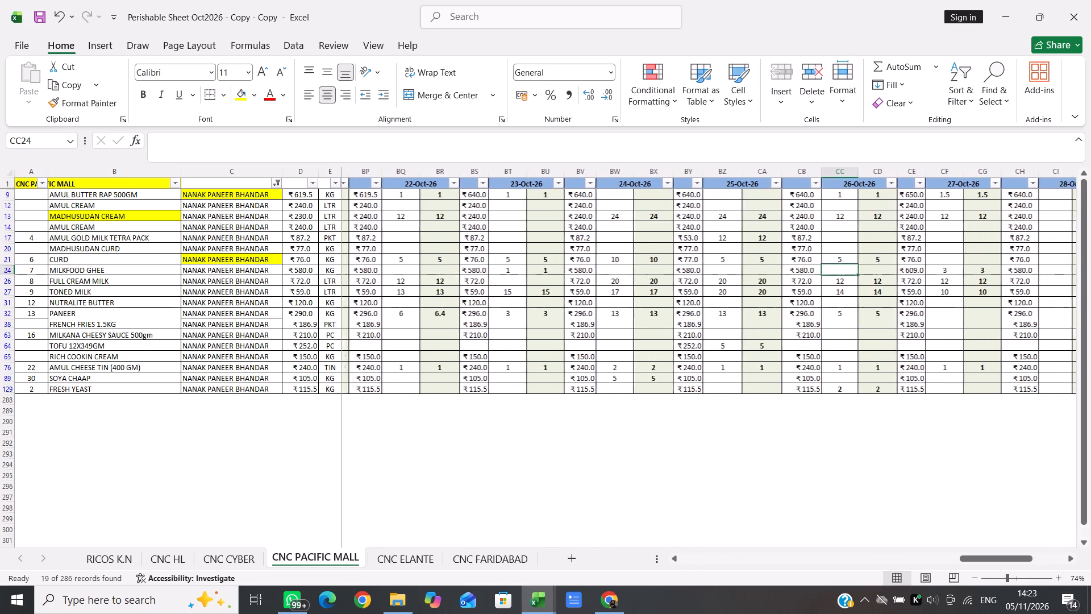
pyautogui.hscroll(2, 602, 271)
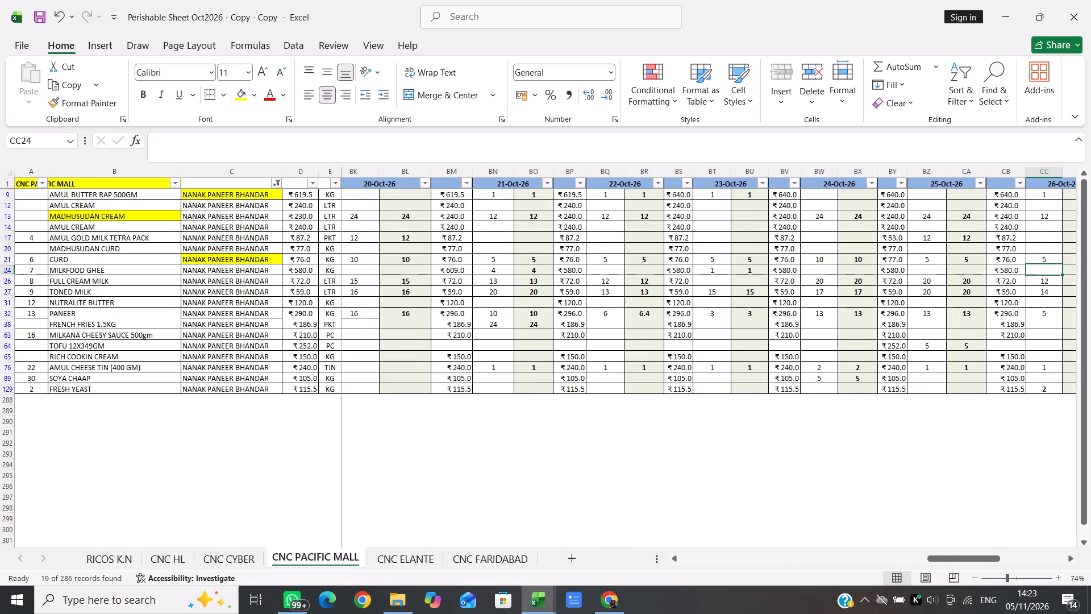
pyautogui.hscroll(2, 602, 271)
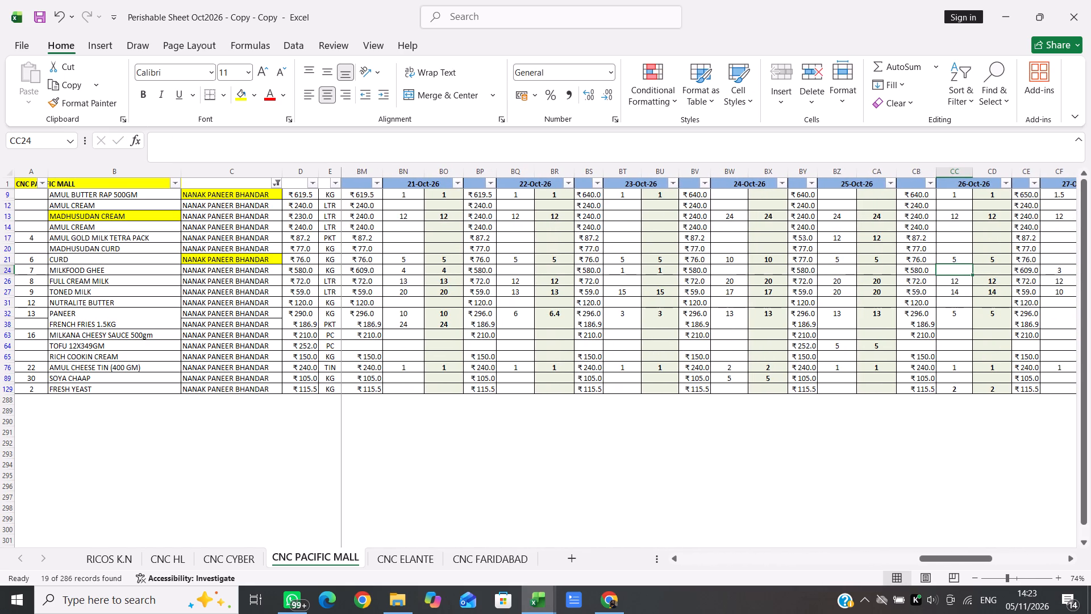
pyautogui.click(594, 265)
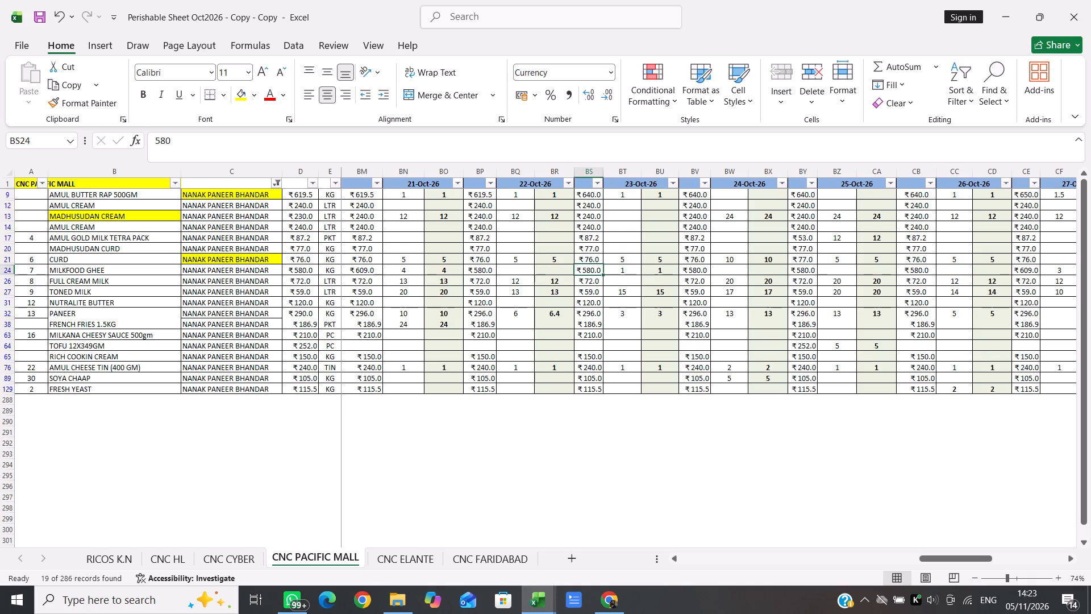
pyautogui.write('609')
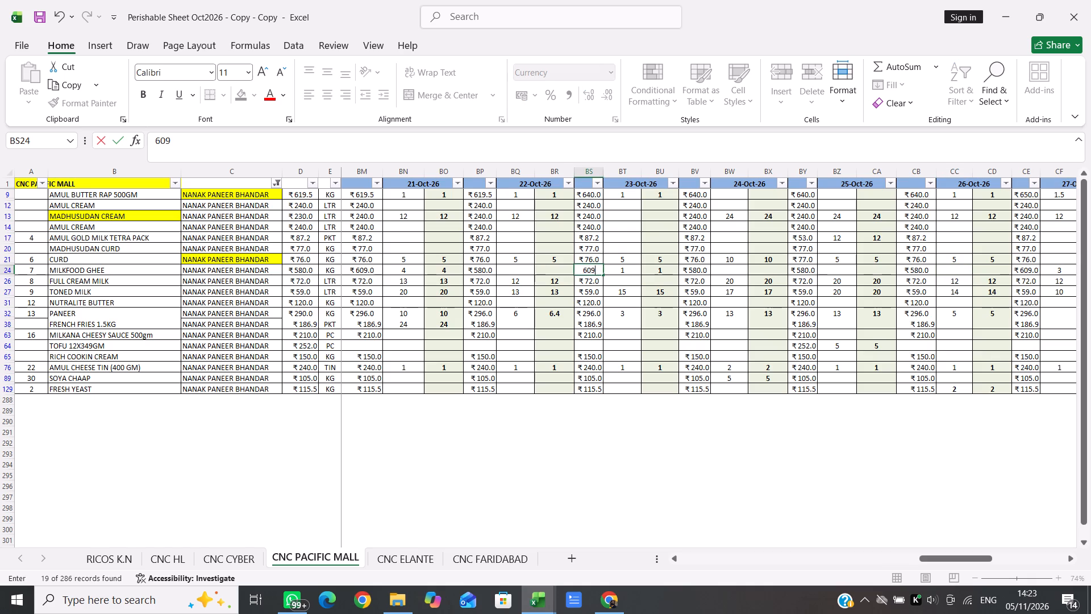
pyautogui.press('Right')
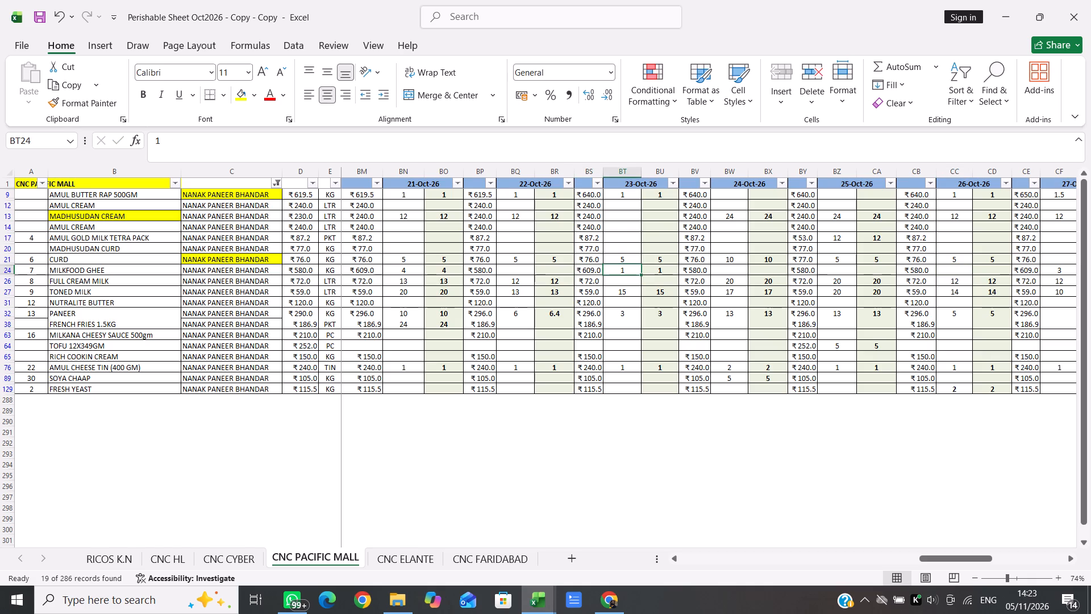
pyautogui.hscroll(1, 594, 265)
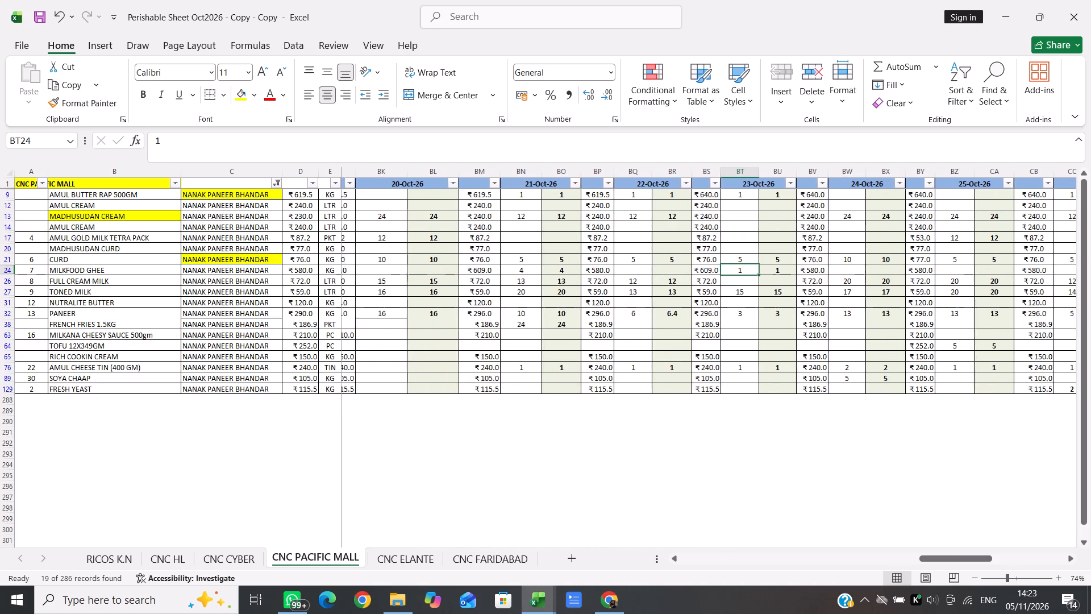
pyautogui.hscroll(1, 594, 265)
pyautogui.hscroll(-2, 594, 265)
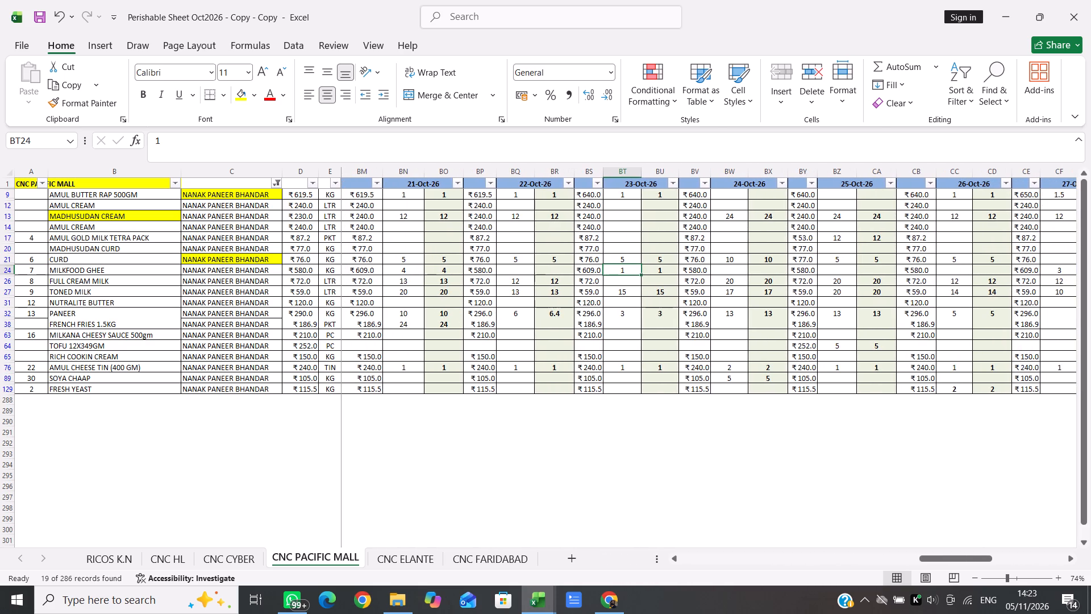